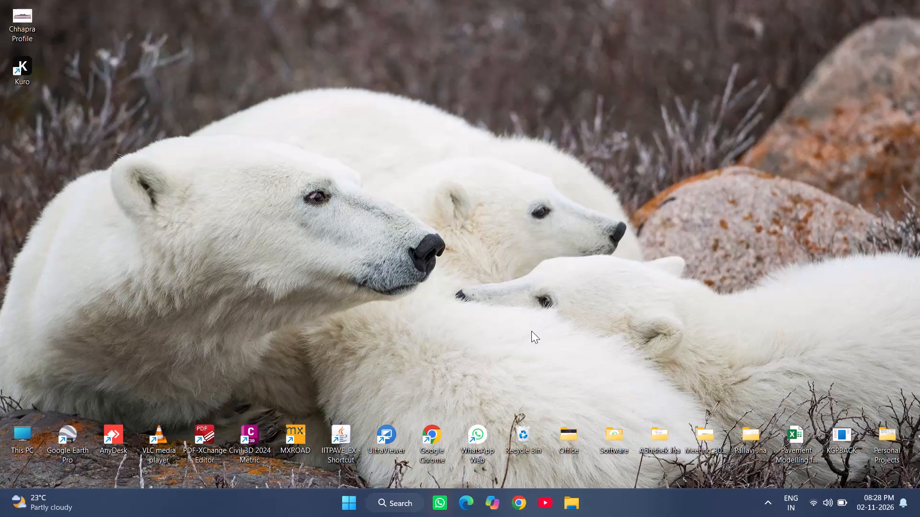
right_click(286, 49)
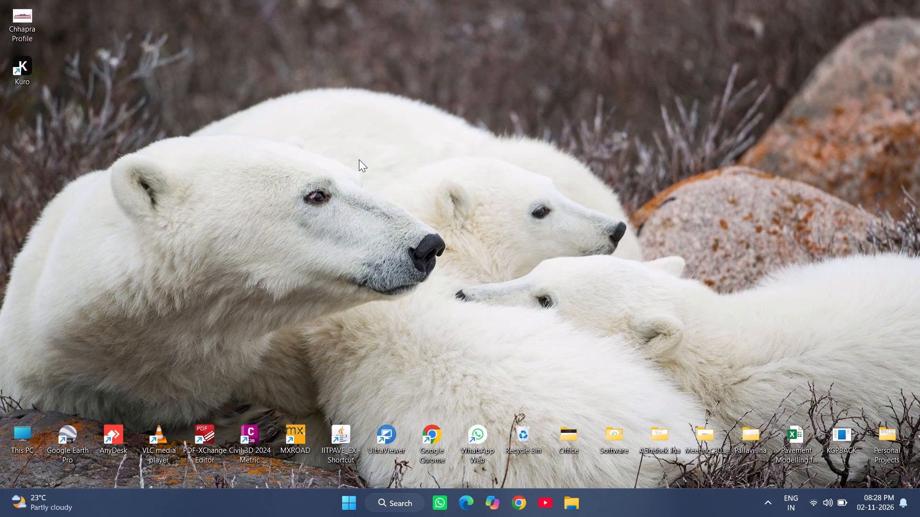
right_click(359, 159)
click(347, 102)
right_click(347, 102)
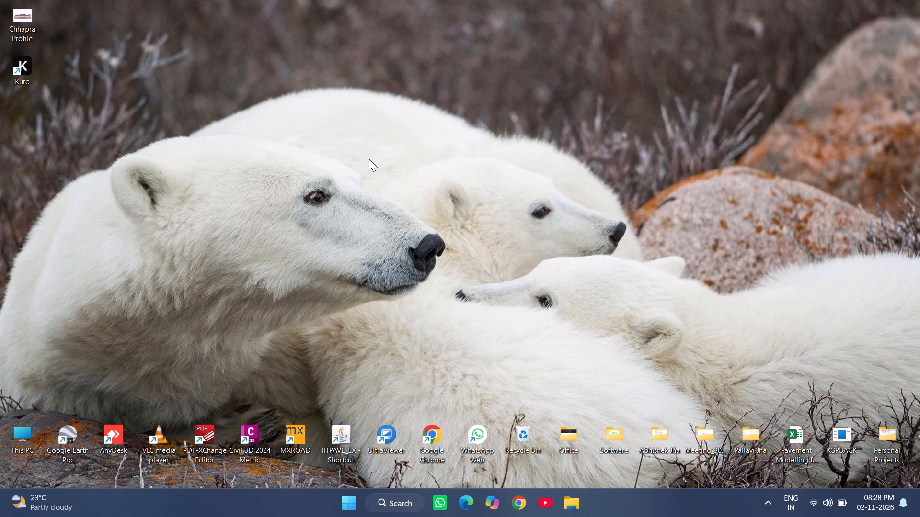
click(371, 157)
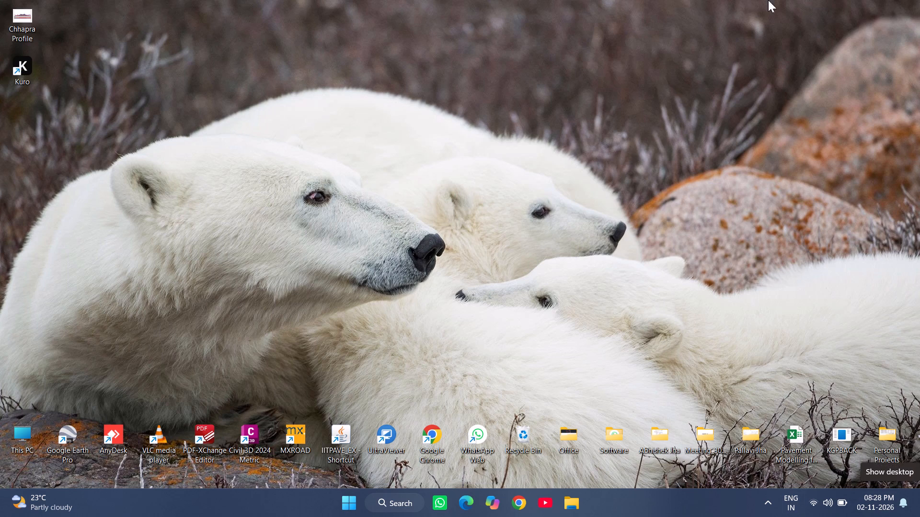
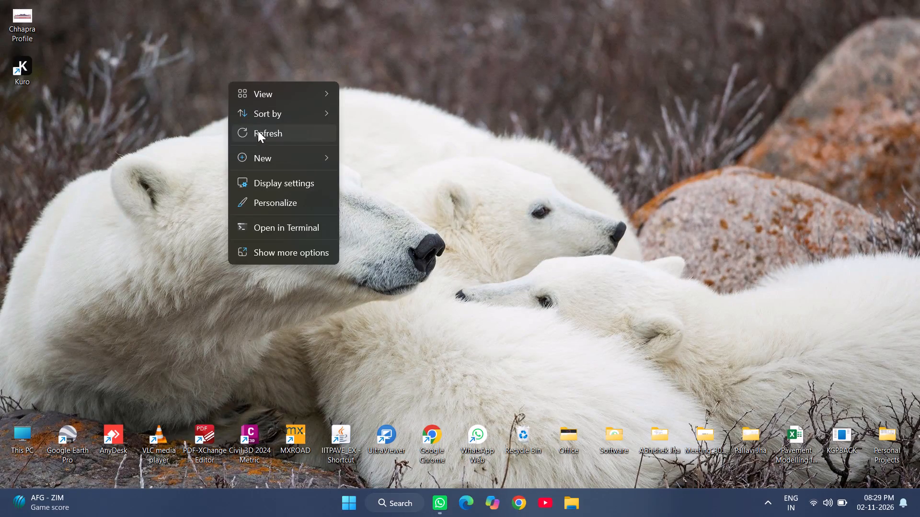
Refresh the desktop and launch Kuro from its desktop shortcut.
click(258, 131)
double_click(18, 72)
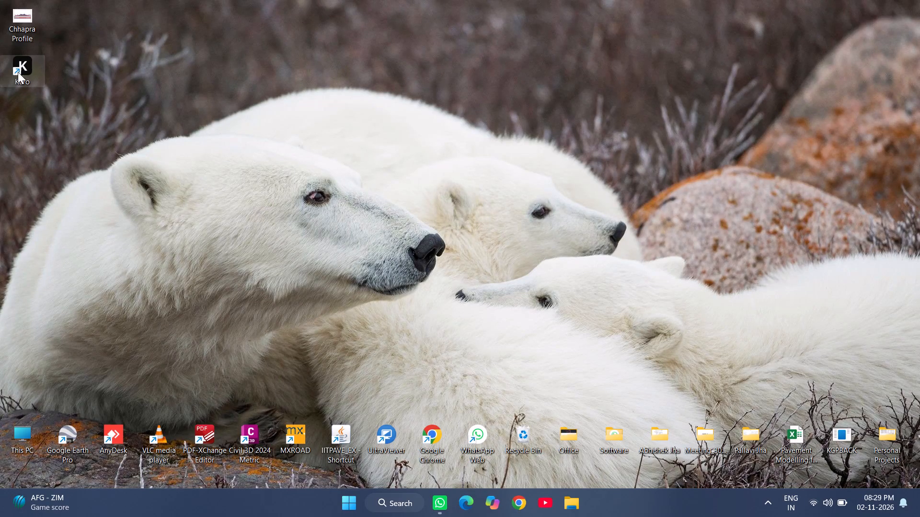
double_click(23, 69)
double_click(35, 78)
double_click(22, 61)
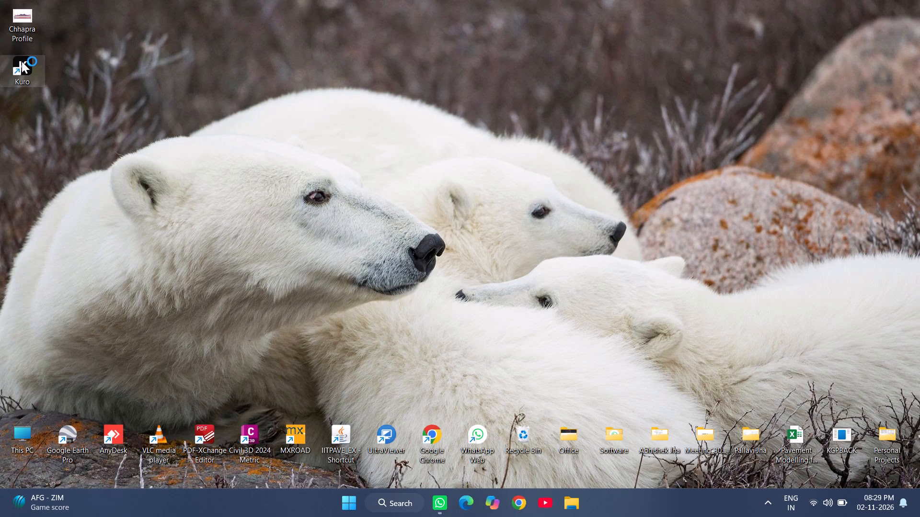
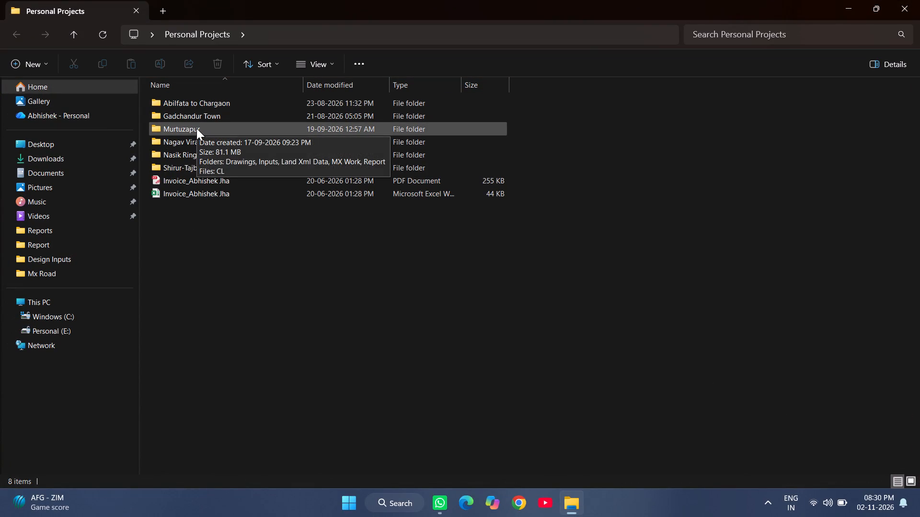
Look through the contents of the Murtuzapur and Abilfata to Chargaon project folders, returning to Personal Projects.
double_click(196, 128)
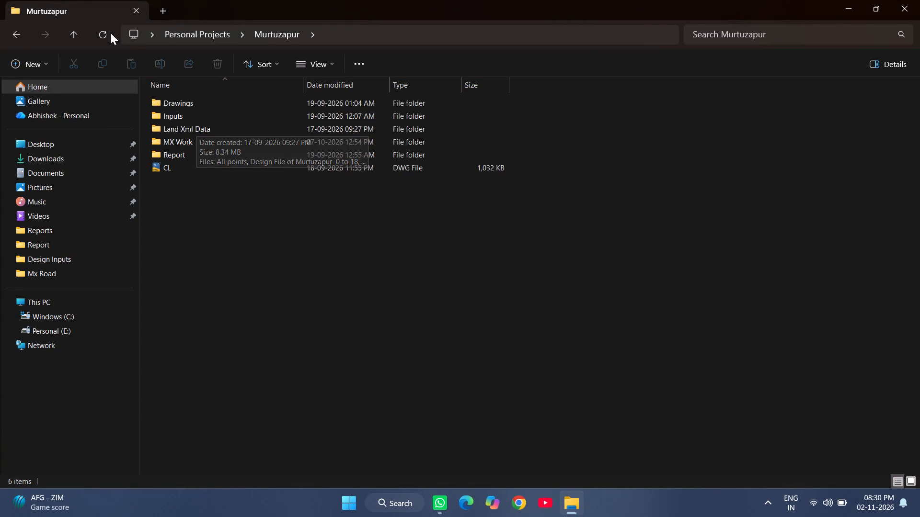
click(15, 38)
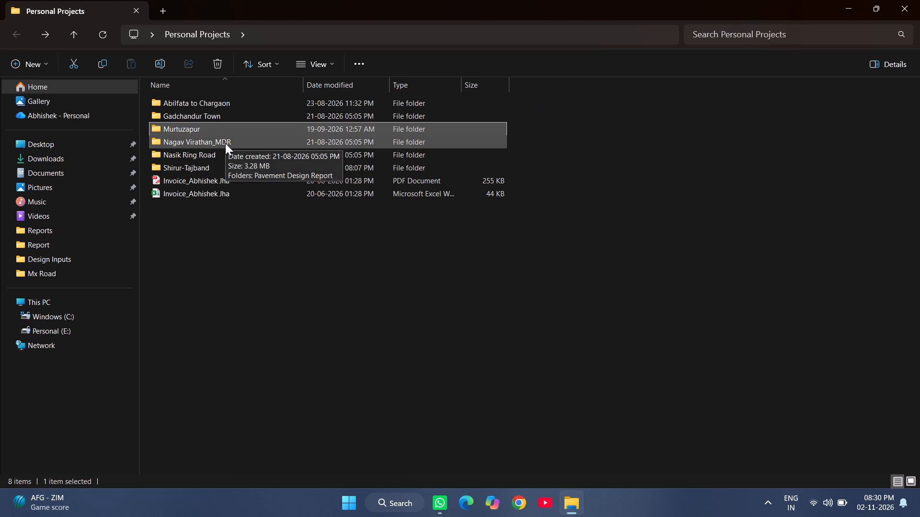
click(225, 143)
click(221, 157)
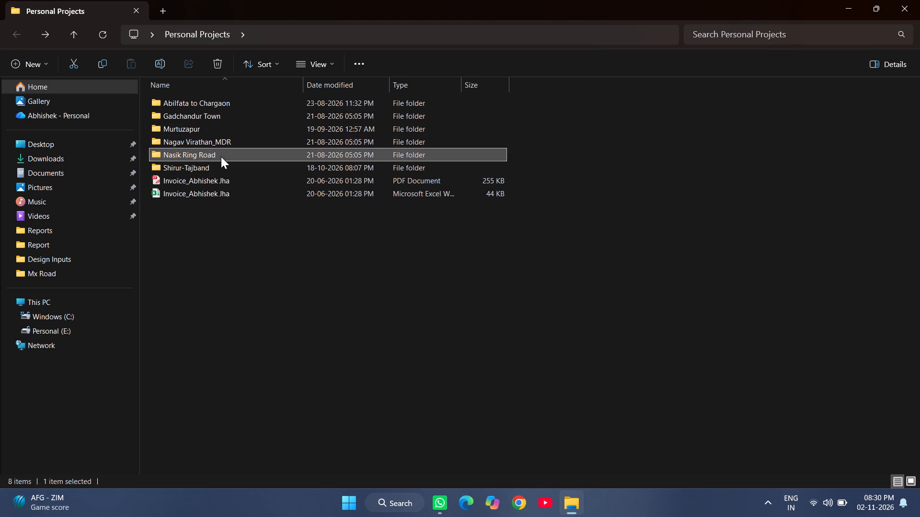
click(212, 171)
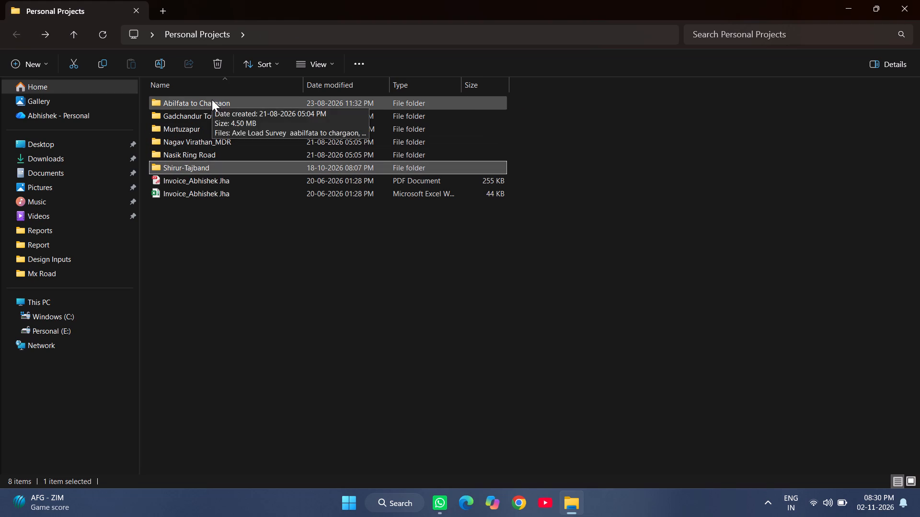
double_click(212, 100)
double_click(263, 99)
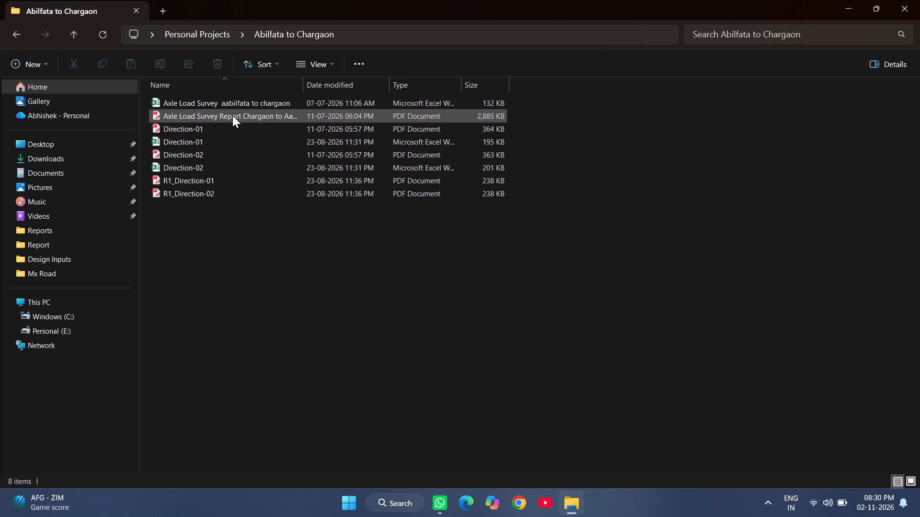
click(14, 30)
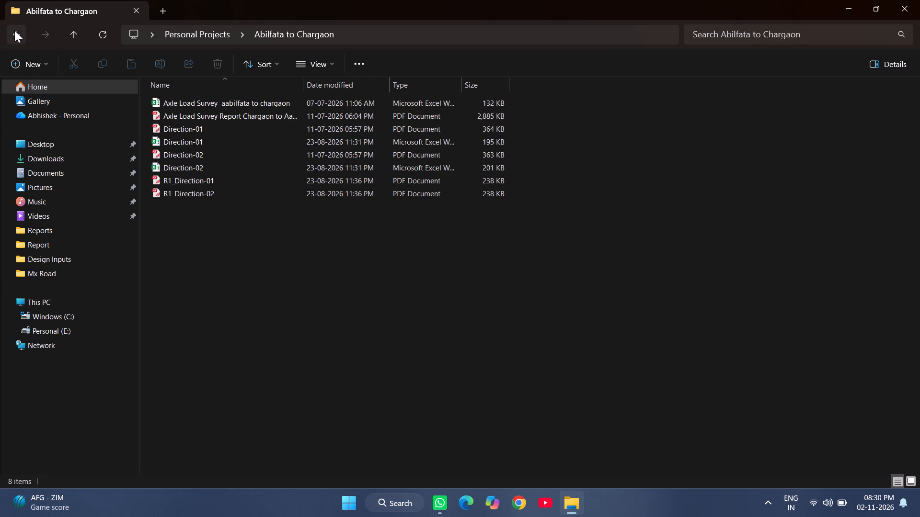
Look through the Nagav Virathan_MDR project down to Pavement Design Report's Soft Copy folder, returning to Personal Projects.
click(207, 117)
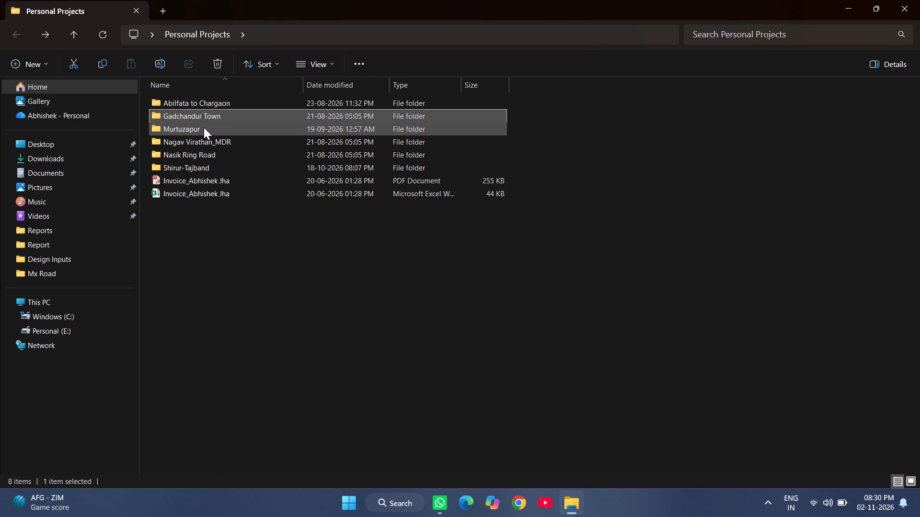
click(204, 127)
double_click(205, 138)
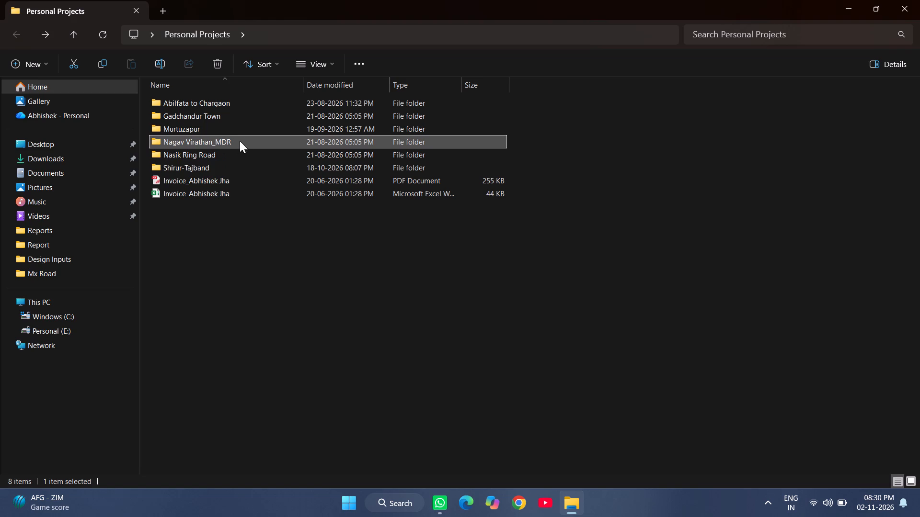
double_click(245, 136)
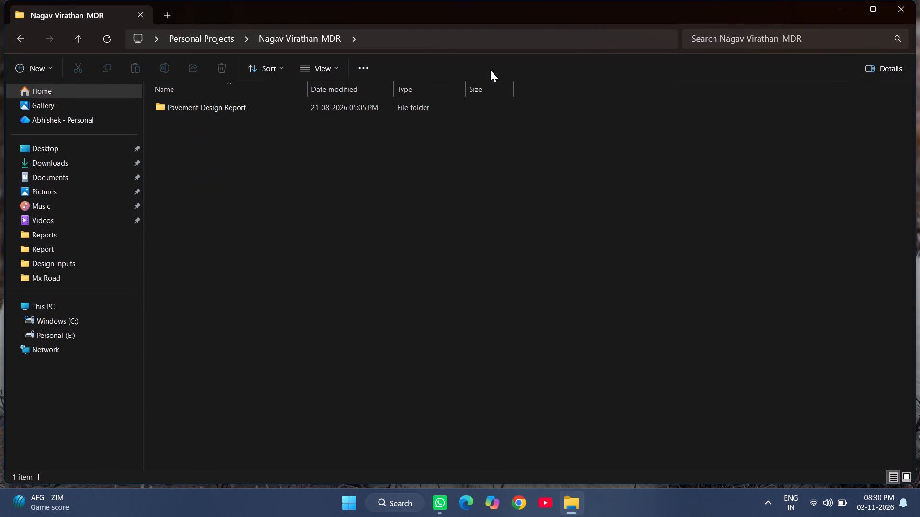
click(874, 8)
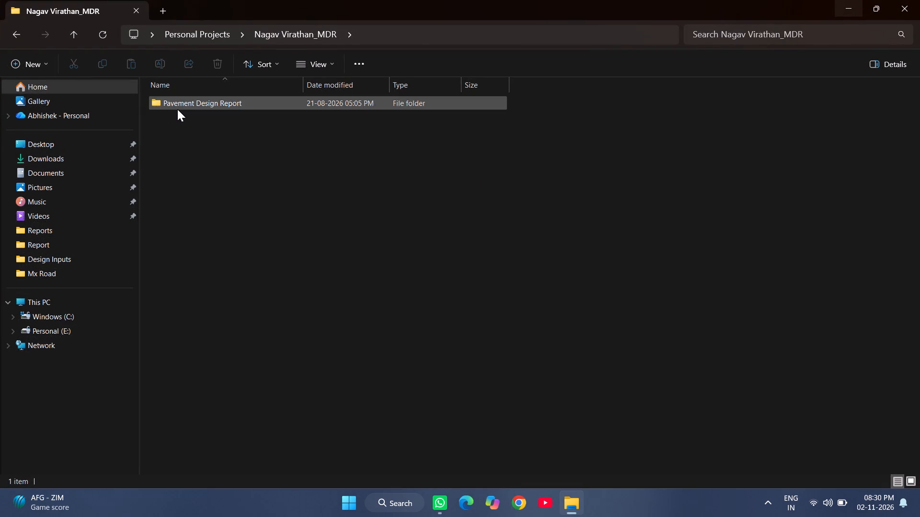
double_click(177, 109)
double_click(201, 112)
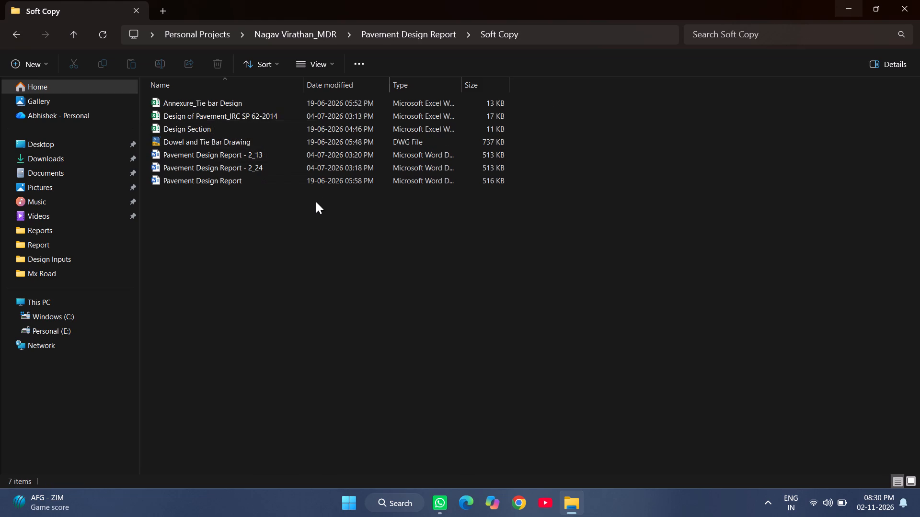
click(15, 34)
click(15, 34)
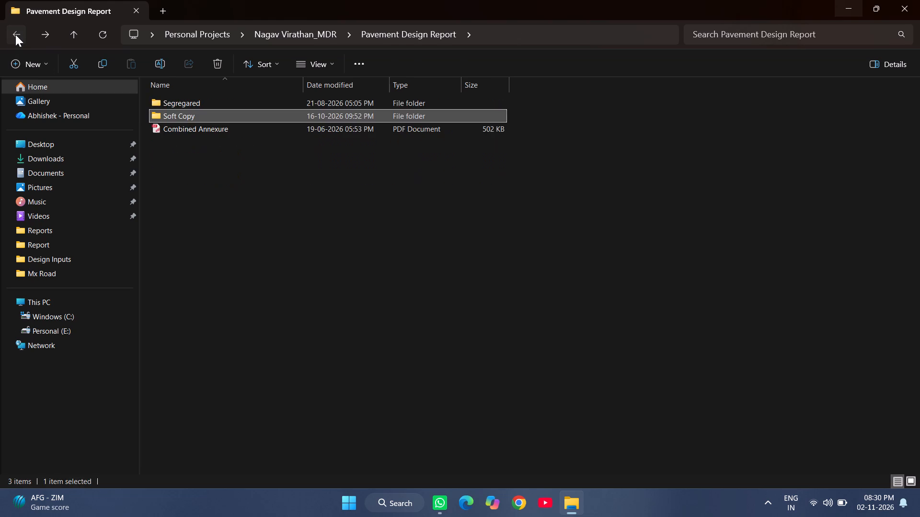
click(15, 34)
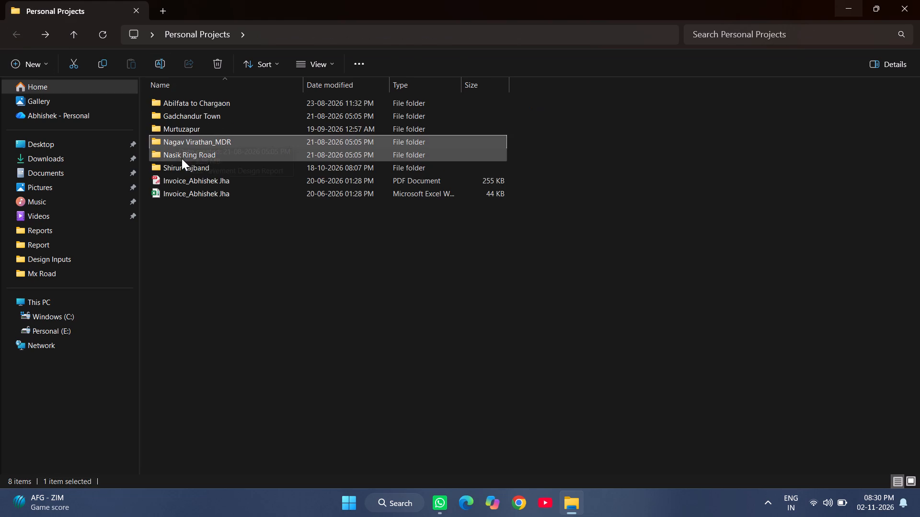
Look through the Shirur-Tajband project folder, including its For Submission and Data from Client subfolders.
double_click(179, 163)
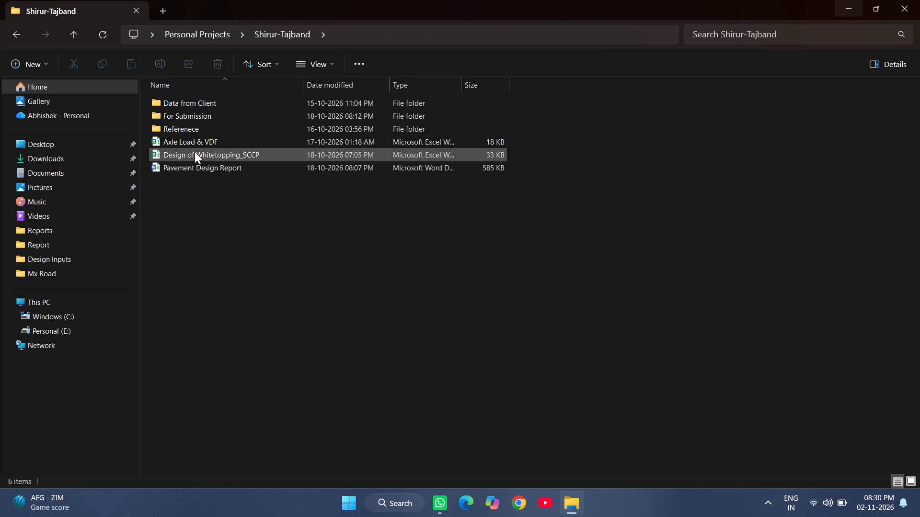
click(195, 152)
click(195, 169)
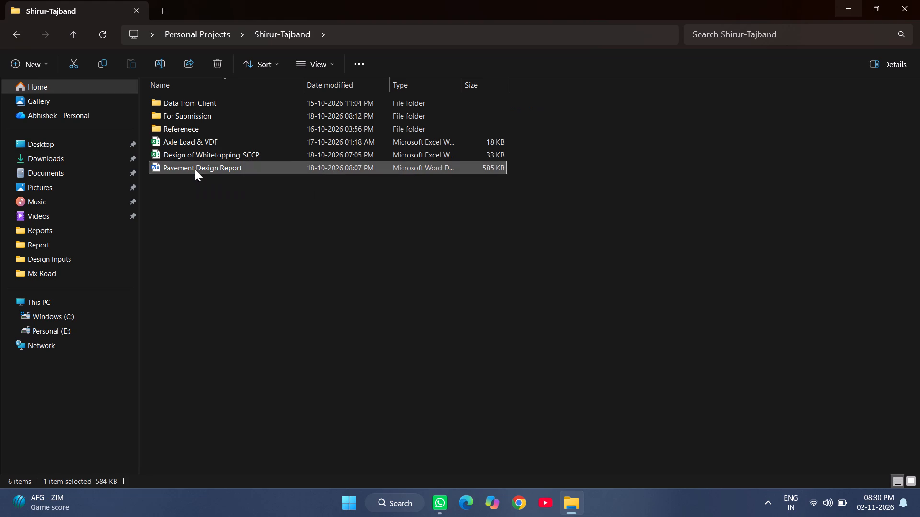
double_click(210, 119)
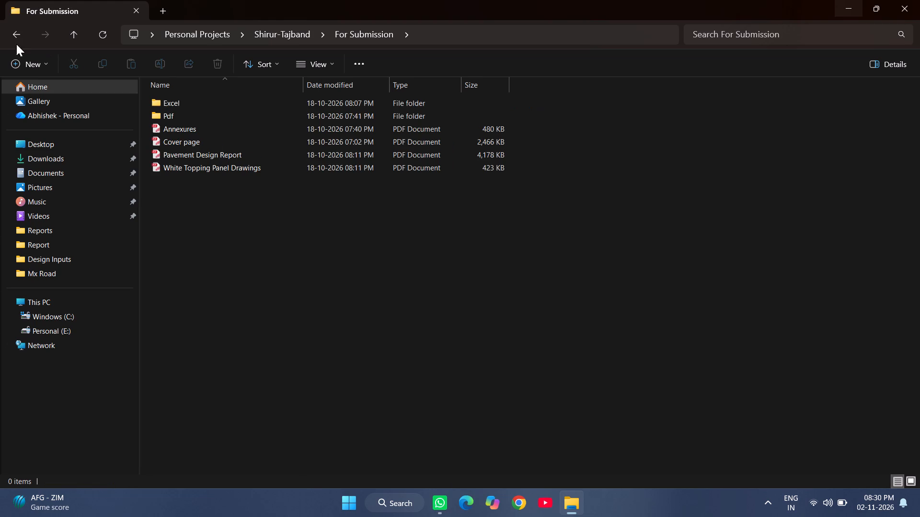
click(19, 34)
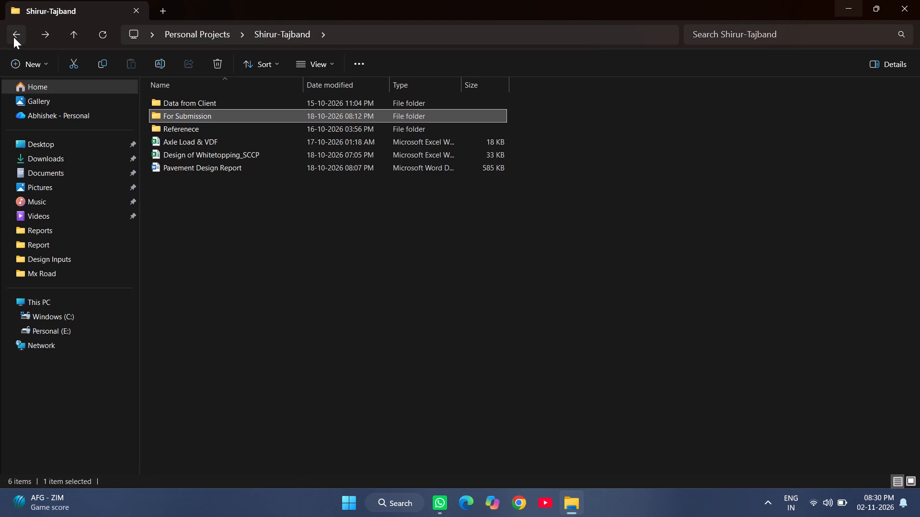
double_click(217, 98)
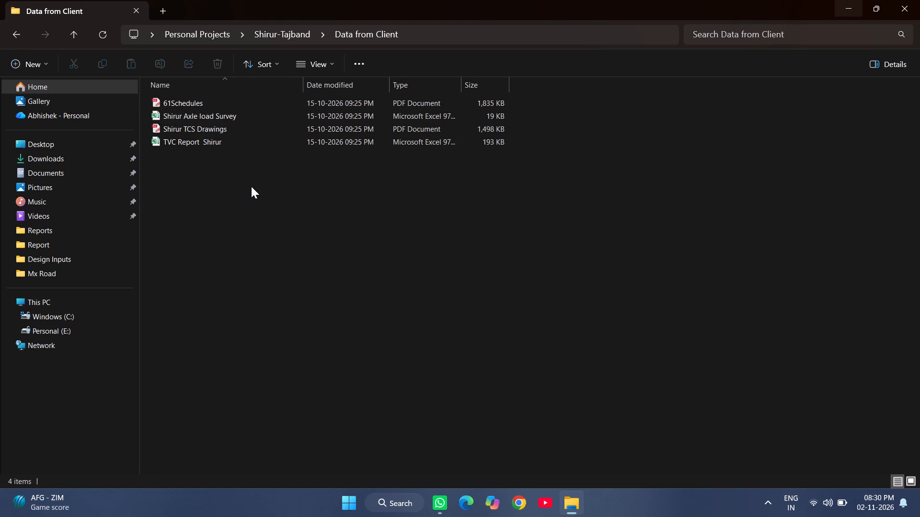
click(253, 183)
Show the desktop.
key(super+d)
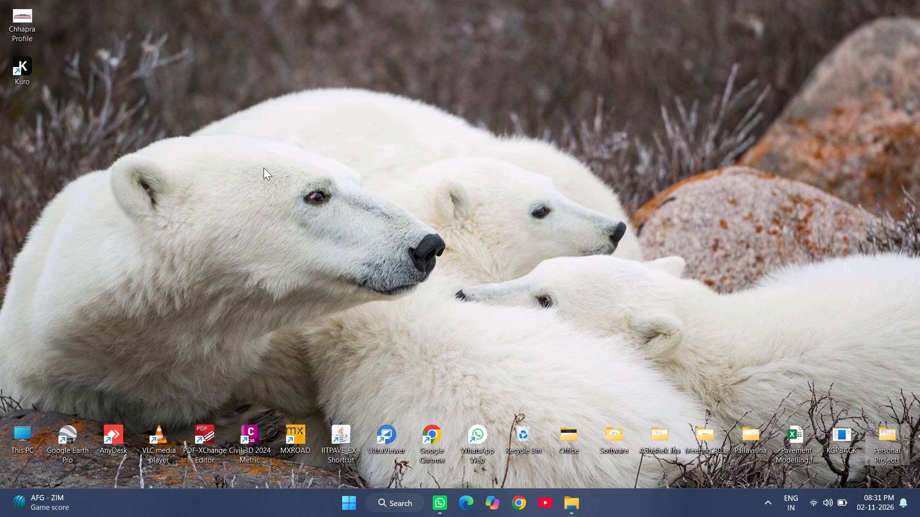
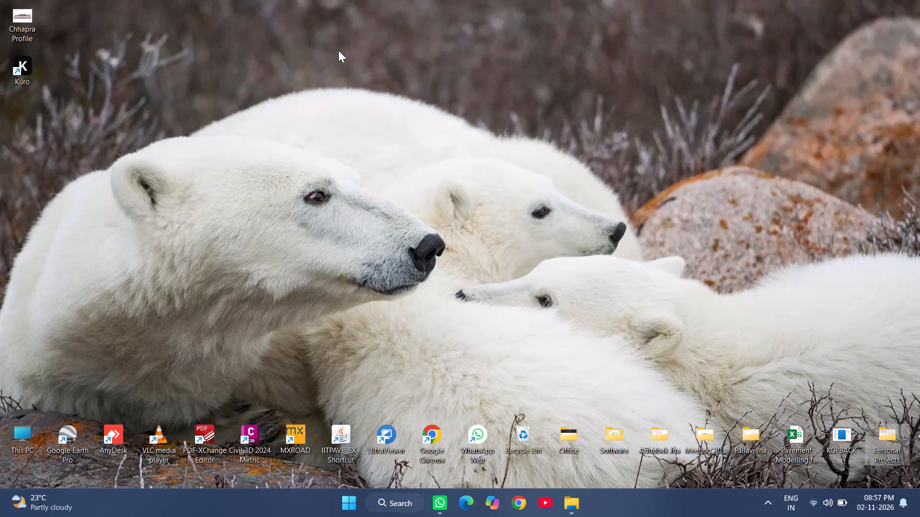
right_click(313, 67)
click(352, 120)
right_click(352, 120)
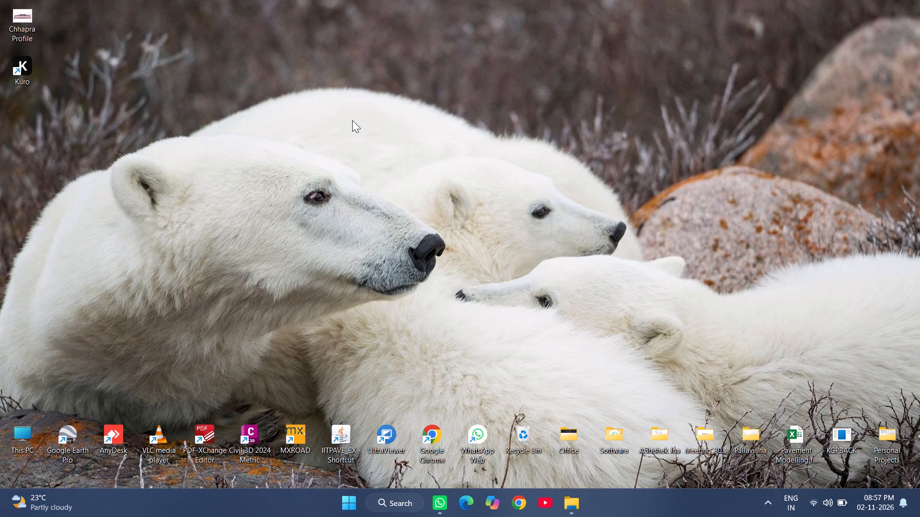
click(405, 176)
Open the Shirur Axle load Survey workbook from Shirur-Tajband's Data from Client folder, view its AXLE UP sheet, and close it.
double_click(887, 439)
click(577, 508)
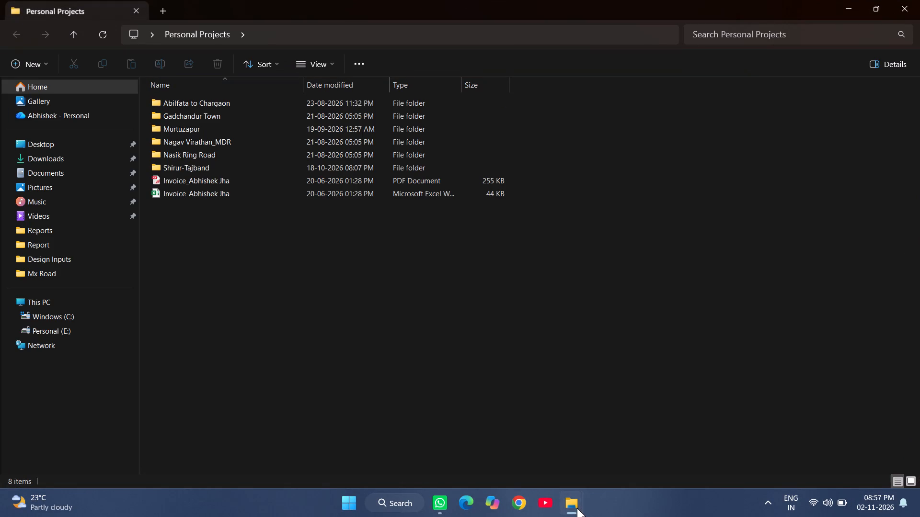
click(470, 438)
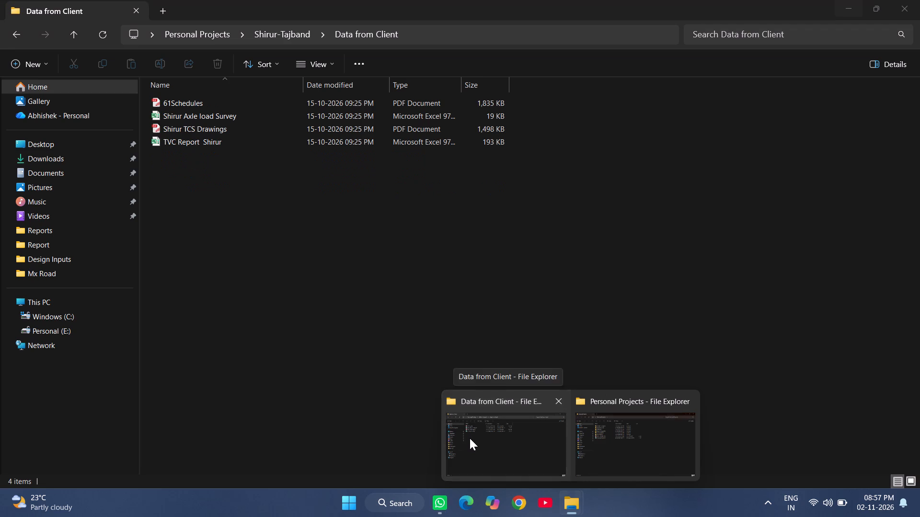
double_click(215, 116)
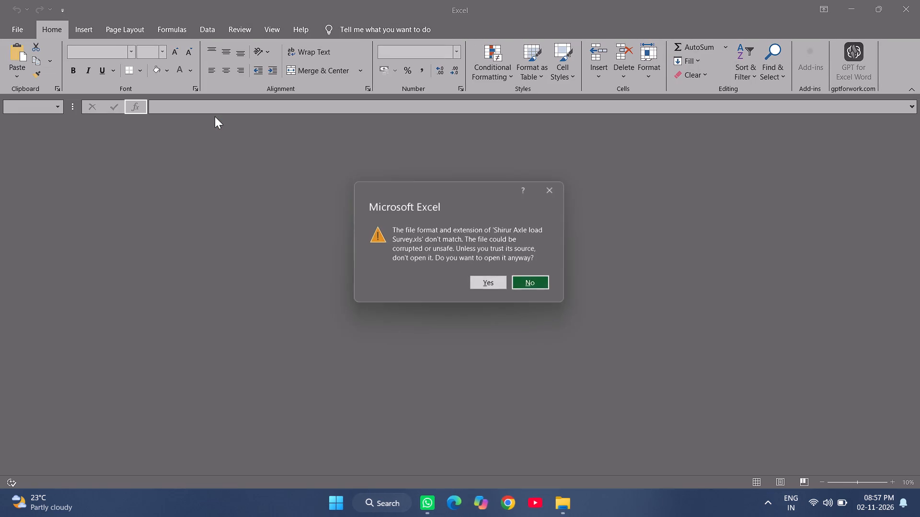
click(487, 283)
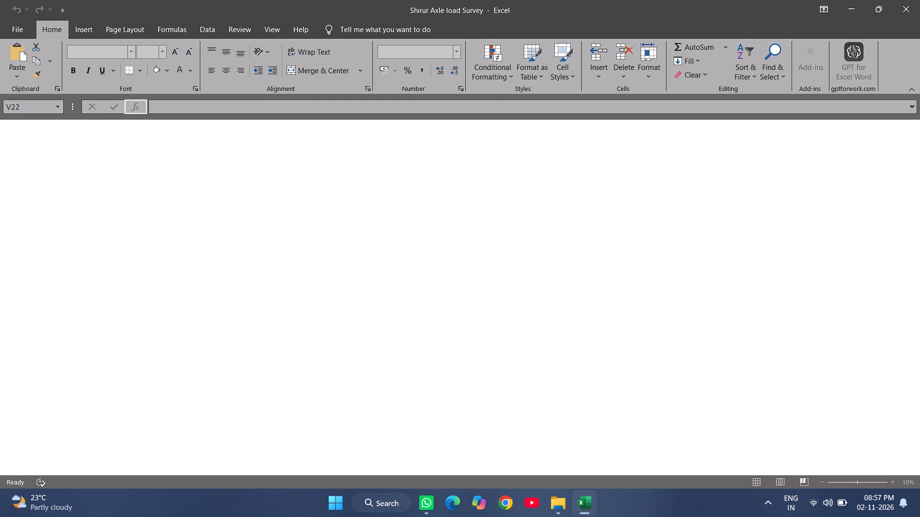
scroll(185, 490, up, 6)
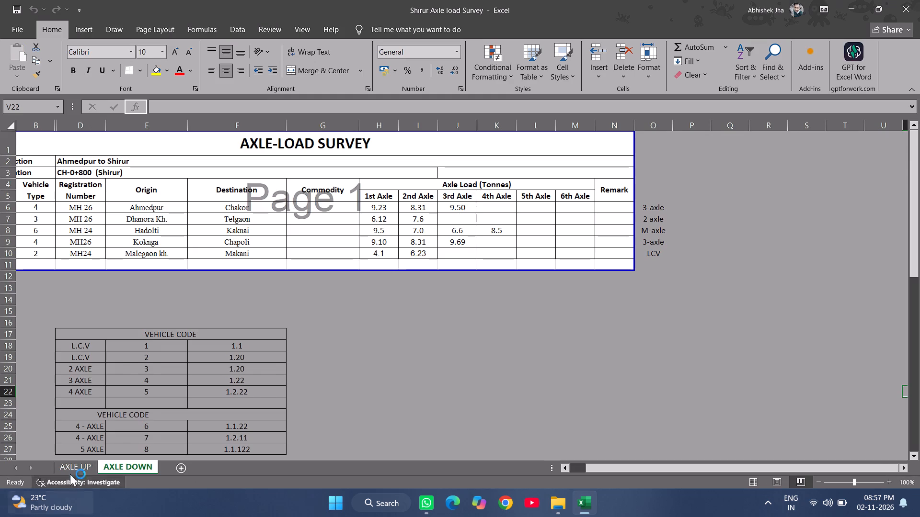
click(73, 468)
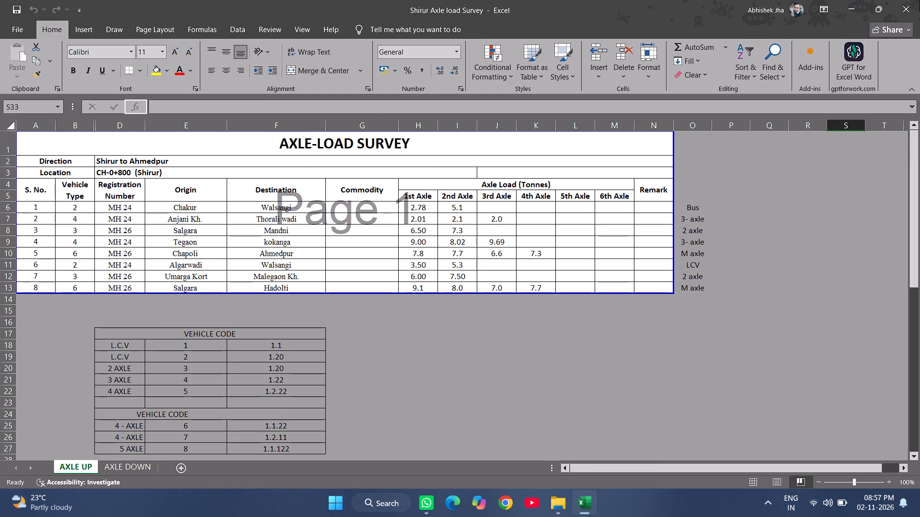
click(919, 0)
Open the Axle Load & VDF workbook from the Shirur-Tajband folder and examine its Up Direction and Down Direction calculations.
click(307, 33)
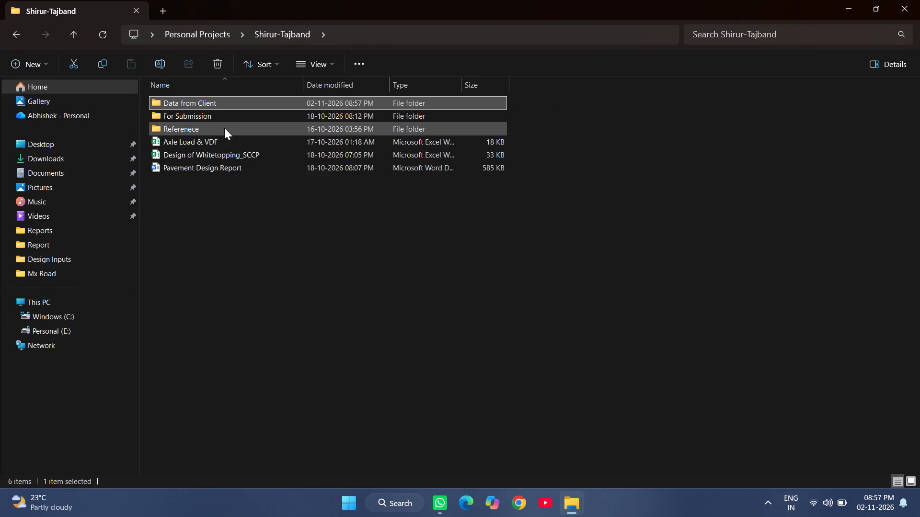
double_click(223, 144)
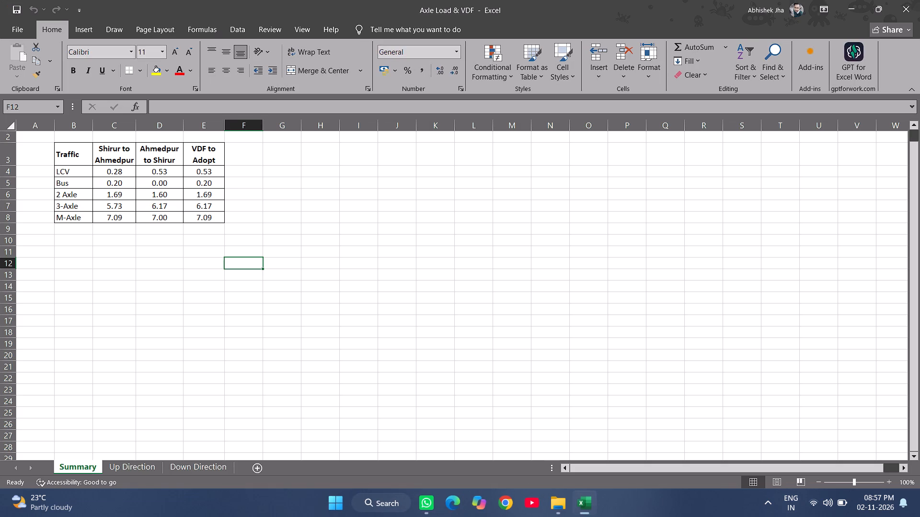
click(130, 465)
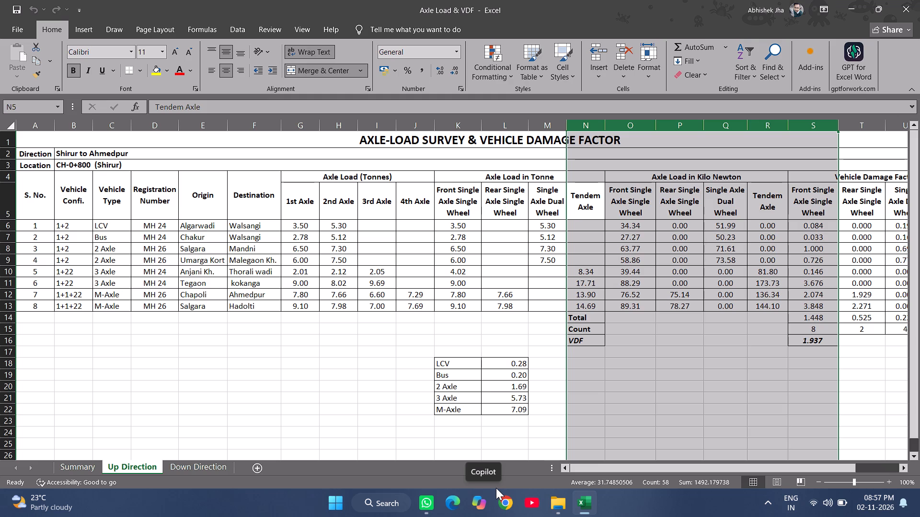
click(504, 360)
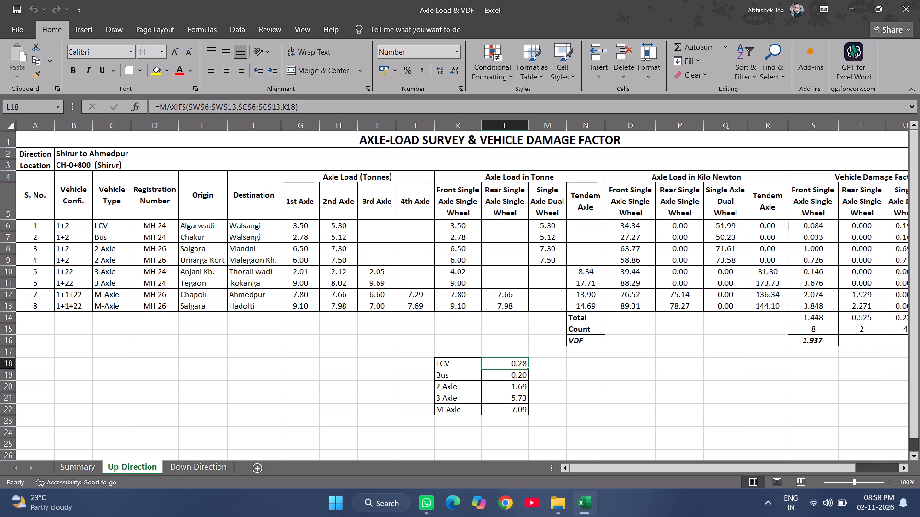
click(646, 313)
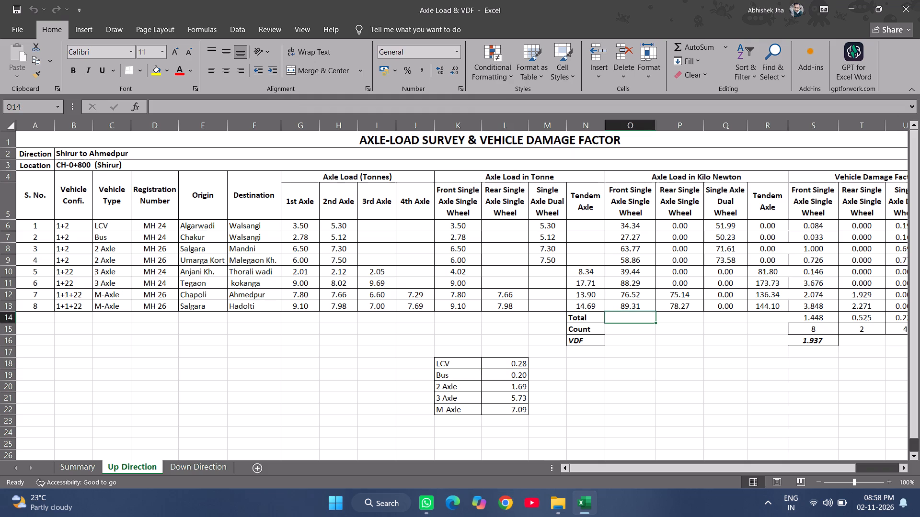
click(199, 466)
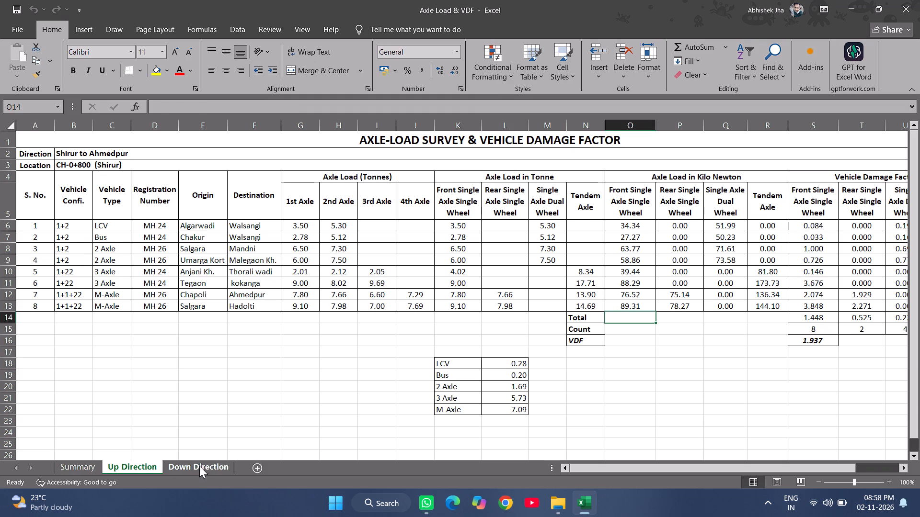
click(145, 472)
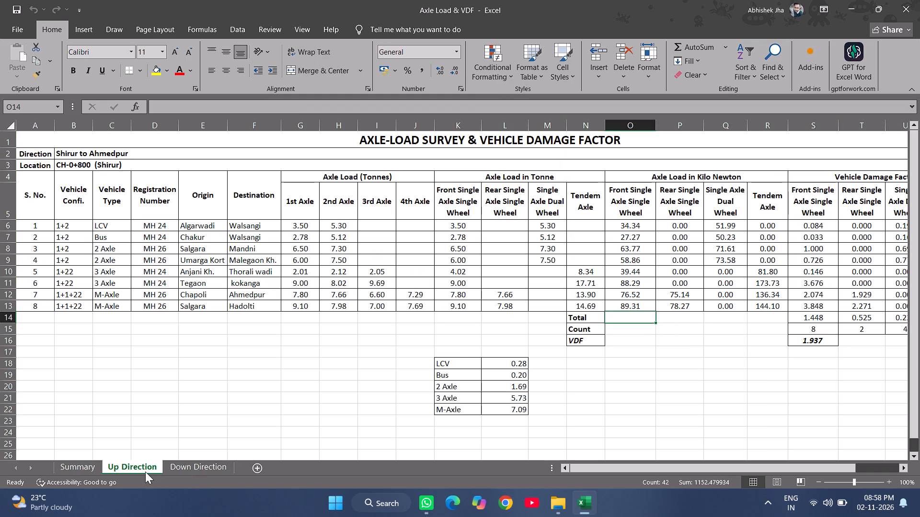
scroll(405, 320, up, 4)
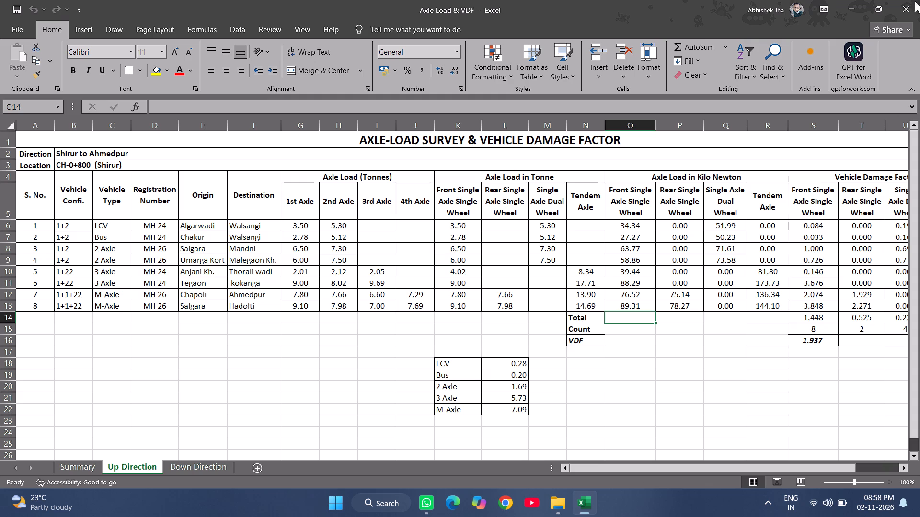
click(850, 1)
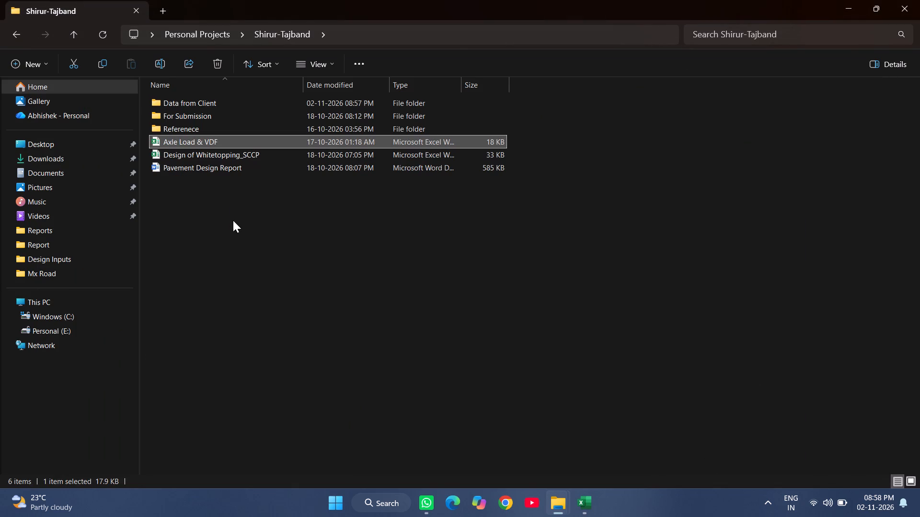
Open the Shirur Axle load Survey workbook from Downloads in a new File Explorer tab and enable editing.
click(230, 203)
click(253, 157)
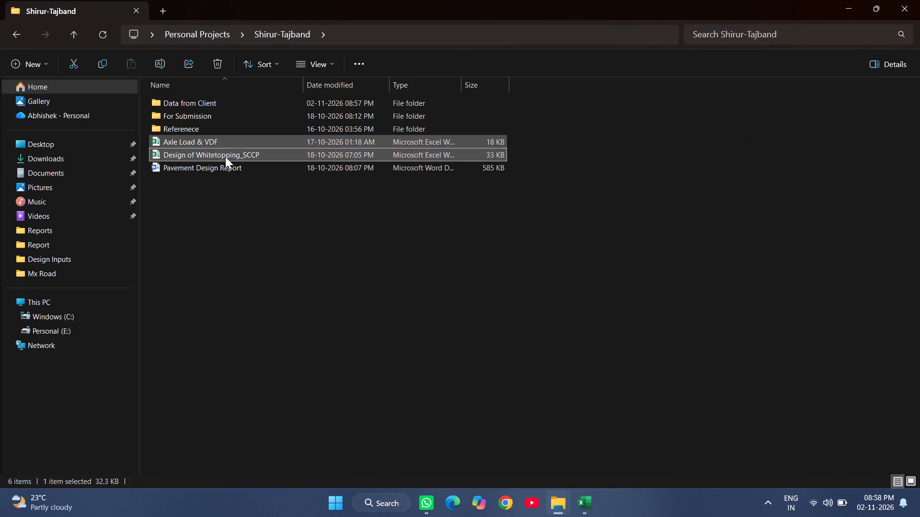
click(167, 14)
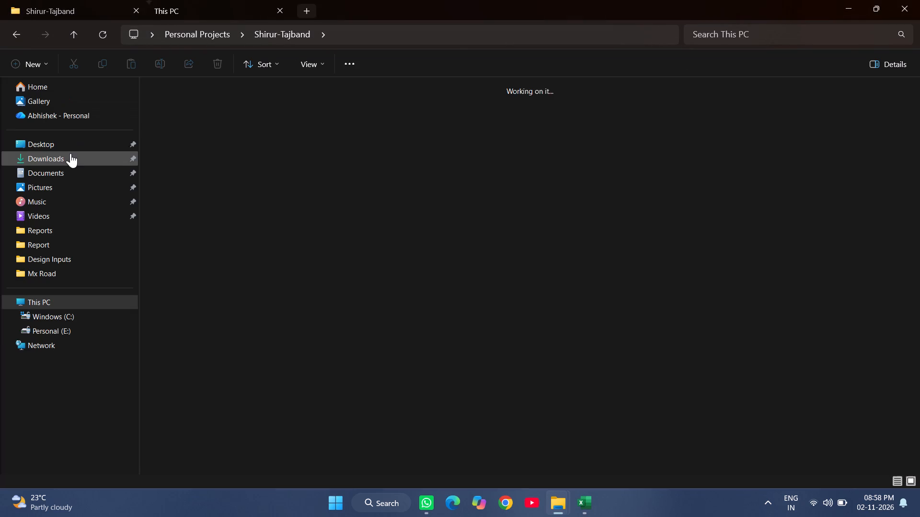
click(70, 153)
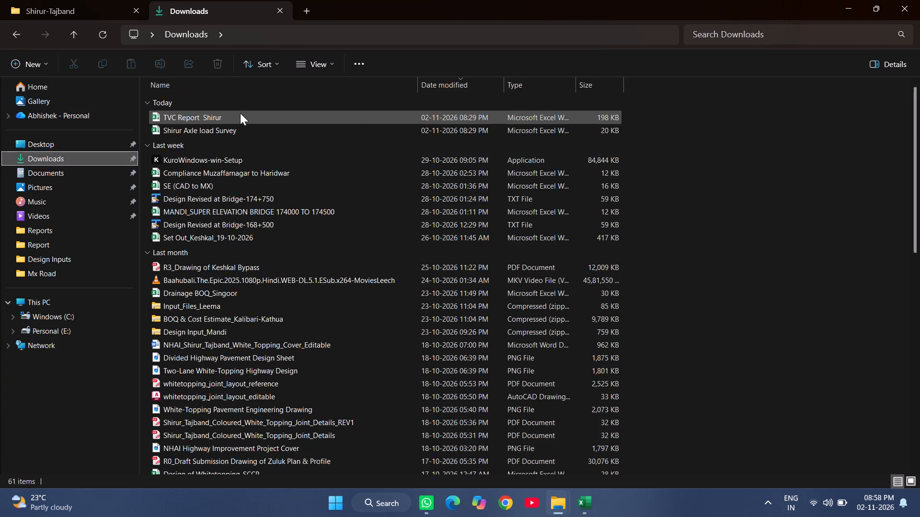
double_click(232, 129)
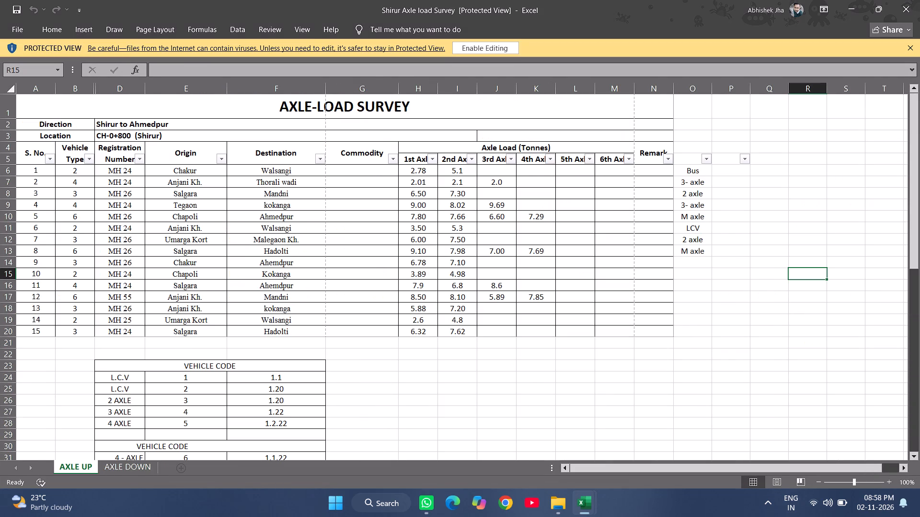
click(506, 52)
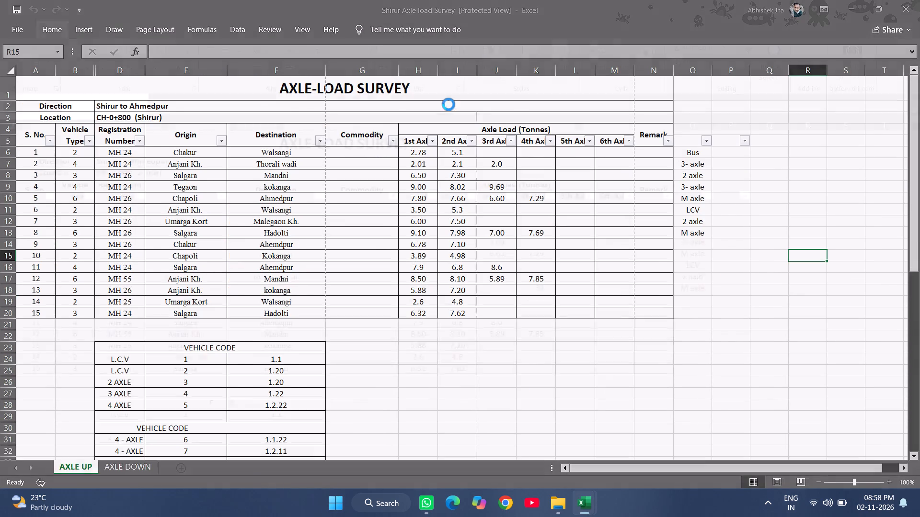
Examine the survey records on the AXLE UP and AXLE DOWN sheets of the downloaded workbook.
scroll(222, 417, up, 1)
scroll(222, 417, down, 1)
scroll(222, 417, up, 1)
scroll(220, 418, down, 1)
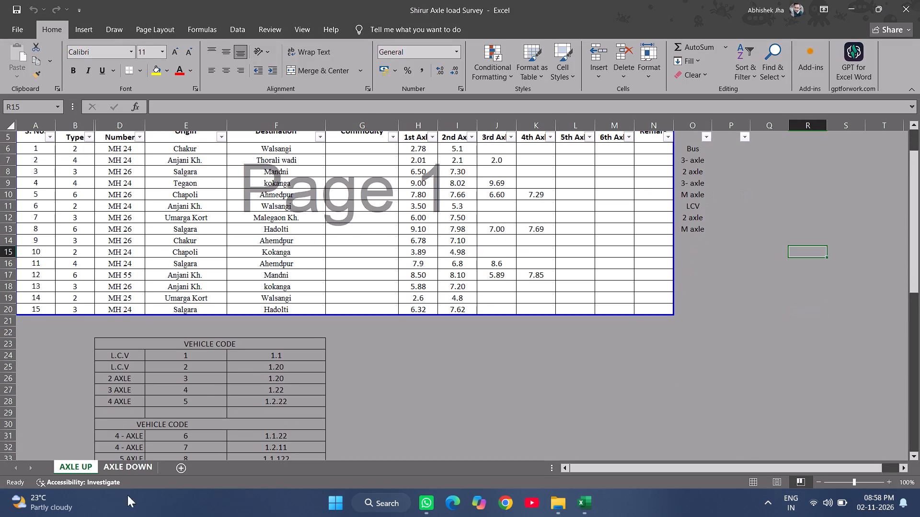
click(141, 463)
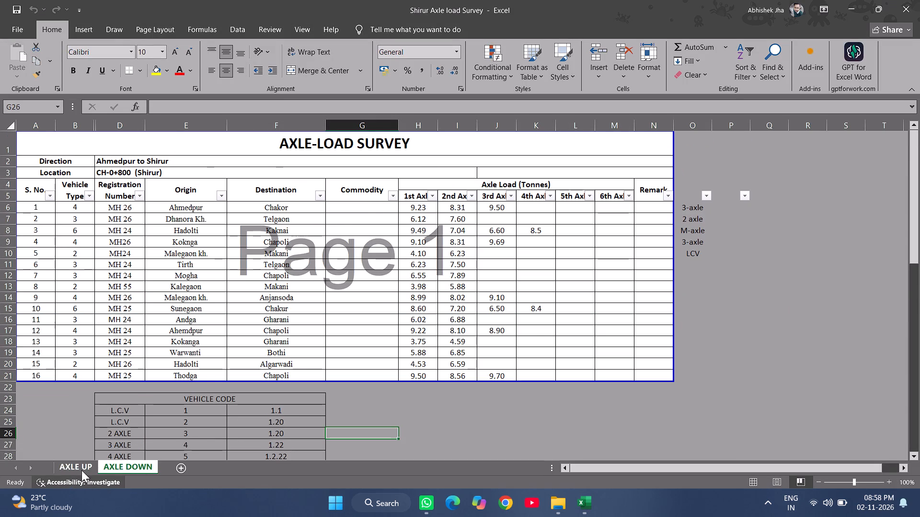
click(81, 470)
scroll(201, 349, up, 1)
scroll(201, 349, down, 1)
scroll(201, 349, up, 6)
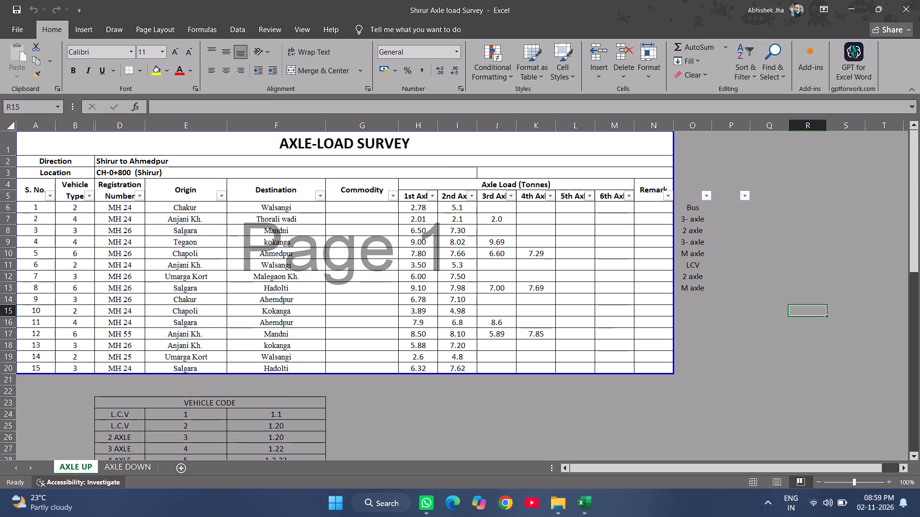
Insert twelve blank rows above the Total row on the Up Direction sheet of the Axle Load & VDF workbook.
key(alt+Tab)
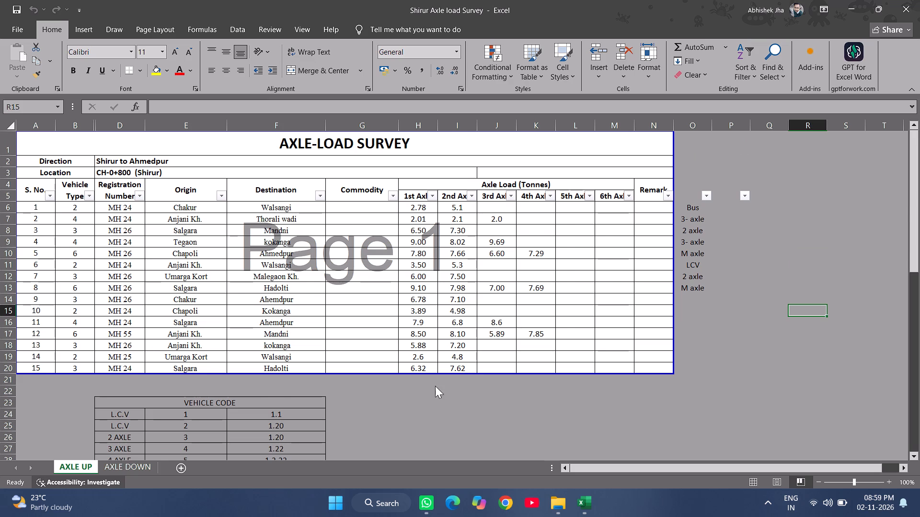
click(254, 324)
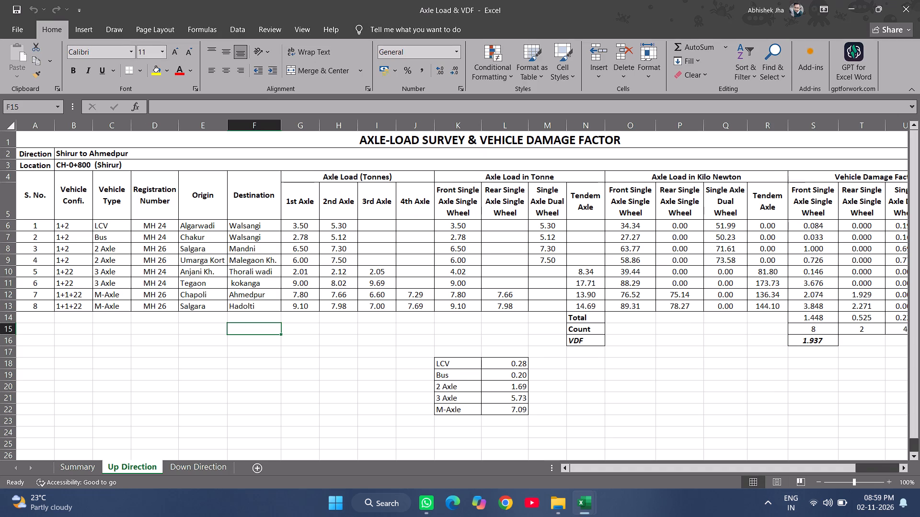
click(260, 320)
key(shift+space)
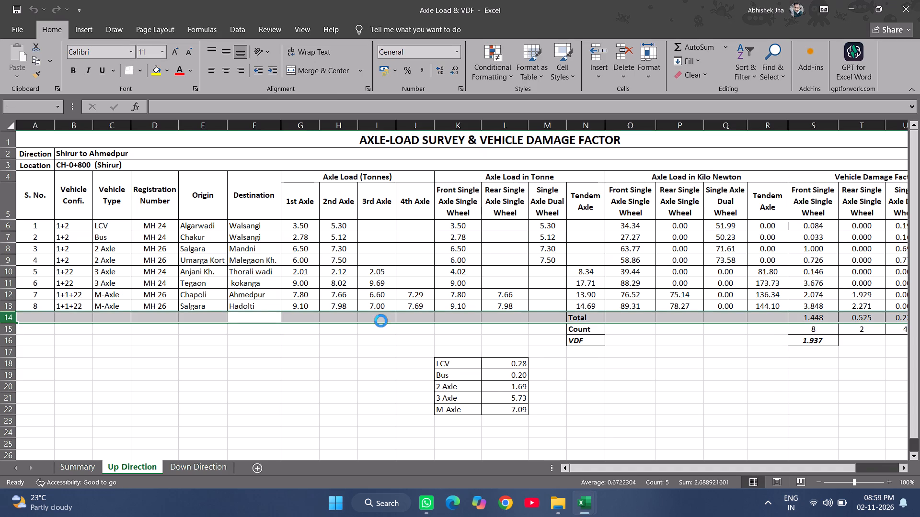
key(ctrl+shift+equal)
key(ctrl+shift+equal)
key(ctrl+shift+equal)
key(ctrl+shift+equal)
key(ctrl+shift+equal)
key(ctrl+shift+equal)
key(ctrl+shift+equal)
key(ctrl+shift+equal)
key(ctrl+shift+equal)
key(ctrl+shift+equal)
key(ctrl+shift+equal)
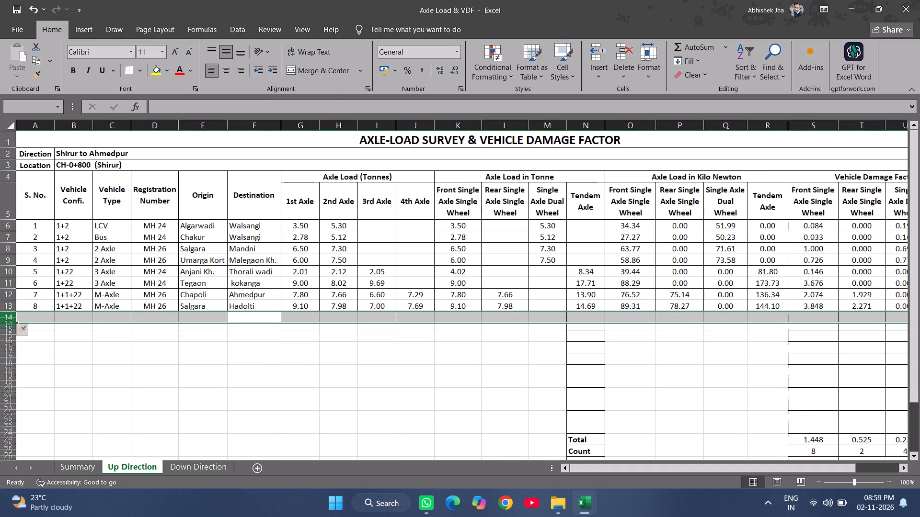
key(ctrl+shift+equal)
Unhide column C between Vehicle Type and Registration Number on the AXLE UP sheet of Shirur Axle load Survey.
key(alt+Tab)
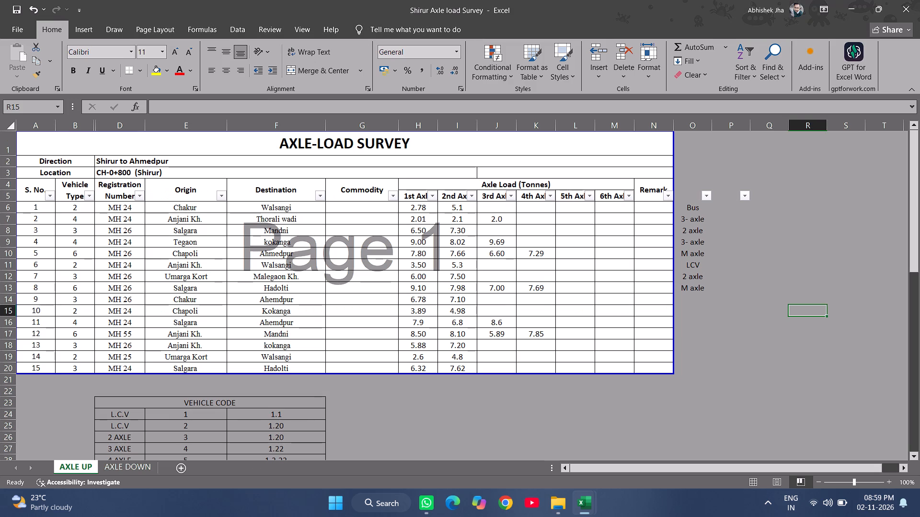
click(167, 223)
scroll(198, 286, up, 8)
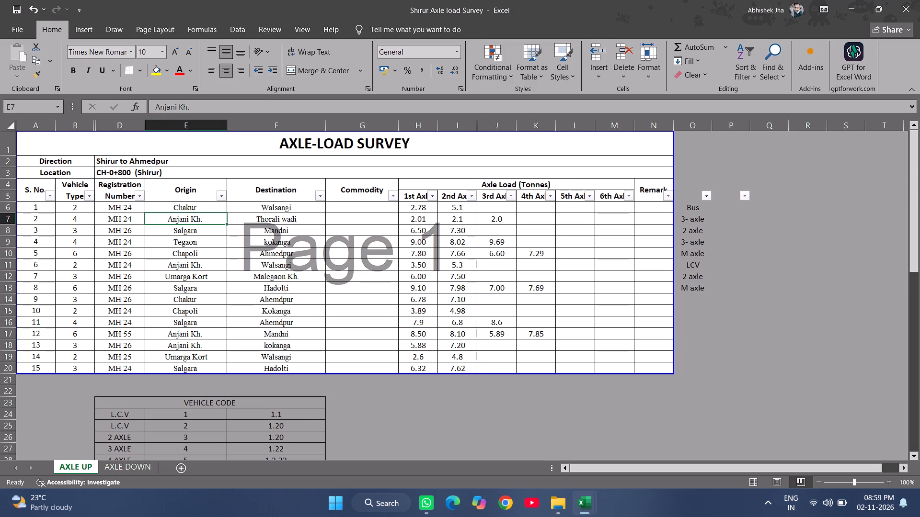
scroll(201, 415, down, 3)
scroll(201, 415, up, 4)
click(189, 127)
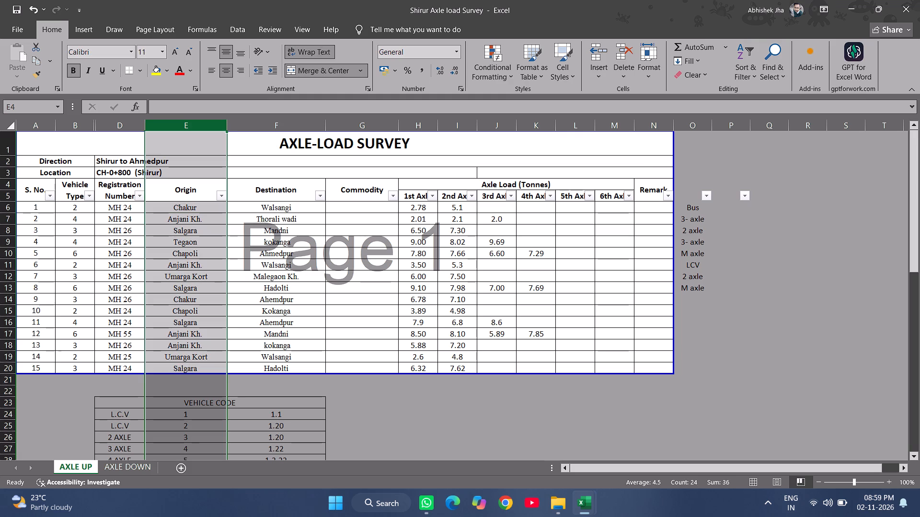
drag(84, 124, 119, 124)
right_click(119, 124)
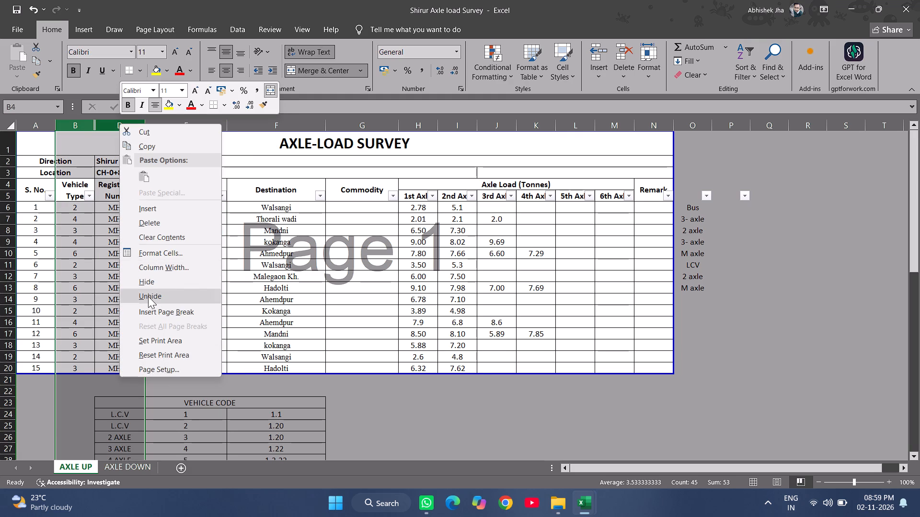
click(148, 296)
click(122, 218)
click(119, 208)
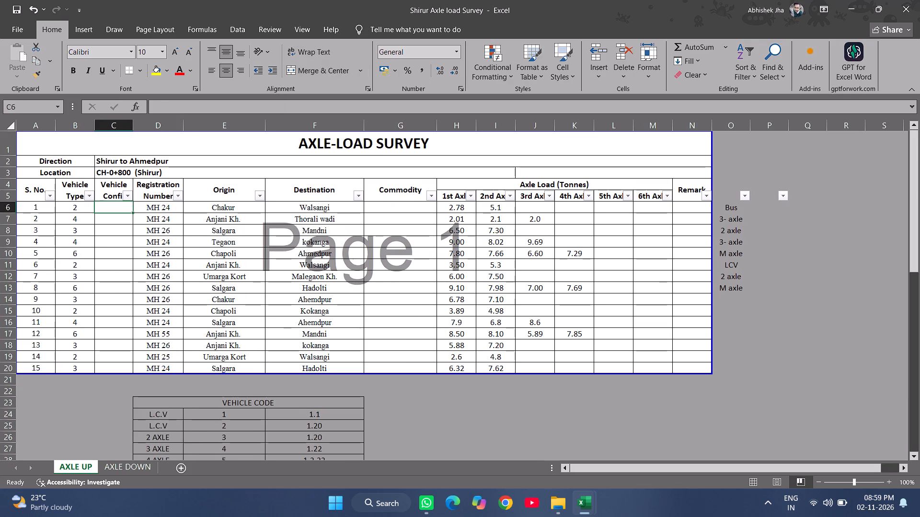
Enter =VLOOKUP(B6,E24:F28,2,FALSE) in C6 on AXLE UP to fetch the vehicle configuration from the VEHICLE CODE table.
text(=vlo)
key(Tab)
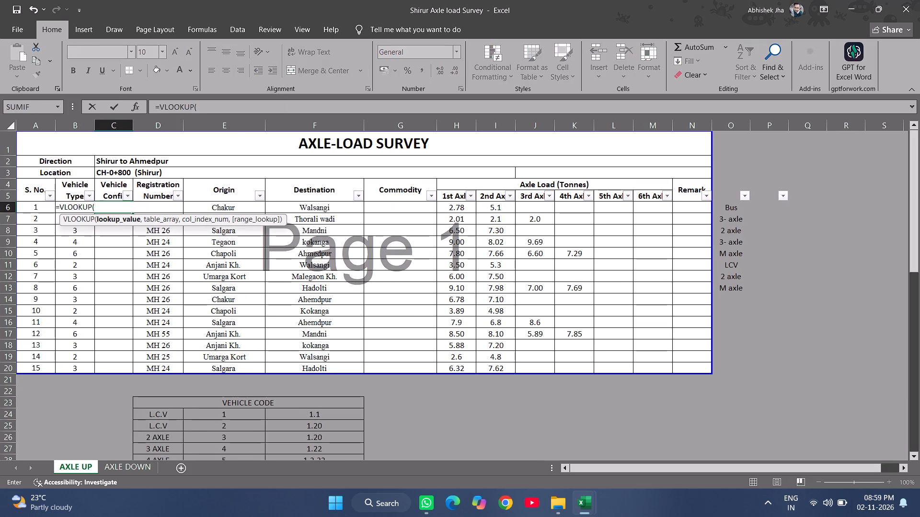
click(70, 247)
key(Up)
key(Up)
key(Up)
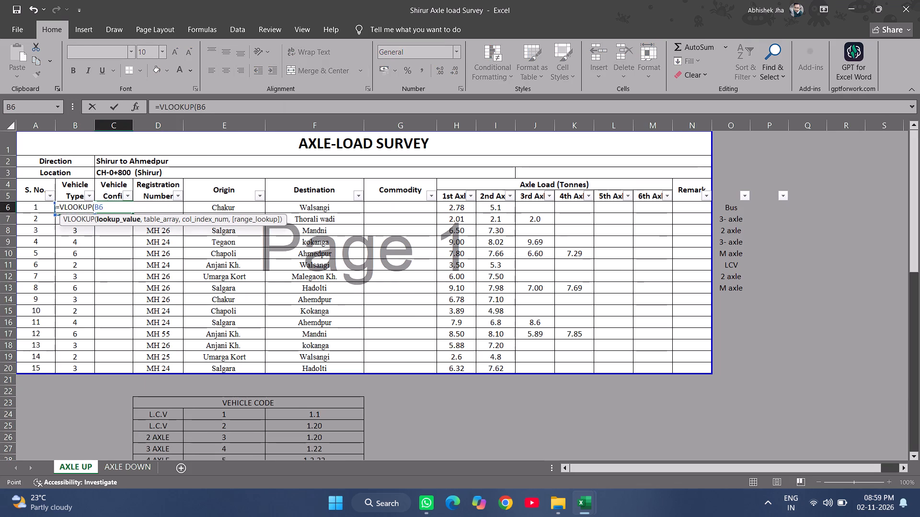
key(comma)
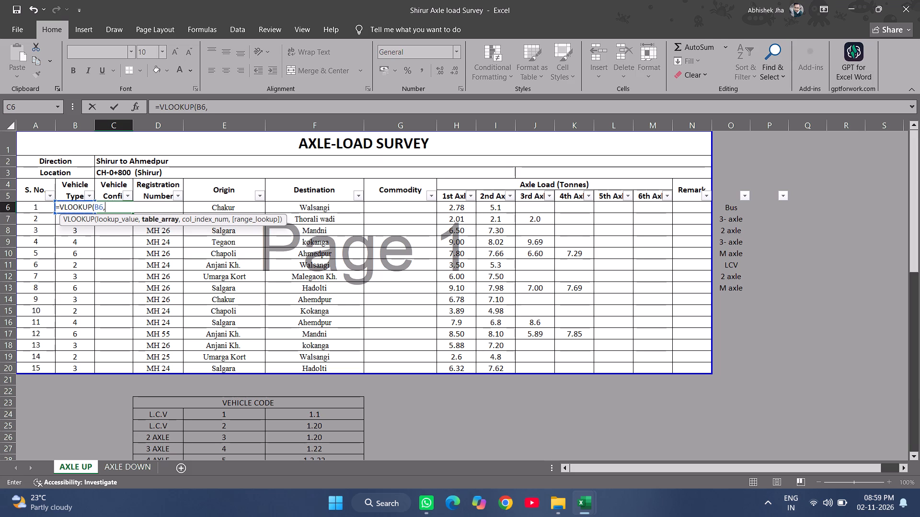
scroll(264, 428, down, 1)
scroll(264, 428, up, 1)
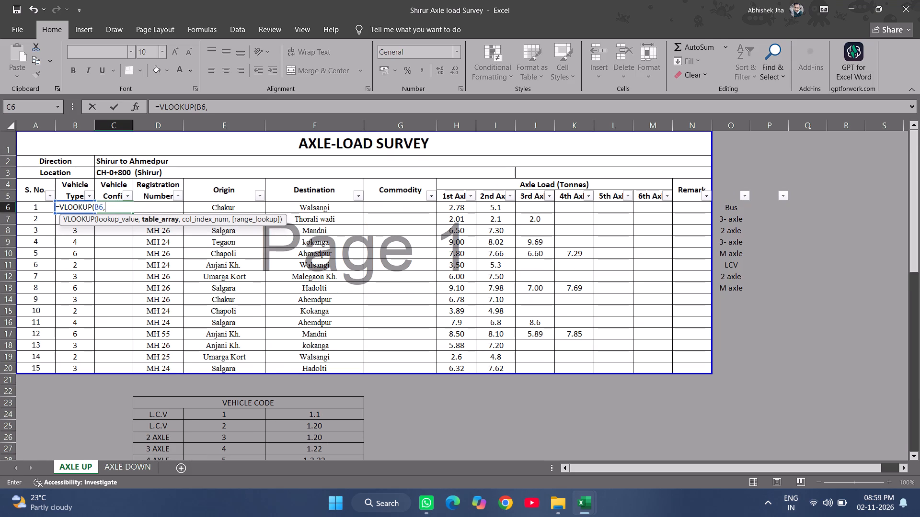
drag(227, 410, 342, 419)
key(ctrl+shift+Down)
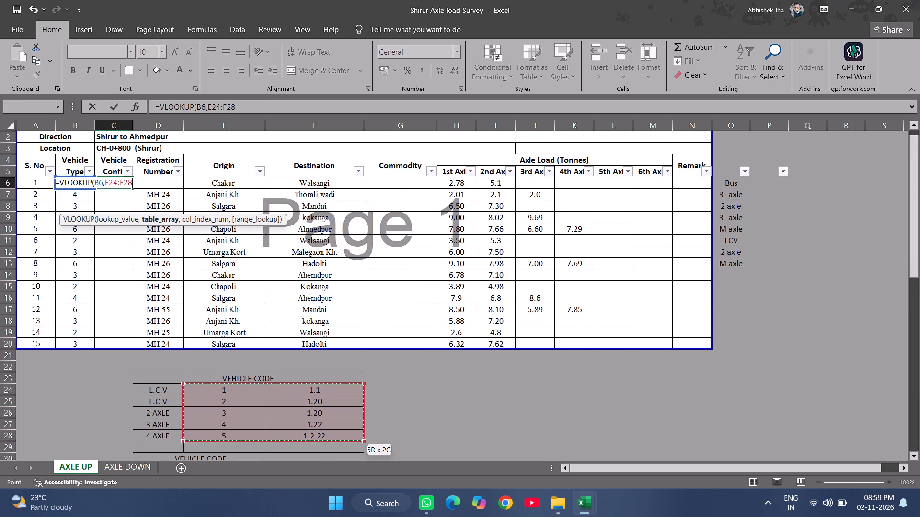
key(ctrl+shift+Down)
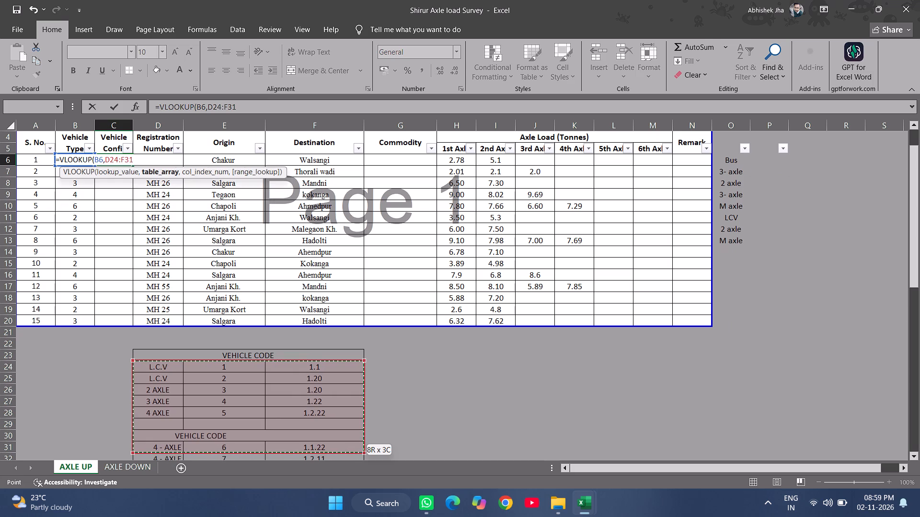
drag(249, 364, 313, 372)
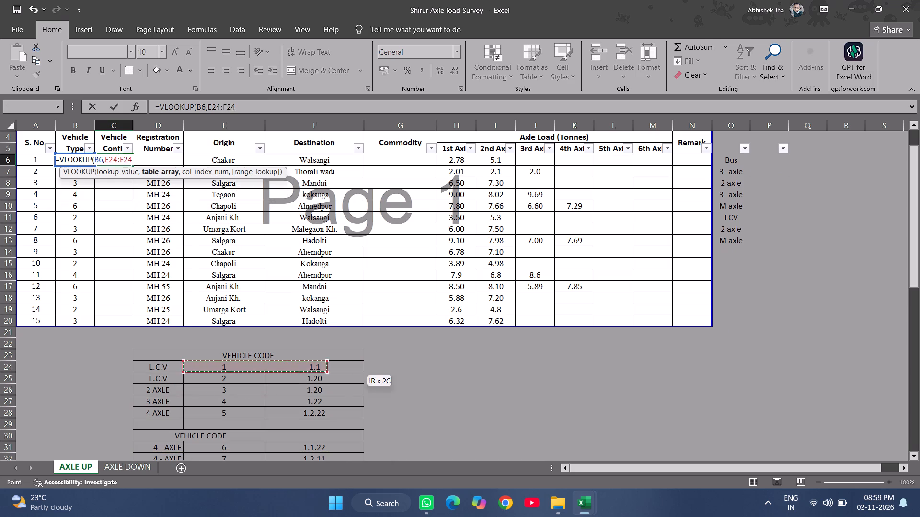
drag(313, 372, 337, 417)
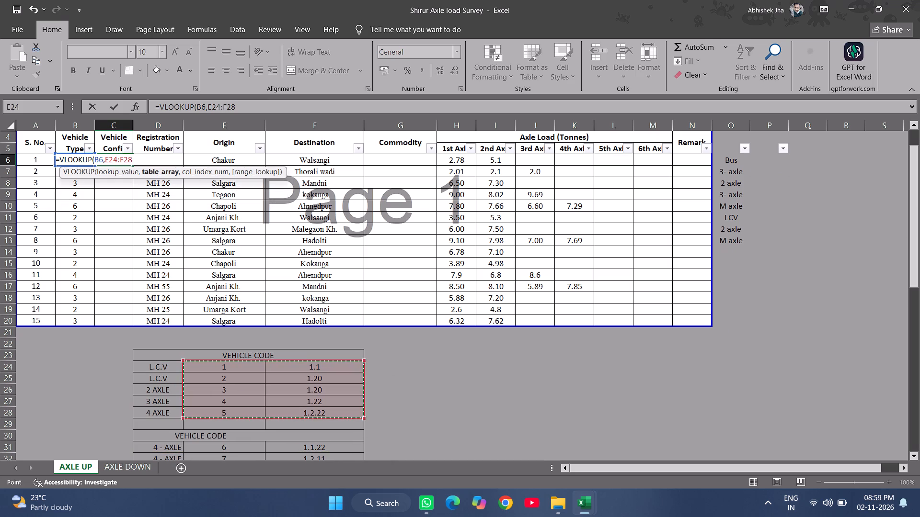
click(248, 108)
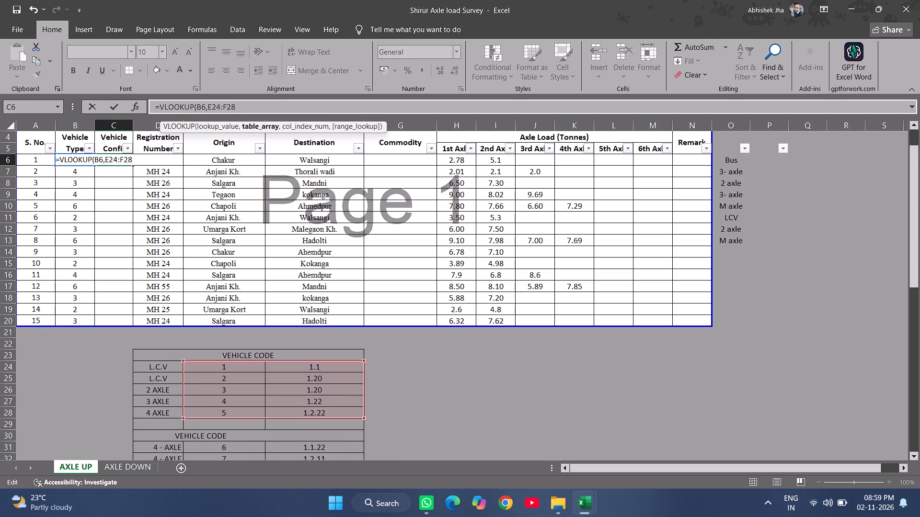
key(comma)
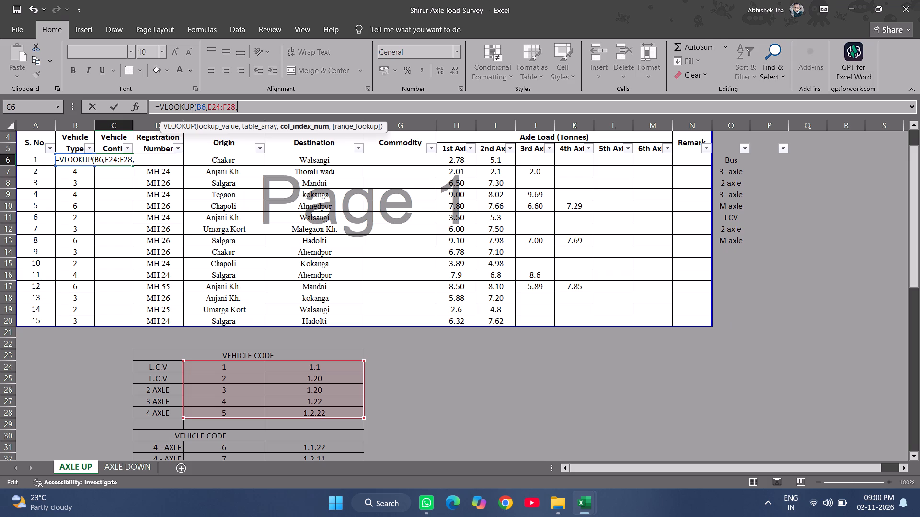
key(BackSpace)
key(comma)
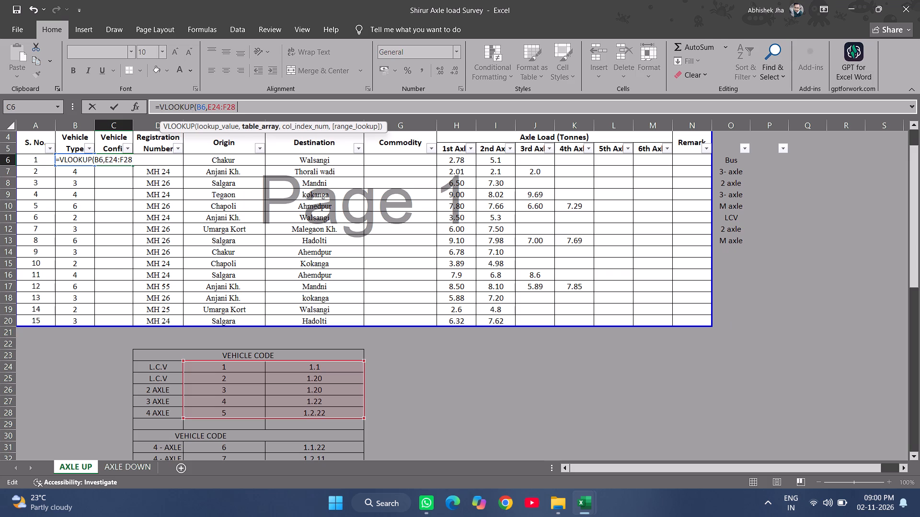
key(2)
text(,false)
key(Return)
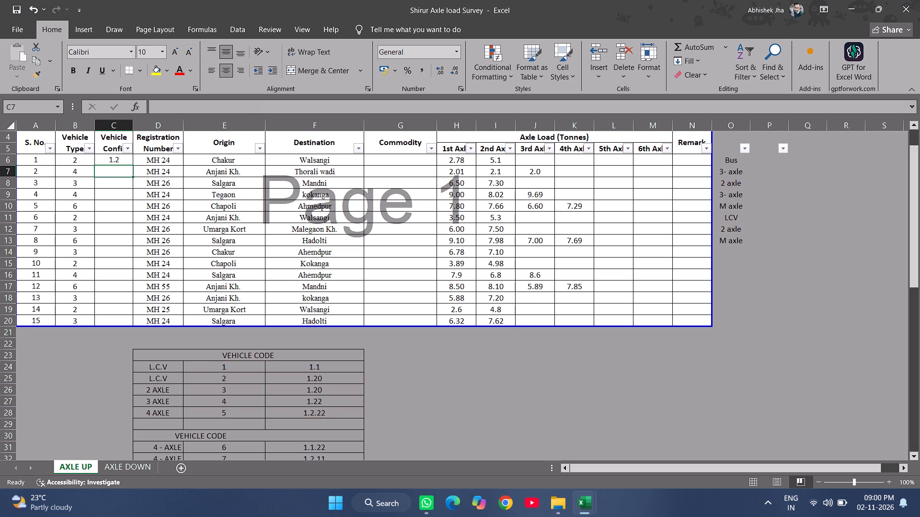
Make the C6 lookup range absolute as $E$24:$F$28 and fill the formula down the Vehicle Confi. column through row 20.
click(117, 156)
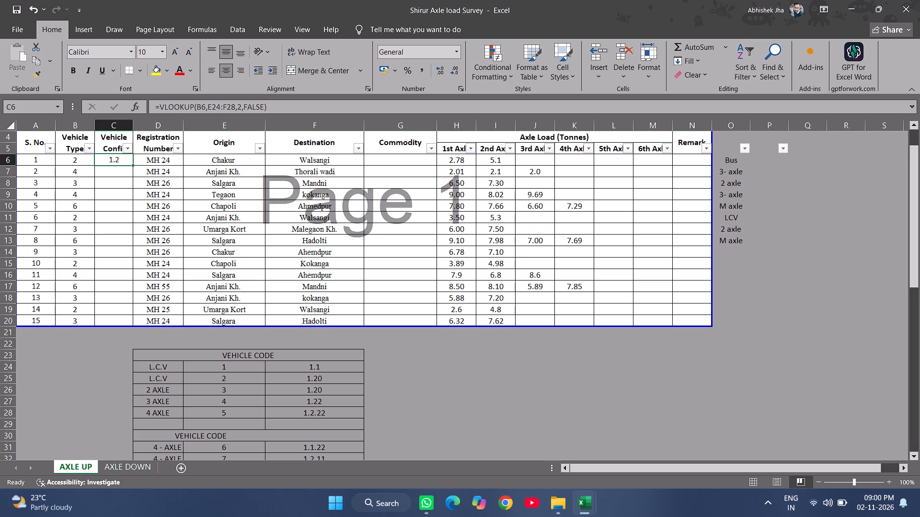
drag(211, 104, 235, 103)
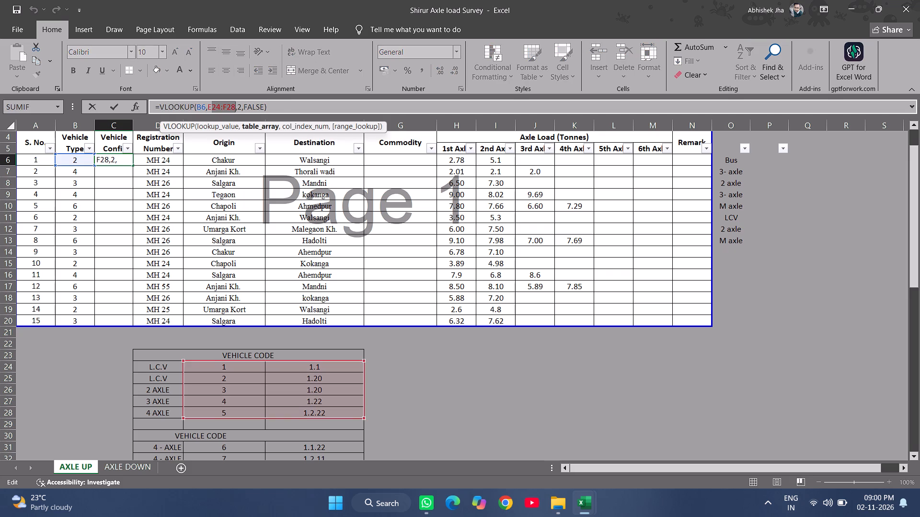
key(F4)
key(Return)
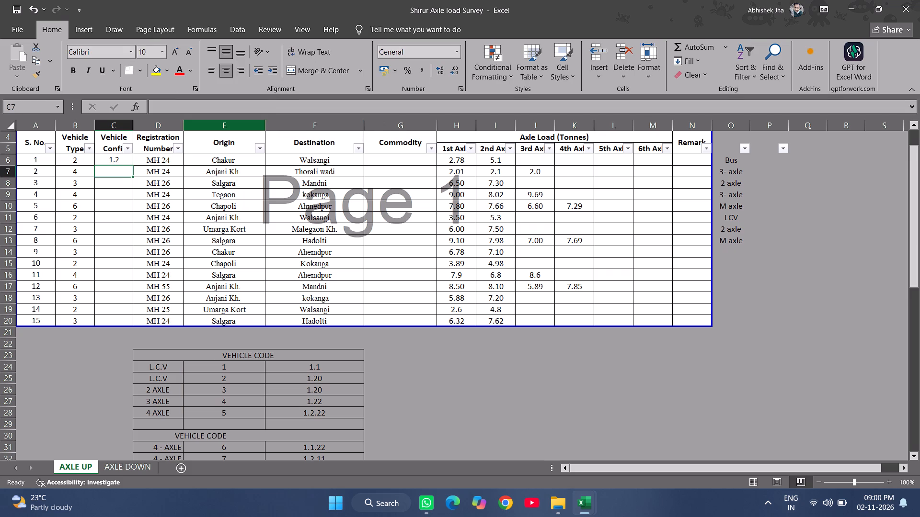
click(114, 158)
double_click(134, 164)
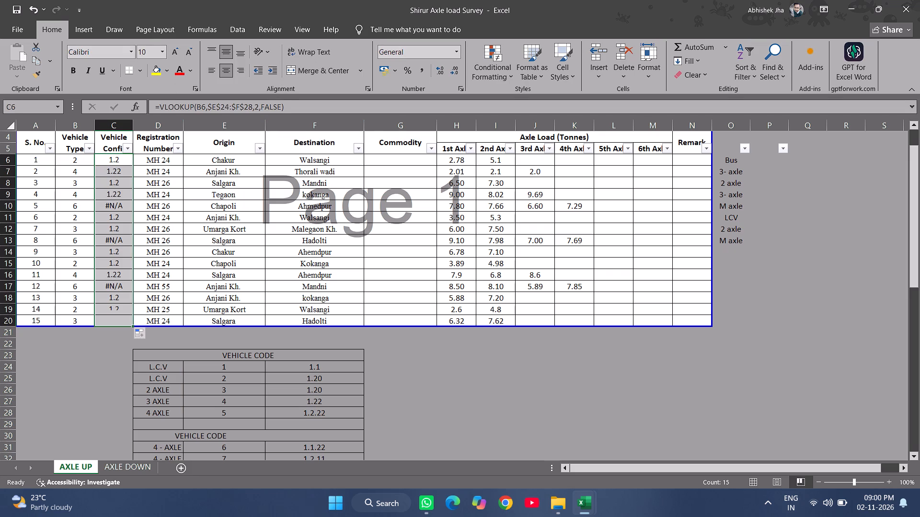
Delete the second VEHICLE CODE heading row and the blank row above it so the code table is continuous.
click(117, 201)
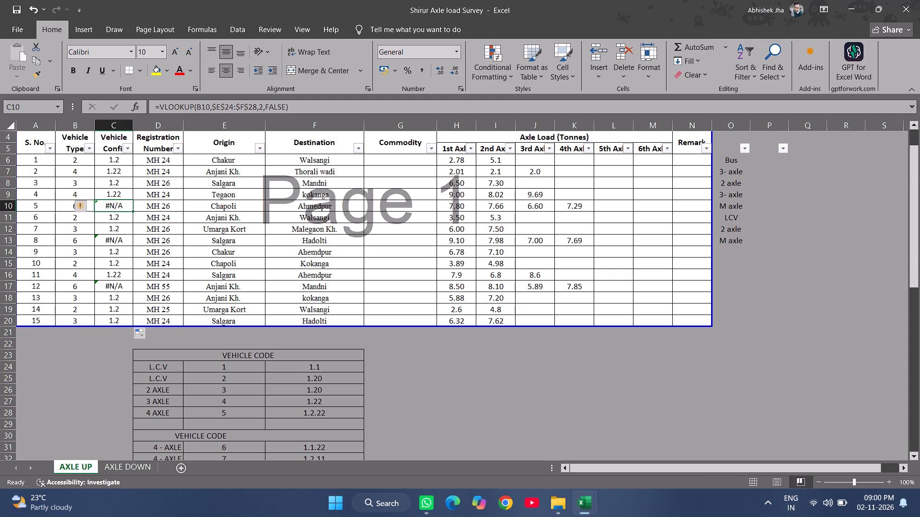
click(223, 436)
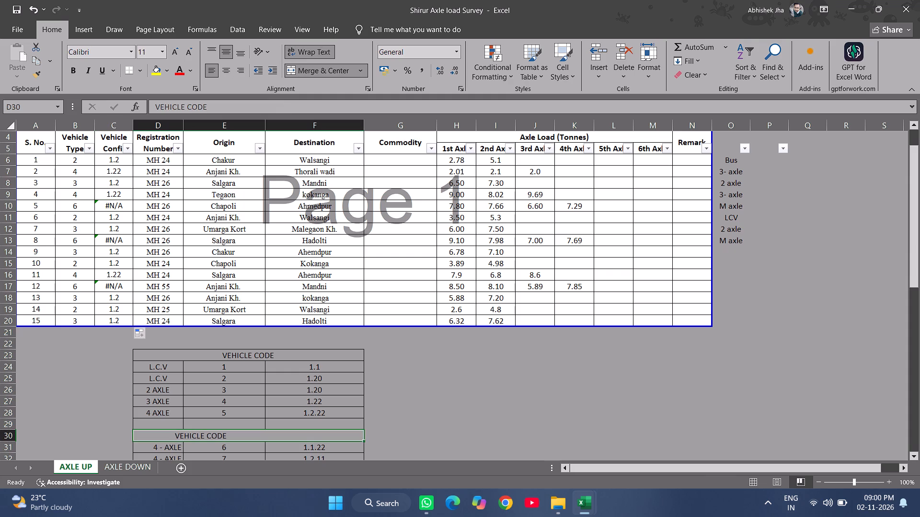
key(shift+space)
key(shift+underscore)
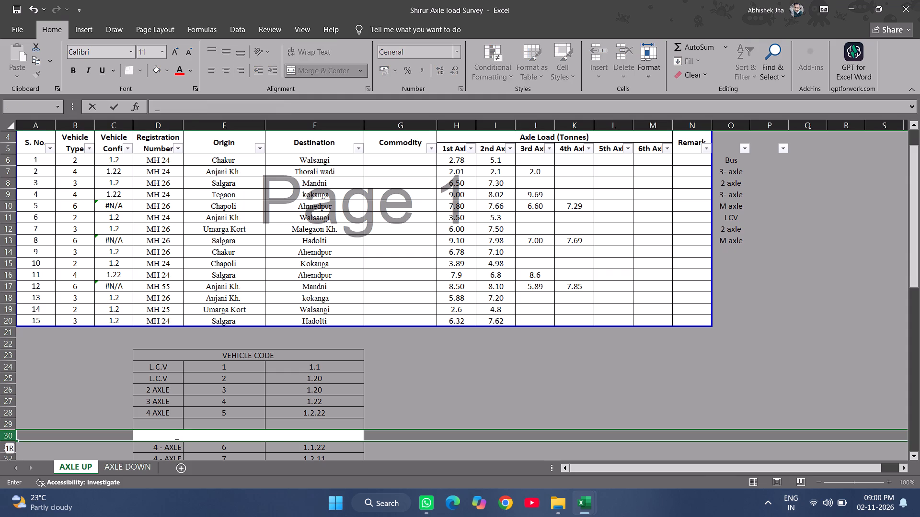
key(Escape)
key(ctrl+minus)
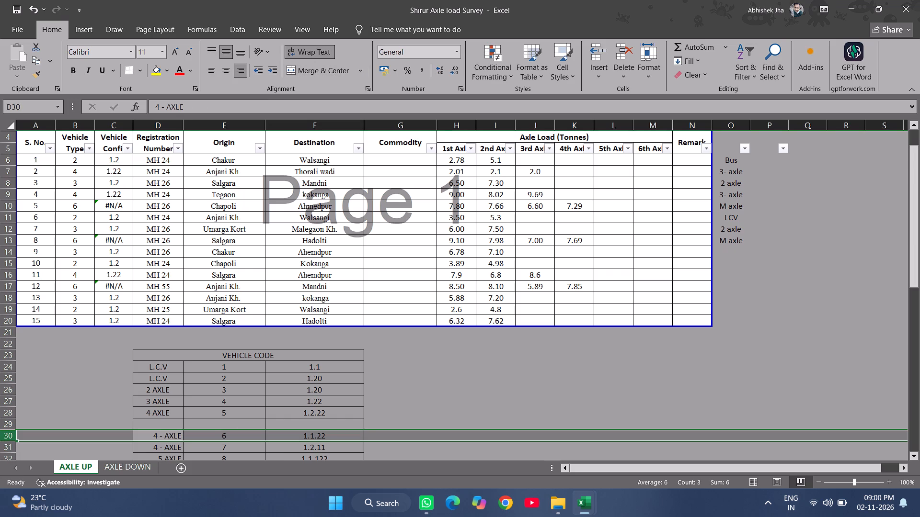
key(Up)
key(shift+space)
key(ctrl+minus)
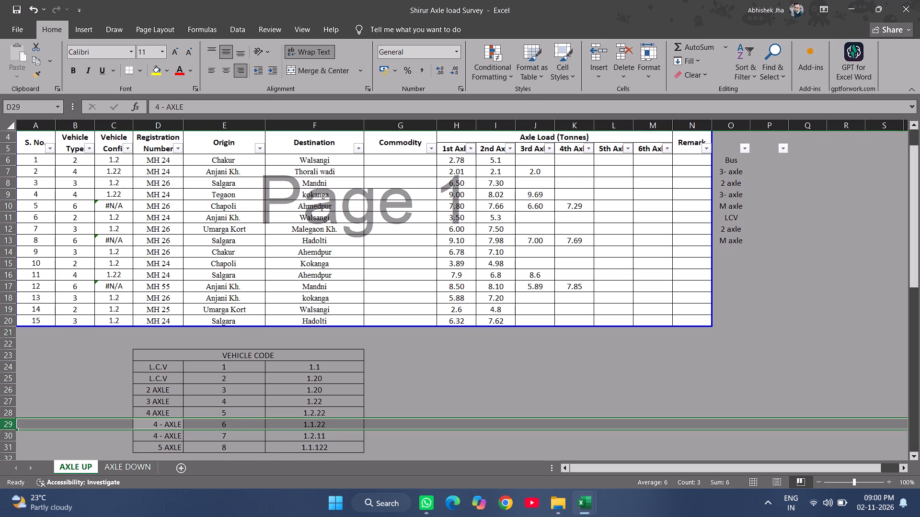
Extend the C6 lookup range to $E$24:$F$31 and refill the formula down the Vehicle Confi. column through row 20.
double_click(120, 161)
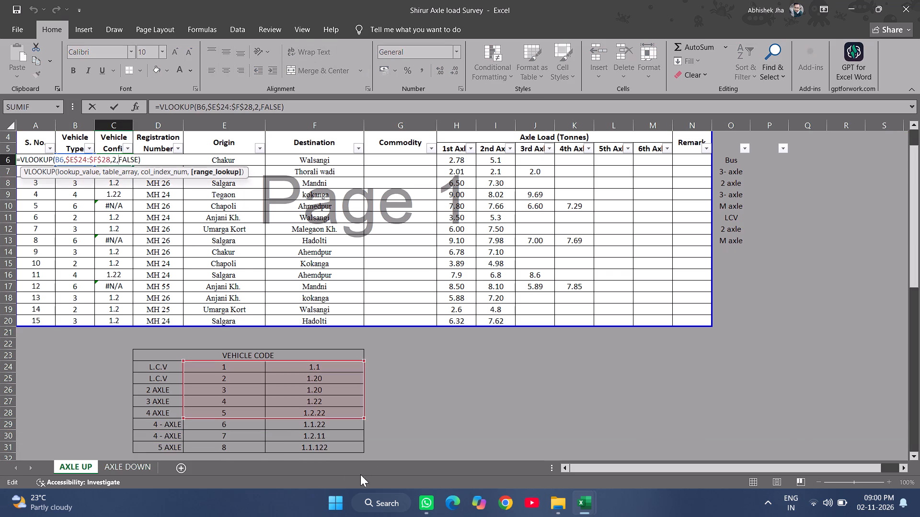
drag(361, 418, 367, 450)
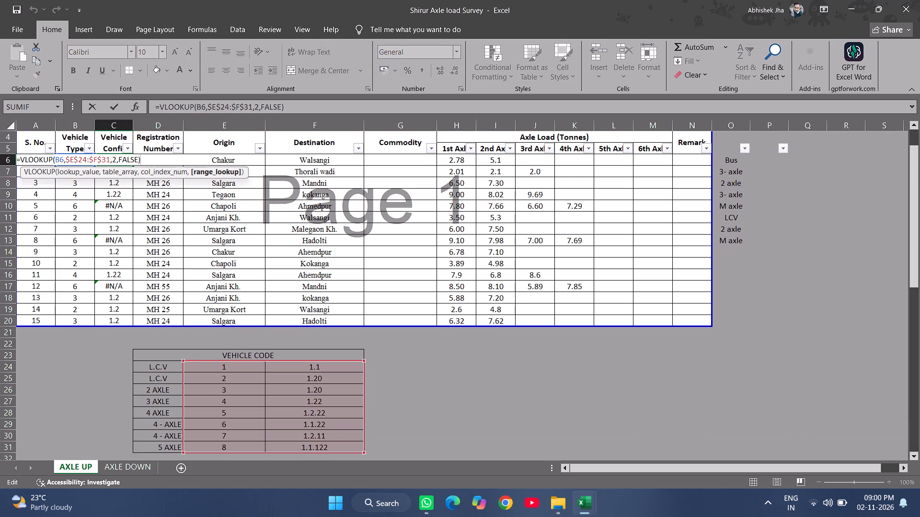
key(Return)
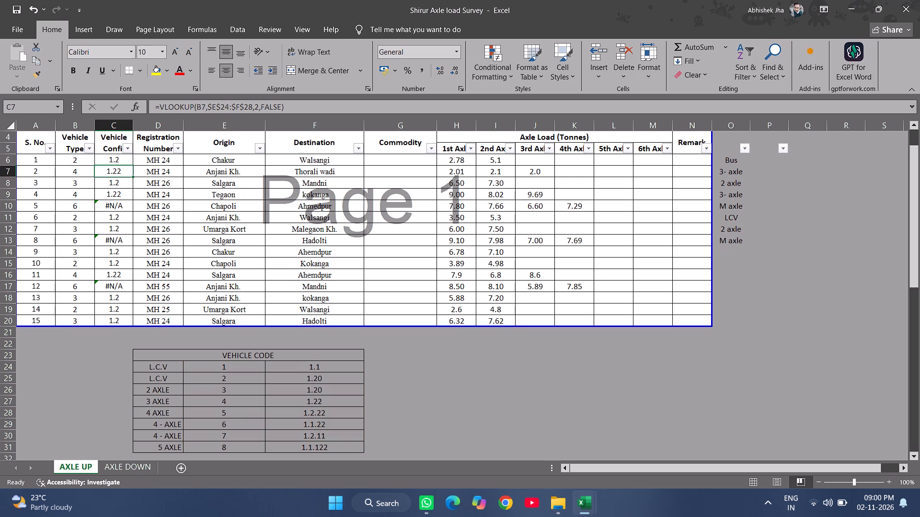
click(123, 158)
double_click(132, 164)
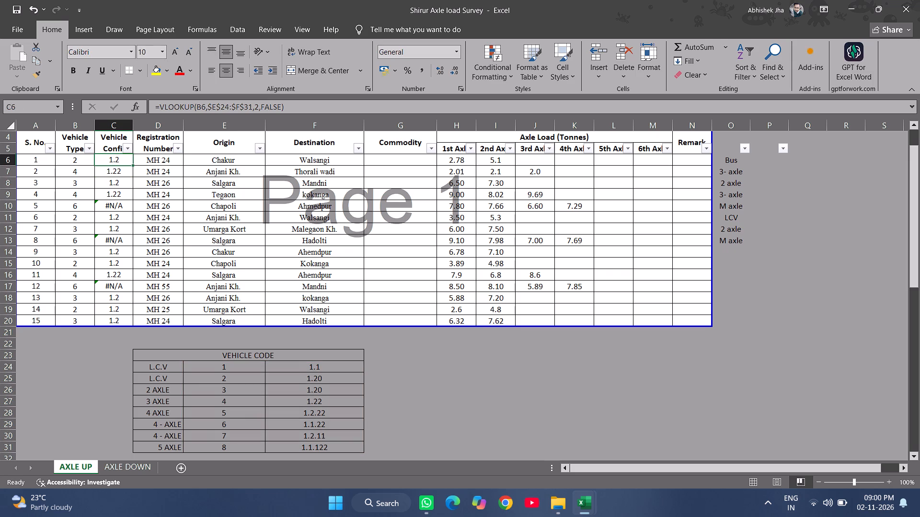
double_click(133, 163)
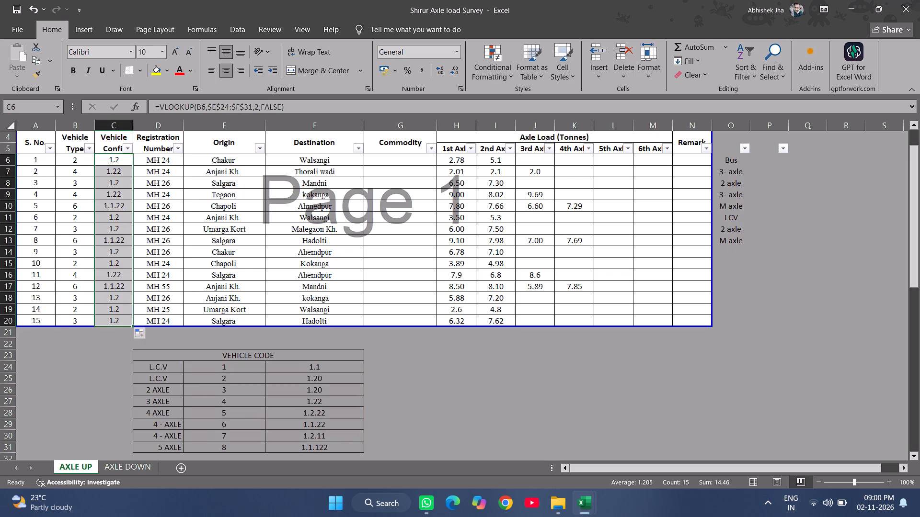
Convert the Vehicle Confi. formulas in C6:C20 to static values in place.
key(ctrl+c)
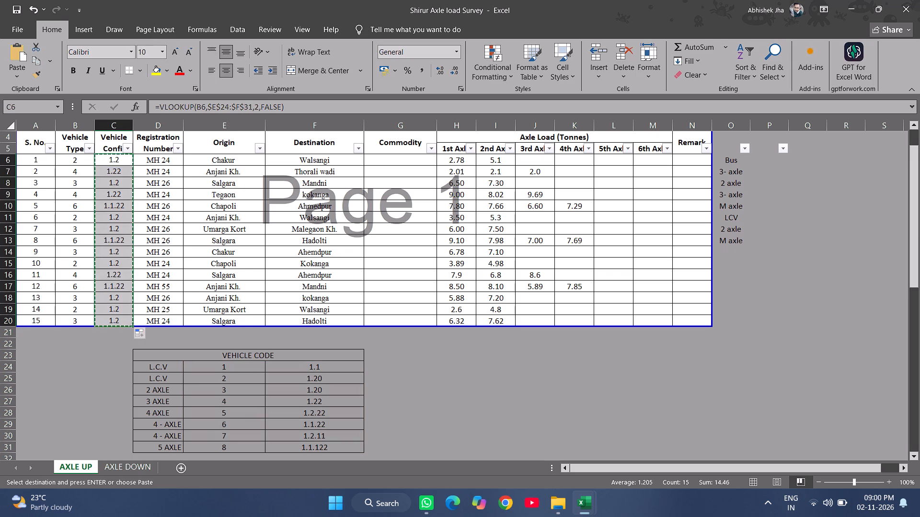
right_click(113, 160)
click(160, 235)
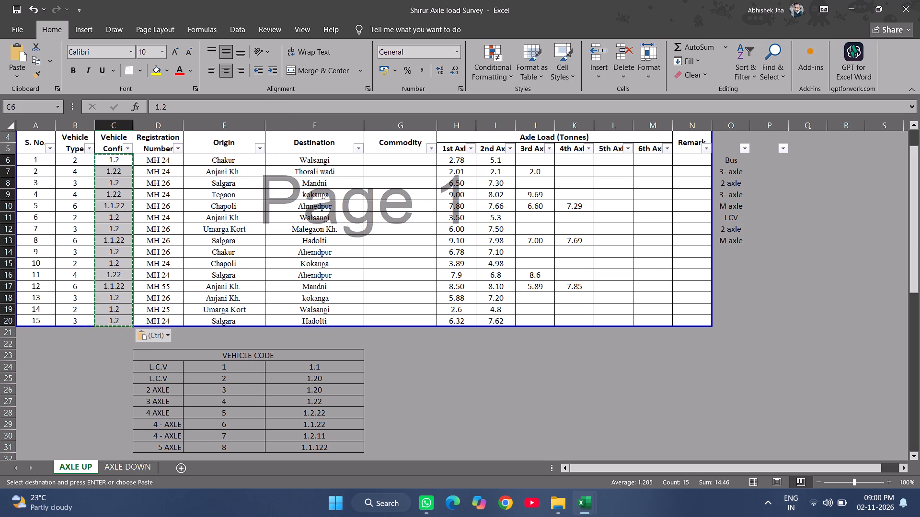
key(Escape)
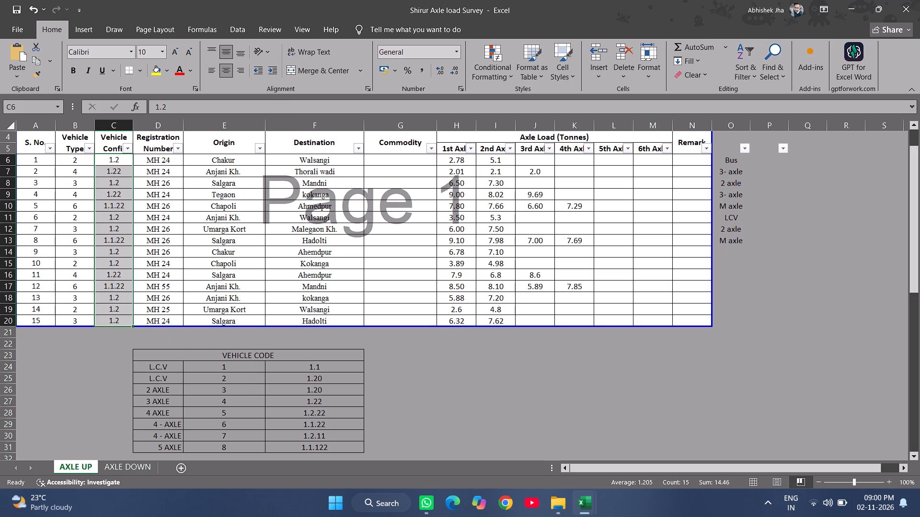
Replace every "." with "+" in the Vehicle Confi. values in C6:C20.
key(ctrl+h)
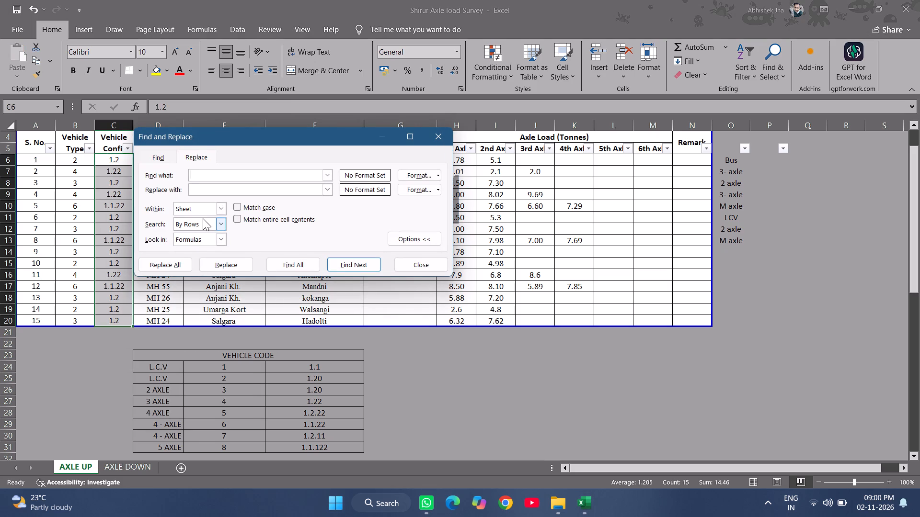
key(period)
click(218, 191)
key(shift+plus)
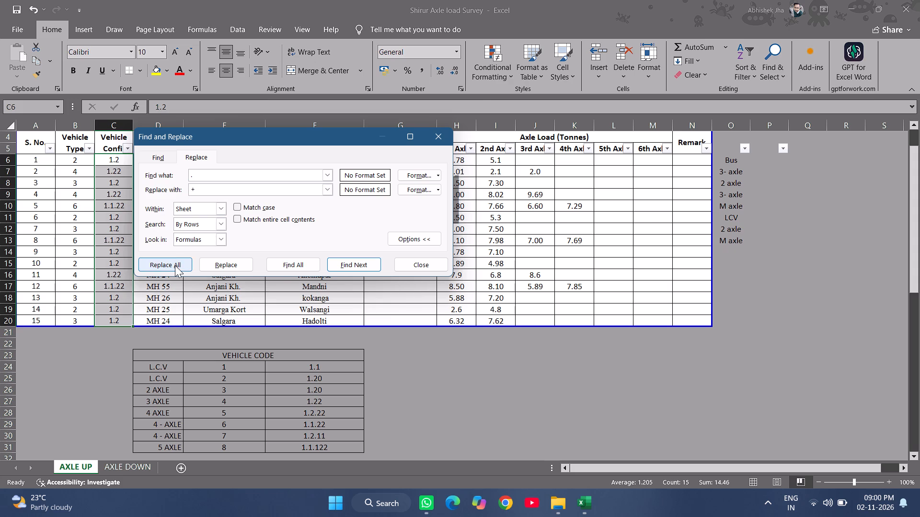
click(175, 265)
click(370, 234)
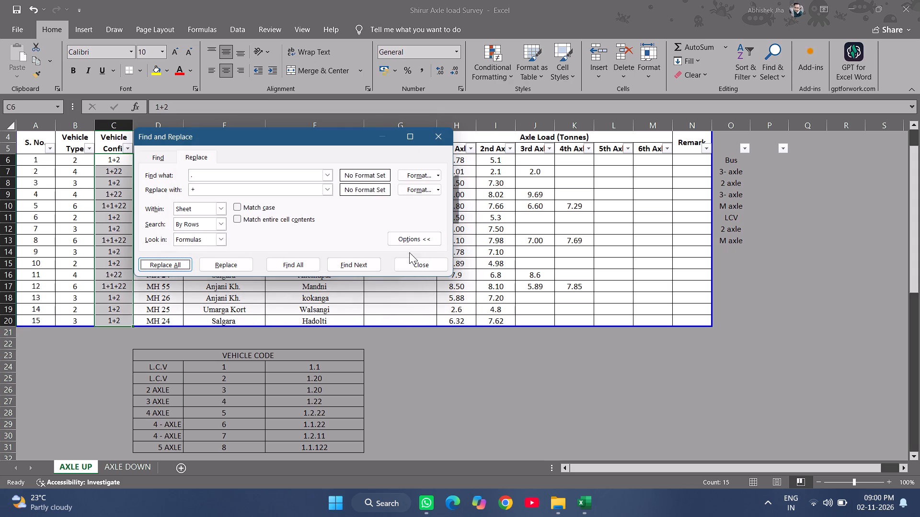
click(412, 267)
click(132, 239)
Switch to the Up Direction sheet of the Axle Load & VDF workbook.
scroll(203, 271, up, 4)
scroll(203, 271, down, 1)
scroll(203, 271, up, 1)
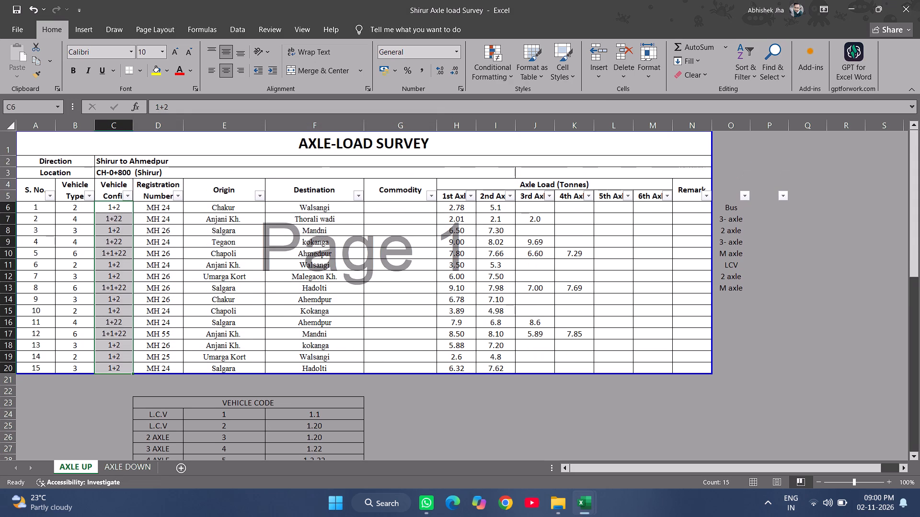
key(alt+Tab)
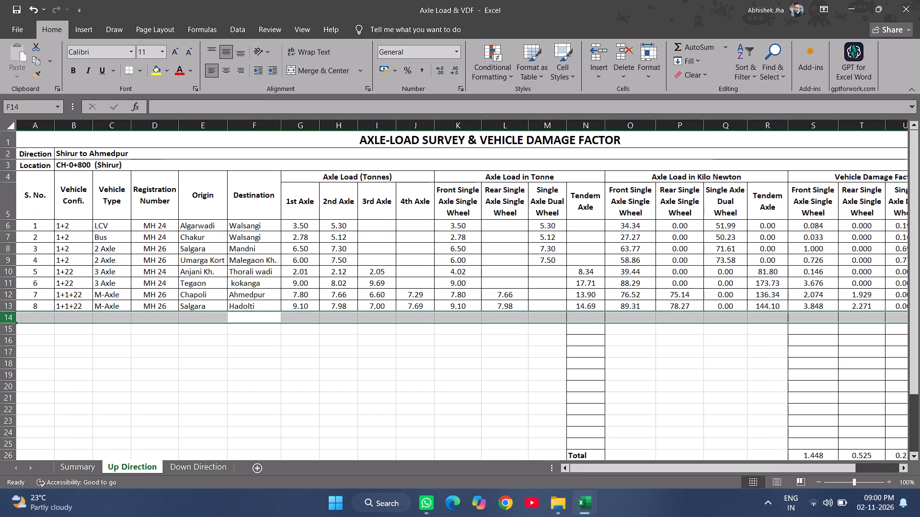
Copy the registration numbers, origins and destinations in D6:F20 of the Shirur survey's AXLE UP sheet into Up Direction from D6, values only.
key(alt+Tab)
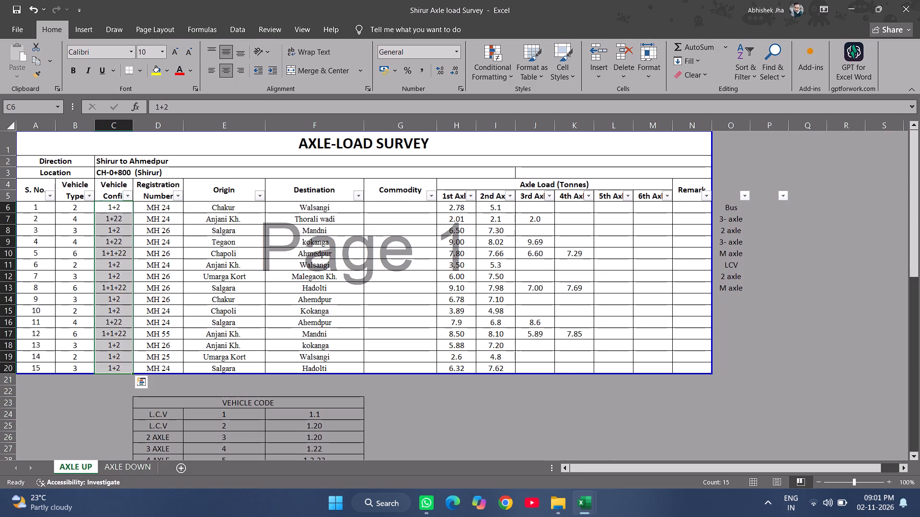
key(alt+Tab)
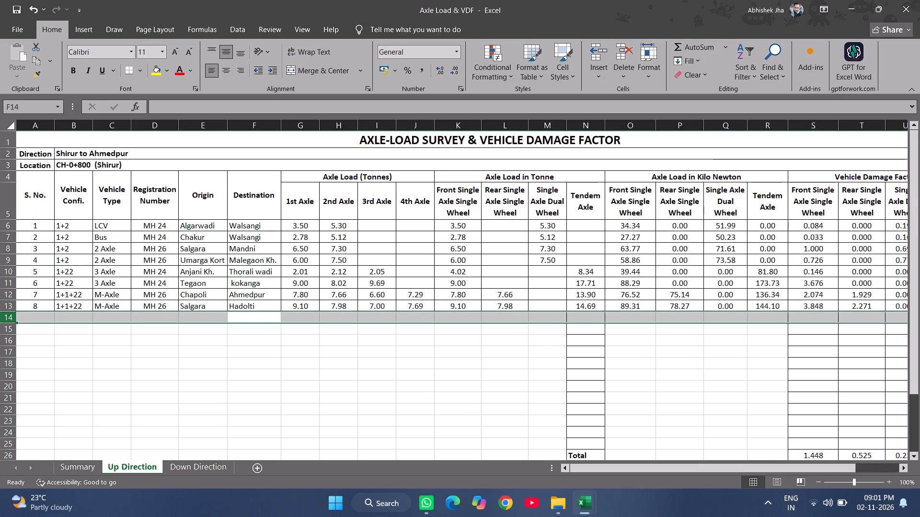
key(alt+Tab)
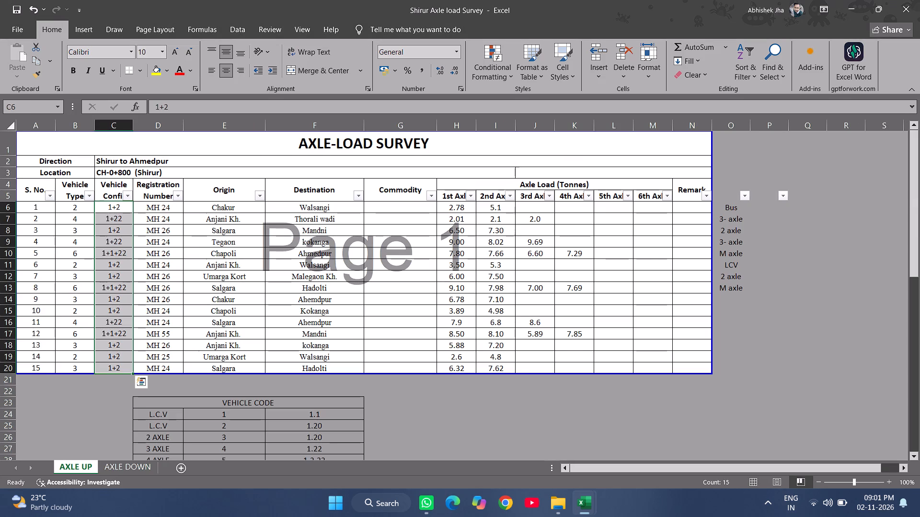
key(alt+Tab)
key(alt+Tab)
drag(156, 209, 323, 352)
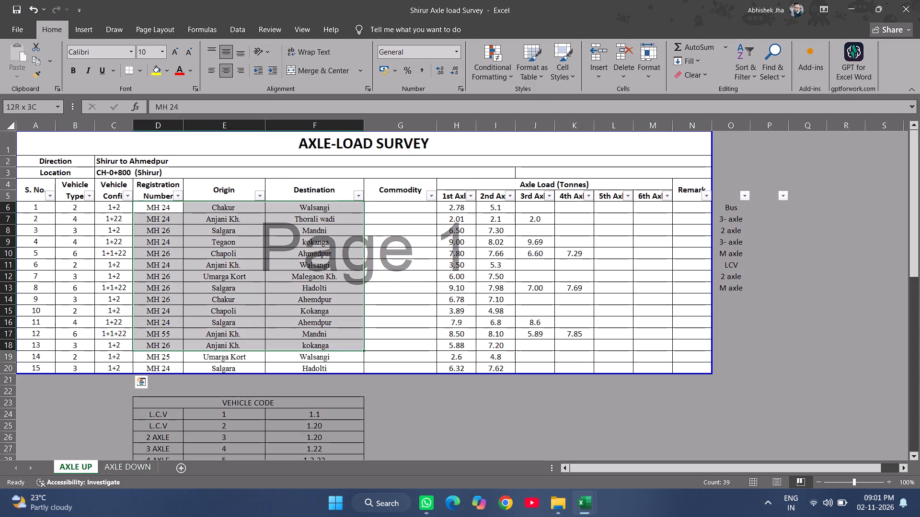
drag(323, 352, 317, 370)
key(ctrl+c)
key(alt+Tab)
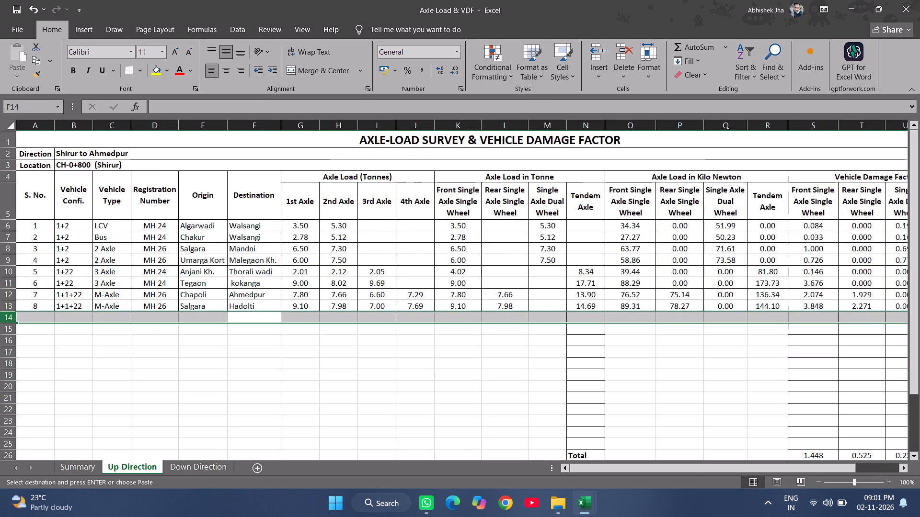
click(192, 225)
right_click(192, 225)
click(154, 227)
right_click(156, 224)
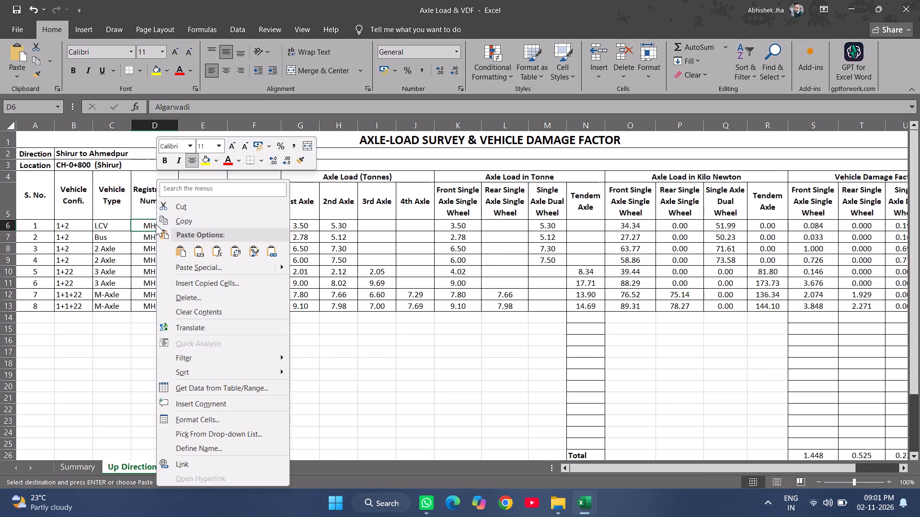
click(196, 250)
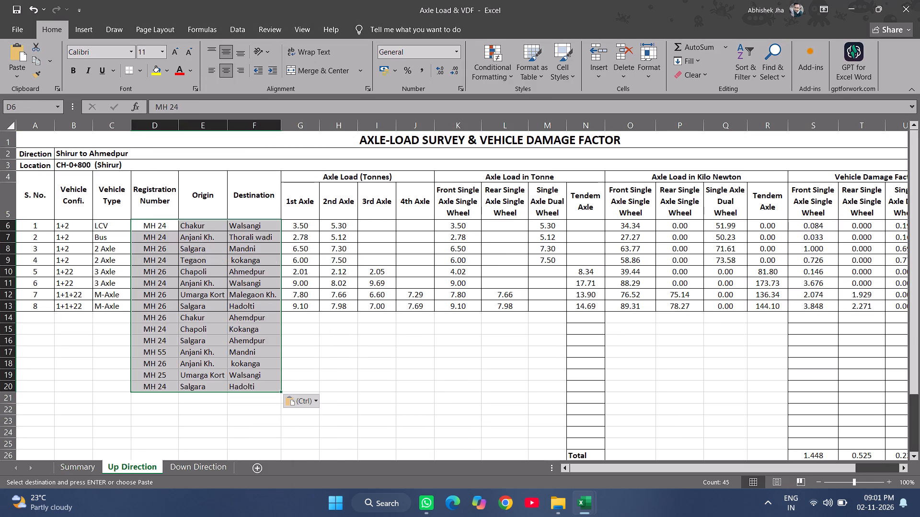
Copy the Vehicle Confi. entries in C6:C20 of the Shirur survey into the Up Direction sheet from B6, values only.
key(alt+Tab)
drag(113, 207, 102, 297)
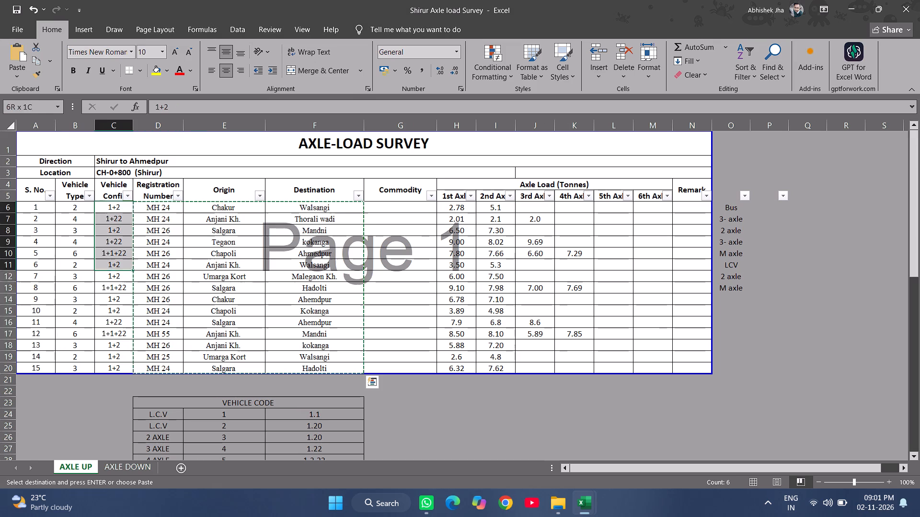
drag(102, 297, 107, 370)
key(ctrl+c)
key(alt+Tab)
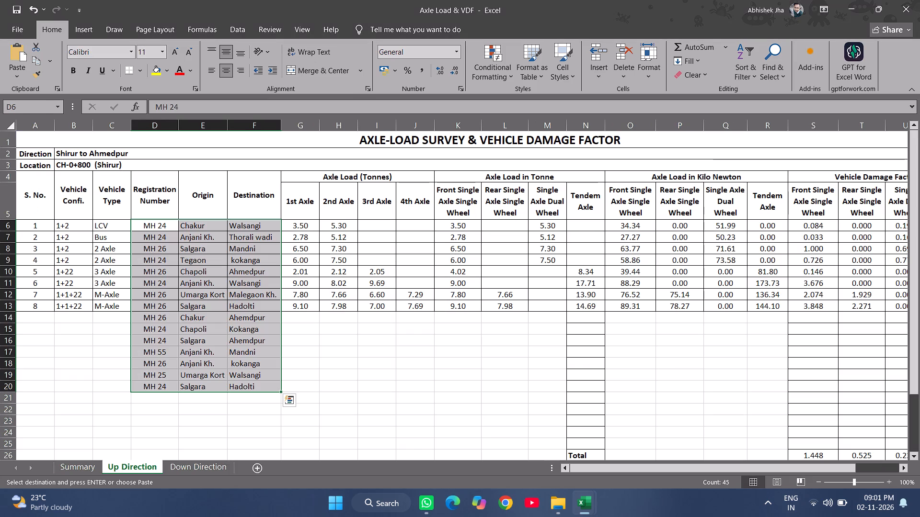
click(72, 226)
right_click(72, 226)
click(115, 250)
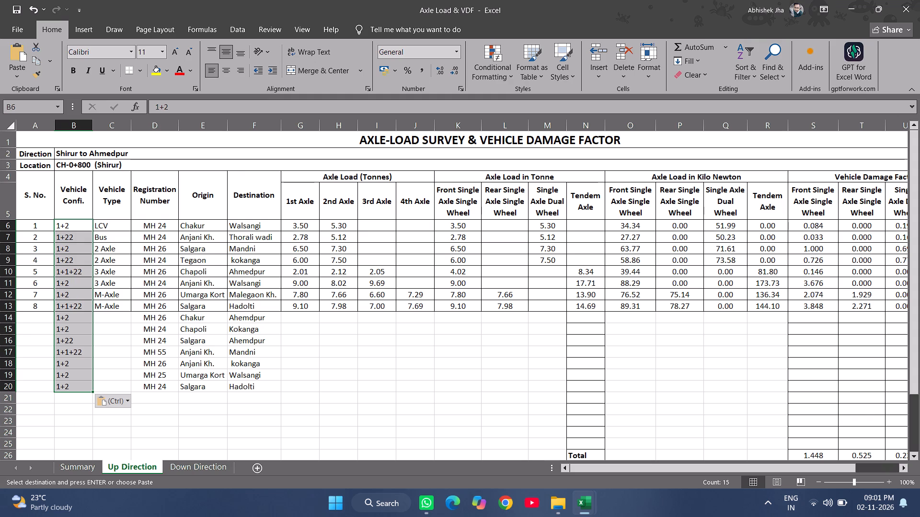
Copy the 1st to 4th axle loads in H6:K20 of the Shirur survey into the Up Direction sheet from G6, values only.
key(alt+Tab)
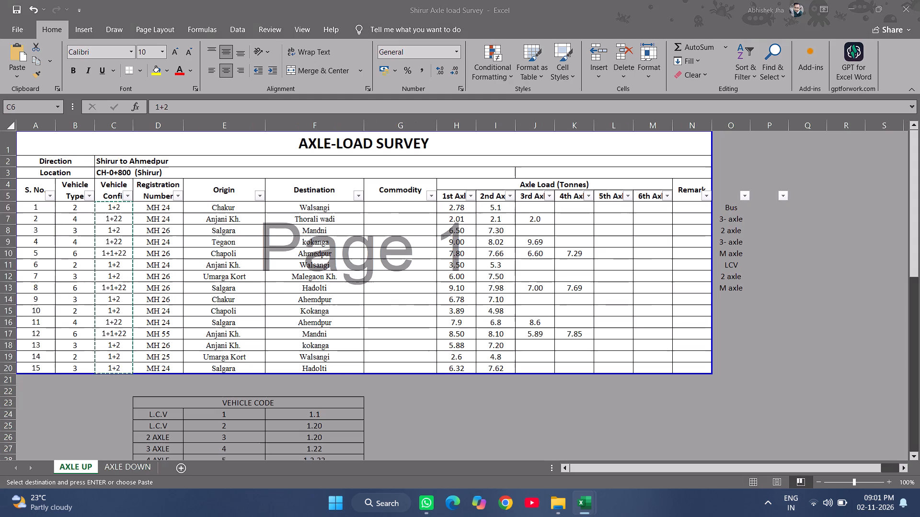
drag(461, 208, 563, 311)
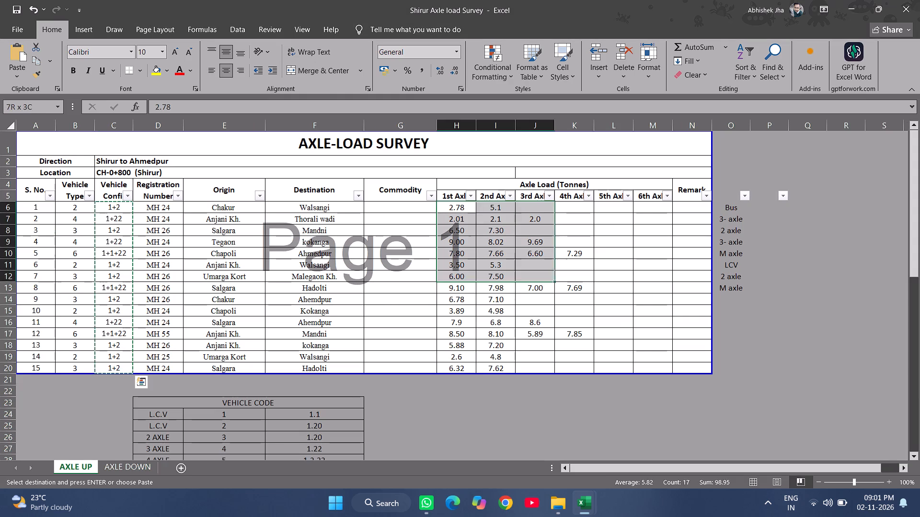
drag(563, 311, 570, 371)
key(ctrl+c)
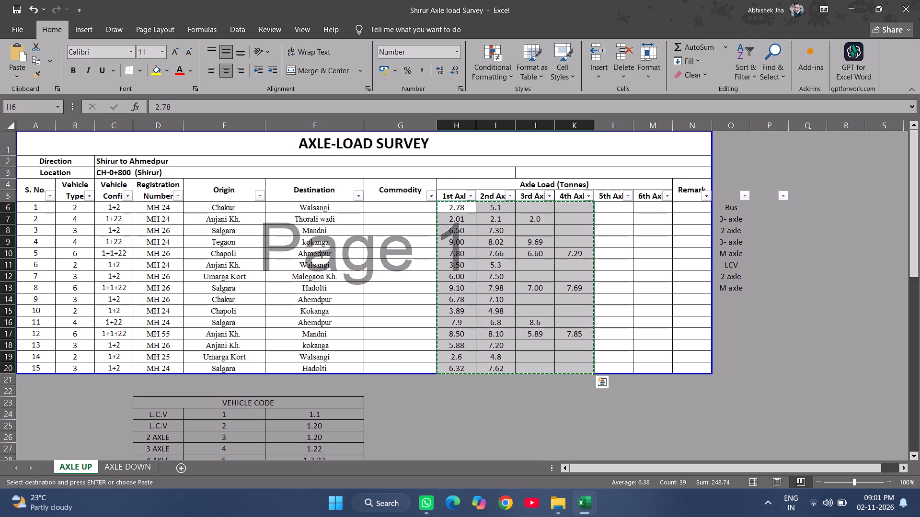
key(alt+Tab)
click(295, 224)
right_click(295, 224)
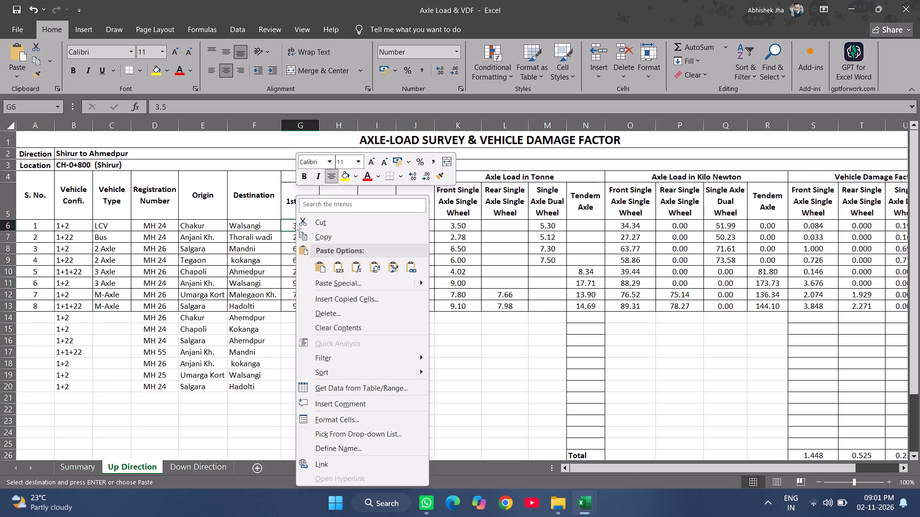
click(342, 274)
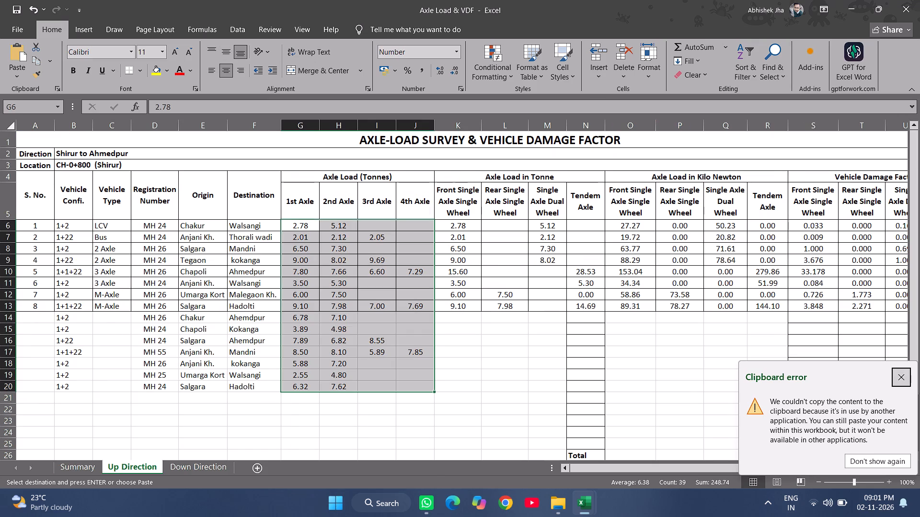
click(903, 374)
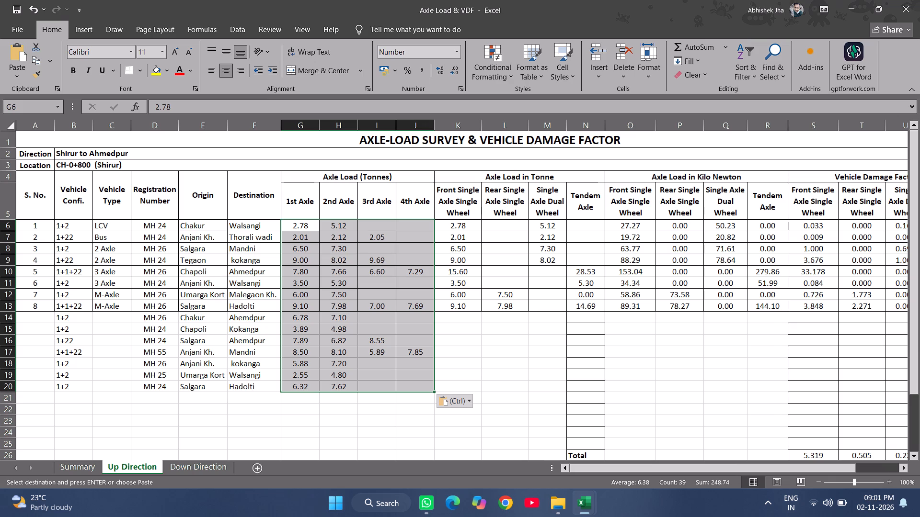
Examine the survey's vehicle type labels in O6:O13 and its VEHICLE CODE table against the Vehicle Type column of the Up Direction sheet.
key(alt+Tab)
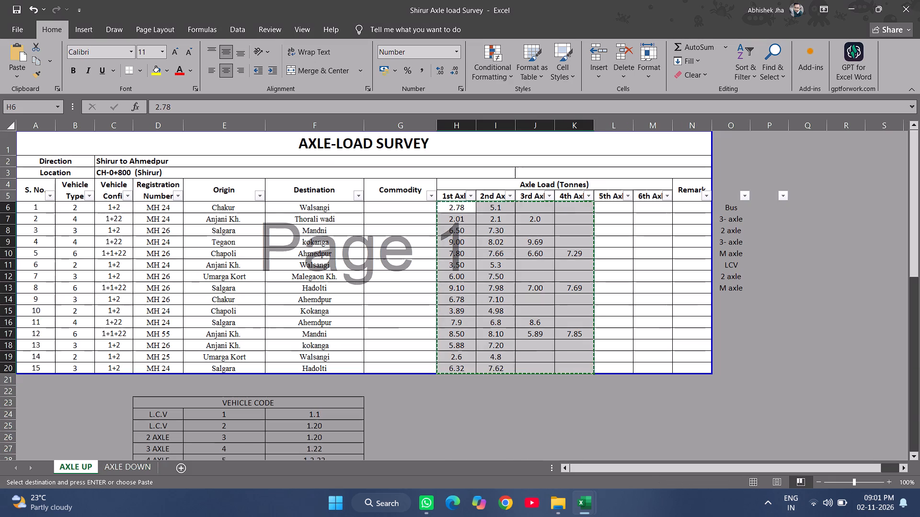
scroll(317, 376, down, 5)
scroll(318, 375, up, 2)
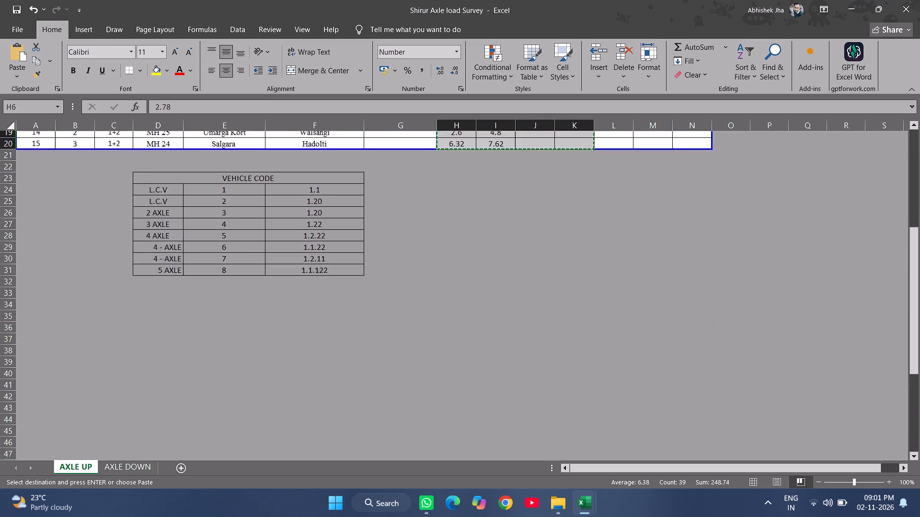
scroll(318, 375, up, 5)
key(alt+Tab)
key(alt+Tab)
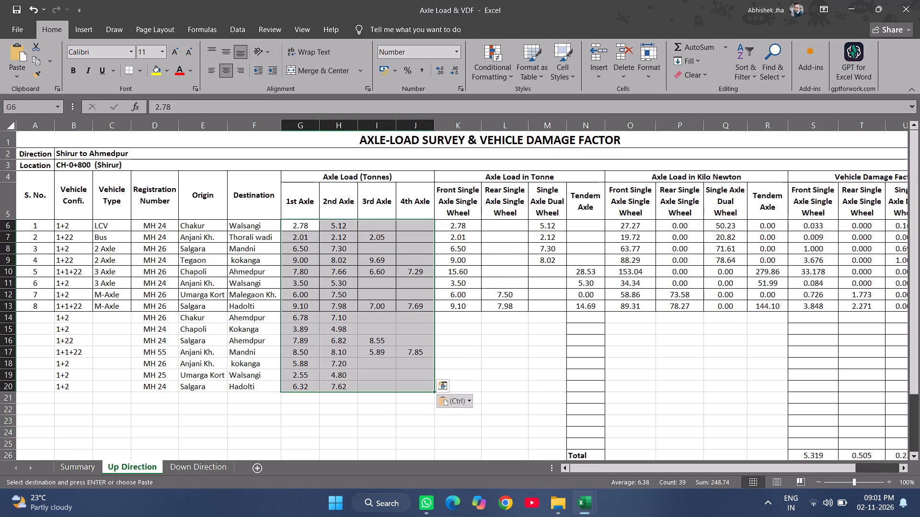
click(737, 203)
click(728, 222)
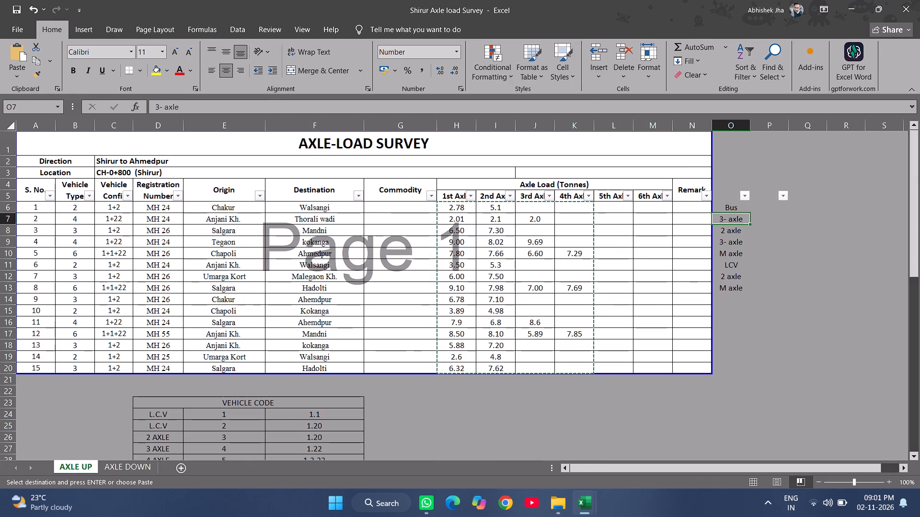
click(735, 231)
click(738, 246)
click(733, 252)
click(736, 264)
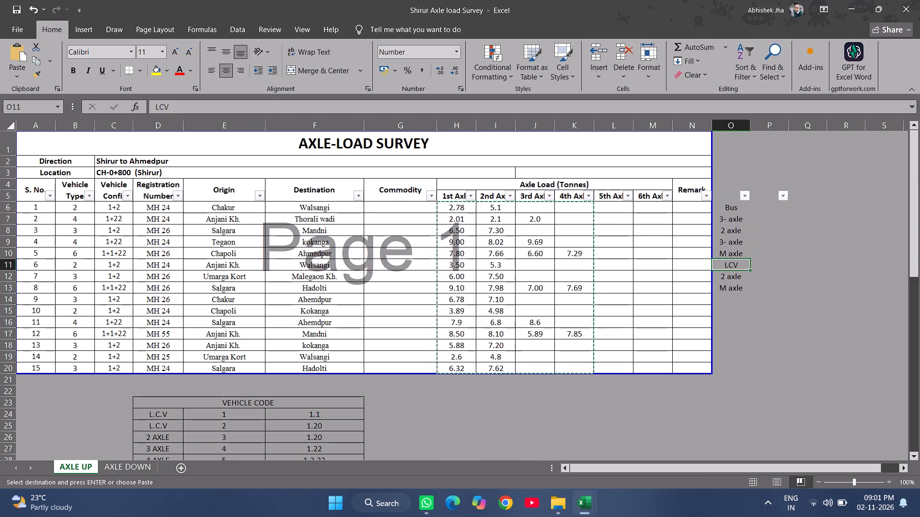
click(734, 281)
click(735, 292)
key(Escape)
key(alt+Tab)
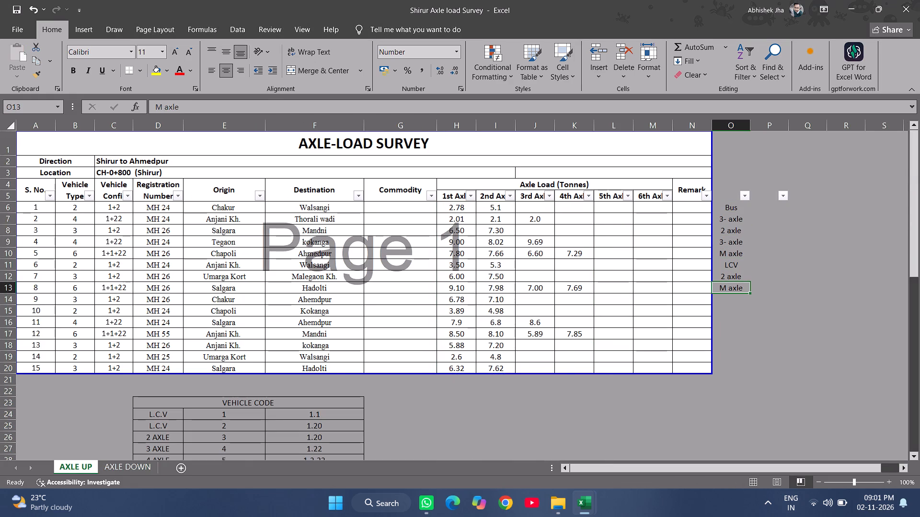
click(82, 230)
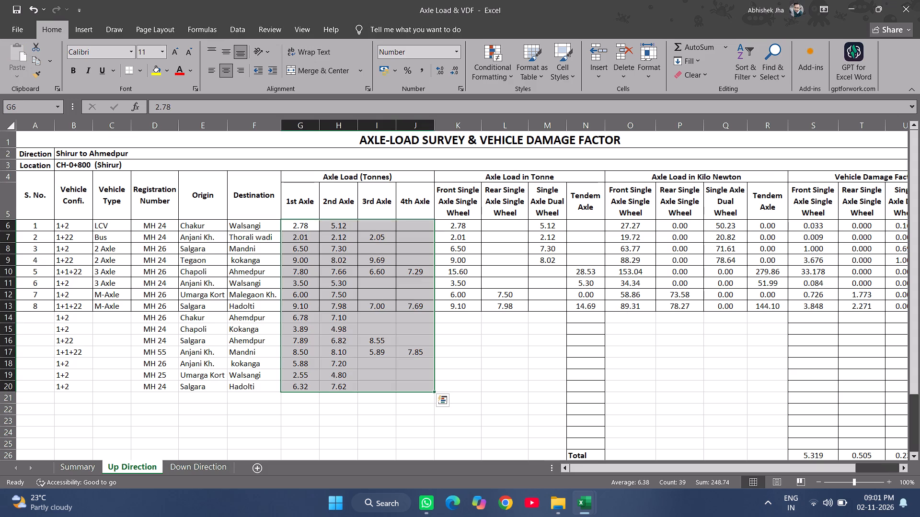
click(110, 224)
key(alt+Tab)
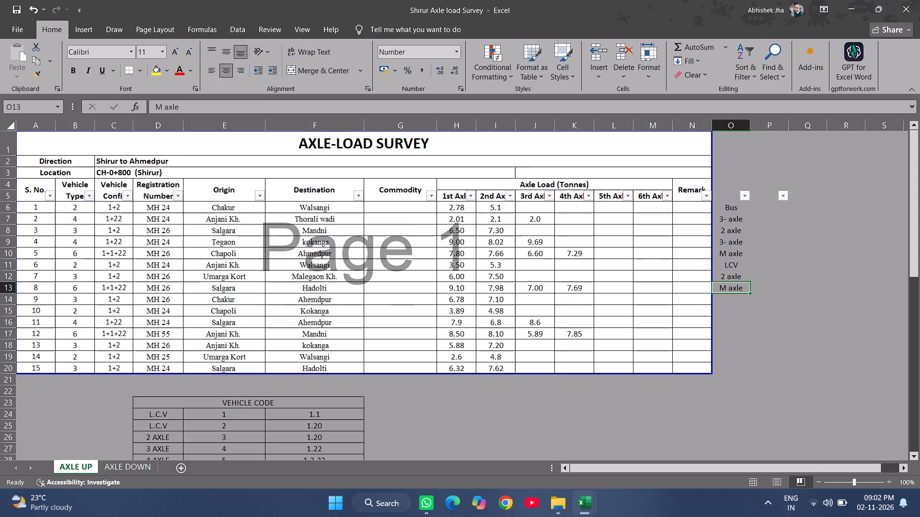
scroll(412, 324, down, 1)
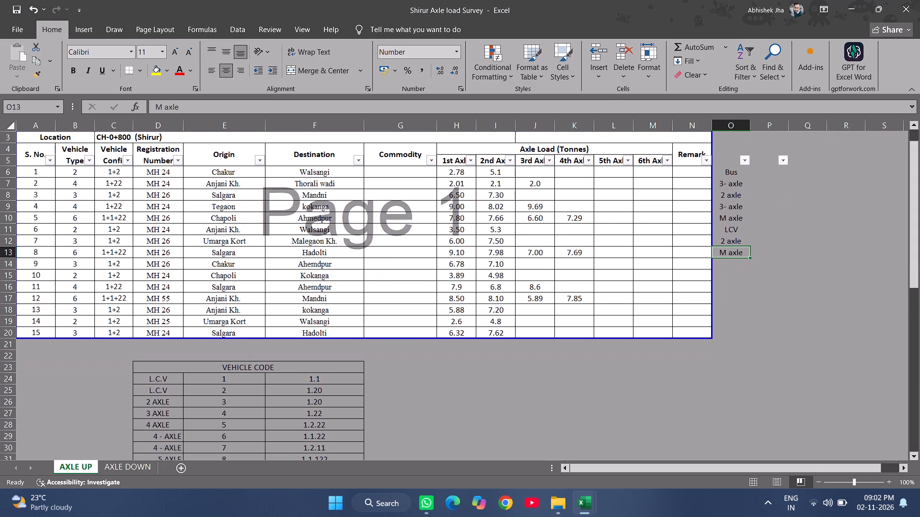
scroll(412, 324, down, 1)
scroll(413, 323, up, 3)
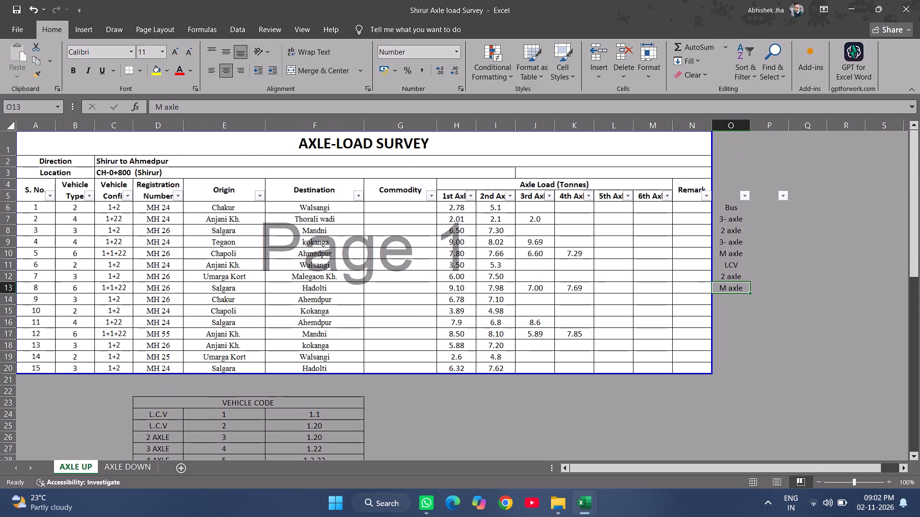
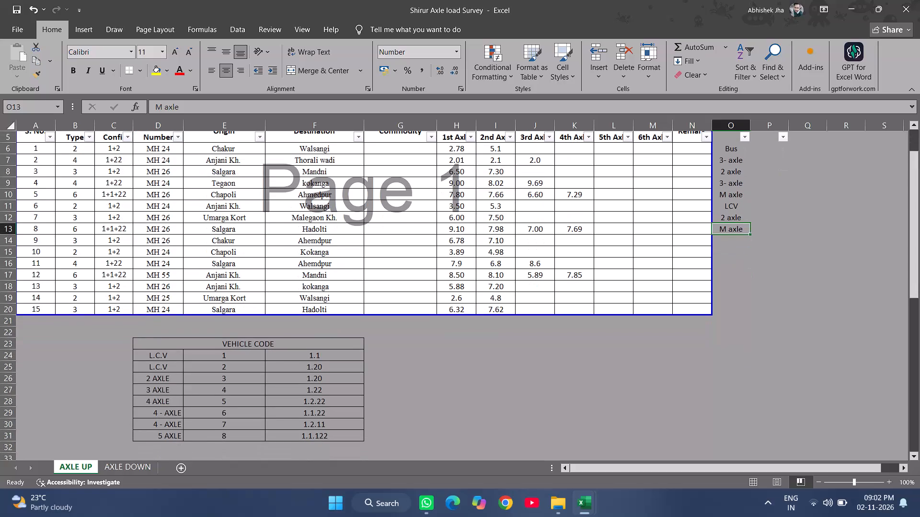
Move the VEHICLE CODE numbers from E24:E31 to C24:C31, just before the axle type labels.
scroll(398, 308, up, 1)
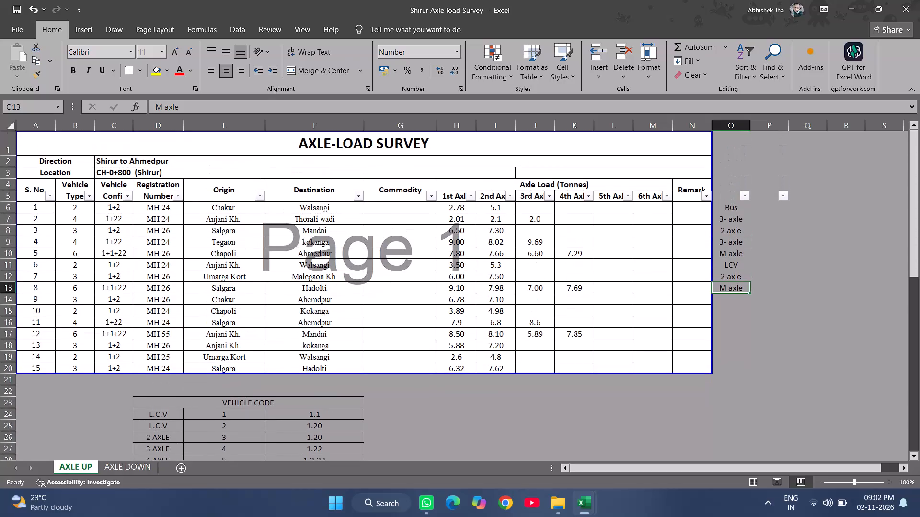
double_click(724, 206)
key(Escape)
scroll(232, 414, down, 1)
scroll(232, 414, up, 1)
scroll(232, 413, down, 3)
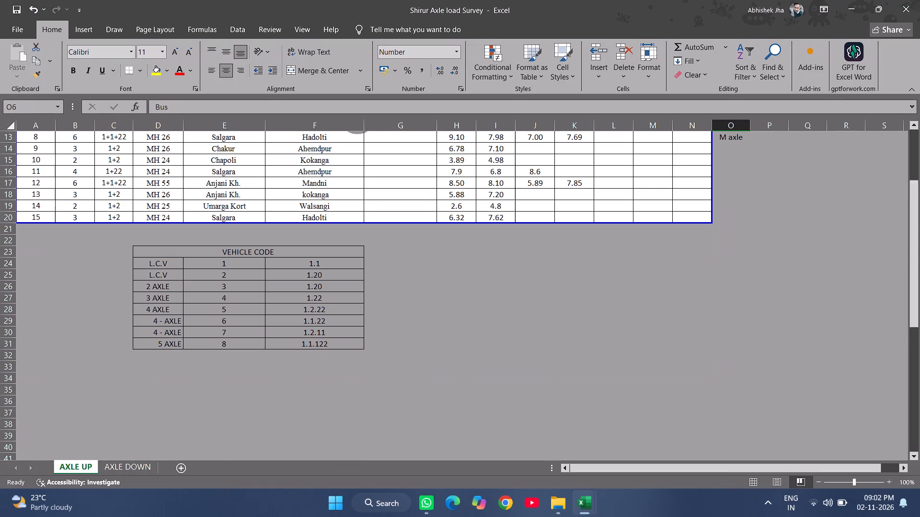
drag(229, 267, 228, 343)
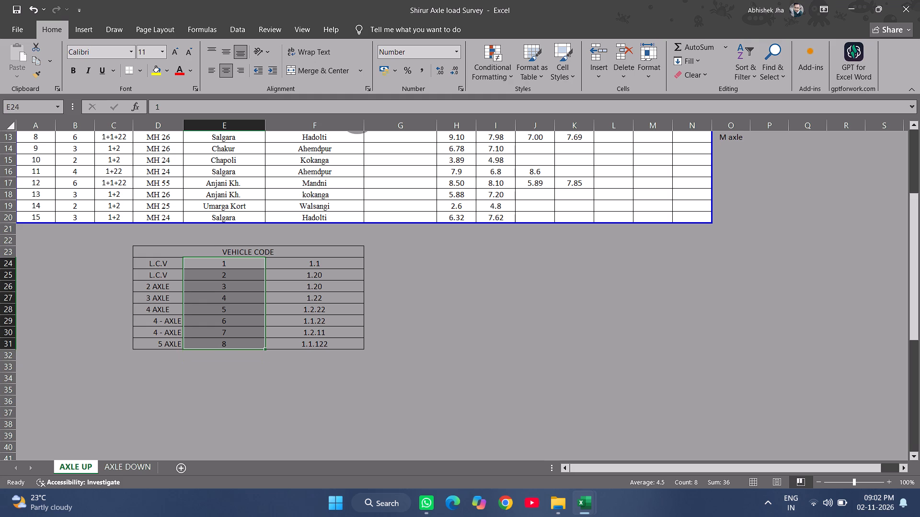
key(ctrl+x)
click(118, 263)
key(ctrl+v)
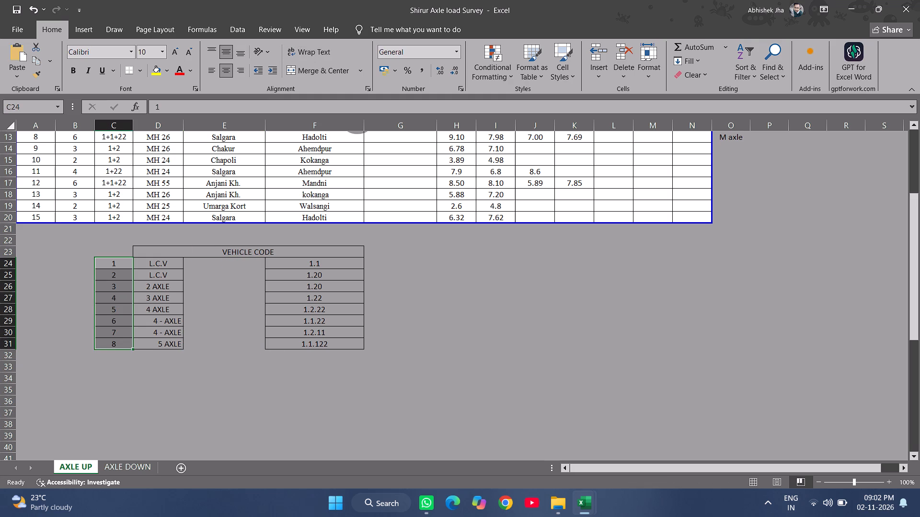
key(Escape)
key(Escape)
Enter a VLOOKUP formula in O6 that looks up B6 in C24:D31 and returns column 2 with an exact match.
scroll(212, 350, up, 2)
scroll(212, 350, down, 2)
scroll(212, 350, up, 2)
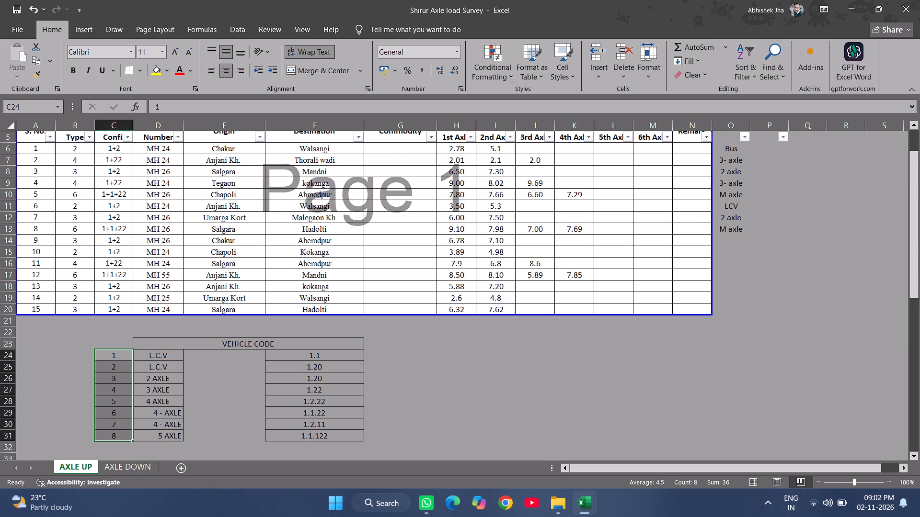
scroll(212, 350, up, 1)
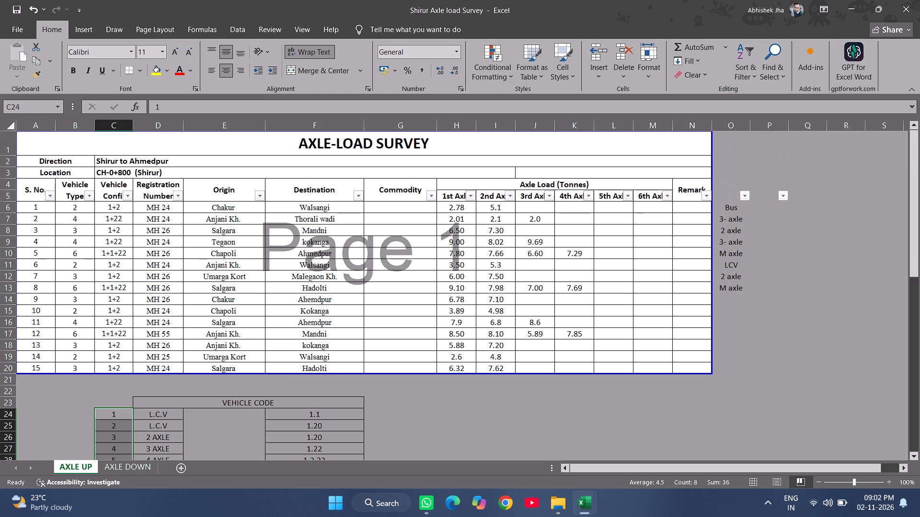
click(174, 214)
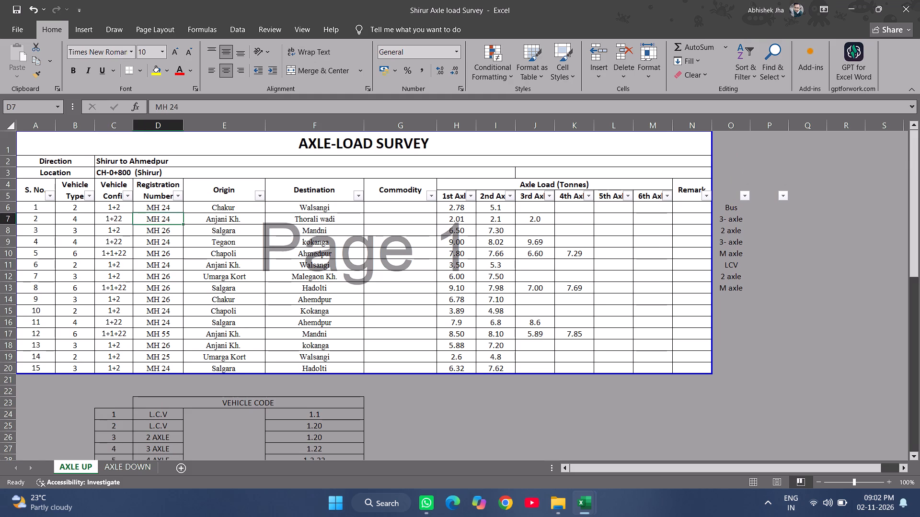
click(122, 205)
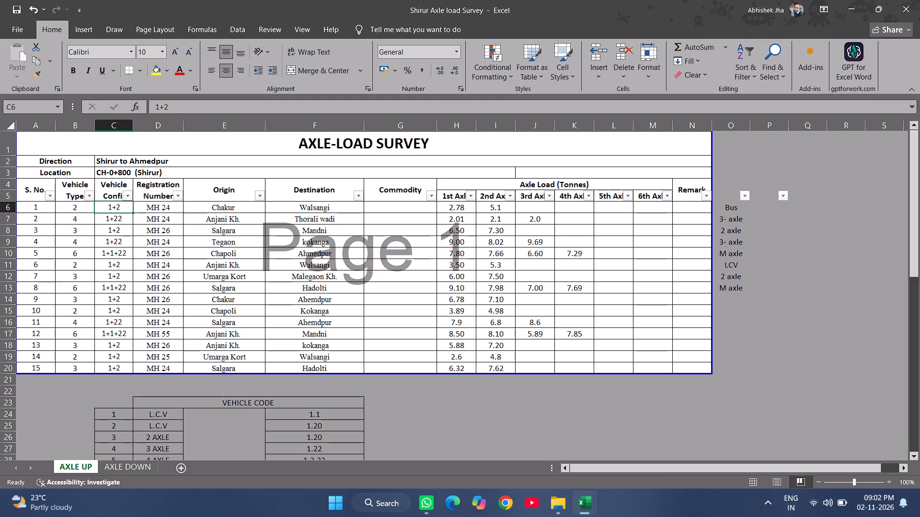
click(733, 203)
text(=vlo)
key(Tab)
key(Left)
key(Left)
key(Left)
key(Left)
key(Left)
key(Left)
key(Left)
key(Left)
key(Left)
key(Left)
key(Left)
key(Left)
key(Left)
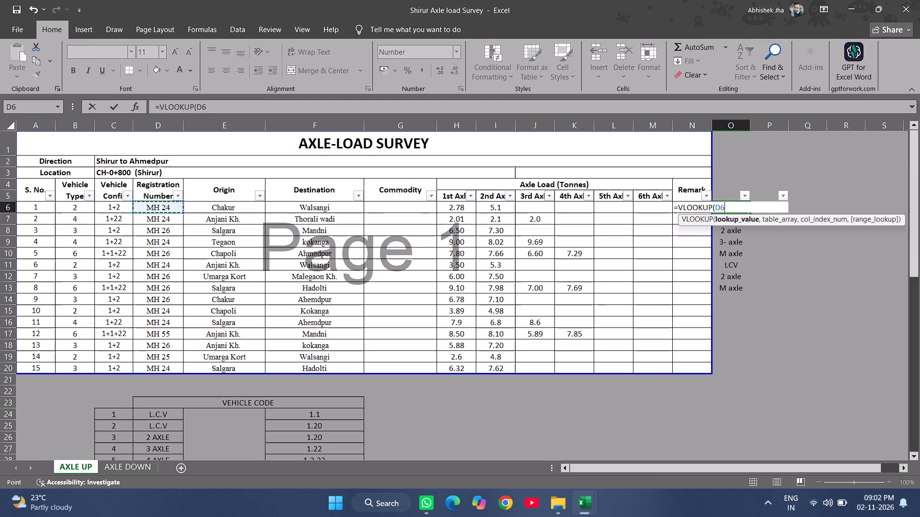
key(Left)
key(Left)
key(Right)
key(comma)
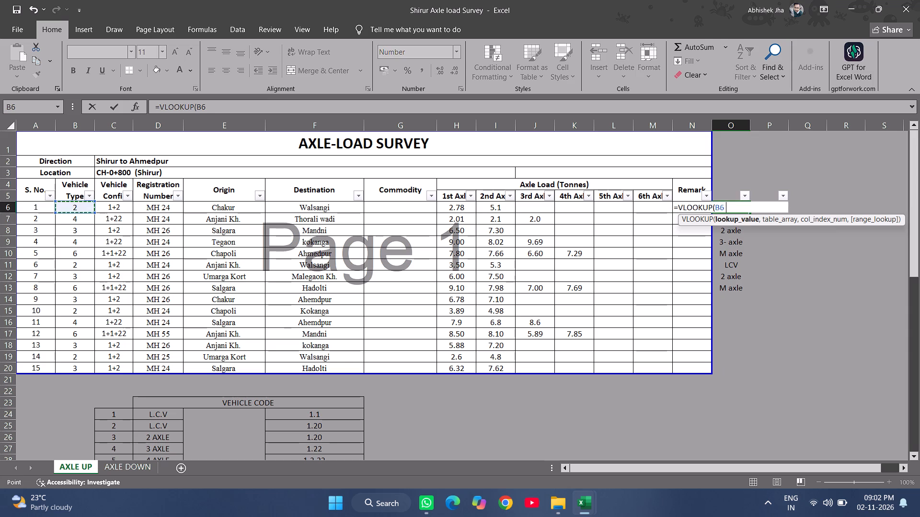
scroll(268, 314, down, 3)
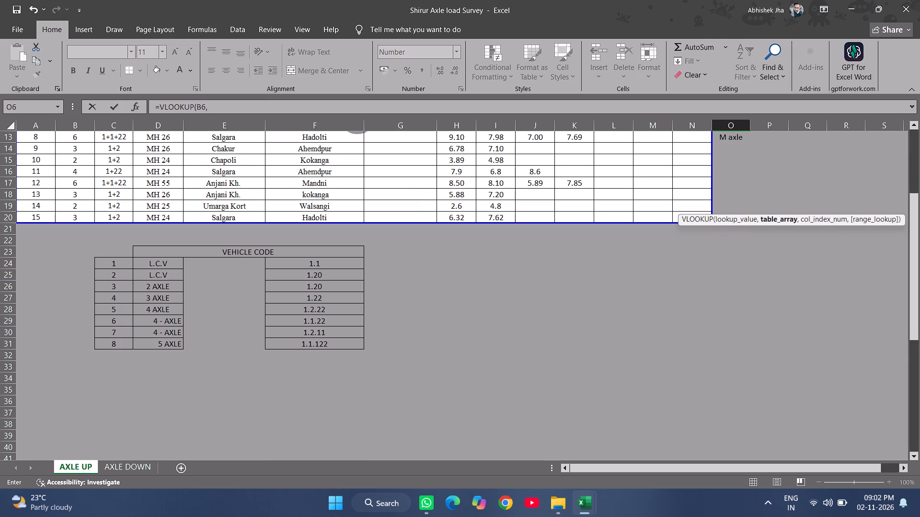
drag(119, 267, 167, 347)
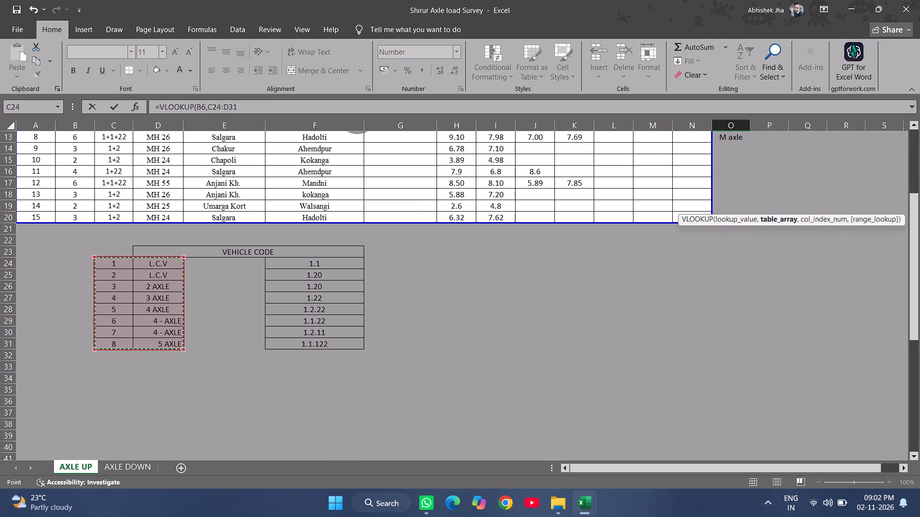
key(comma)
text(2,fa)
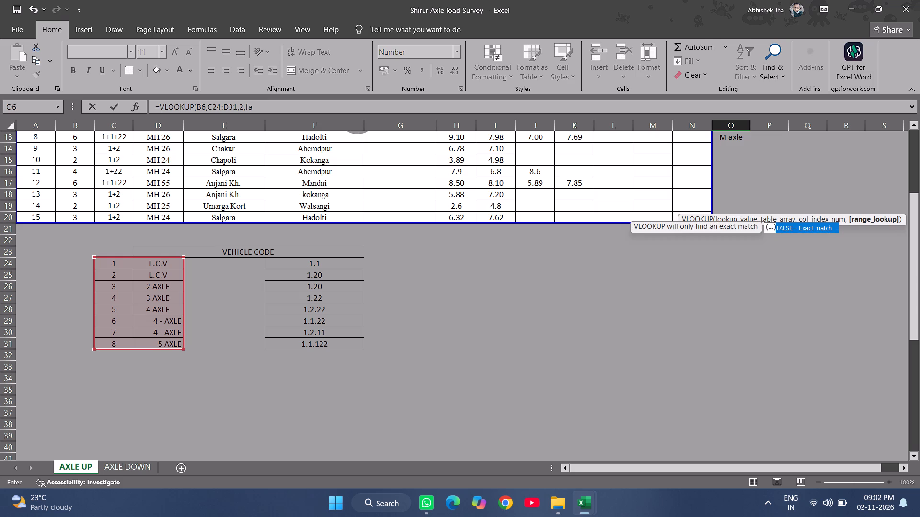
text(ls)
key(e)
key(Return)
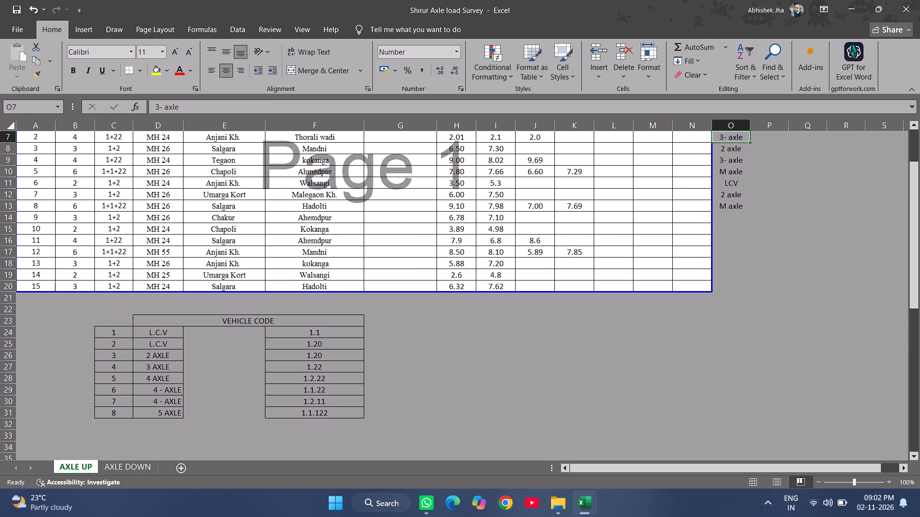
Make the lookup range in the O6 formula absolute as $C$24:$D$31.
scroll(471, 216, up, 3)
double_click(736, 206)
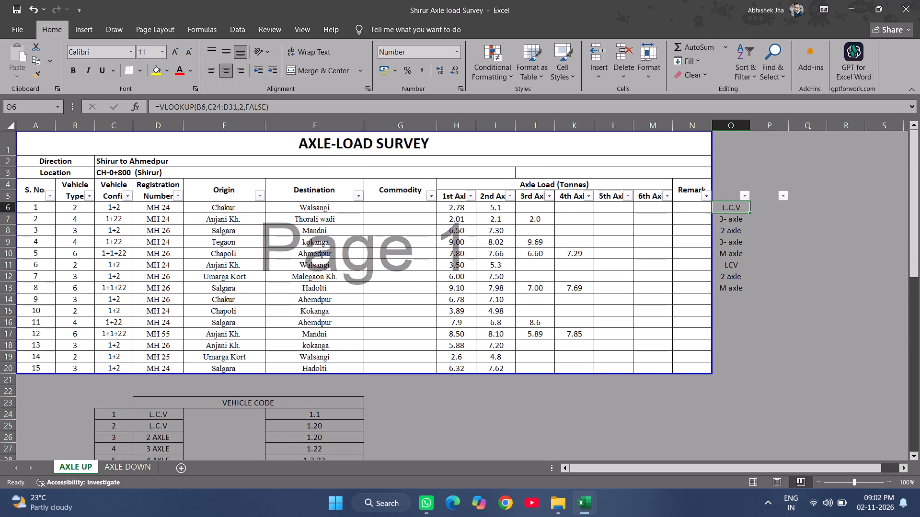
key(Escape)
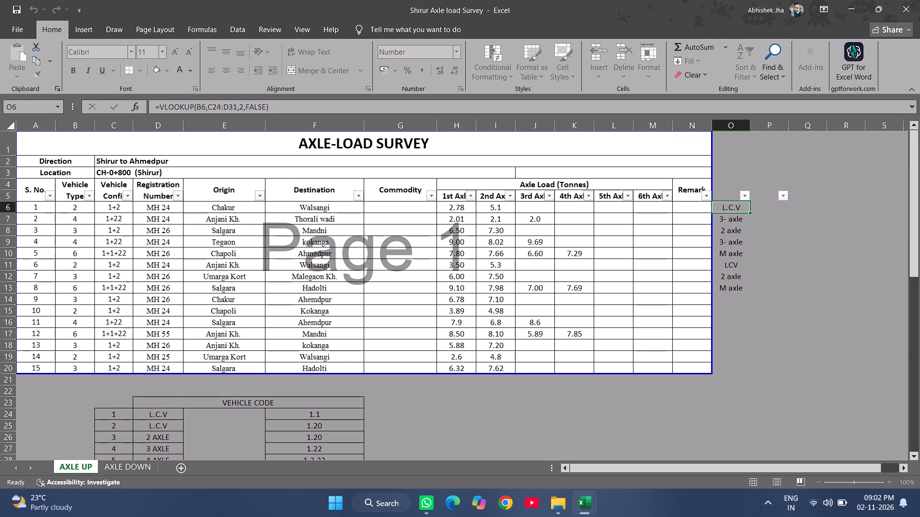
drag(209, 108, 239, 107)
key(F4)
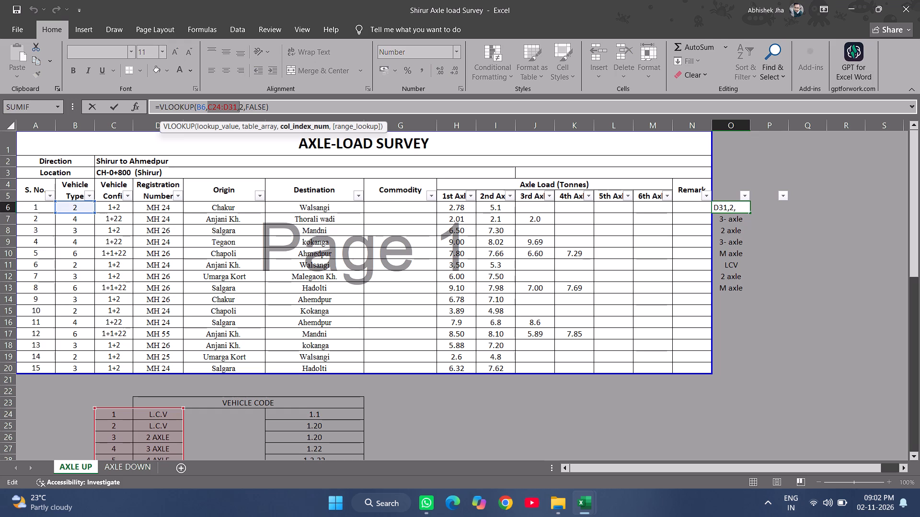
drag(214, 108, 227, 101)
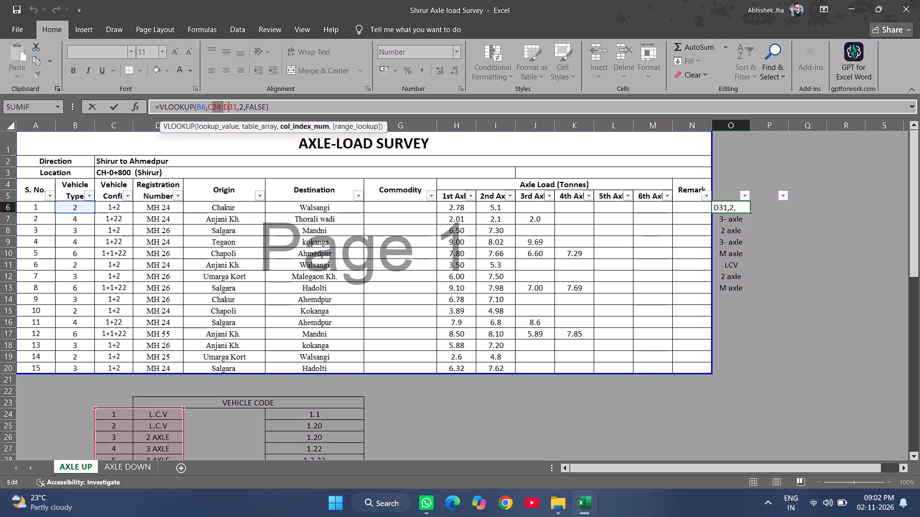
drag(227, 101, 228, 100)
key(F4)
key(Return)
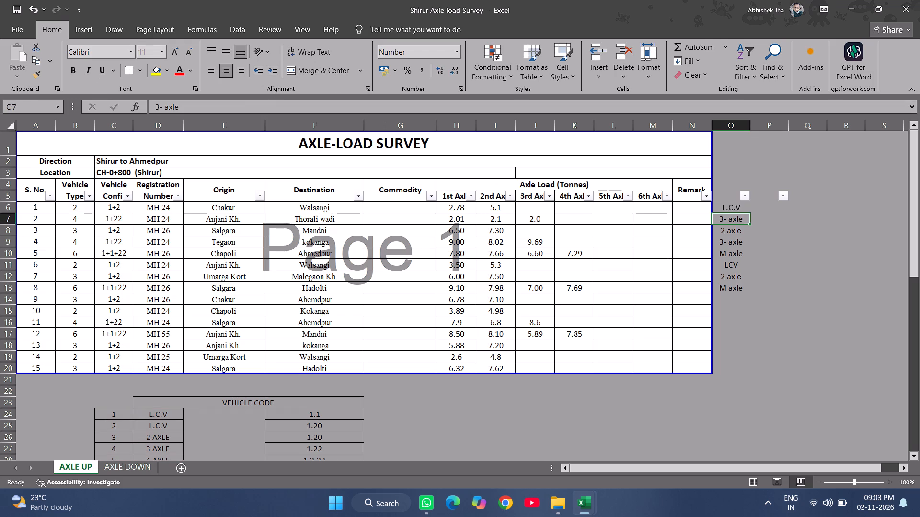
Fill the O6 lookup formula down to O20 for all 15 vehicles.
click(730, 208)
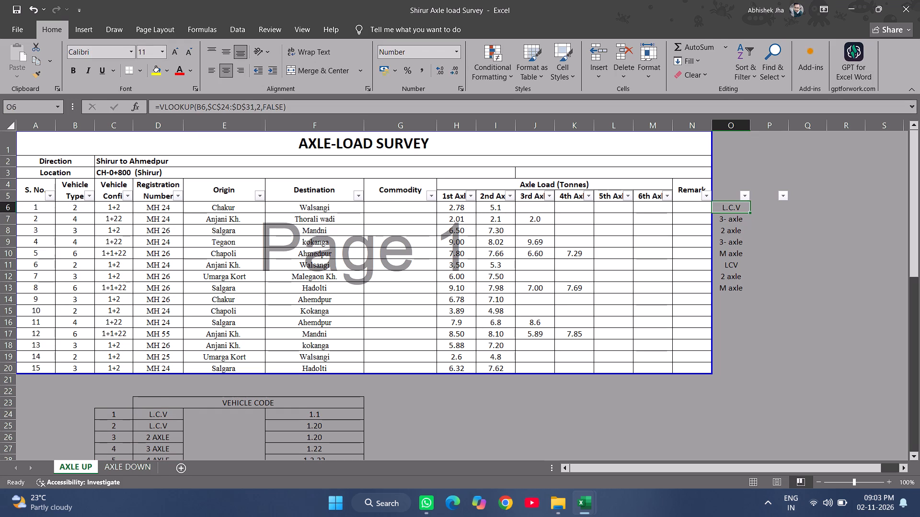
drag(748, 212, 745, 375)
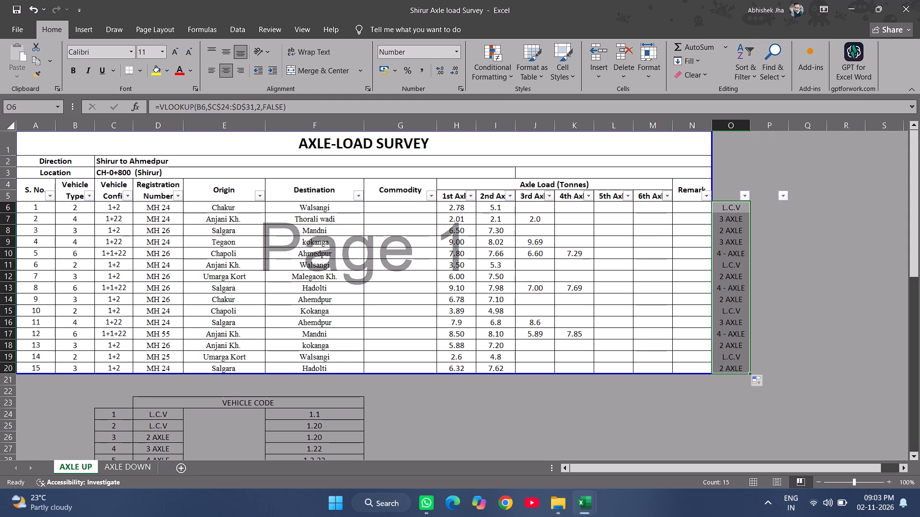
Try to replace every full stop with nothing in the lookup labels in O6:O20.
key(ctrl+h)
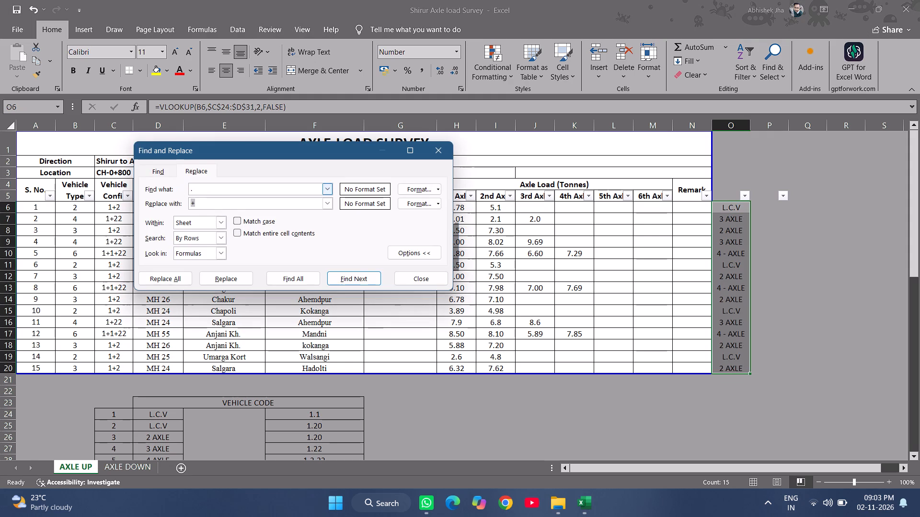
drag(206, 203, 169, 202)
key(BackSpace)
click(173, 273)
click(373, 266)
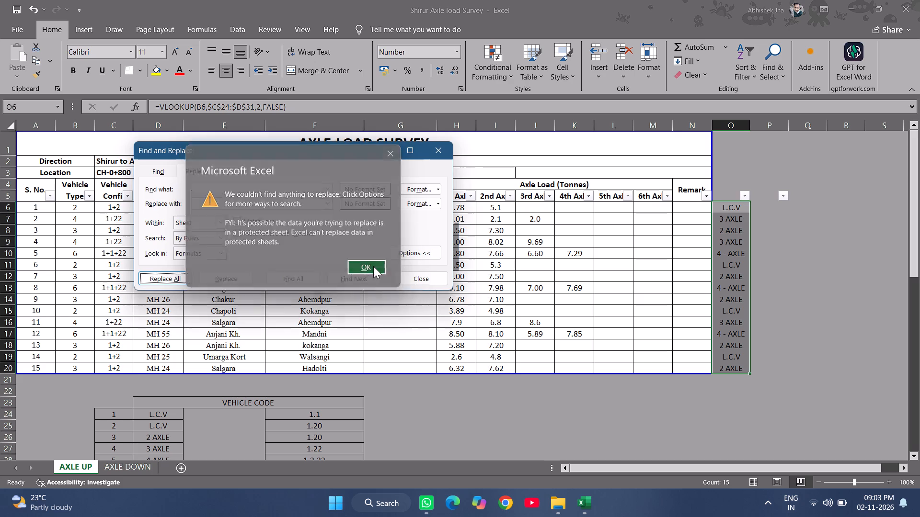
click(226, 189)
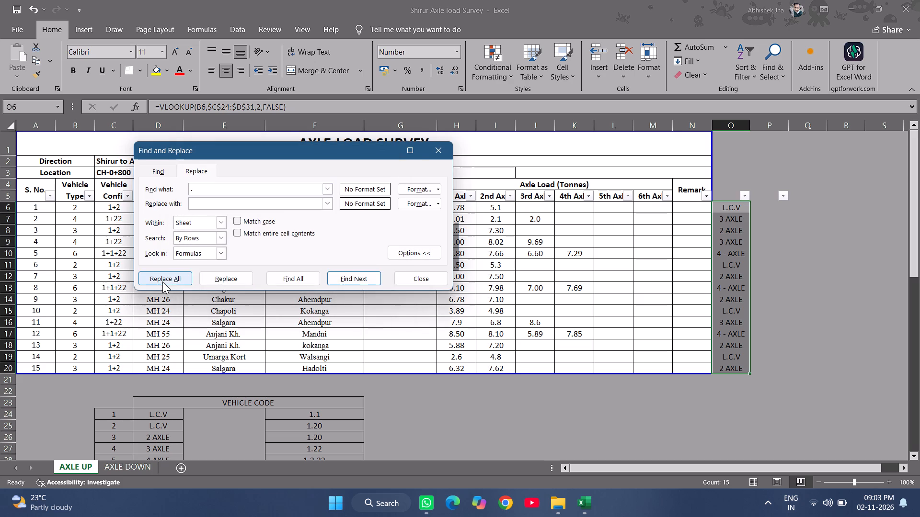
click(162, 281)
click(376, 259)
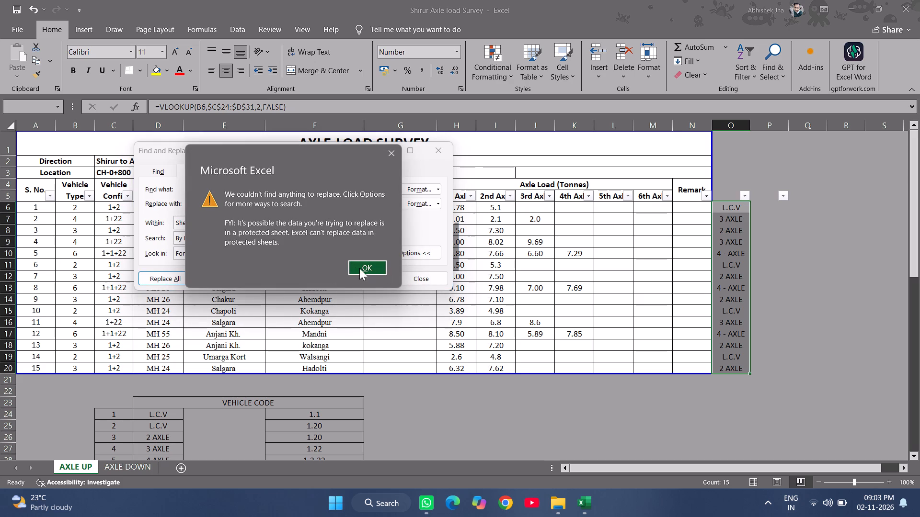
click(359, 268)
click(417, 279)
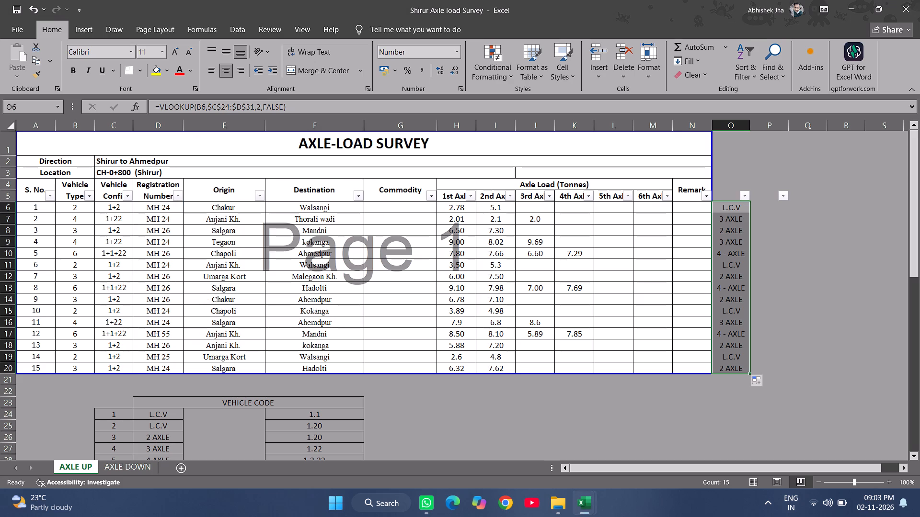
Convert the lookup formulas in O6:O20 to plain values in place.
key(ctrl+c)
click(735, 207)
right_click(735, 207)
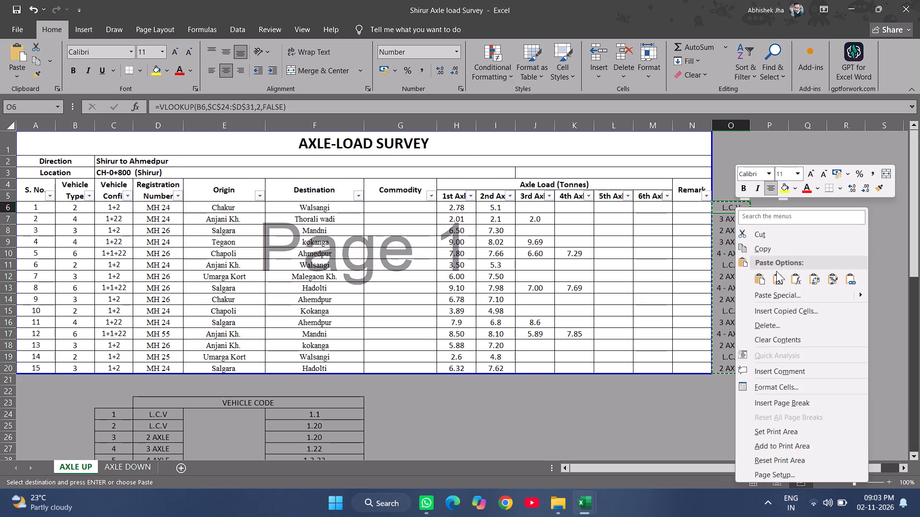
click(782, 276)
Replace all full stops in the O6:O20 vehicle type labels with nothing.
key(ctrl+h)
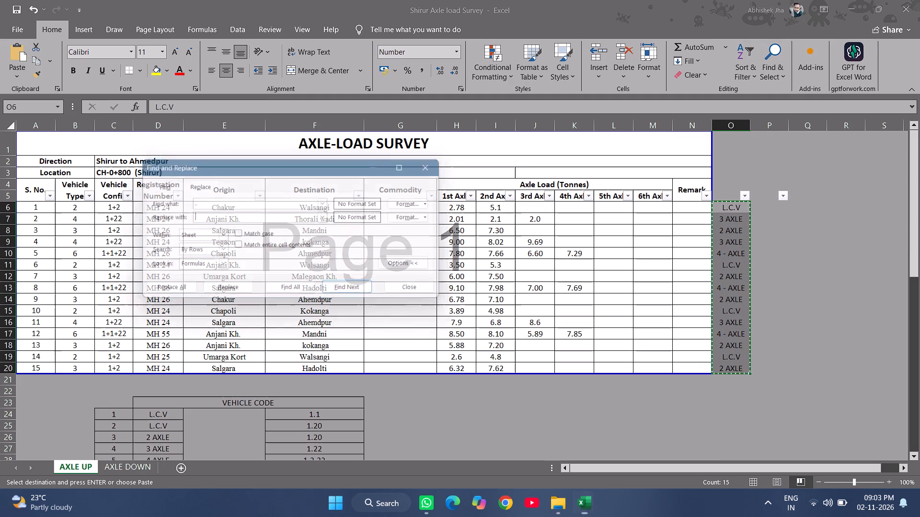
click(167, 294)
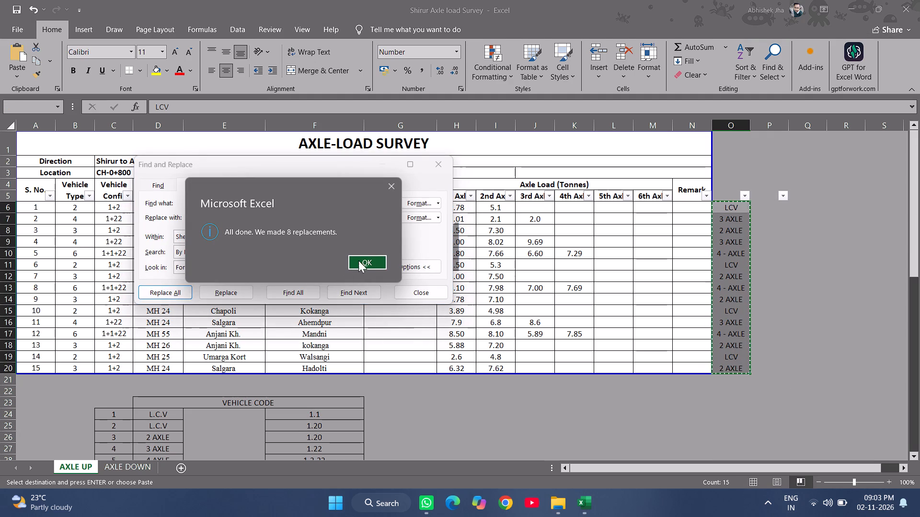
click(371, 258)
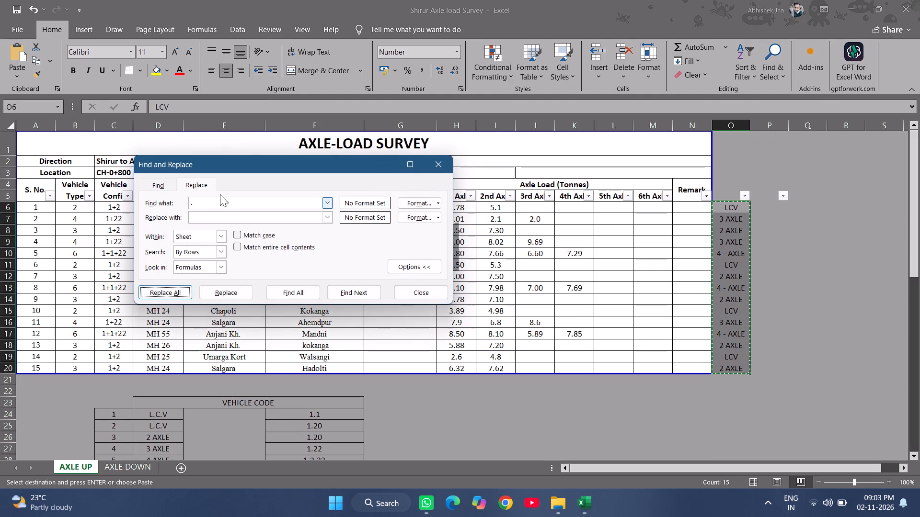
Replace every hyphen and its following space in the O6:O20 labels with nothing, so they read 4 AXLE.
drag(223, 200, 168, 204)
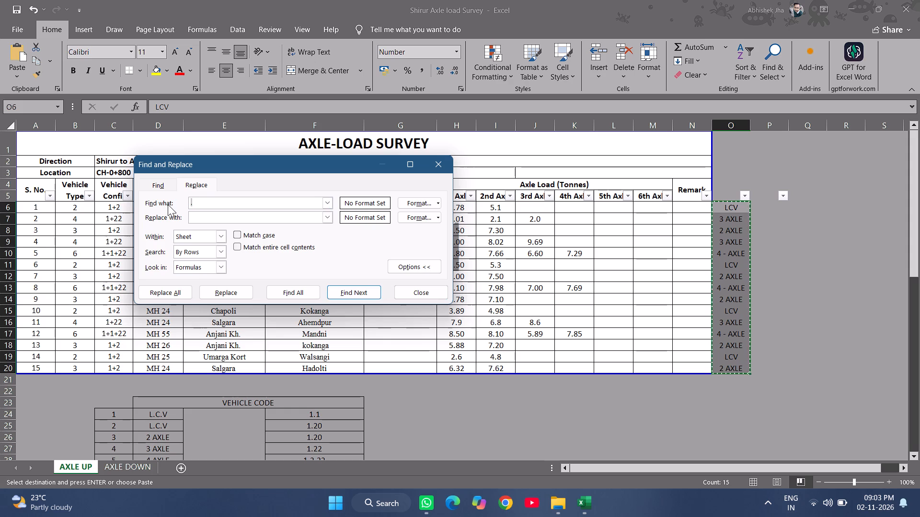
text(-)
key(space)
click(170, 290)
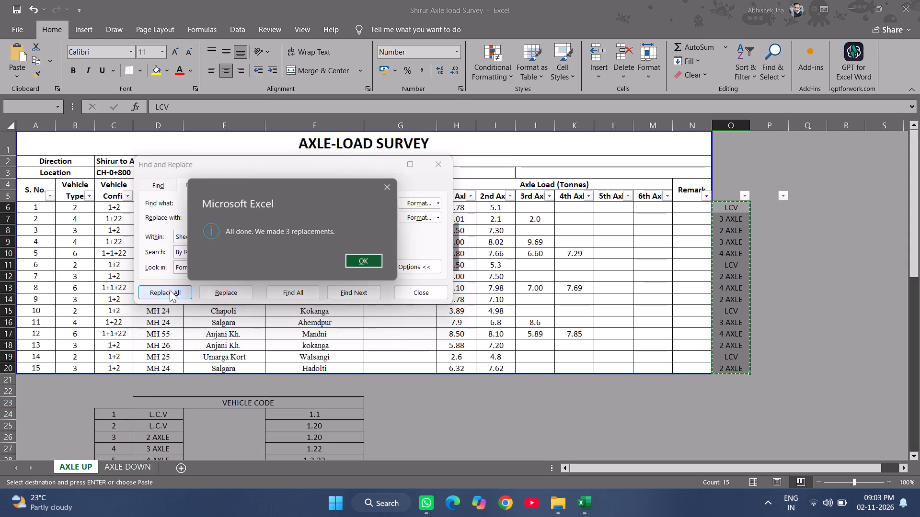
click(375, 264)
click(420, 293)
key(Escape)
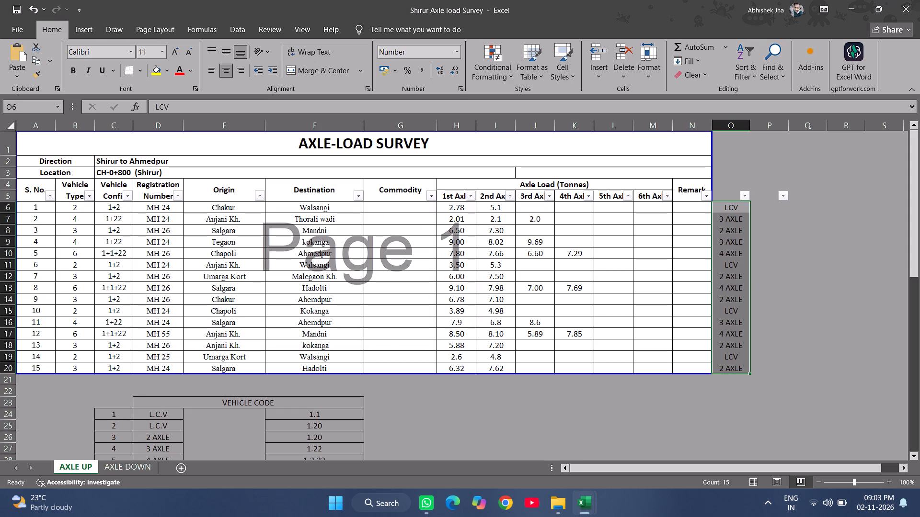
Copy the vehicle type labels O6:O20 from the Shirur survey workbook into C6:C20 of the Up Direction sheet as values only.
key(ctrl+c)
key(alt+Tab)
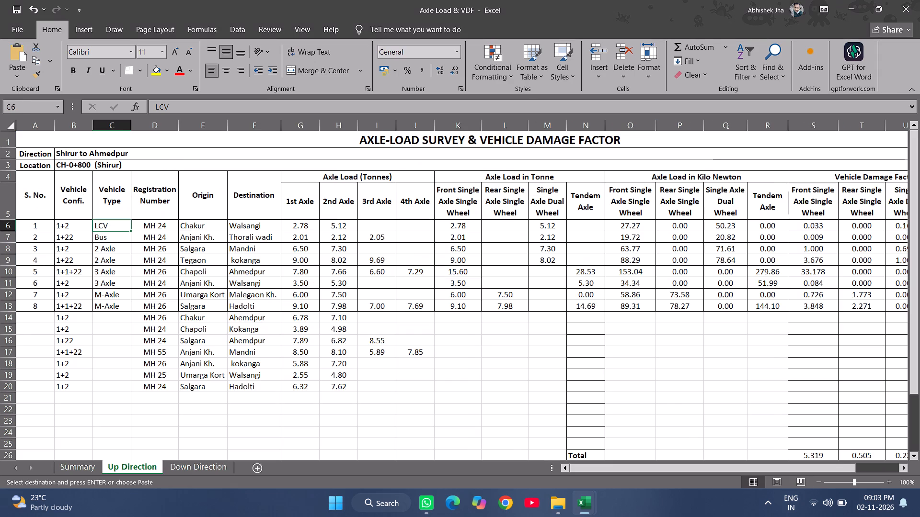
right_click(112, 225)
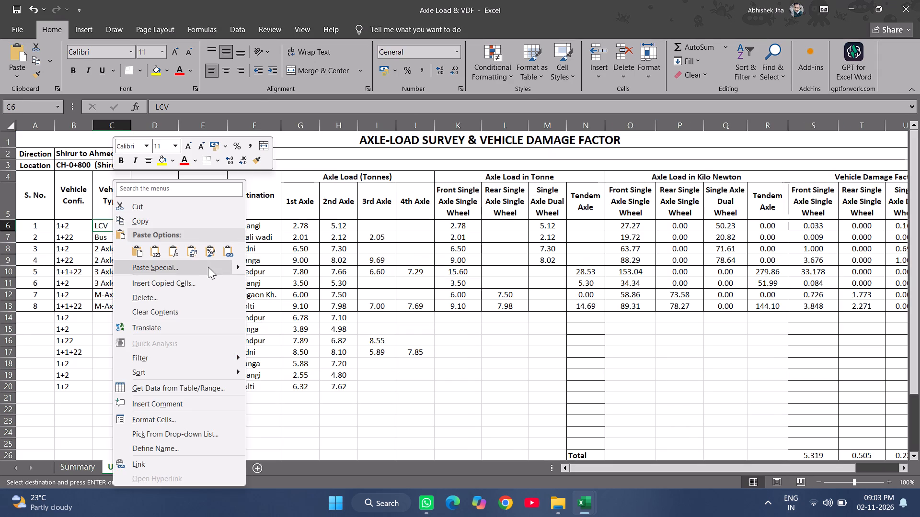
click(158, 252)
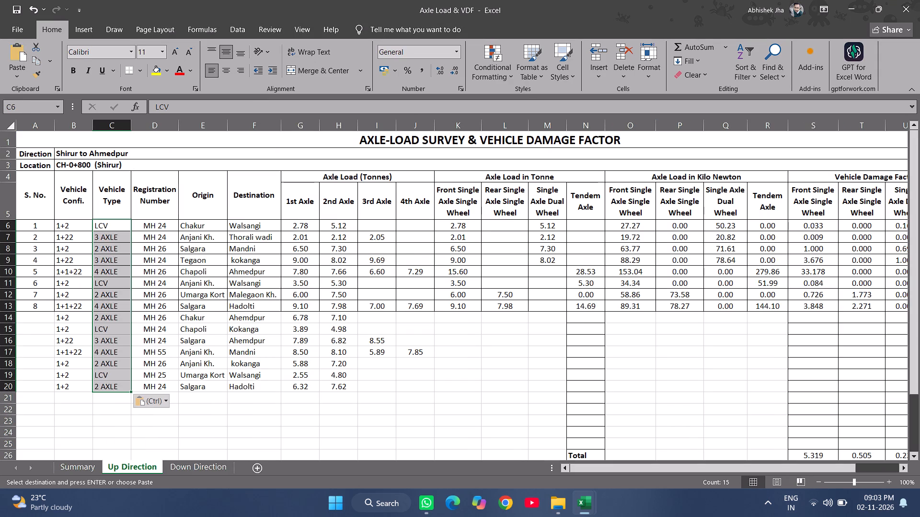
Replace all AXLE with Axle in the vehicle types in C6:C20.
click(124, 238)
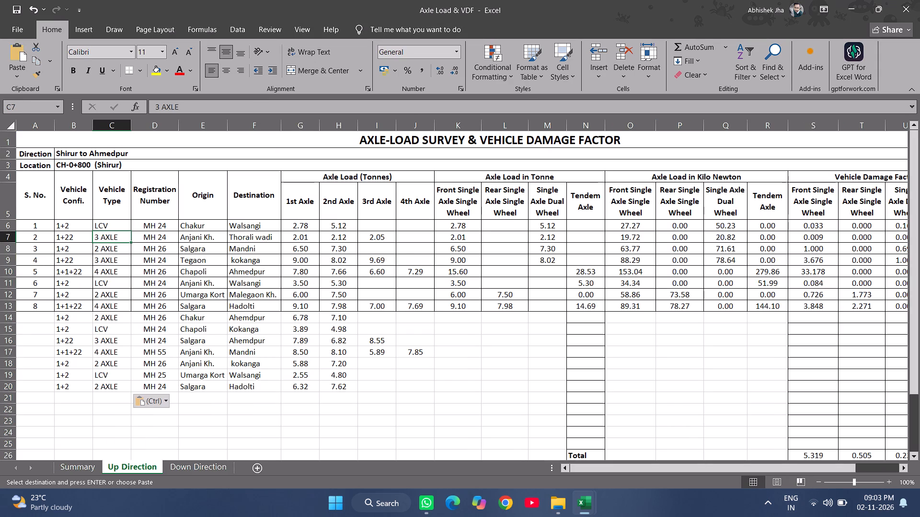
key(Up)
key(Escape)
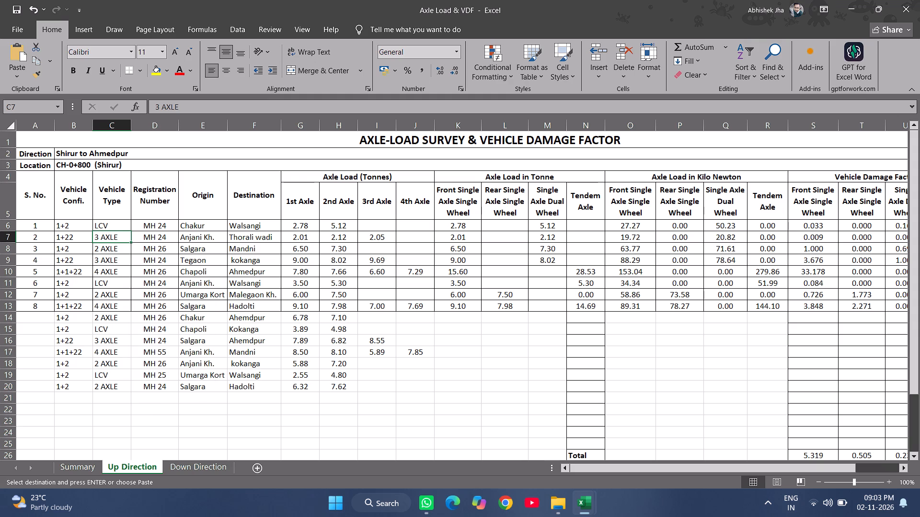
key(Up)
key(ctrl+shift+Down)
key(ctrl+h)
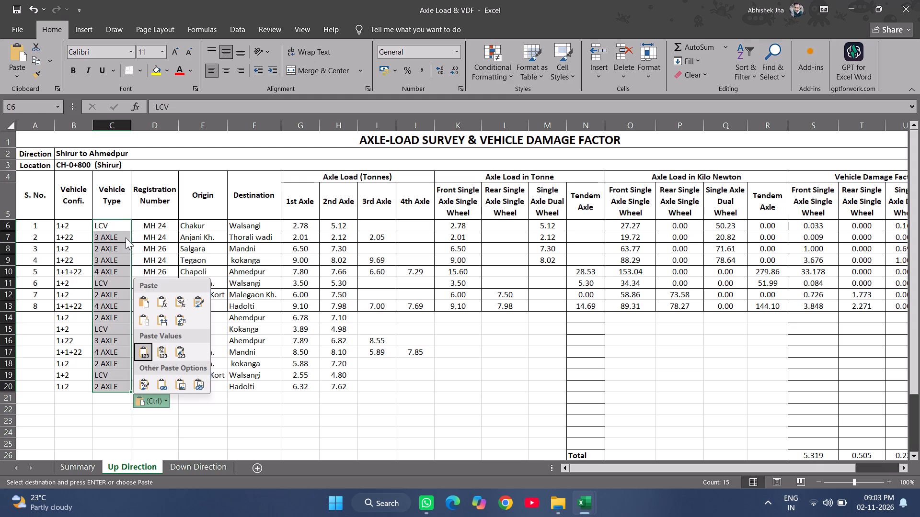
key(Escape)
key(ctrl+h)
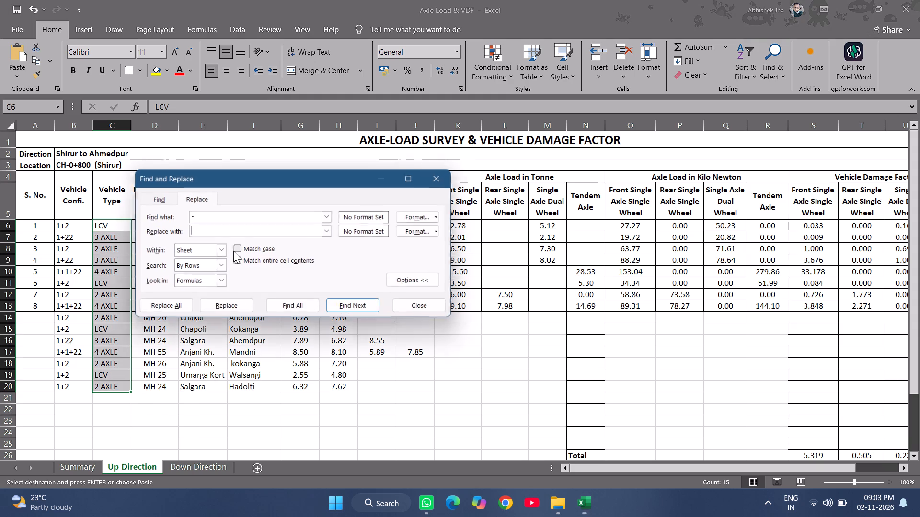
drag(222, 212, 149, 219)
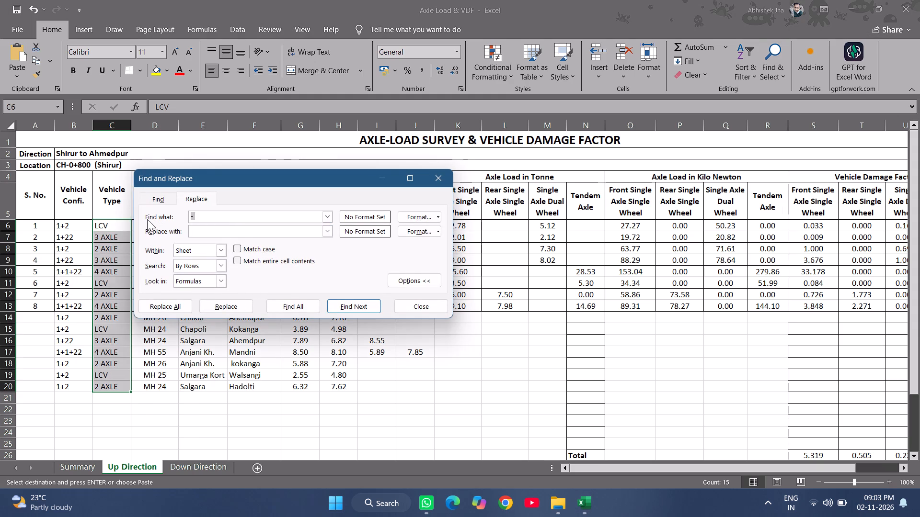
text(AXLE)
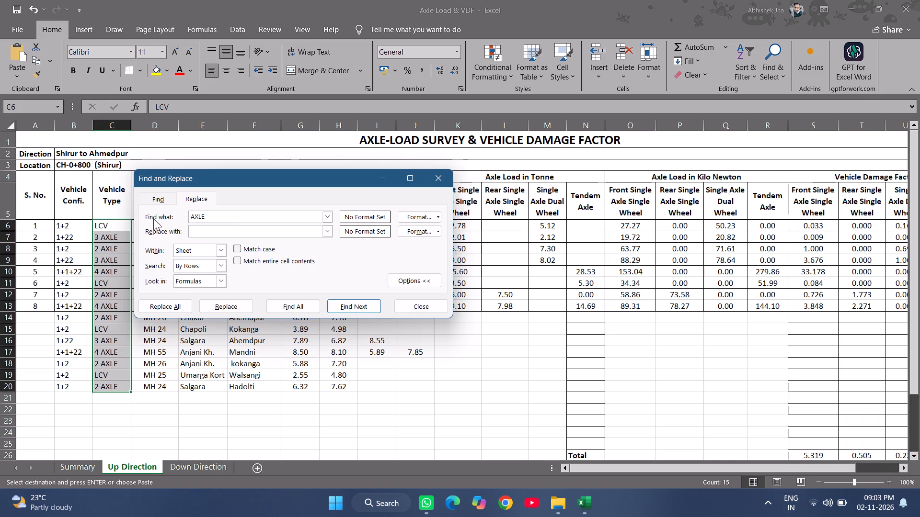
text(Axle)
click(178, 304)
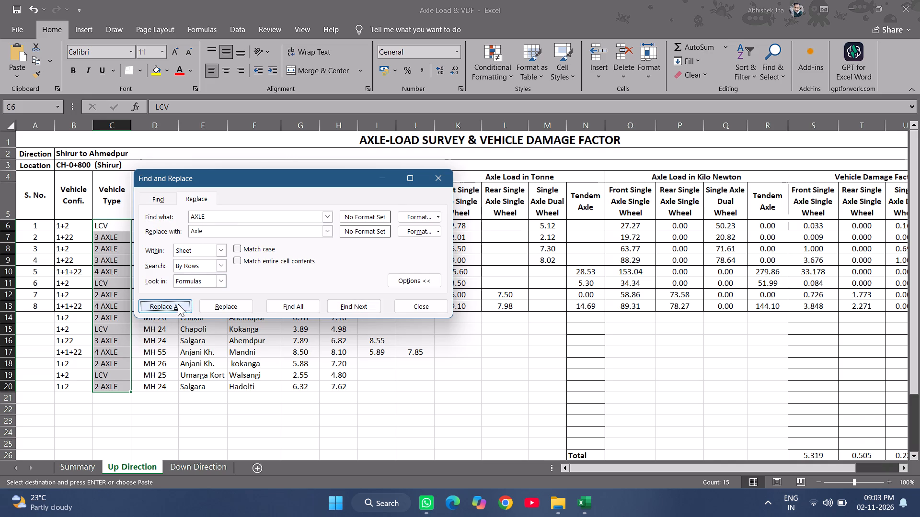
drag(378, 270, 378, 274)
click(426, 301)
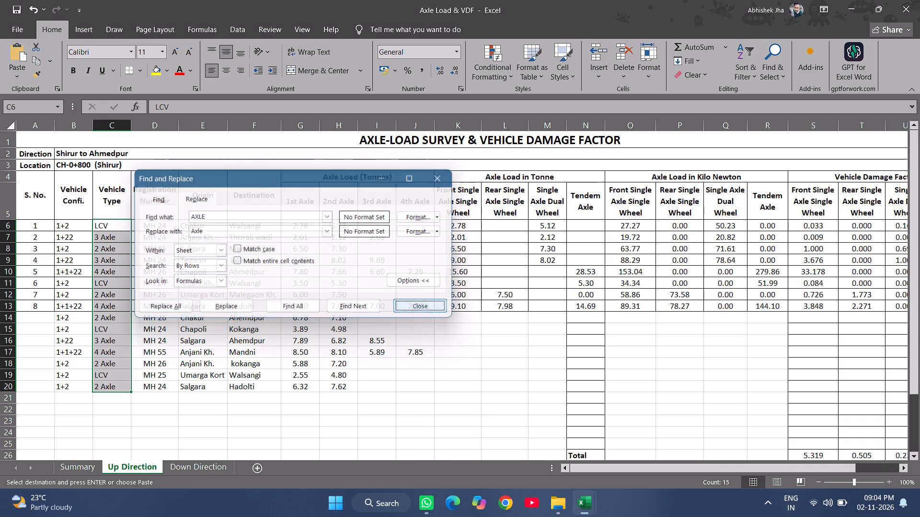
click(160, 328)
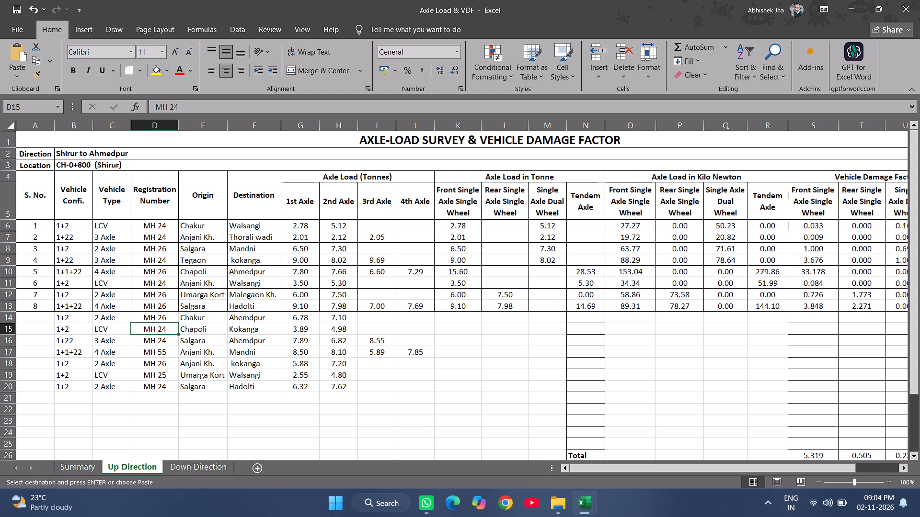
double_click(233, 127)
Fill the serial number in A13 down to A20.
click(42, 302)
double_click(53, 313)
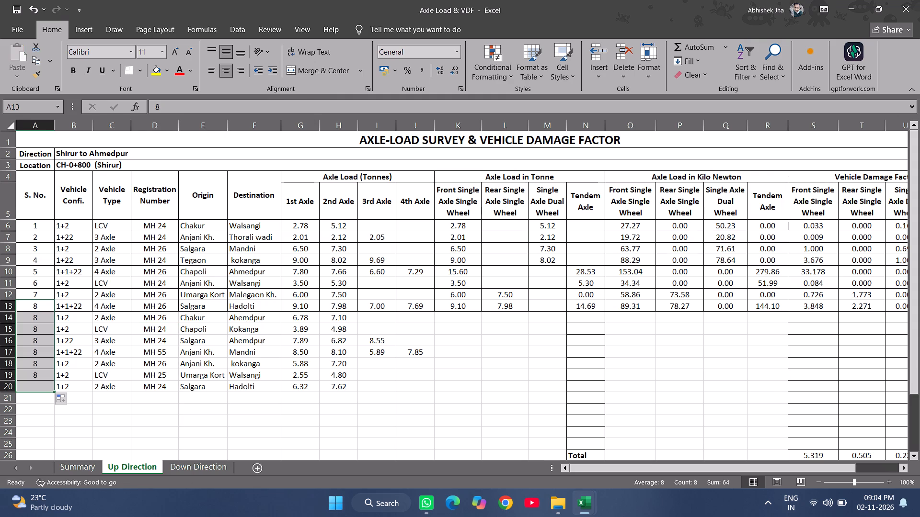
Enter =A6+1 in A7 and fill it down to A20 so the serial numbers run to 15.
click(35, 236)
key(equal)
key(Down)
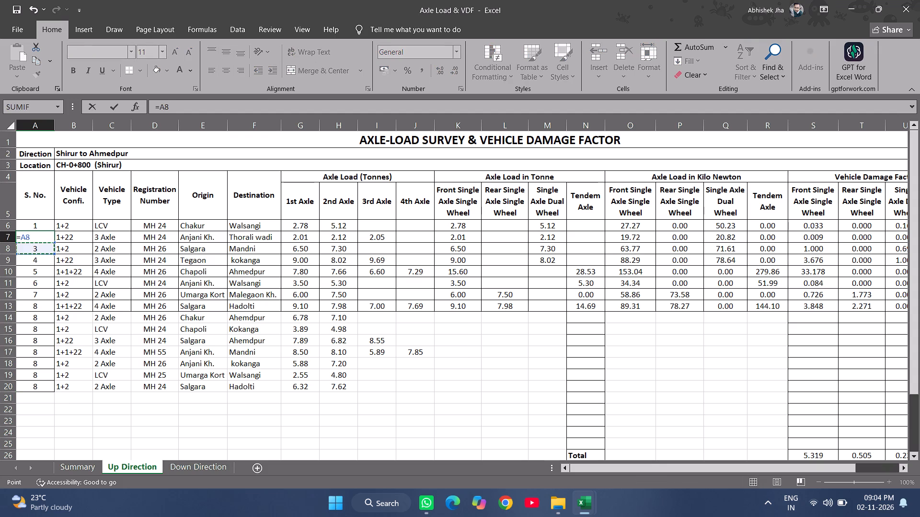
key(Up)
key(Up)
key(shift+underscore)
key(shift+BackSpace)
text(+!)
key(Return)
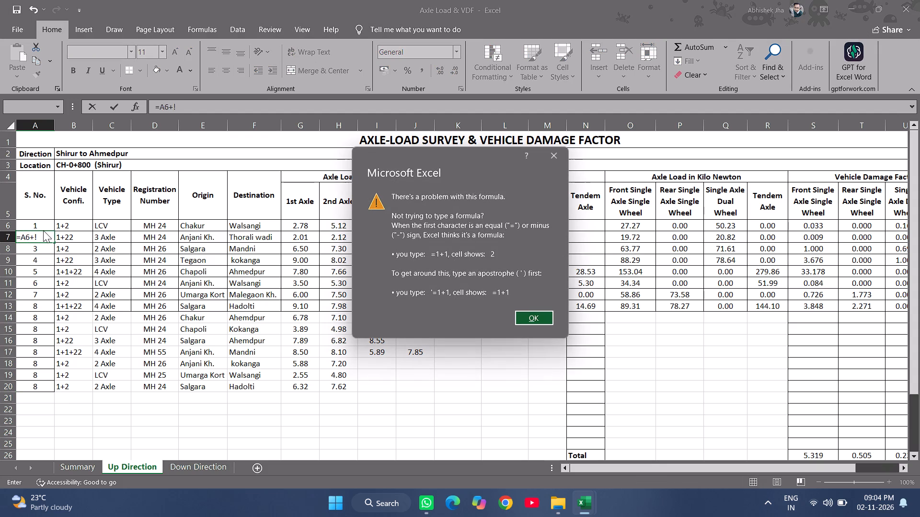
key(Return)
key(Right)
key(BackSpace)
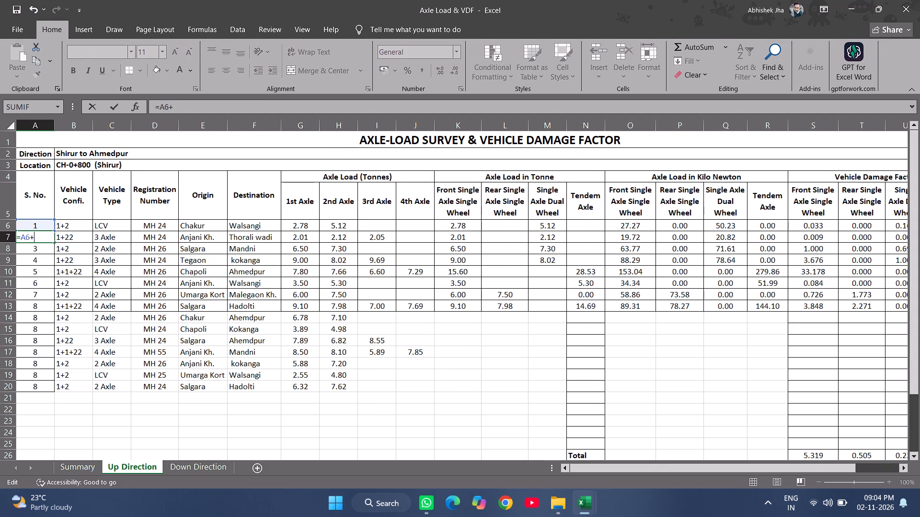
key(1)
key(Return)
click(32, 238)
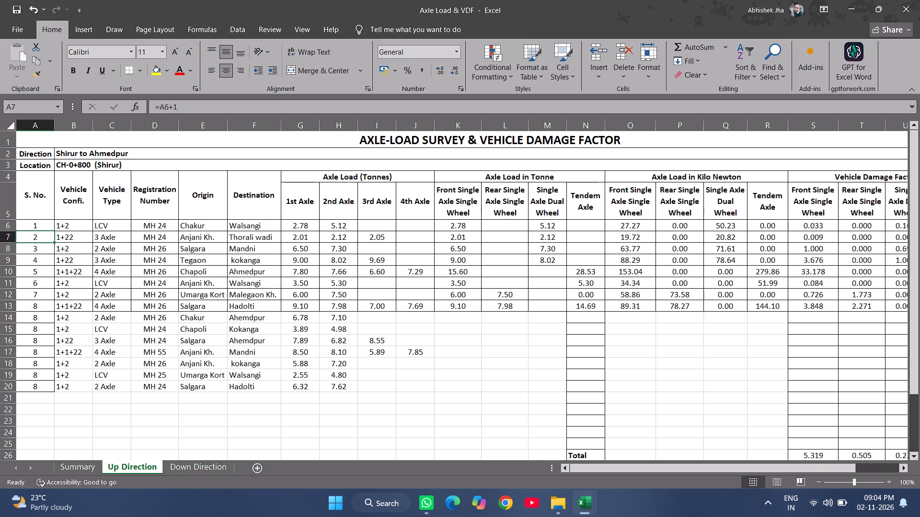
double_click(55, 240)
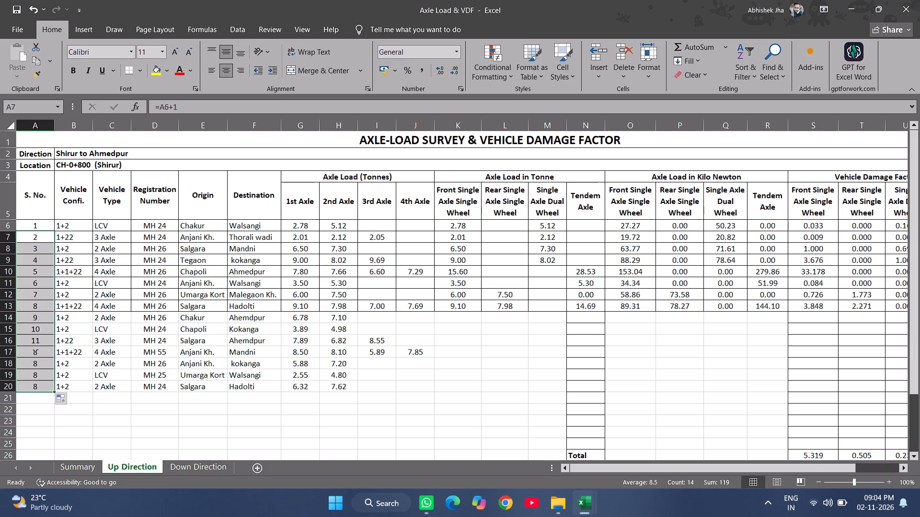
Apply all borders to the whole survey table A4:V20.
click(155, 345)
key(ctrl+a)
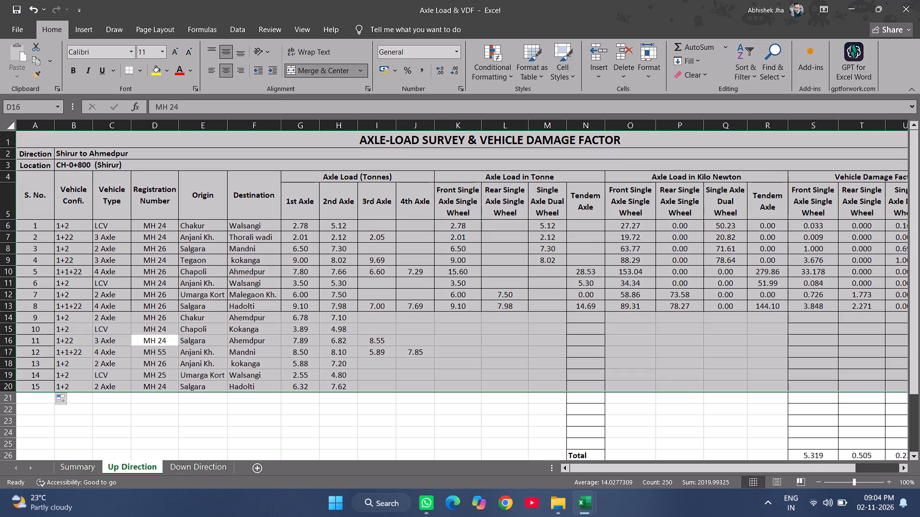
click(153, 335)
drag(40, 192, 919, 246)
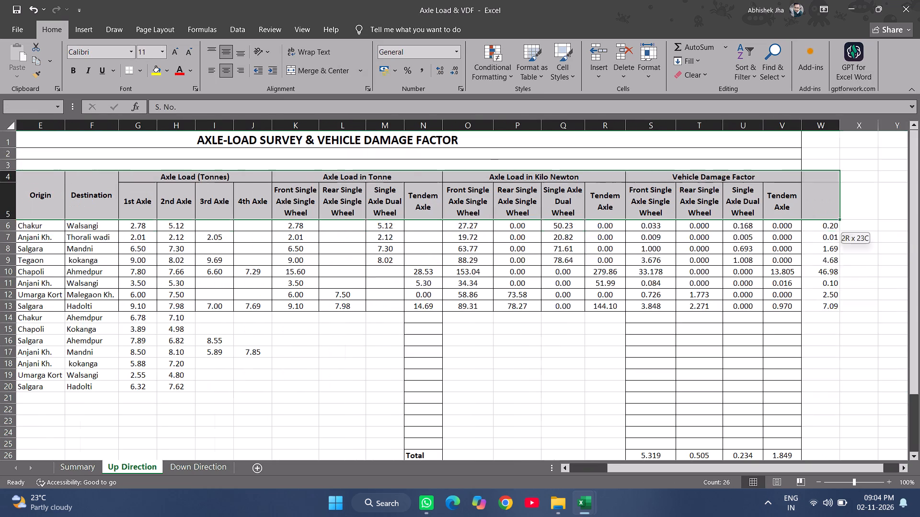
drag(919, 246, 791, 384)
text(hba)
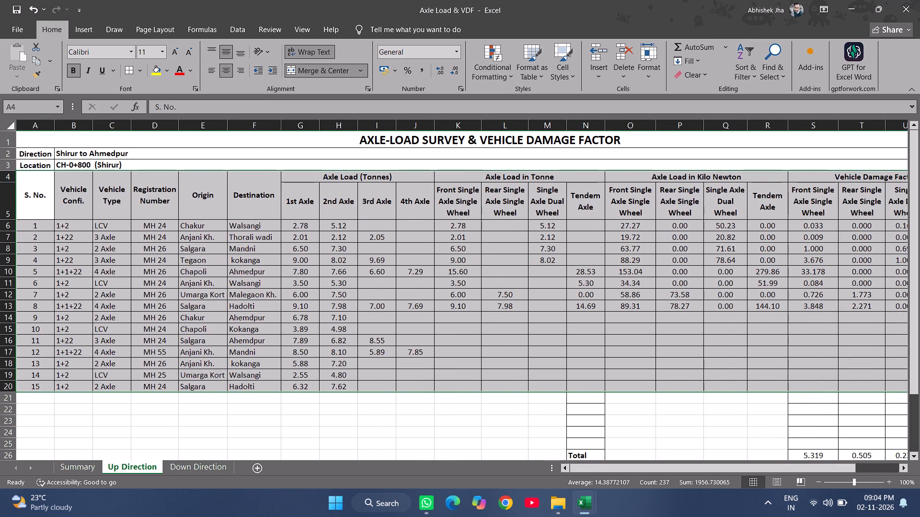
Delete the empty rows 21 to 25 between the vehicle data and the Total row.
drag(587, 398, 587, 443)
key(shift+space)
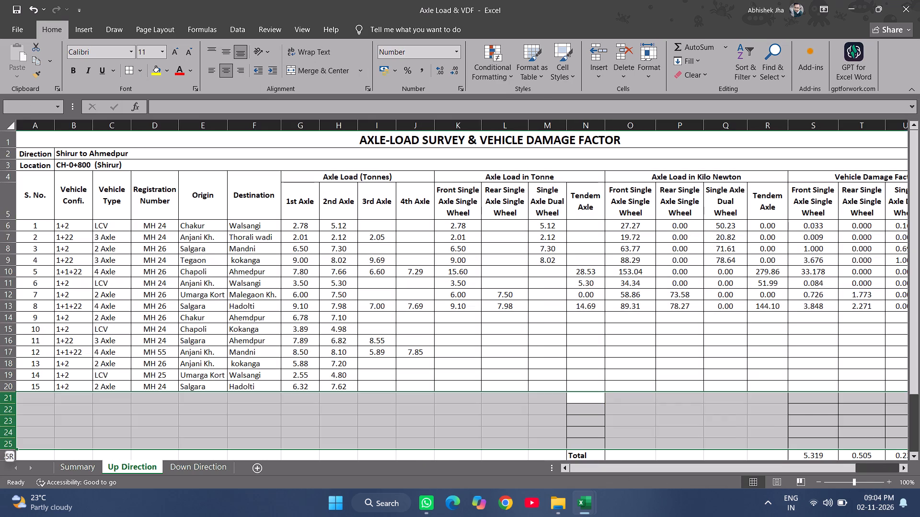
key(ctrl+minus)
scroll(517, 391, down, 3)
click(536, 351)
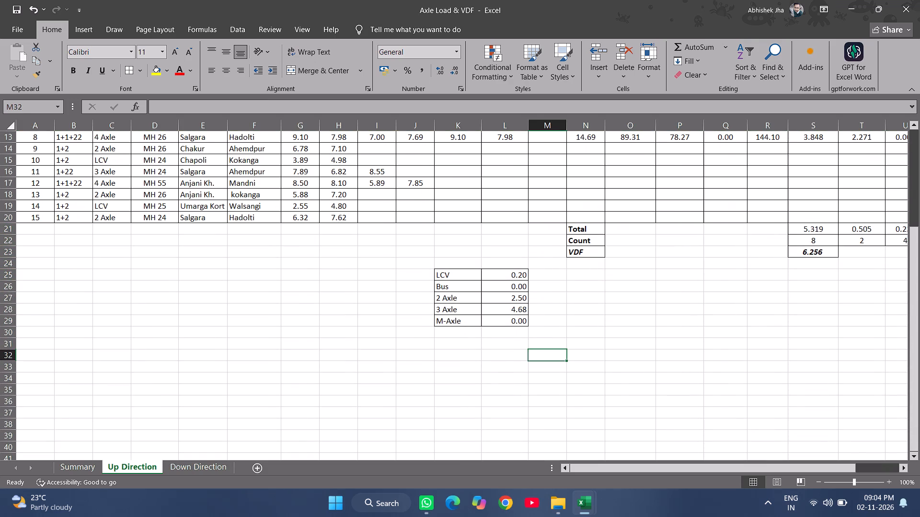
Fill the front single axle load formula in K13 down to K20 for the added vehicles.
scroll(380, 378, up, 5)
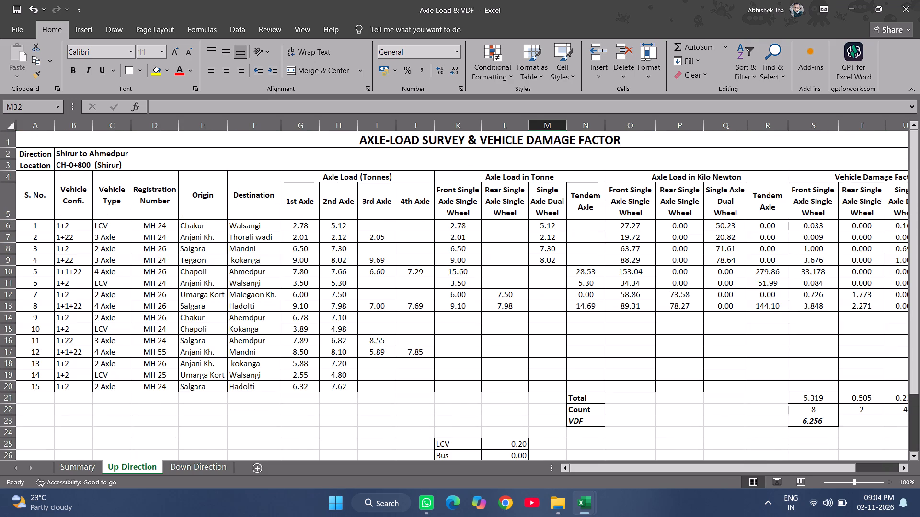
double_click(302, 223)
key(Escape)
double_click(460, 223)
key(Escape)
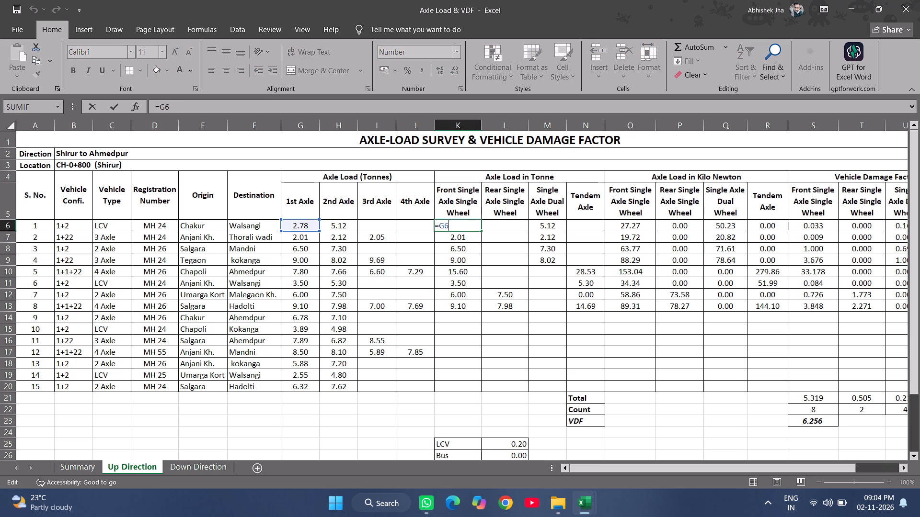
click(456, 304)
drag(481, 310, 473, 369)
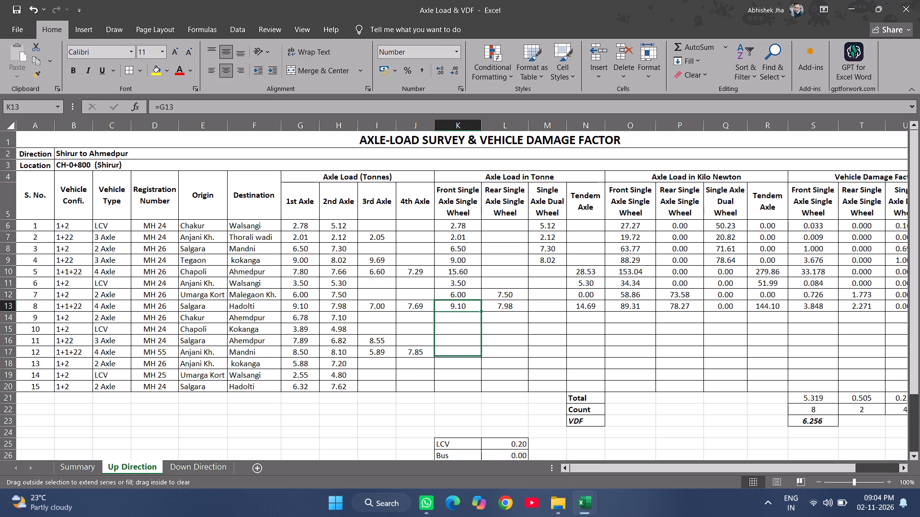
drag(473, 369, 473, 386)
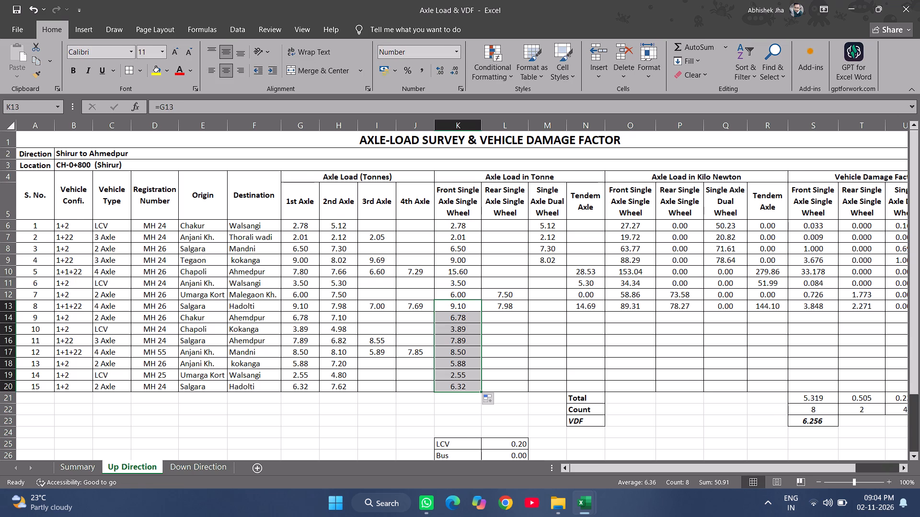
Turn on filtering for the table's header row 5.
scroll(477, 383, down, 3)
scroll(477, 383, up, 5)
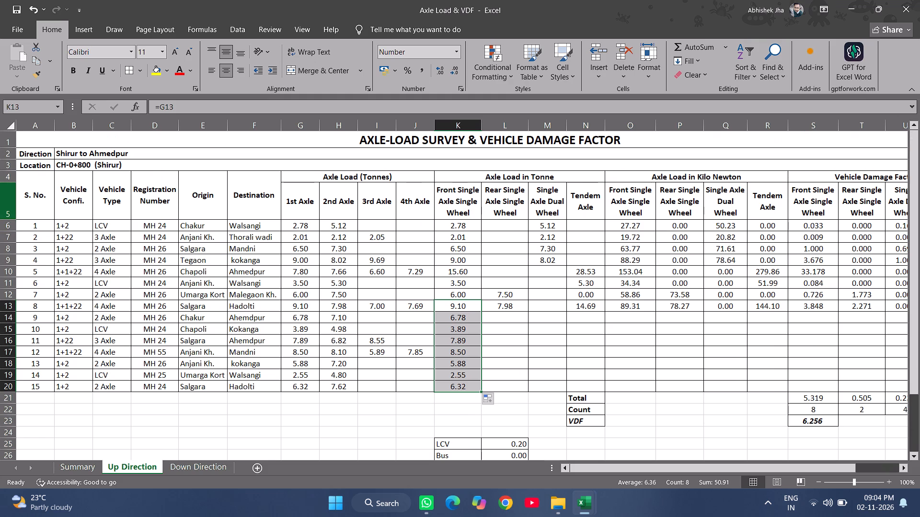
click(12, 202)
click(40, 202)
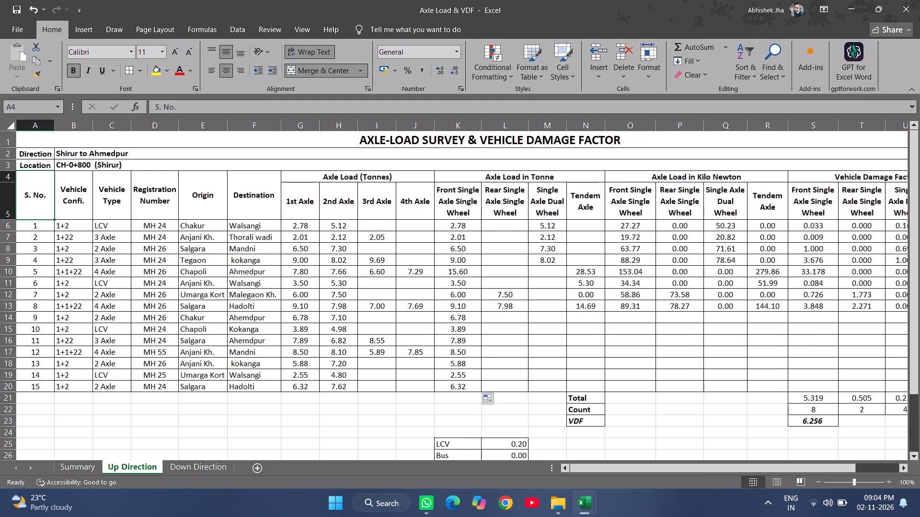
drag(41, 201, 823, 388)
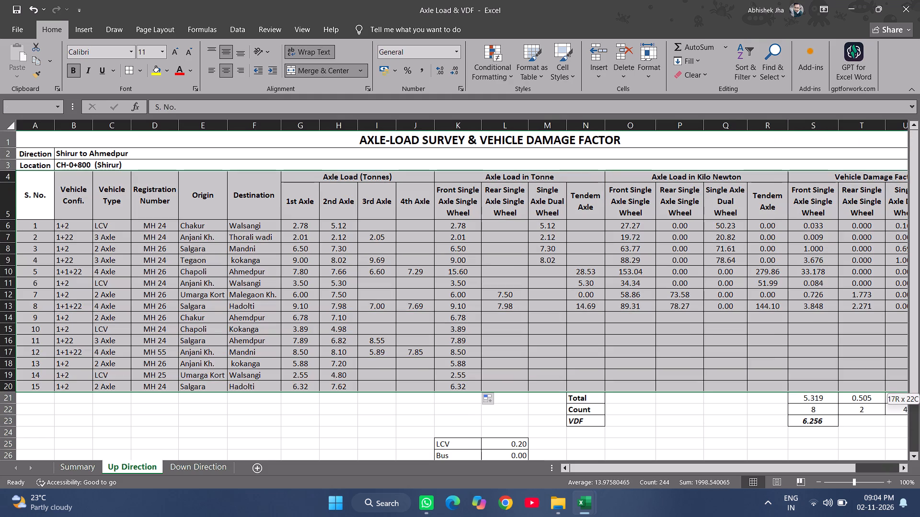
drag(823, 388, 919, 386)
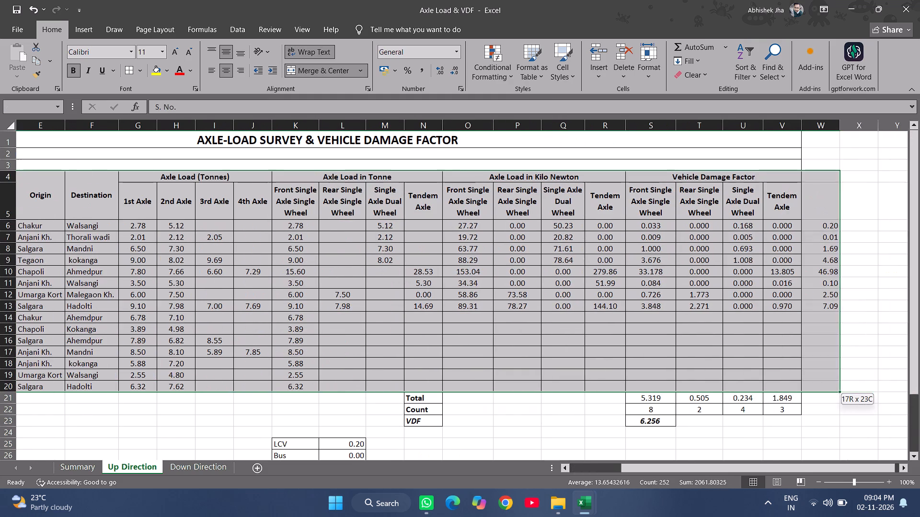
drag(919, 386, 726, 377)
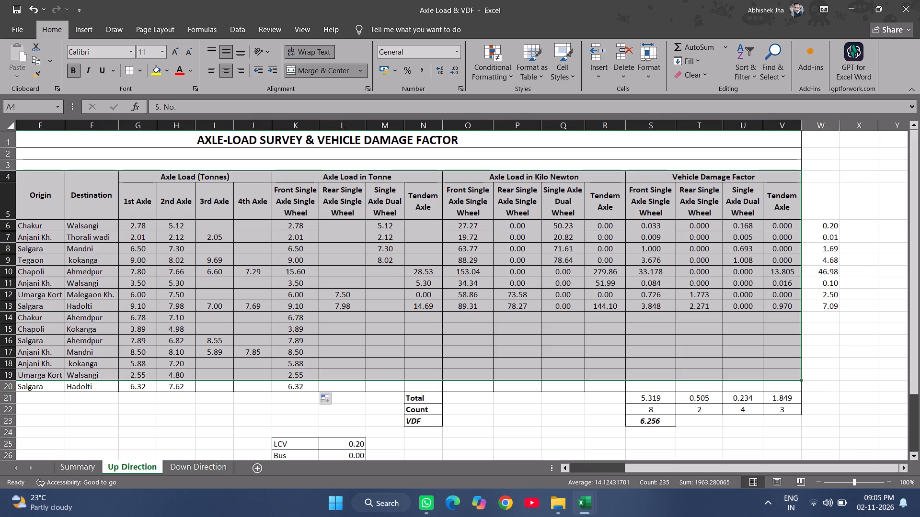
click(9, 207)
key(ctrl+shift+l)
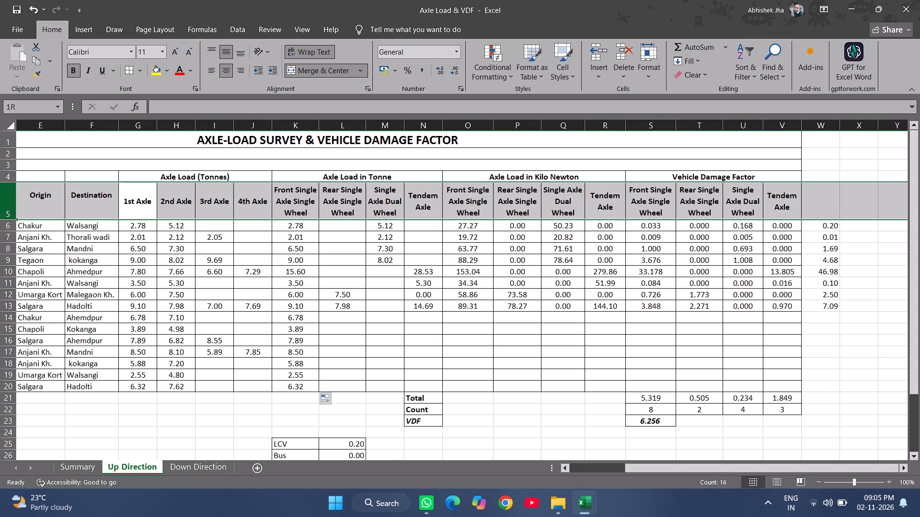
Turn on filtering for the survey table's header row 5.
click(301, 26)
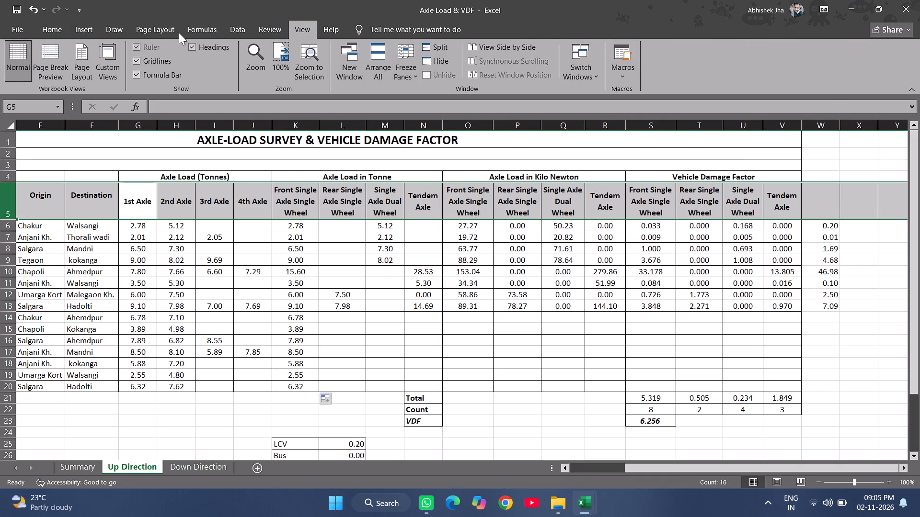
click(57, 29)
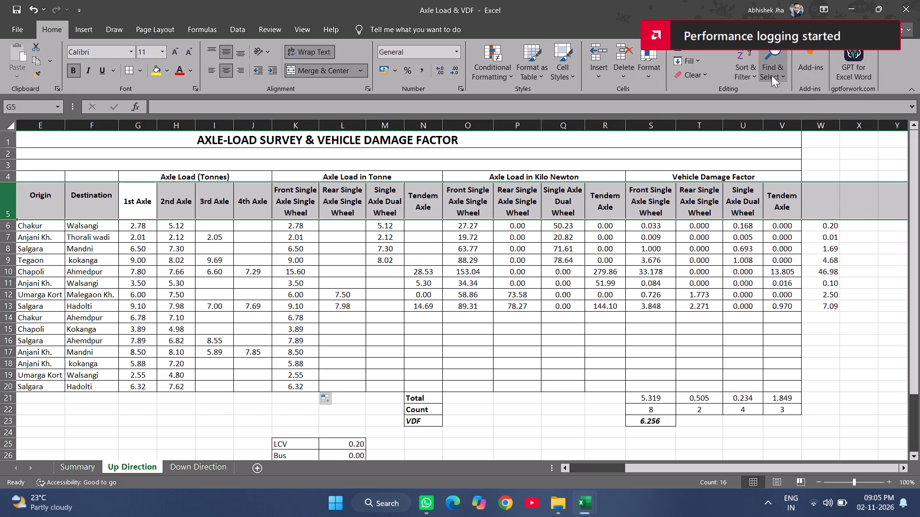
click(772, 75)
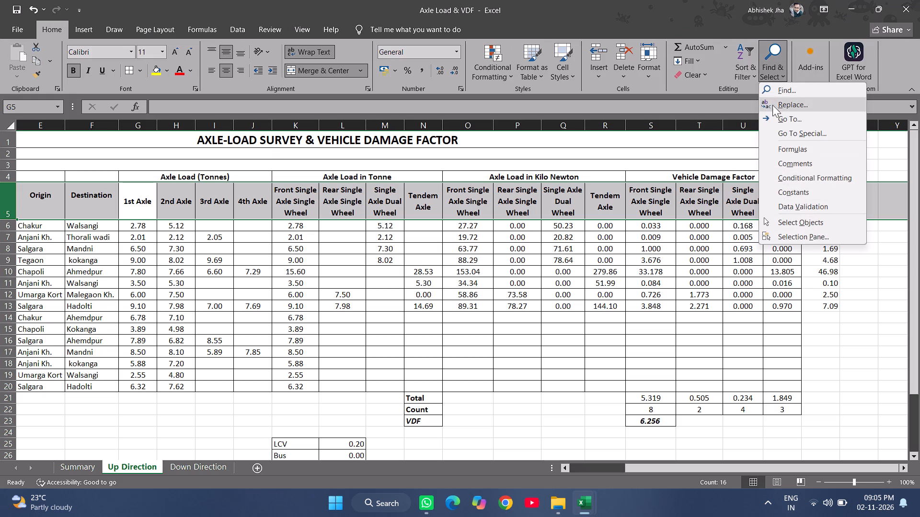
click(745, 74)
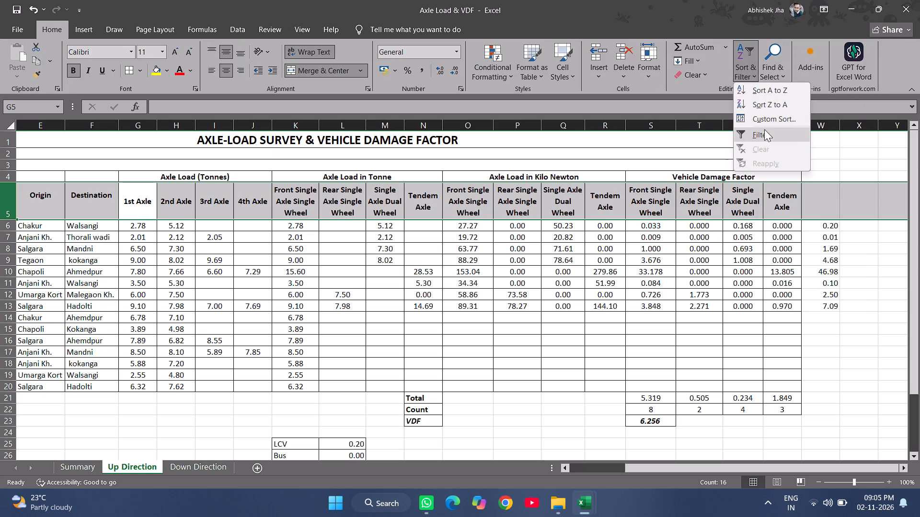
click(764, 129)
click(256, 305)
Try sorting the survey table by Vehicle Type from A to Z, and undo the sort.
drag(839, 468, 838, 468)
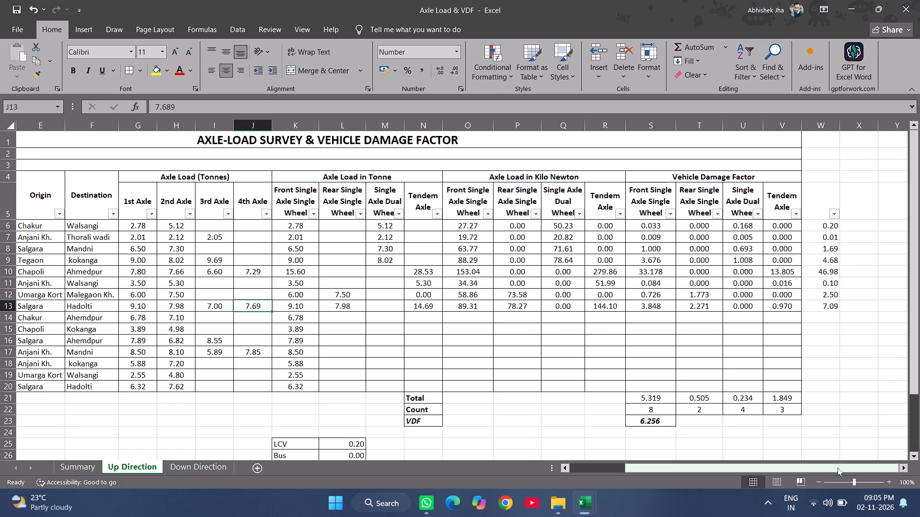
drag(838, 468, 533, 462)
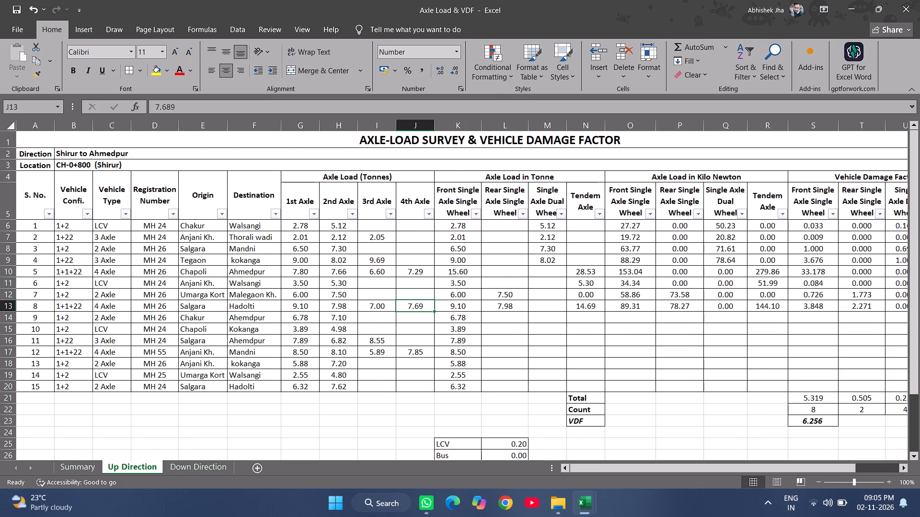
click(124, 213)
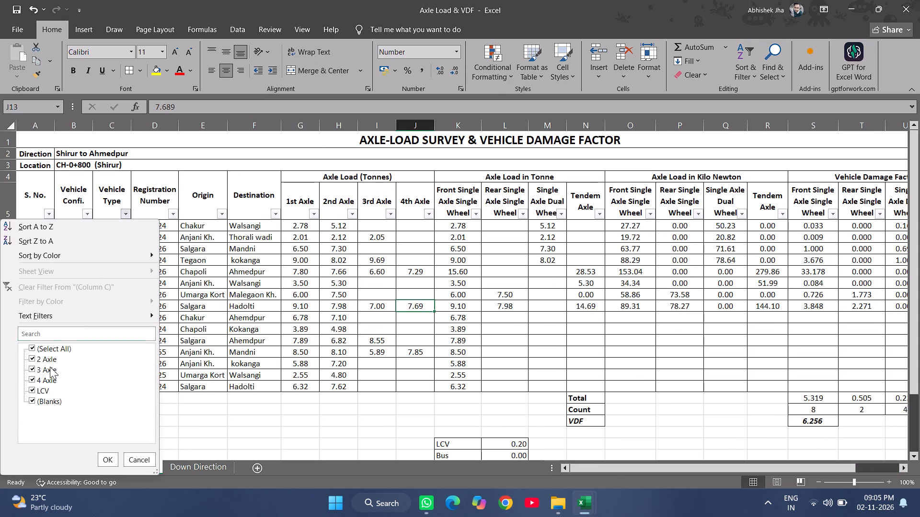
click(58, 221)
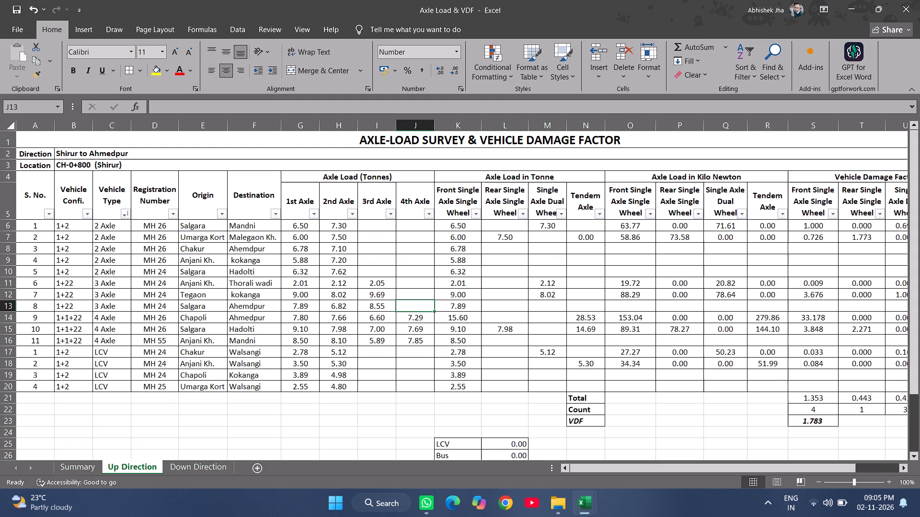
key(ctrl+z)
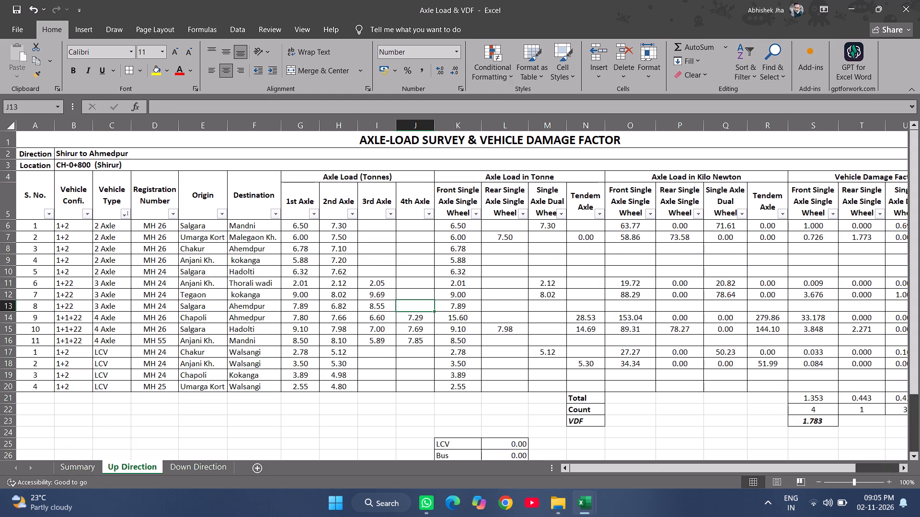
Insert two empty rows at row 7, between the first and second vehicles.
click(138, 281)
scroll(130, 285, up, 4)
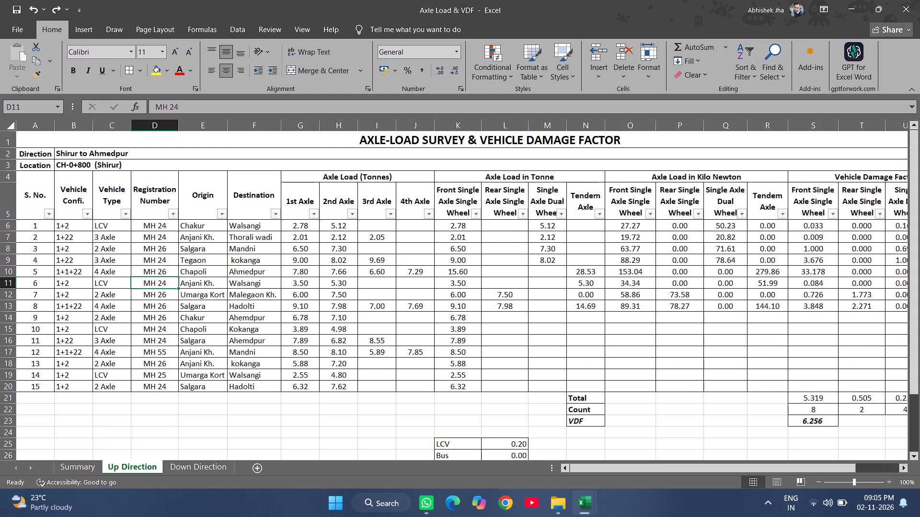
scroll(130, 285, up, 1)
click(109, 243)
click(118, 238)
key(shift+space)
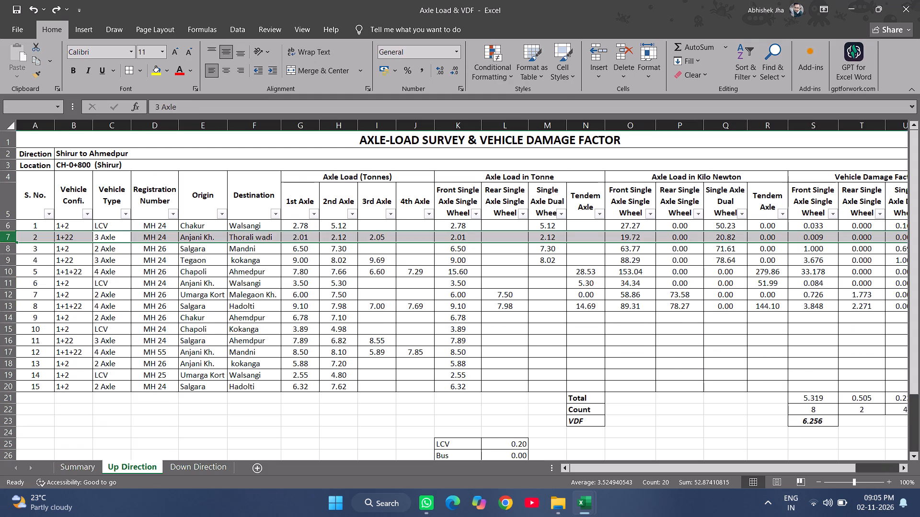
key(ctrl+shift+equal)
key(ctrl+shift+equal)
Insert two more empty rows at row 8, above the second vehicle's record.
key(Down)
key(Down)
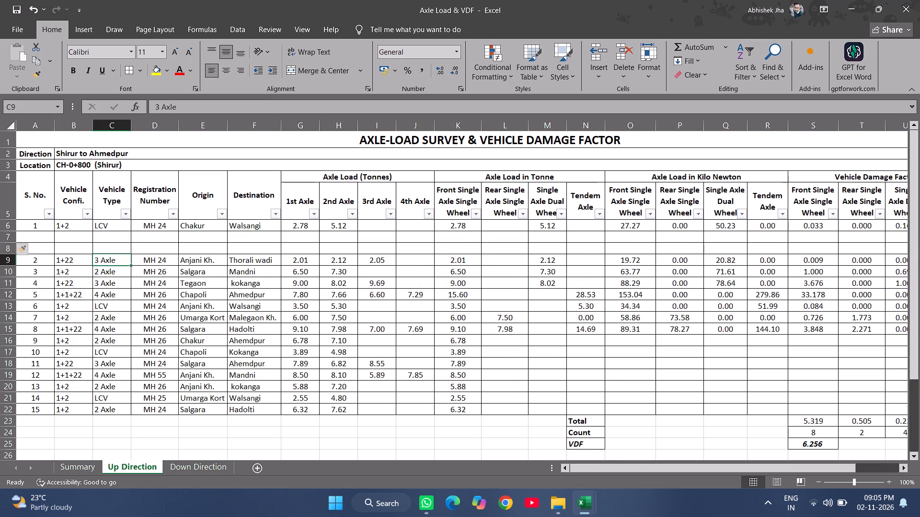
key(Down)
key(Down)
key(Down)
key(Up)
key(Up)
key(Up)
key(Up)
key(shift+space)
key(ctrl+shift+equal)
key(ctrl+shift+equal)
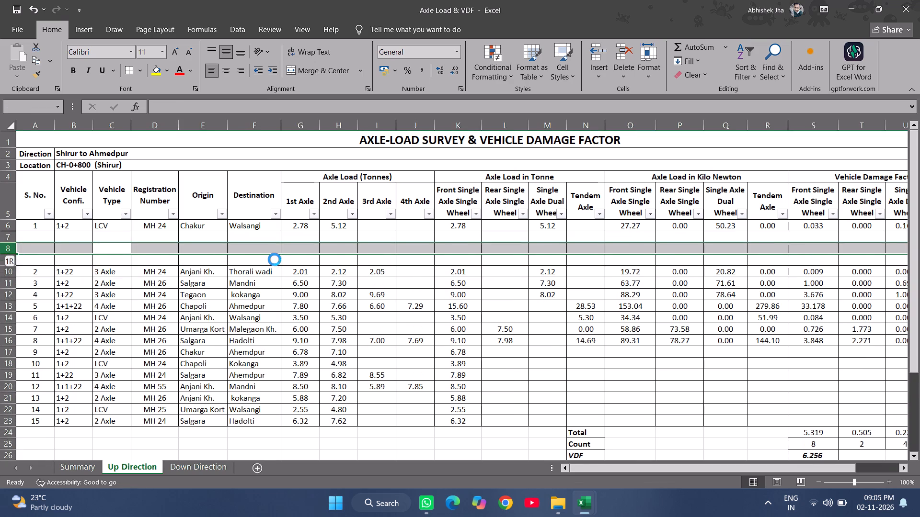
Look at the Summary and Down Direction sheets of the workbook.
click(77, 465)
click(200, 462)
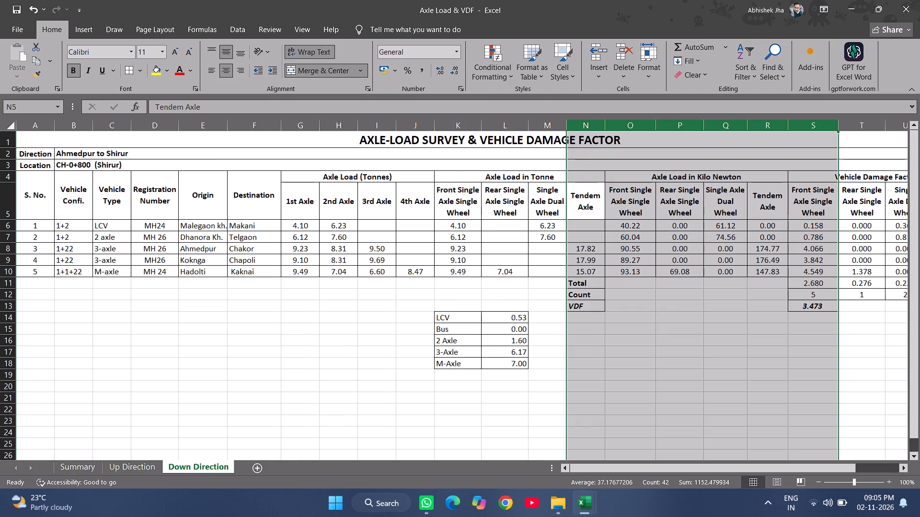
scroll(307, 303, up, 5)
click(351, 258)
Switch to File Explorer and open the workbook Annexure 1_Axle Load, VDF and Spectrum from Shirur-Tajband's For Submission > Excel folder.
key(alt+Tab)
key(alt+Tab)
key(alt+Tab)
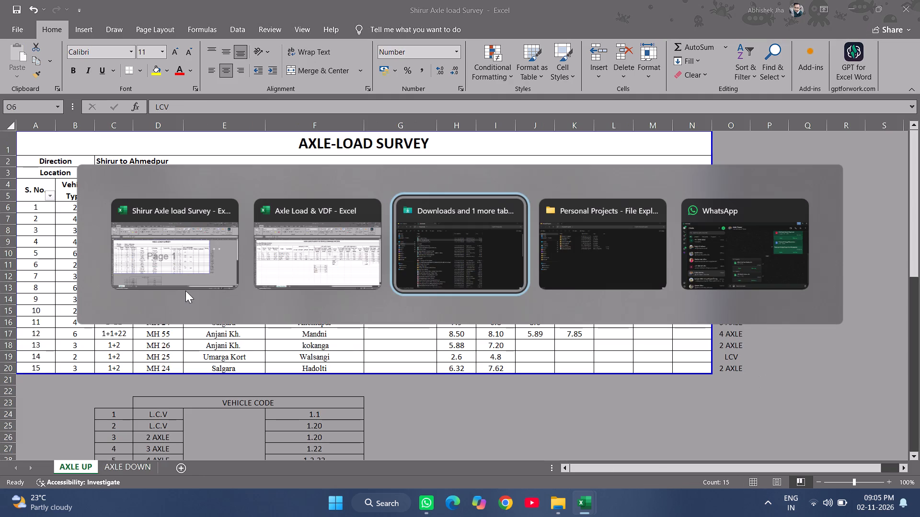
key(alt+Tab)
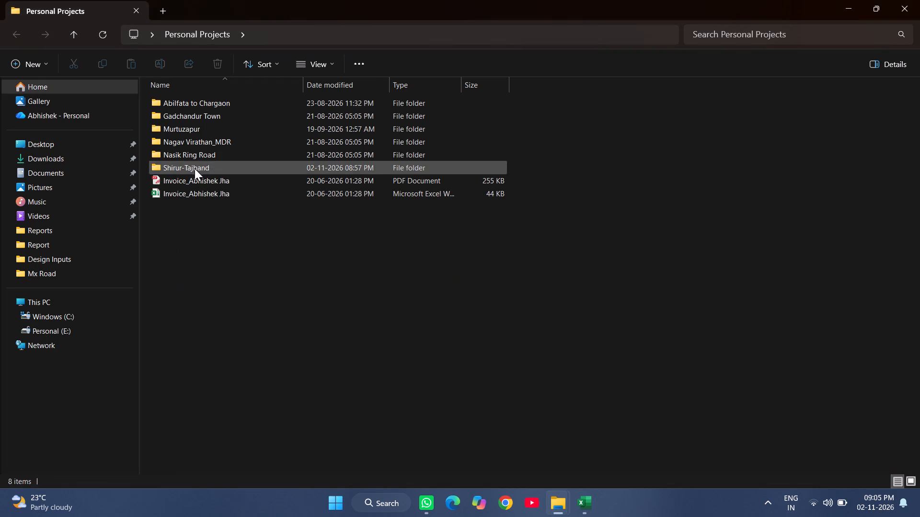
key(alt+Tab)
key(alt+Tab)
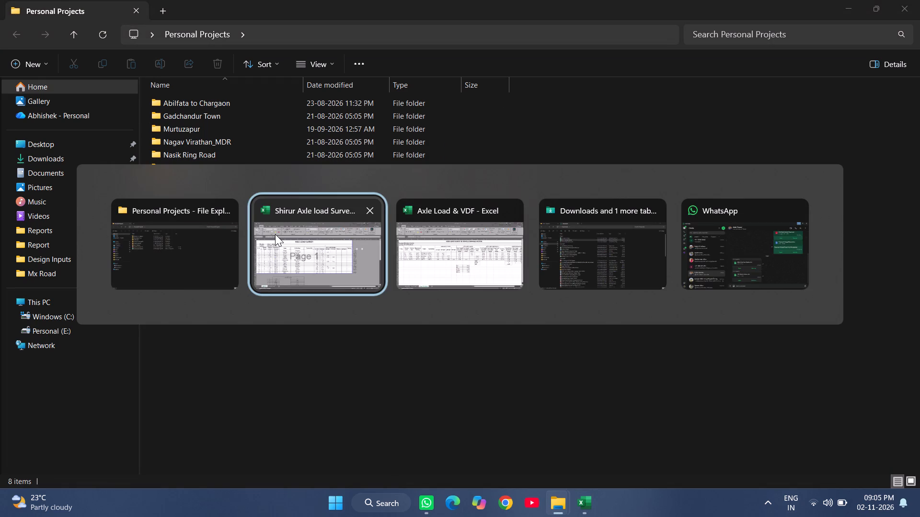
key(alt+Tab)
click(85, 2)
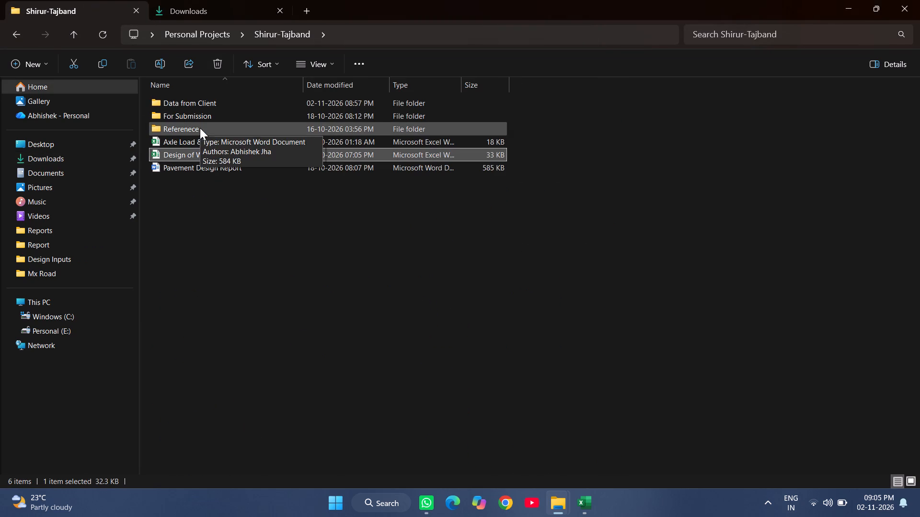
double_click(212, 119)
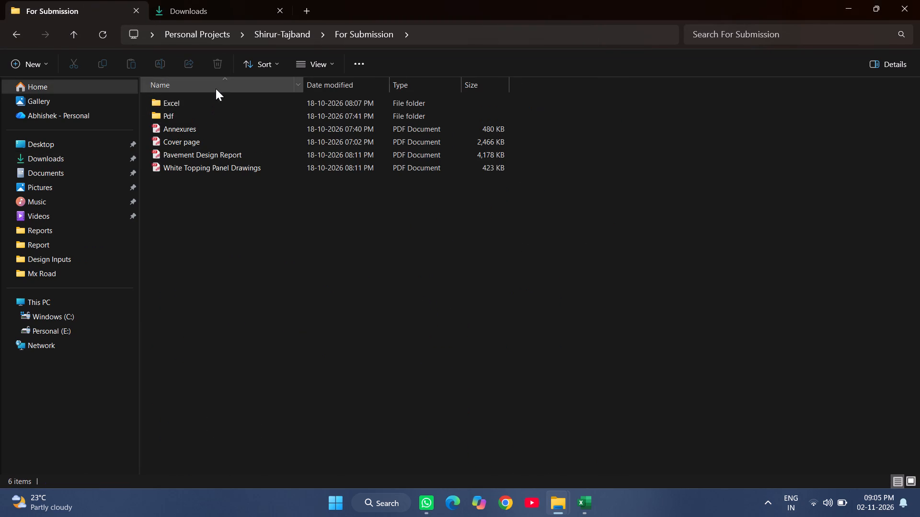
double_click(212, 101)
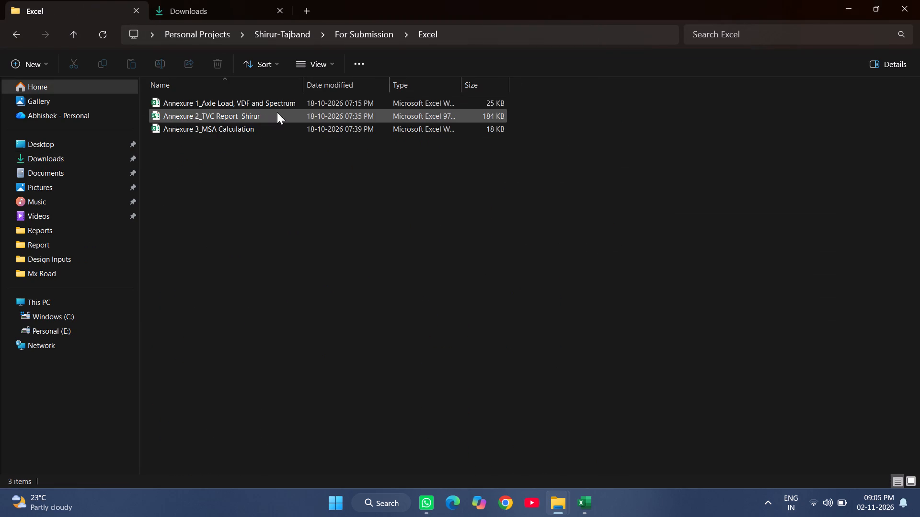
click(293, 106)
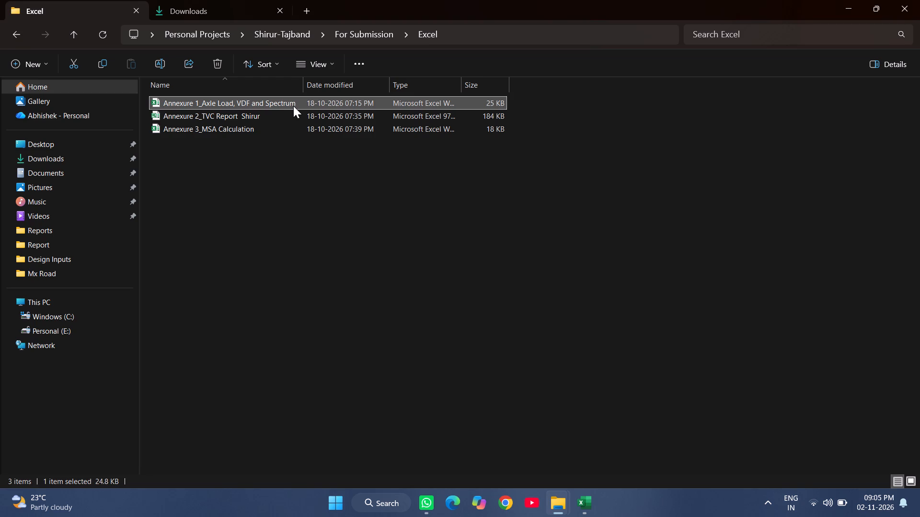
double_click(293, 106)
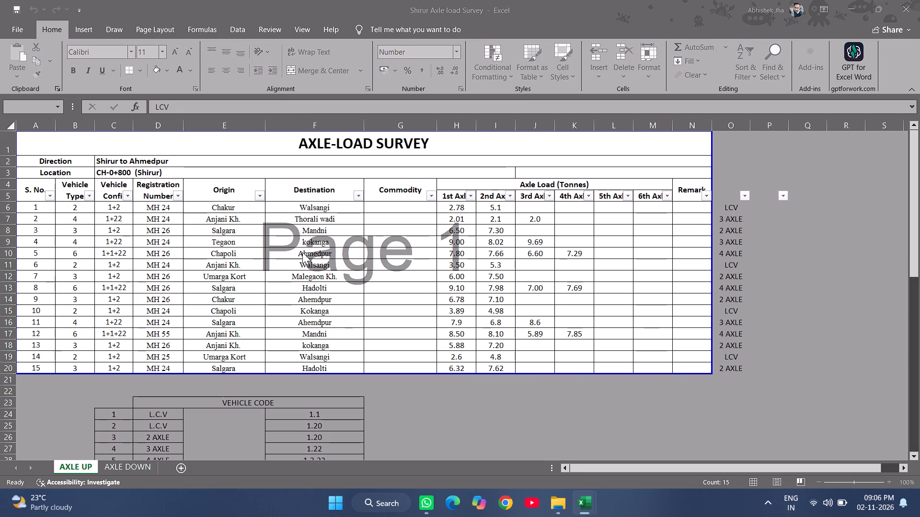
click(488, 51)
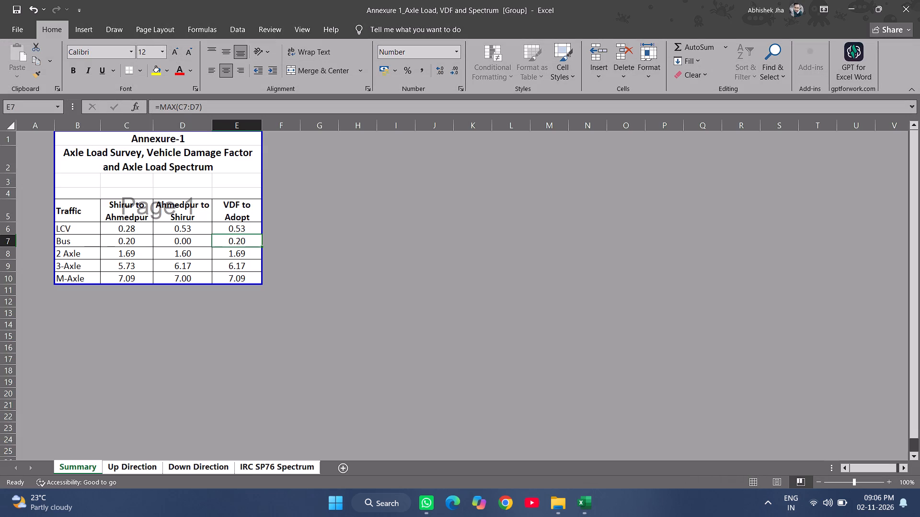
Examine the annexure's Down Direction sheet and the single-axle counts and percentages on the IRC SP76 Spectrum sheet.
scroll(259, 443, up, 2)
click(199, 466)
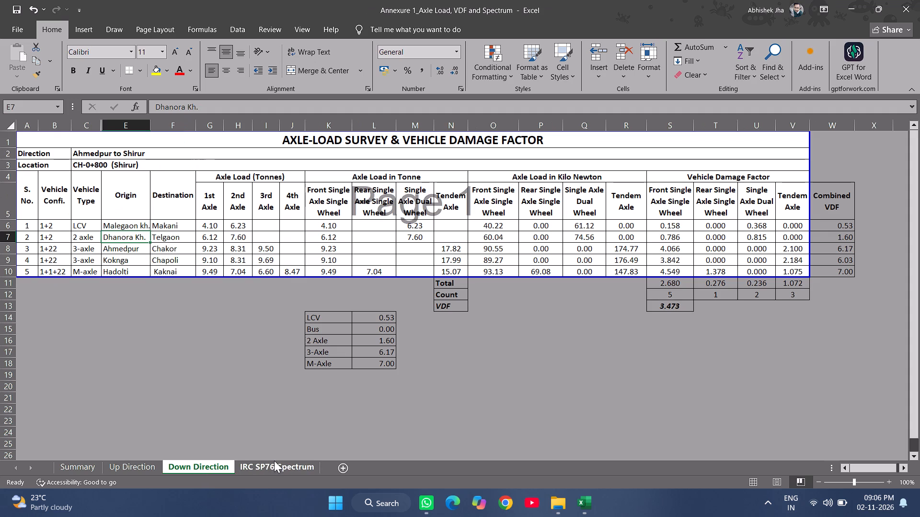
click(274, 461)
scroll(106, 294, up, 3)
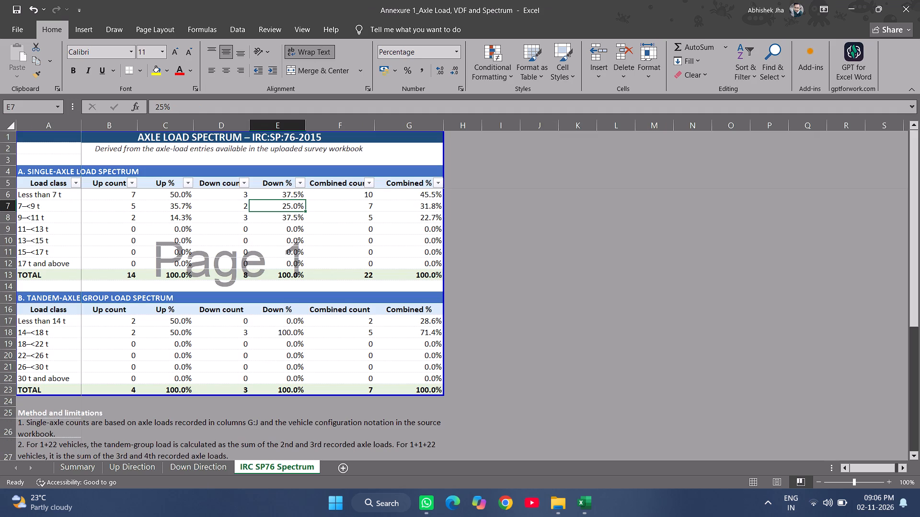
click(164, 192)
click(184, 210)
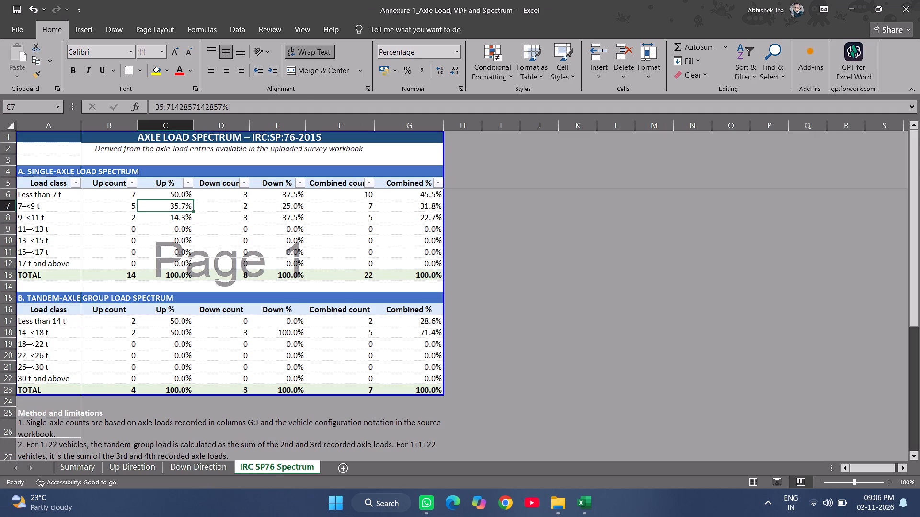
click(182, 244)
click(177, 270)
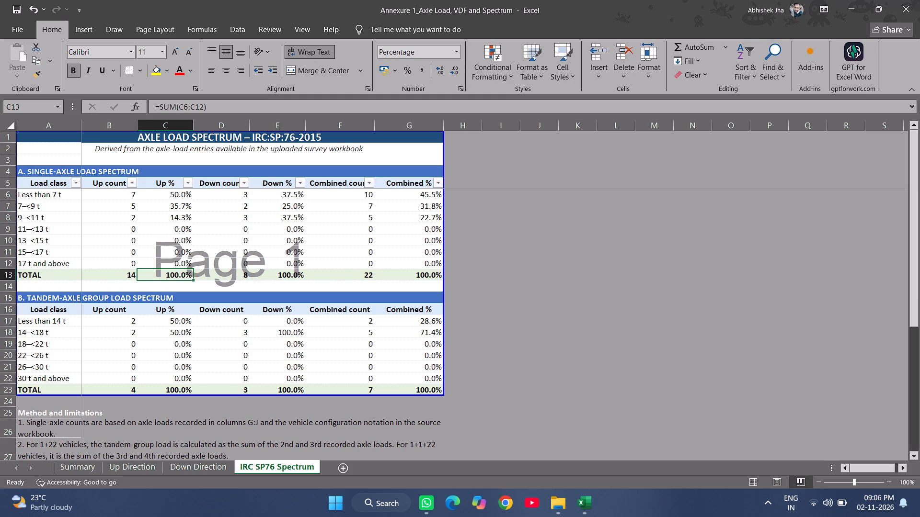
click(114, 197)
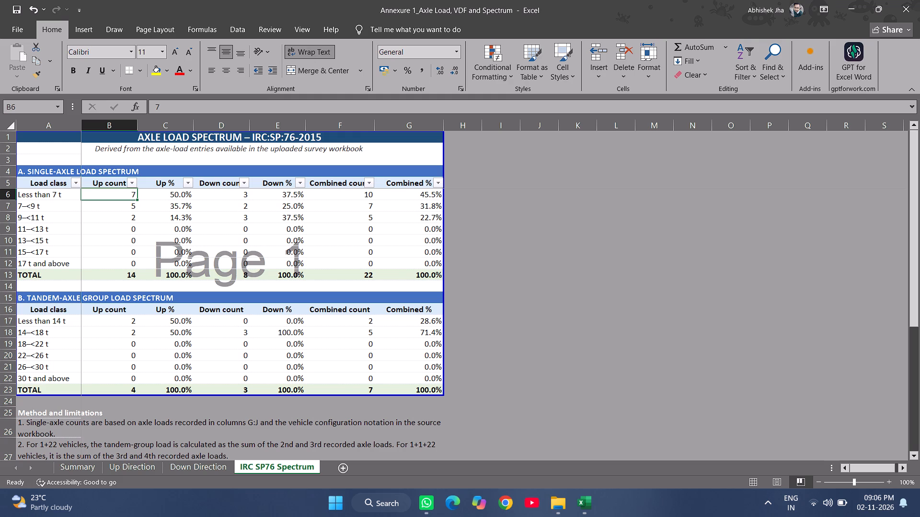
Compare the annexure's Up Direction, Down Direction and spectrum sheets, and inspect the Up Direction front single axle formulas in K6 and K7.
click(147, 462)
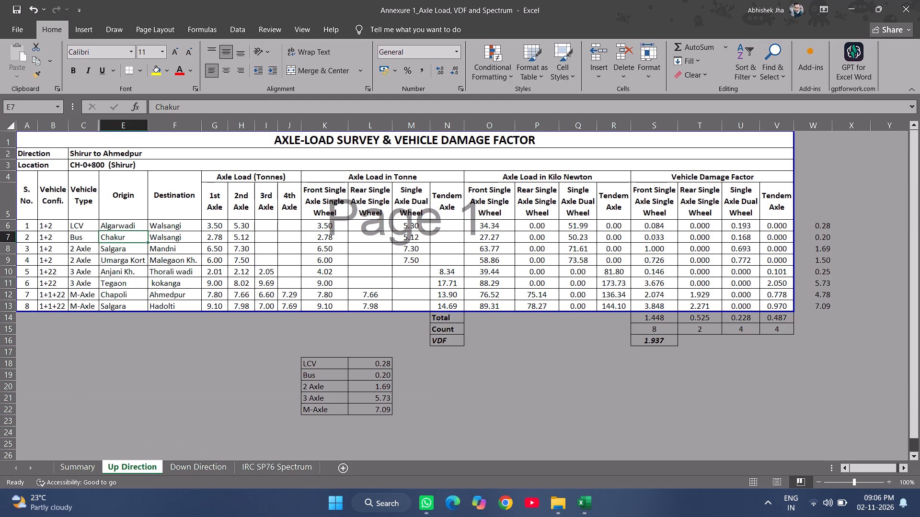
click(269, 463)
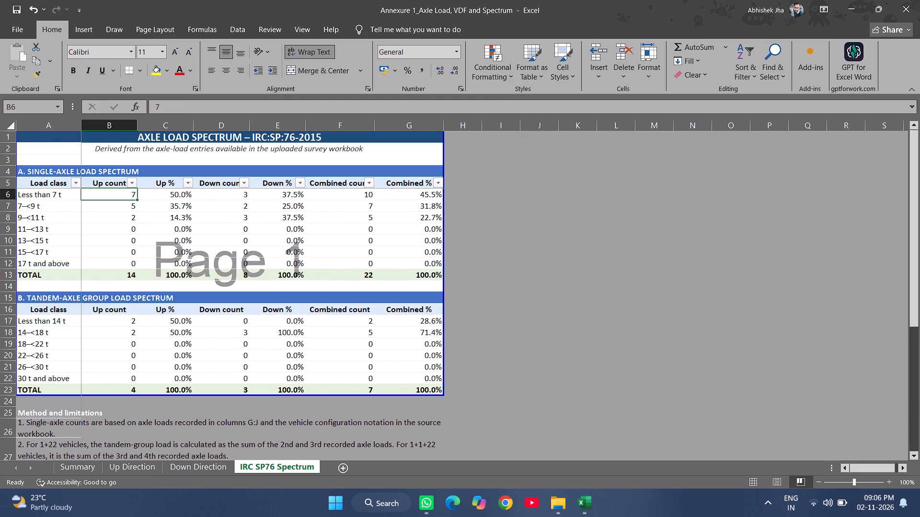
click(214, 470)
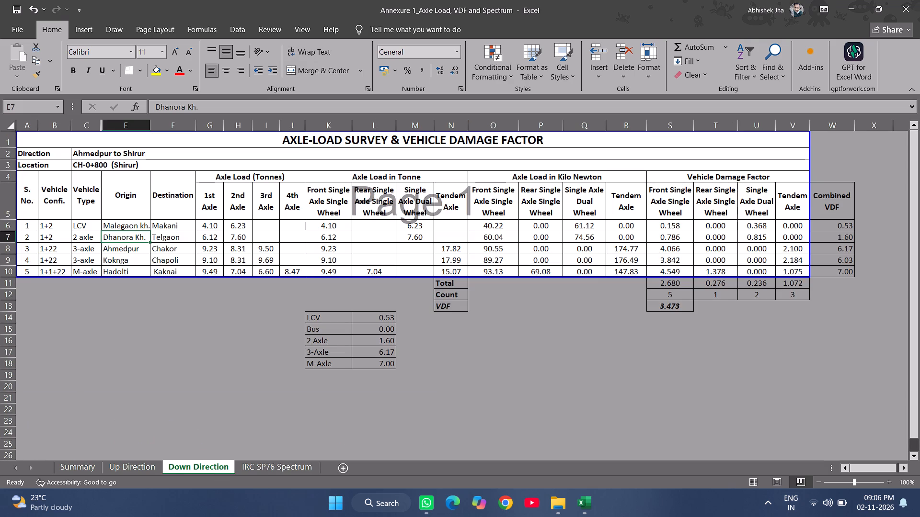
scroll(140, 452, up, 2)
click(132, 468)
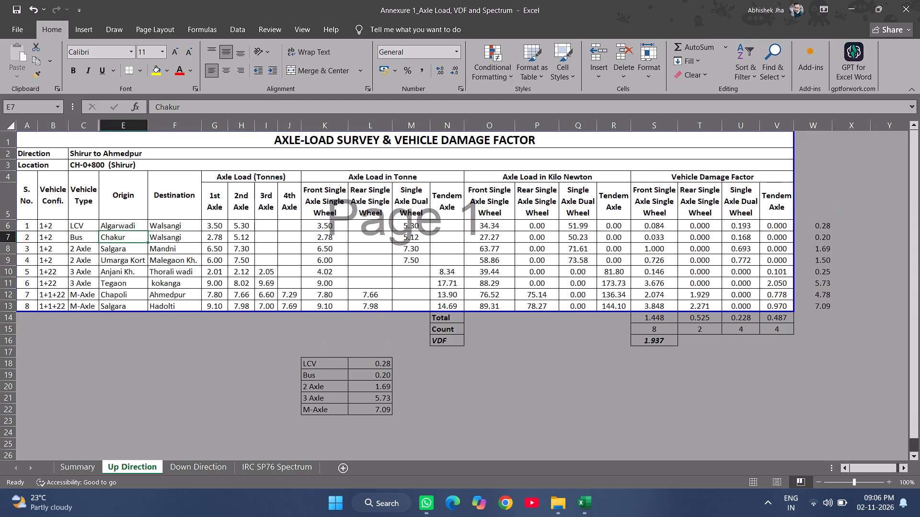
scroll(279, 261, up, 6)
click(338, 225)
click(332, 237)
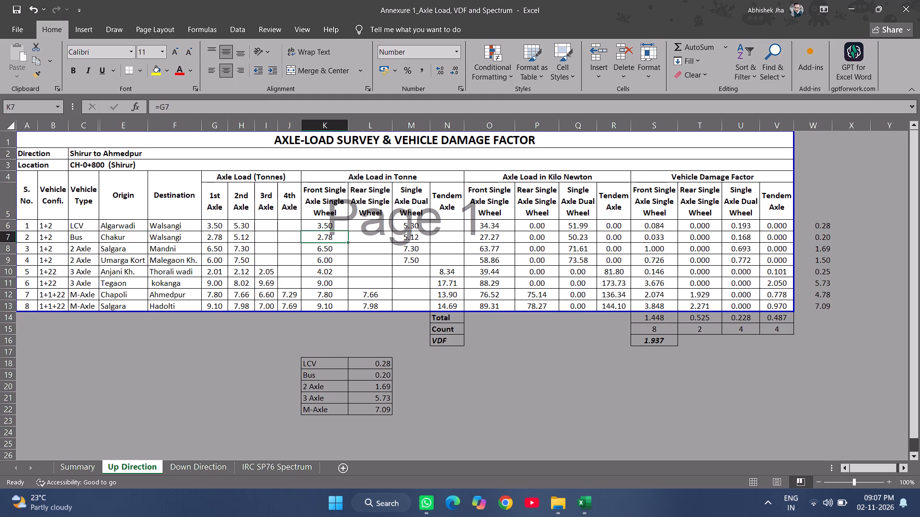
Inspect the annexure's front single axle formulas in both direction sheets and check them against the spectrum's Up counts.
click(333, 251)
click(331, 258)
click(335, 273)
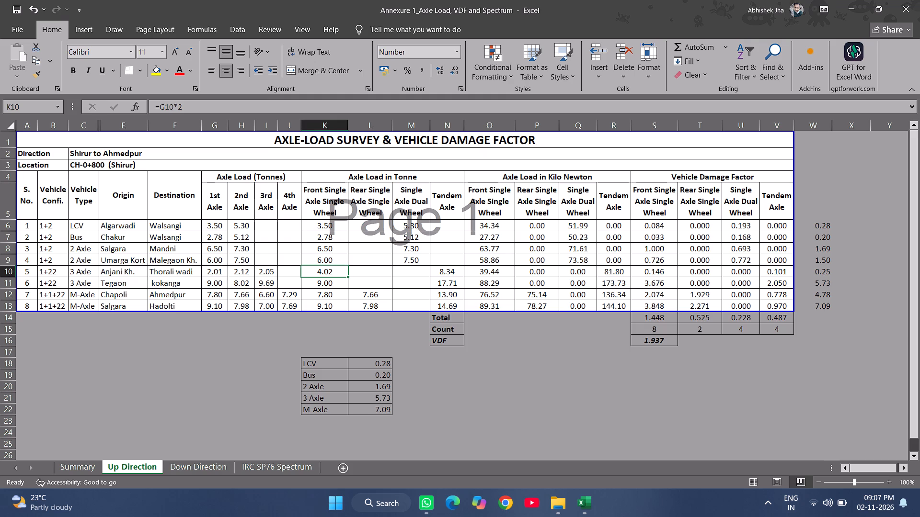
click(188, 470)
click(332, 226)
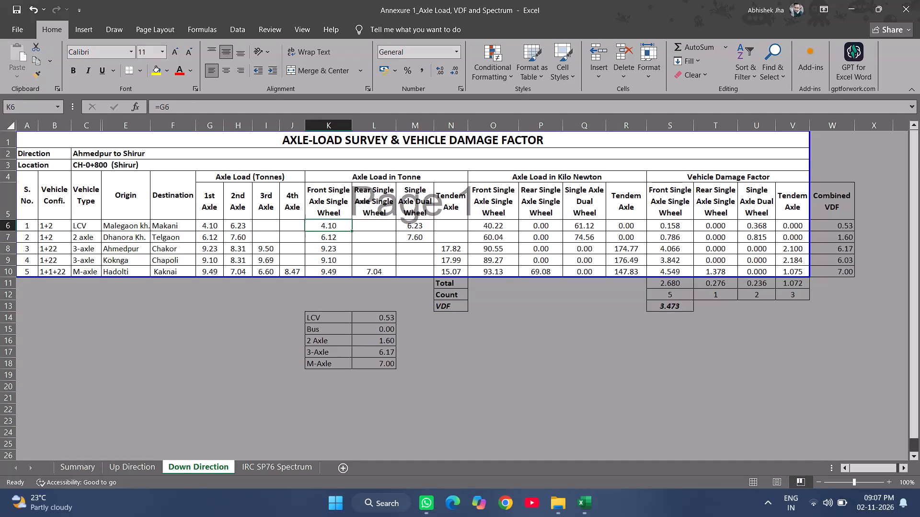
click(333, 236)
click(275, 466)
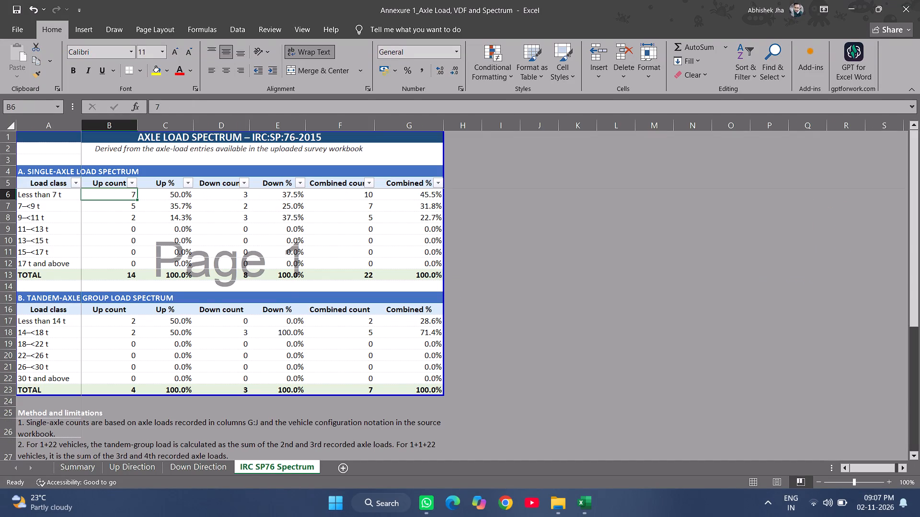
click(117, 205)
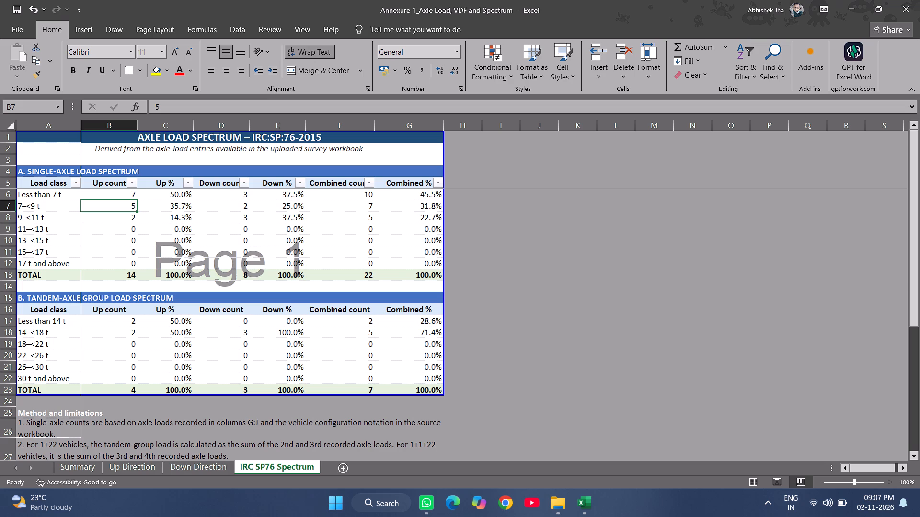
click(161, 472)
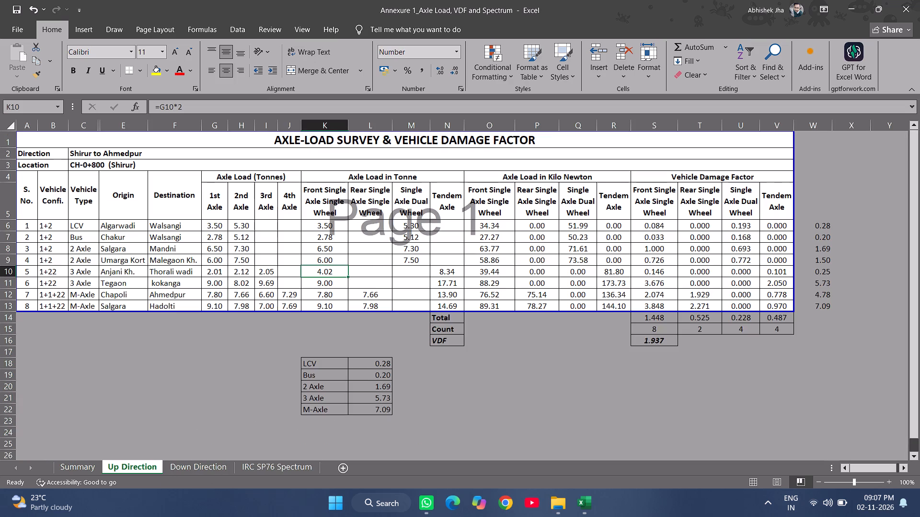
click(201, 465)
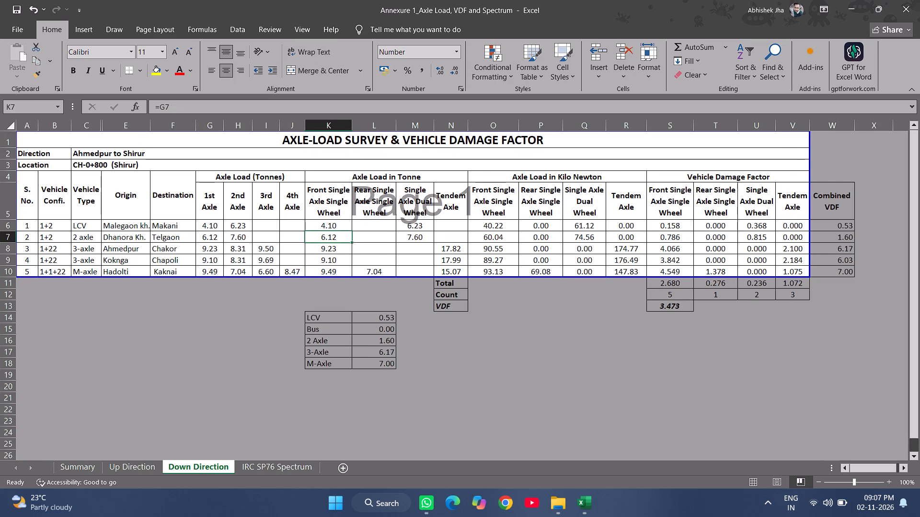
scroll(155, 322, up, 6)
click(125, 462)
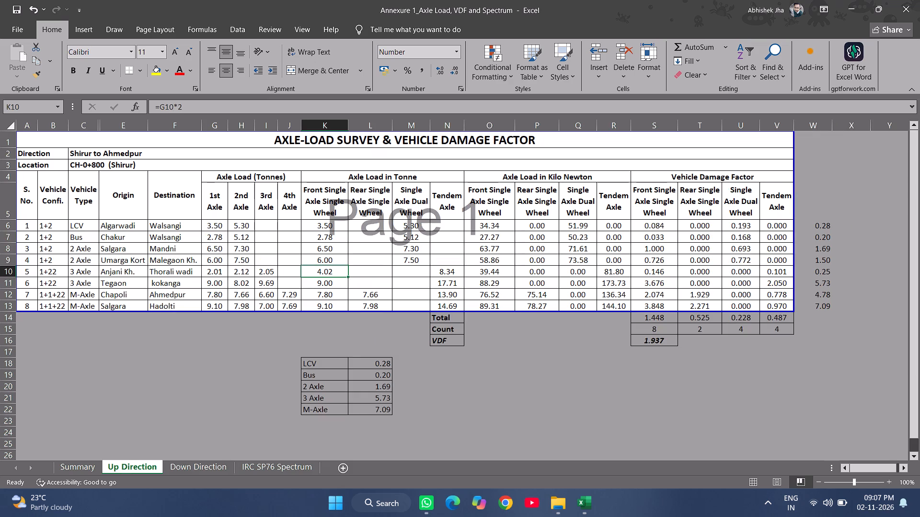
Compare the front and rear single axle loads in the annexure's Up and Down Direction sheets with the single-axle spectrum.
drag(329, 224, 332, 309)
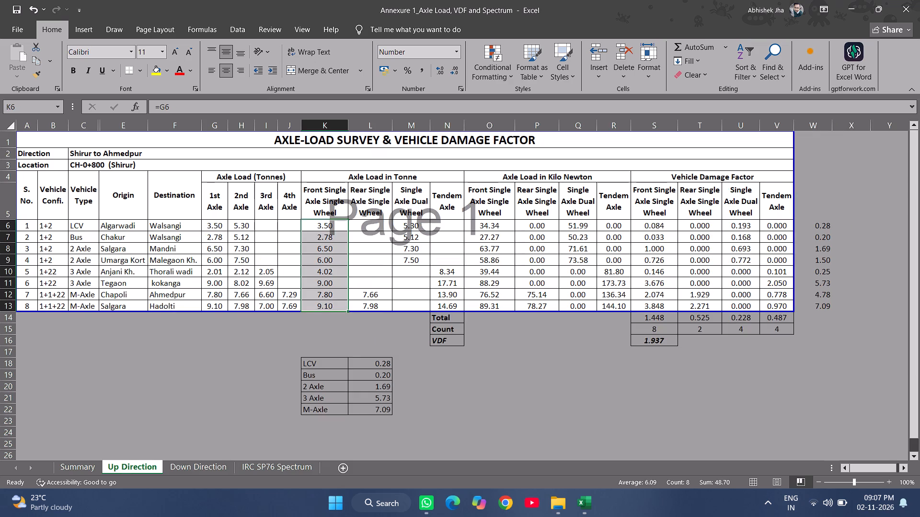
ctrl+drag(370, 292, 371, 310)
click(229, 461)
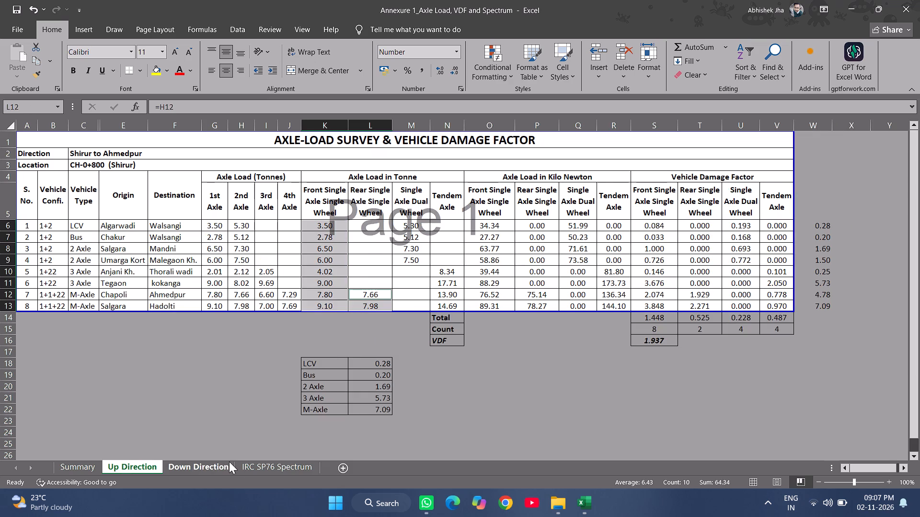
drag(339, 221, 331, 270)
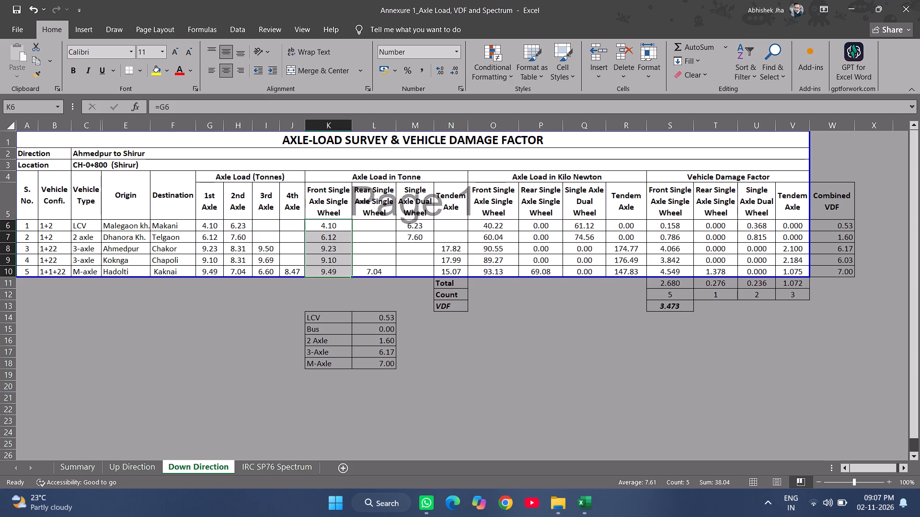
ctrl+click(374, 271)
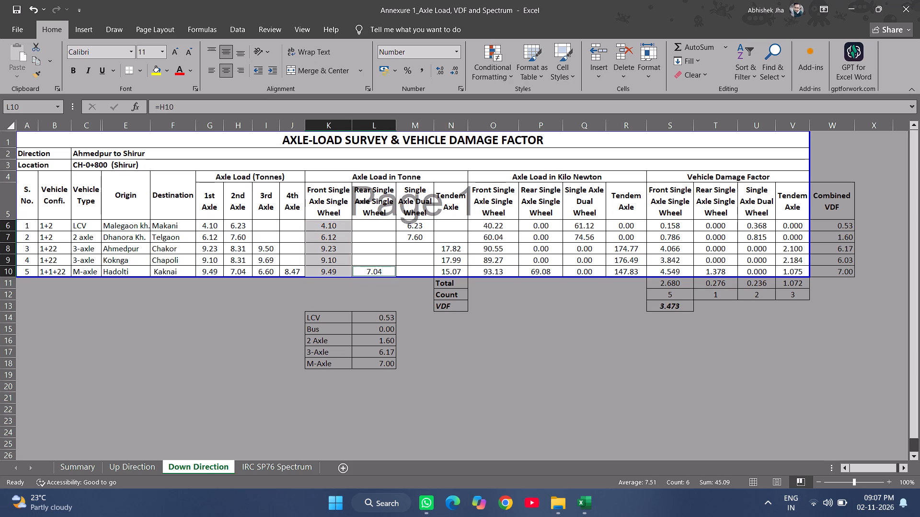
click(378, 376)
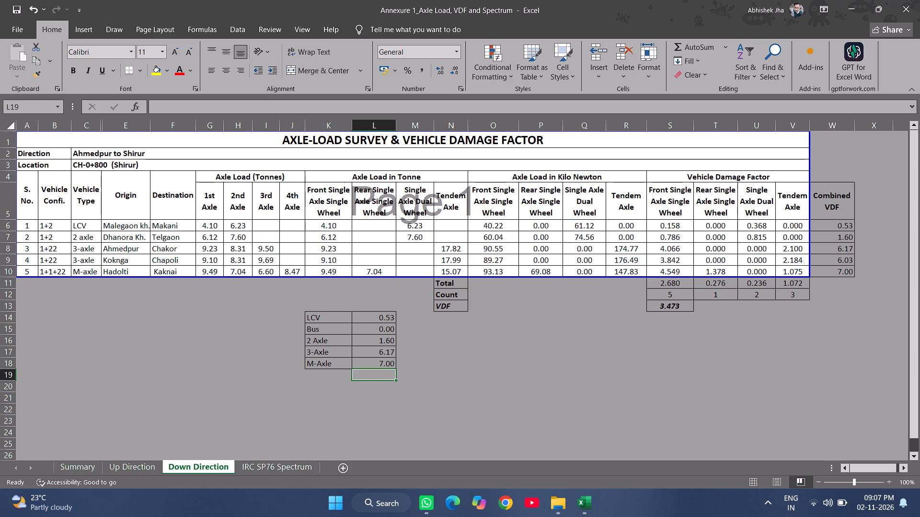
click(280, 468)
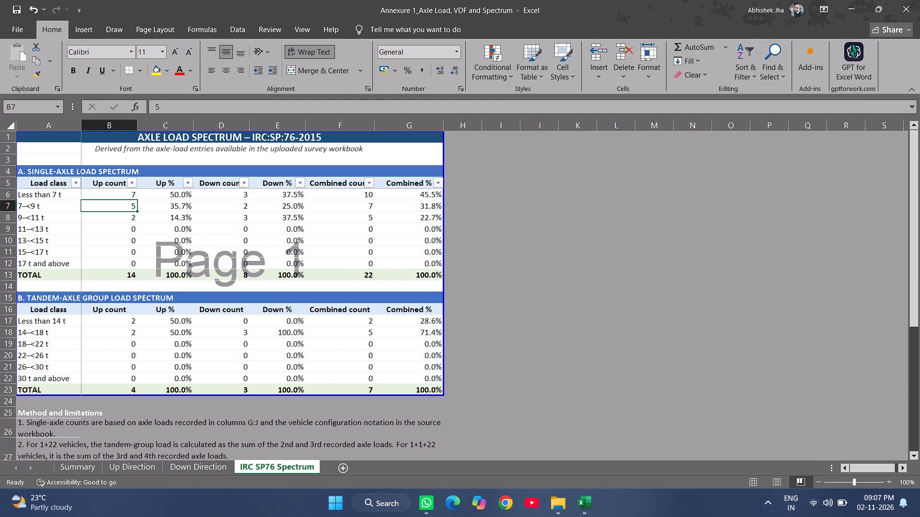
click(203, 472)
click(140, 471)
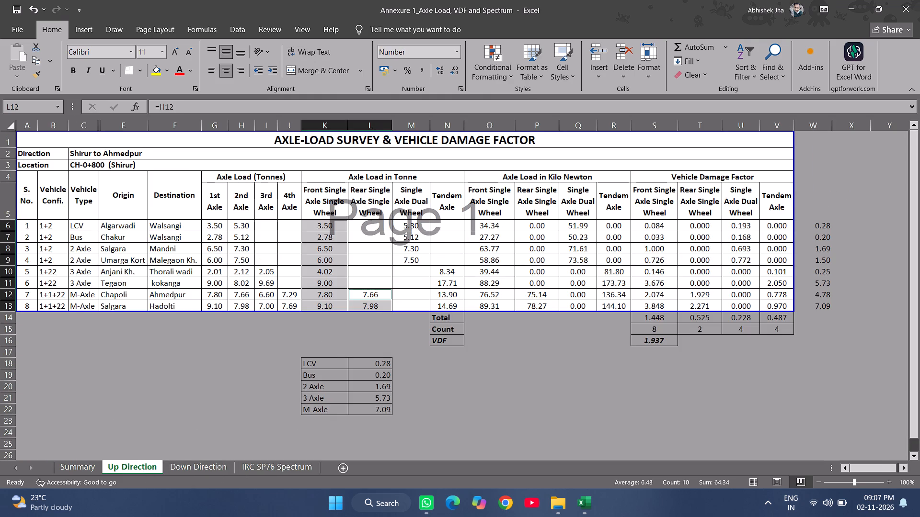
Check the combined front, rear and dual-wheel single axle entries of each direction against the spectrum's Up and Down counts.
drag(322, 226, 322, 304)
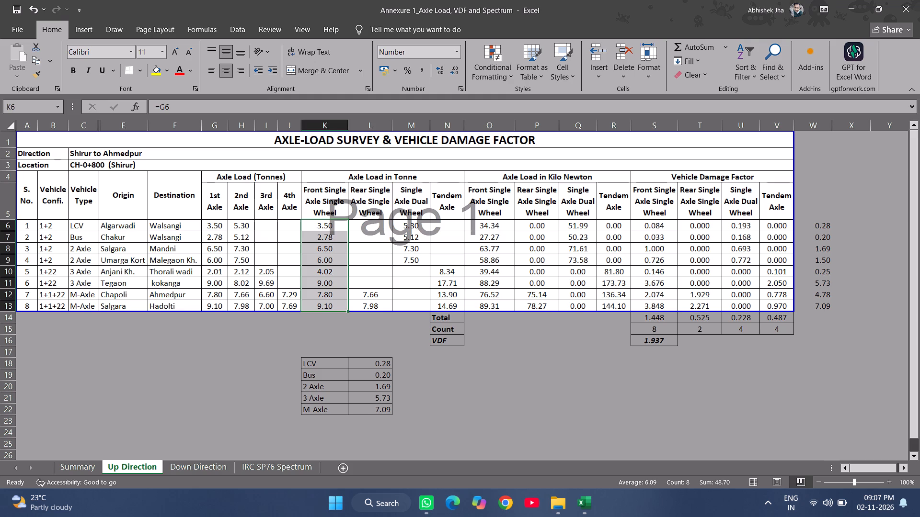
ctrl+drag(363, 293, 366, 306)
ctrl+drag(414, 225, 414, 260)
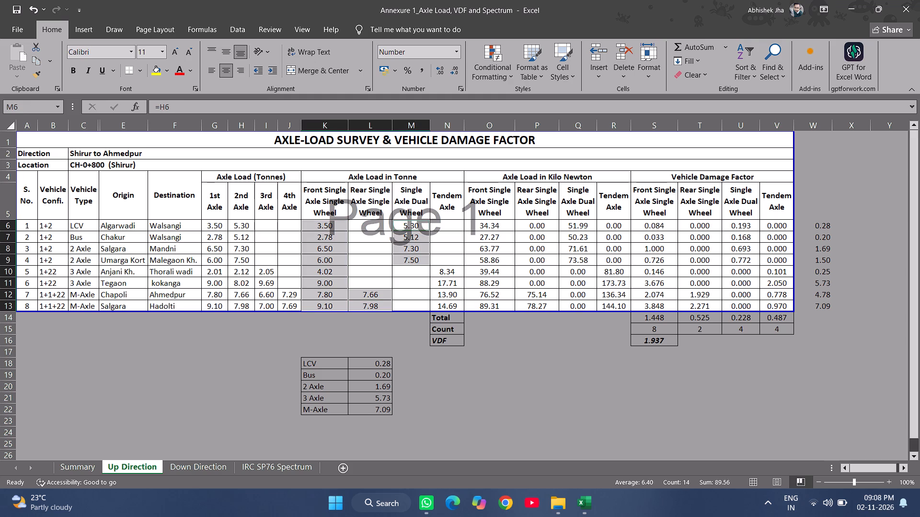
click(207, 472)
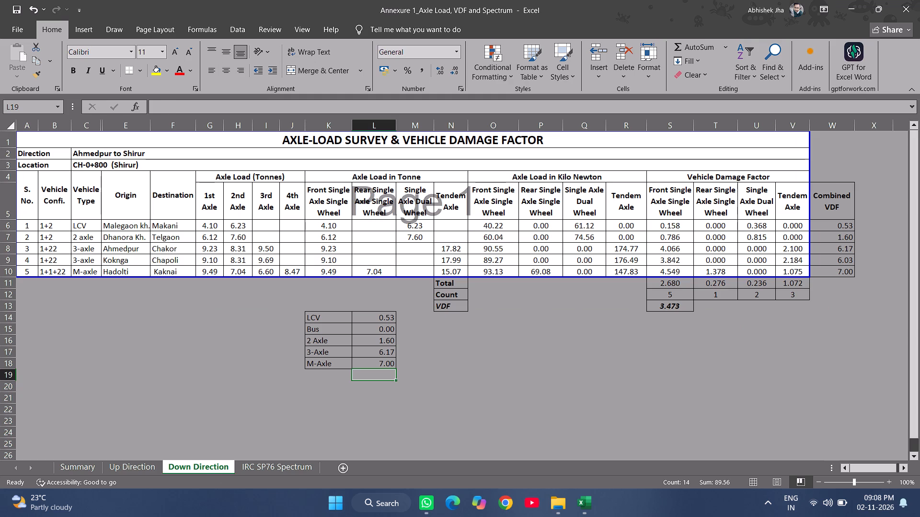
drag(332, 223, 332, 271)
ctrl+click(374, 268)
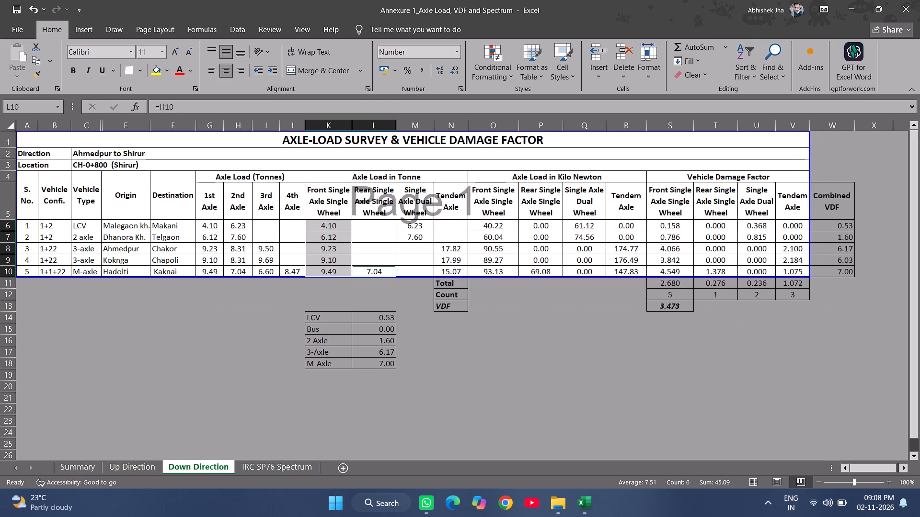
ctrl+drag(418, 225, 420, 235)
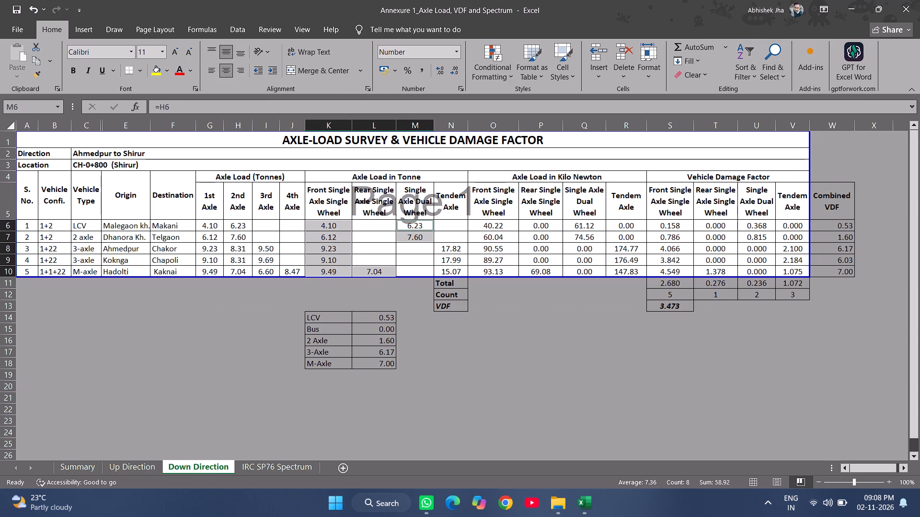
click(260, 464)
scroll(91, 309, down, 1)
scroll(91, 309, up, 3)
scroll(191, 364, up, 3)
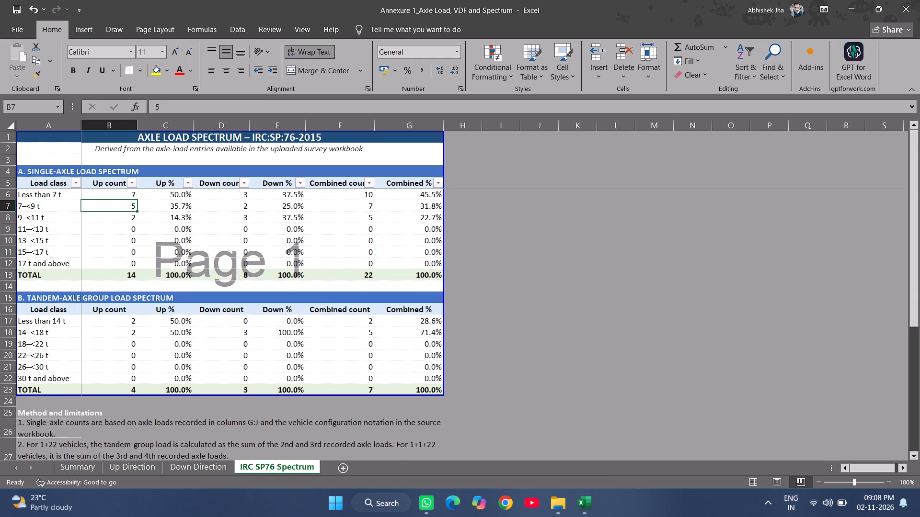
Look over the Shirur Axle load Survey's AXLE UP sheet and the annexure's Up Direction table.
key(alt+Tab)
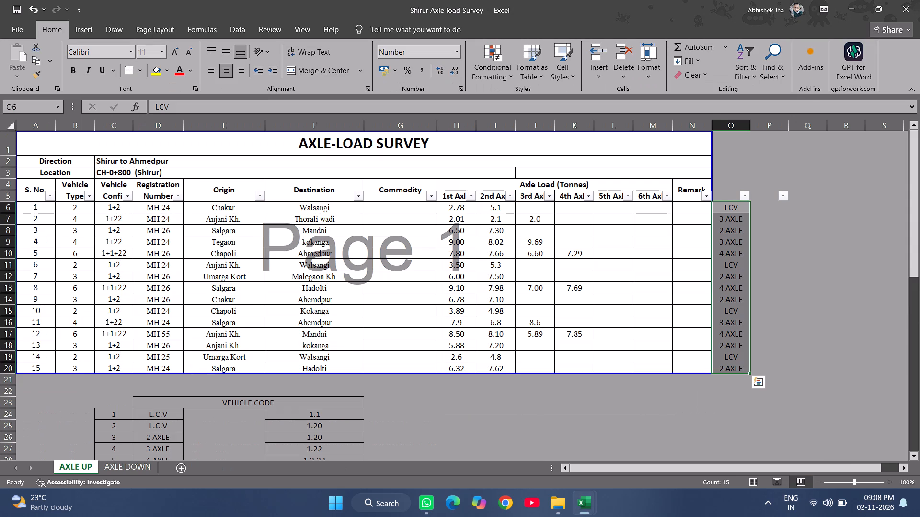
key(alt+Tab)
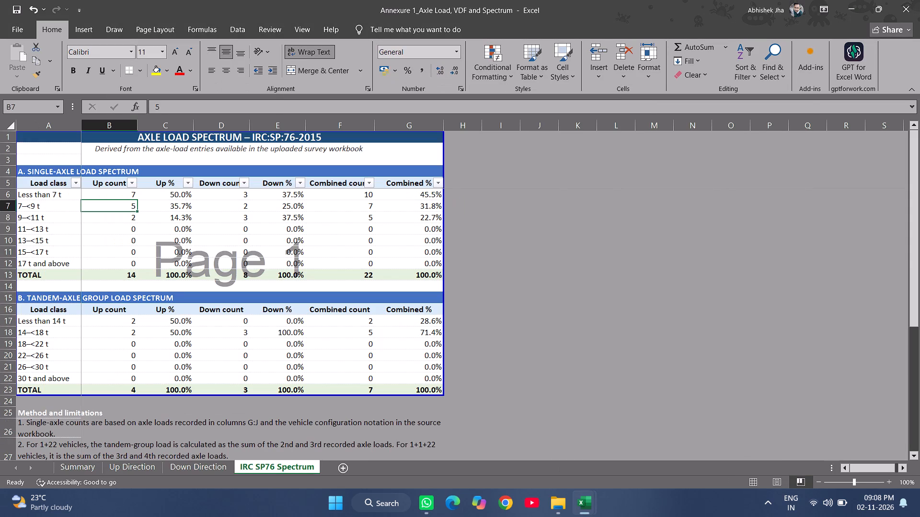
click(143, 468)
scroll(291, 373, up, 2)
scroll(291, 373, down, 1)
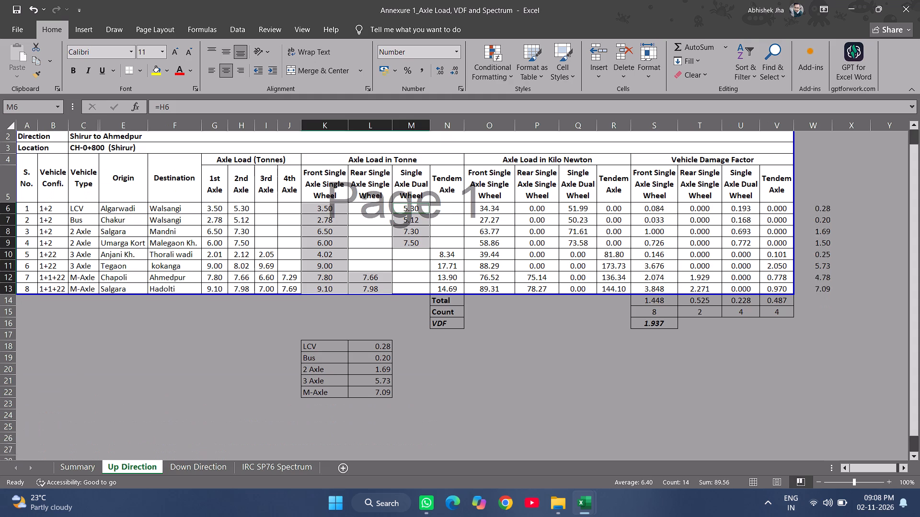
scroll(291, 373, up, 2)
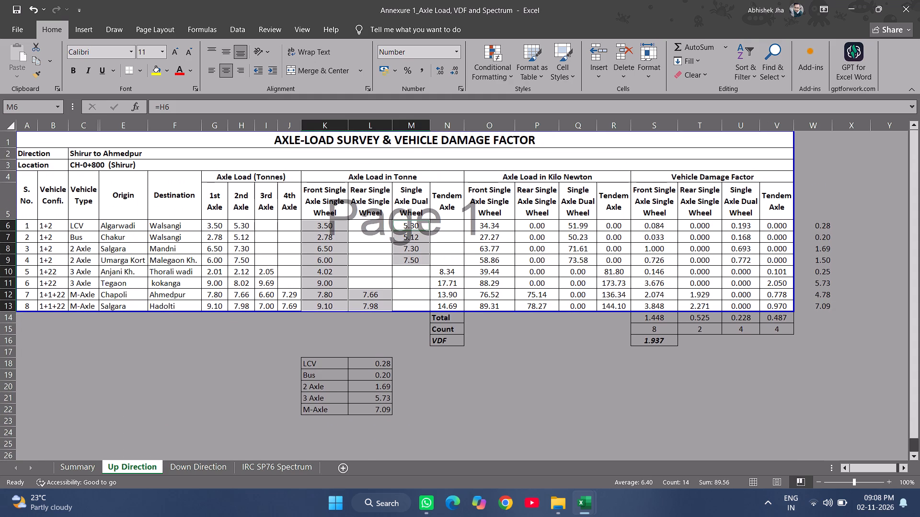
Switch to the Axle Load & VDF workbook and move the Up Direction sheet's Anjani Kh.–Walsangi LCV entry from row 15 to empty row 7.
key(alt+Tab)
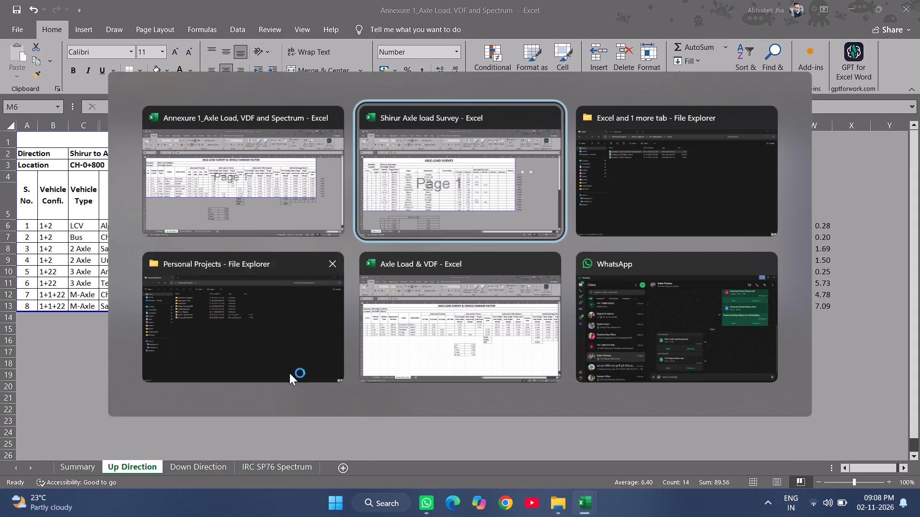
key(alt+Tab)
key(alt+Tab)
key(alt+Tab)
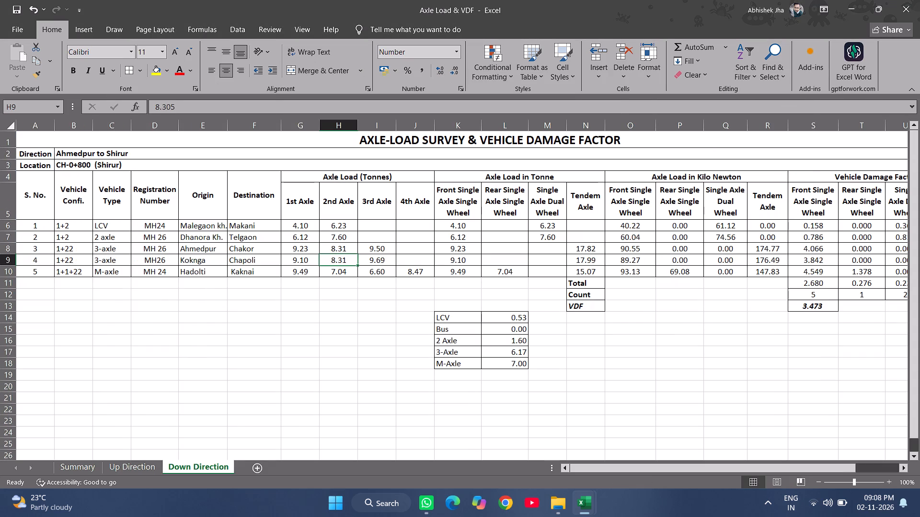
scroll(450, 387, up, 4)
click(127, 466)
scroll(172, 384, up, 5)
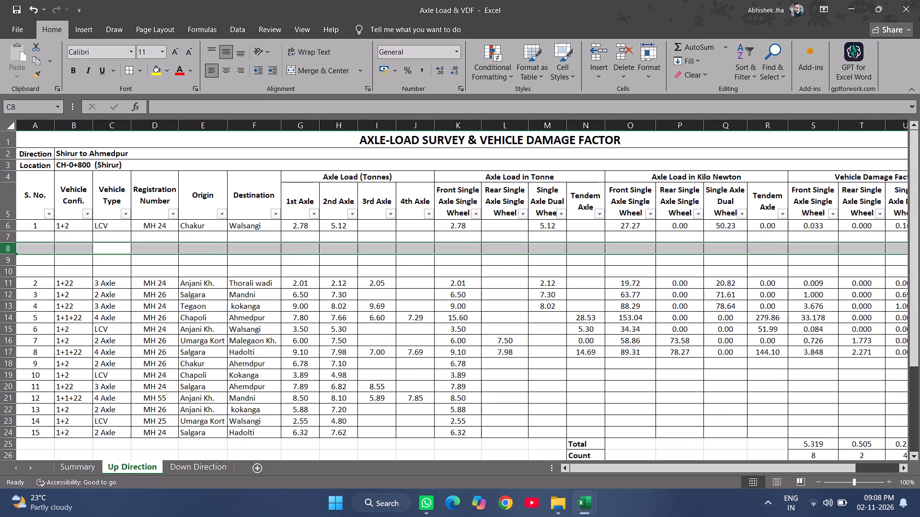
scroll(172, 384, up, 3)
click(11, 375)
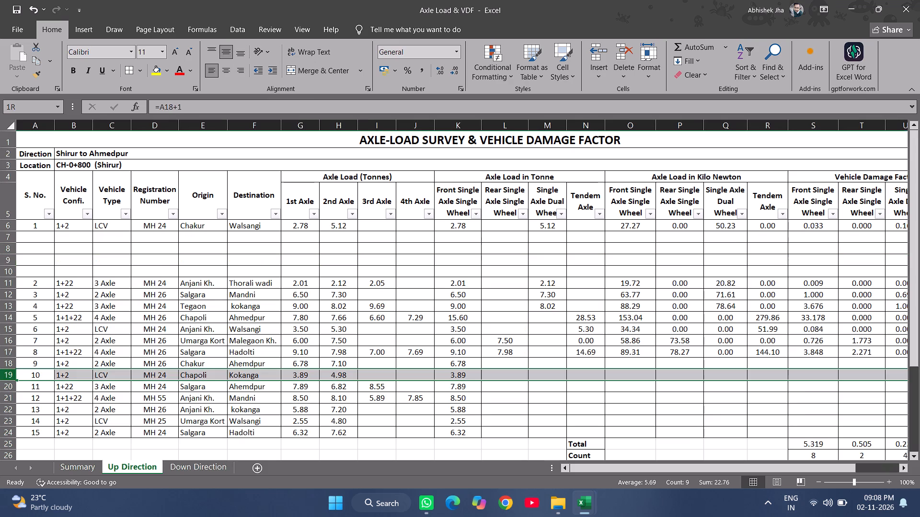
click(7, 327)
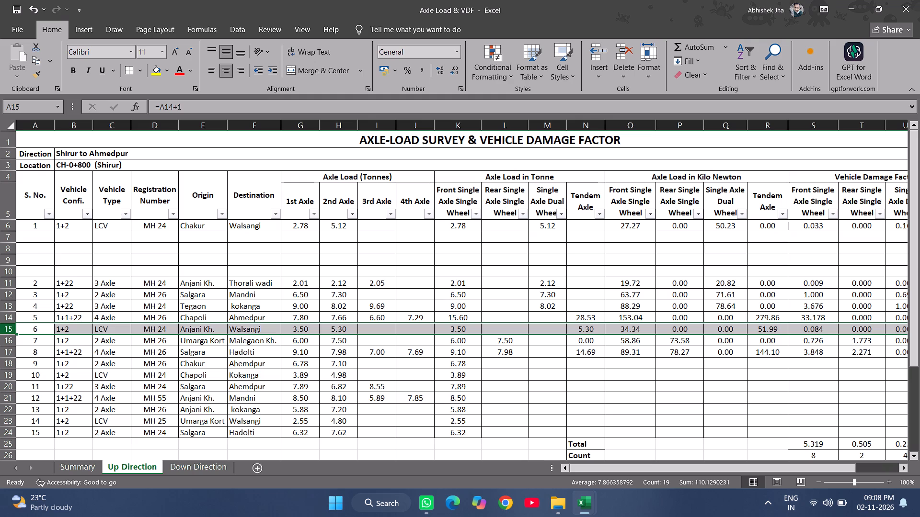
key(ctrl+x)
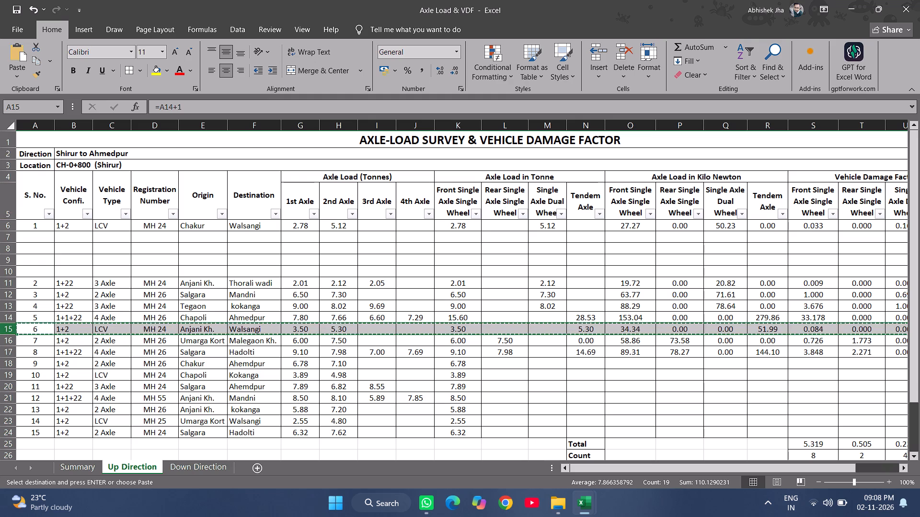
click(4, 236)
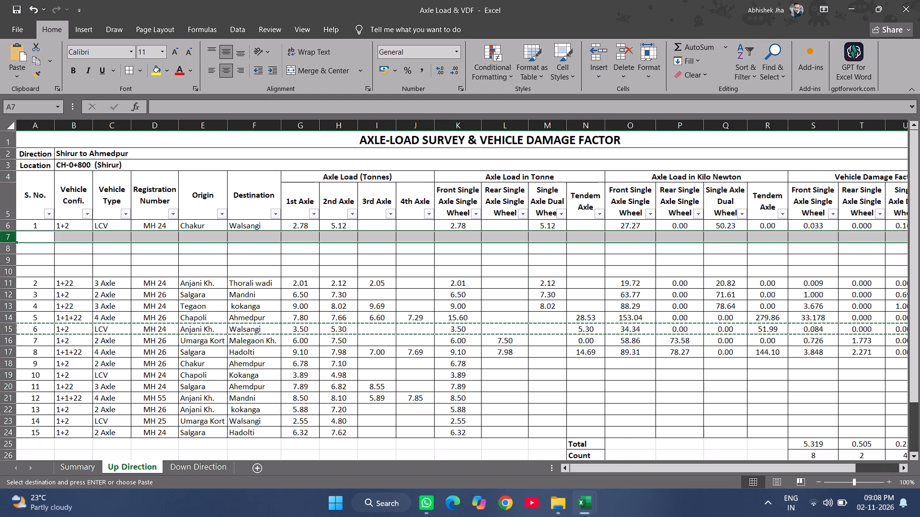
key(ctrl+v)
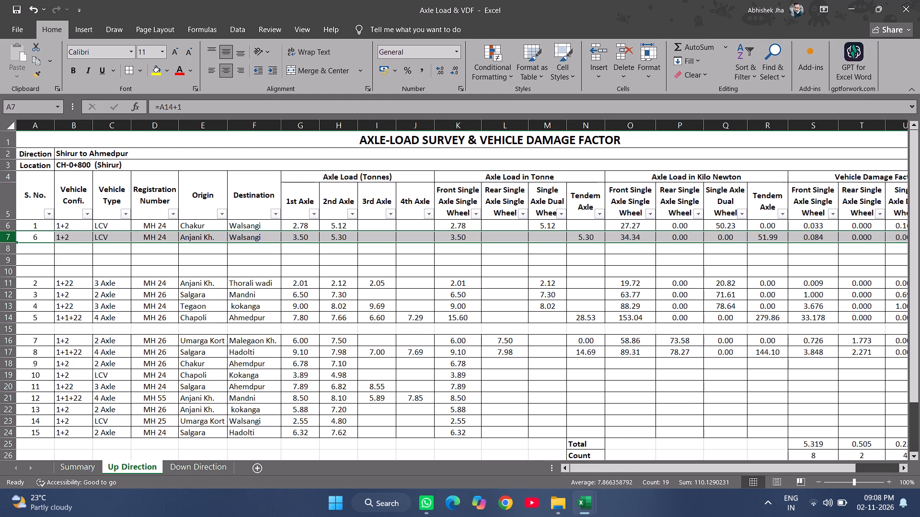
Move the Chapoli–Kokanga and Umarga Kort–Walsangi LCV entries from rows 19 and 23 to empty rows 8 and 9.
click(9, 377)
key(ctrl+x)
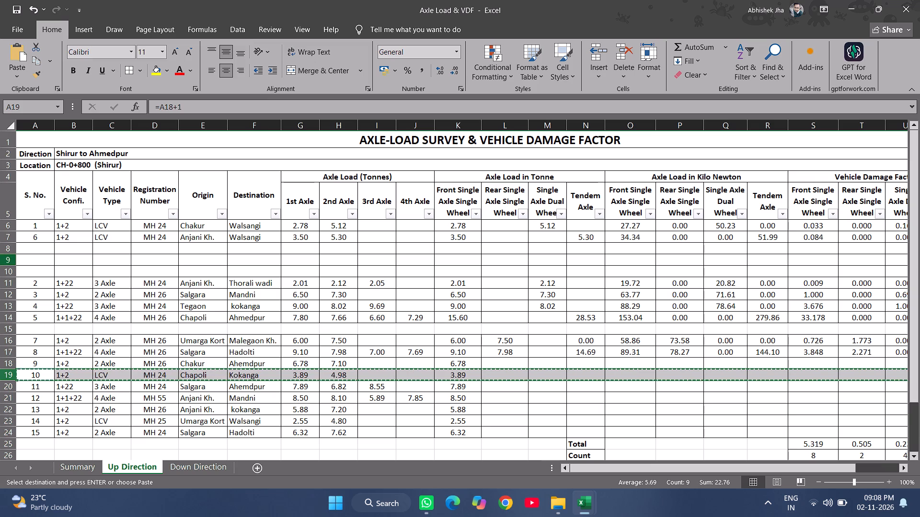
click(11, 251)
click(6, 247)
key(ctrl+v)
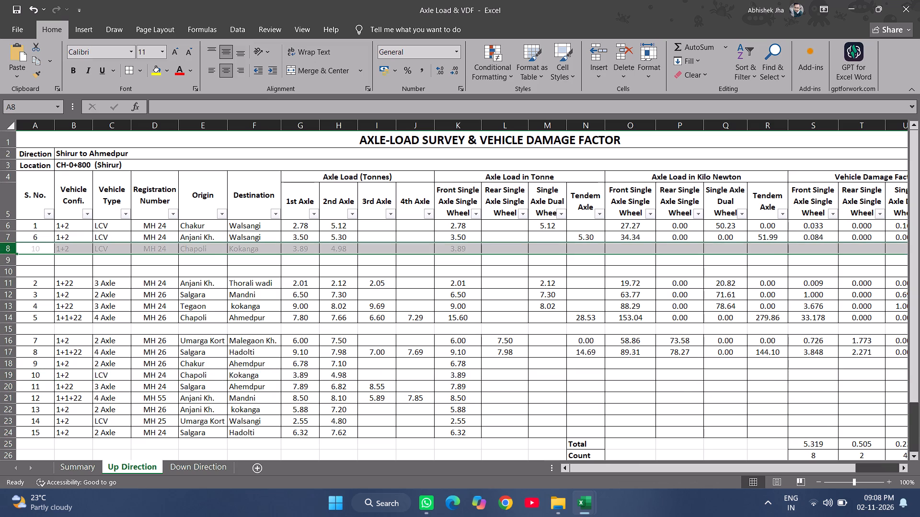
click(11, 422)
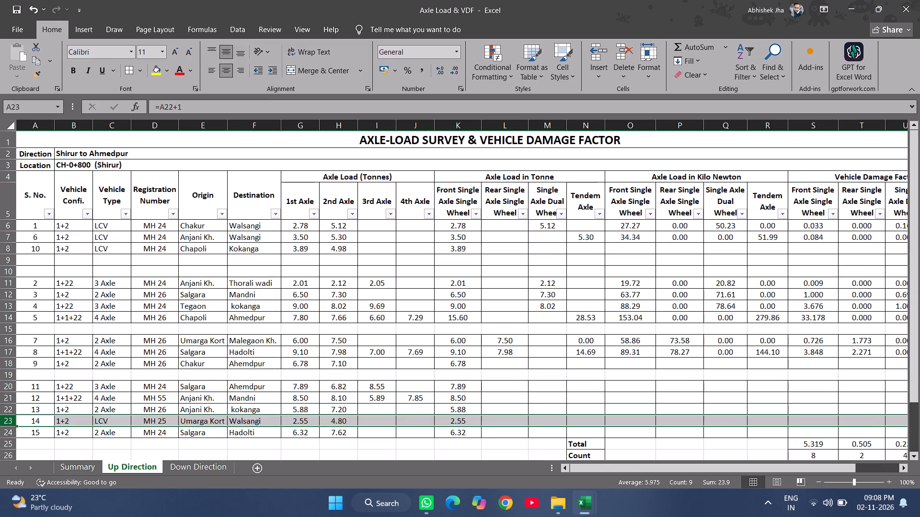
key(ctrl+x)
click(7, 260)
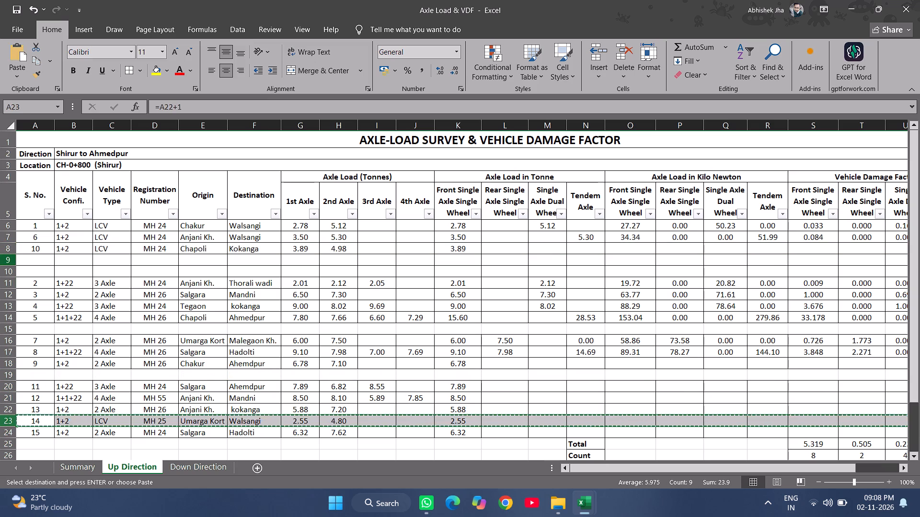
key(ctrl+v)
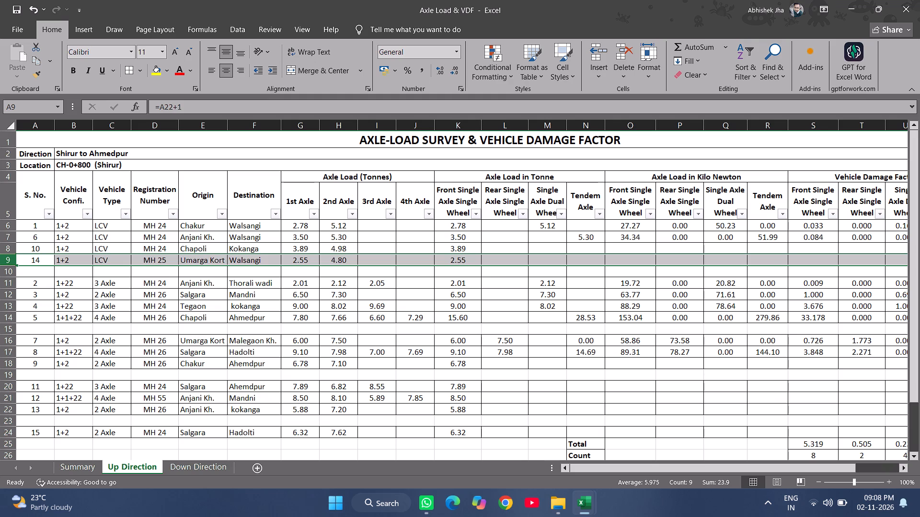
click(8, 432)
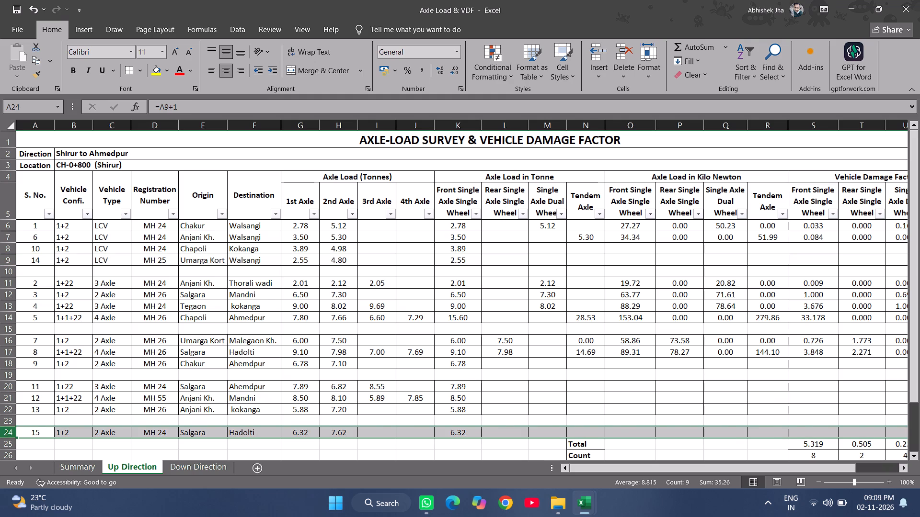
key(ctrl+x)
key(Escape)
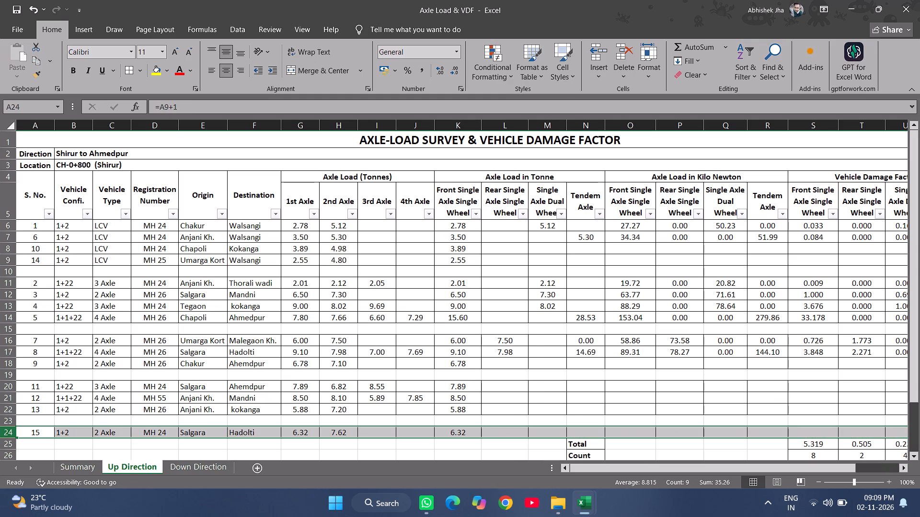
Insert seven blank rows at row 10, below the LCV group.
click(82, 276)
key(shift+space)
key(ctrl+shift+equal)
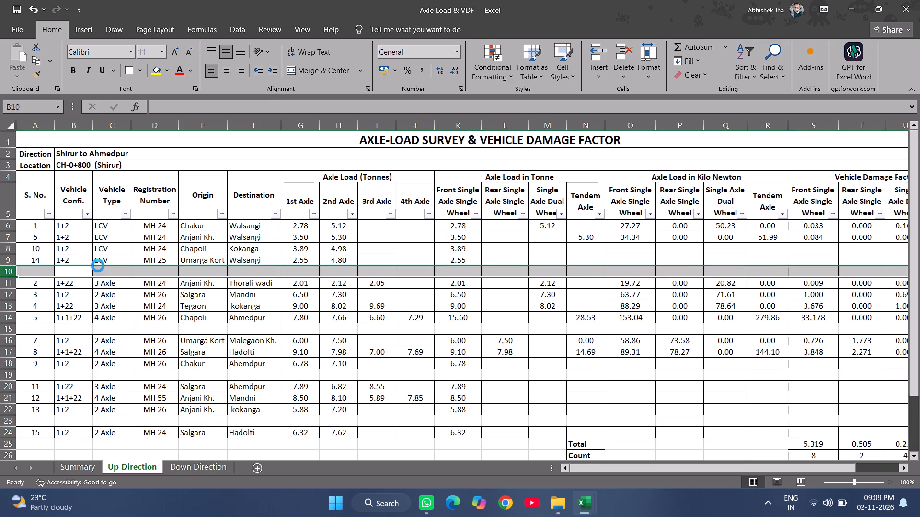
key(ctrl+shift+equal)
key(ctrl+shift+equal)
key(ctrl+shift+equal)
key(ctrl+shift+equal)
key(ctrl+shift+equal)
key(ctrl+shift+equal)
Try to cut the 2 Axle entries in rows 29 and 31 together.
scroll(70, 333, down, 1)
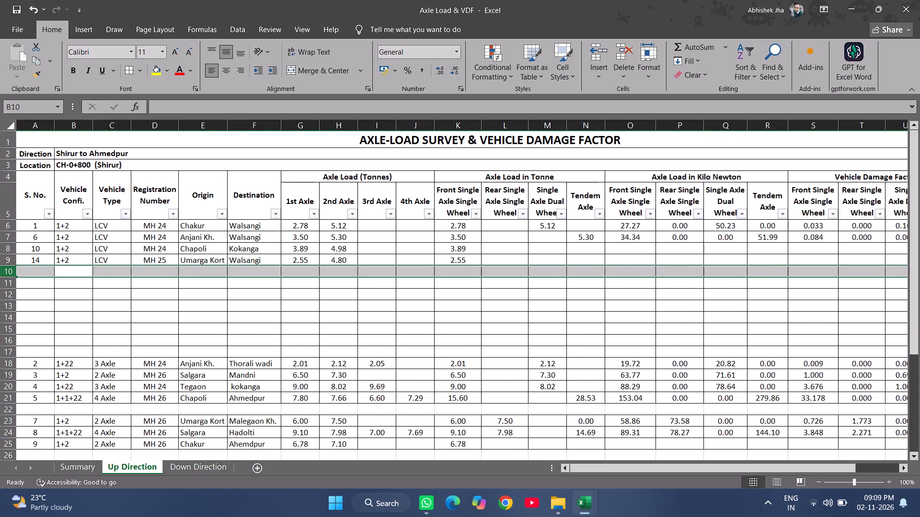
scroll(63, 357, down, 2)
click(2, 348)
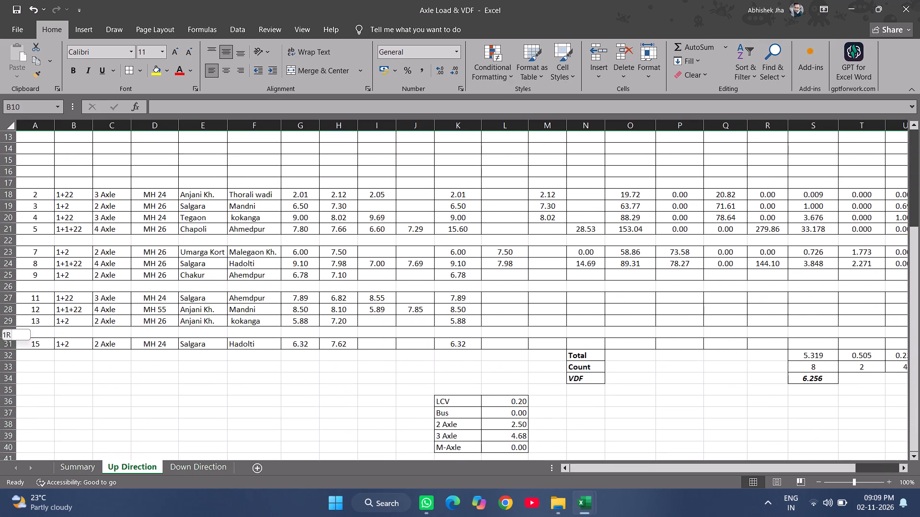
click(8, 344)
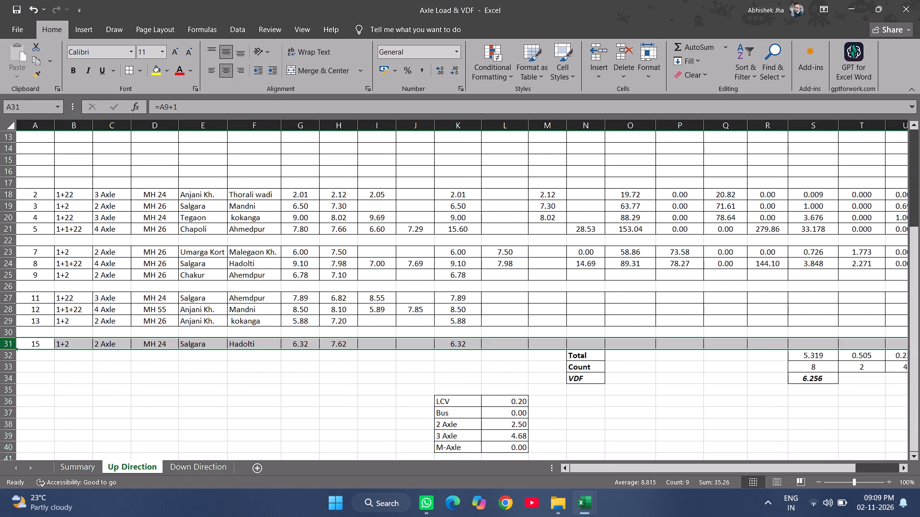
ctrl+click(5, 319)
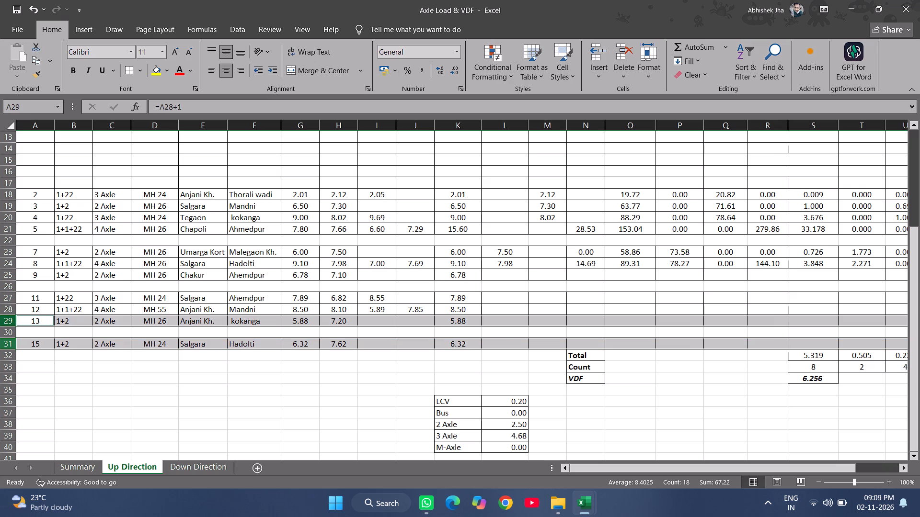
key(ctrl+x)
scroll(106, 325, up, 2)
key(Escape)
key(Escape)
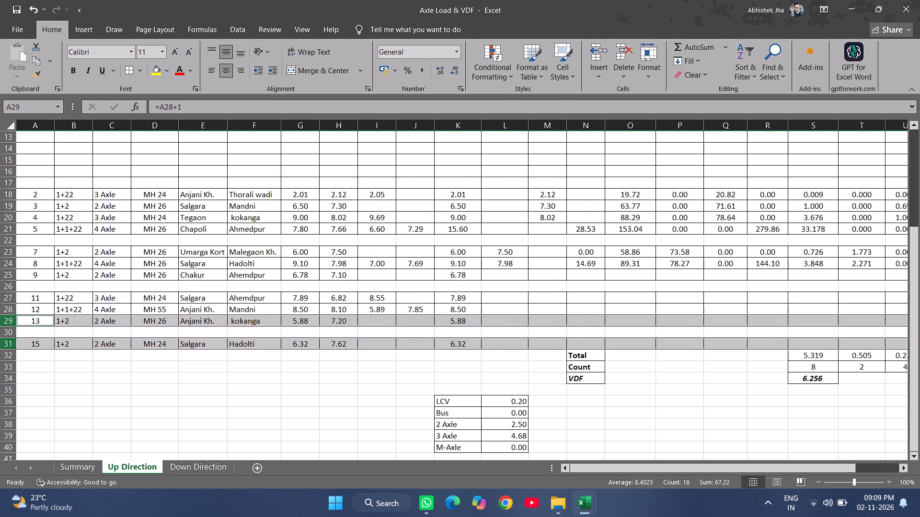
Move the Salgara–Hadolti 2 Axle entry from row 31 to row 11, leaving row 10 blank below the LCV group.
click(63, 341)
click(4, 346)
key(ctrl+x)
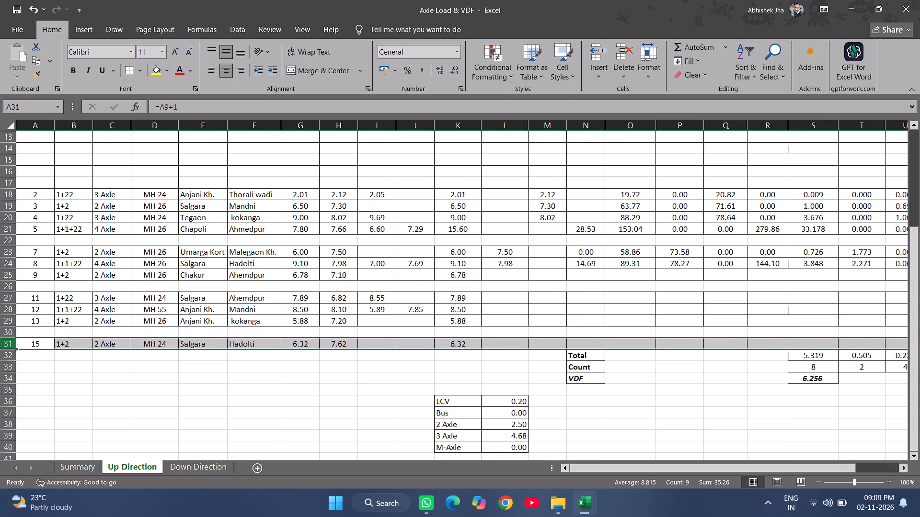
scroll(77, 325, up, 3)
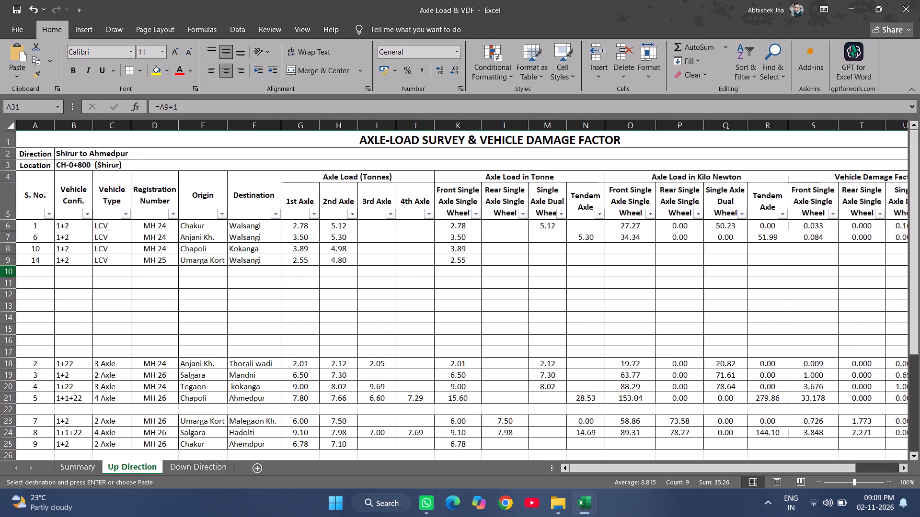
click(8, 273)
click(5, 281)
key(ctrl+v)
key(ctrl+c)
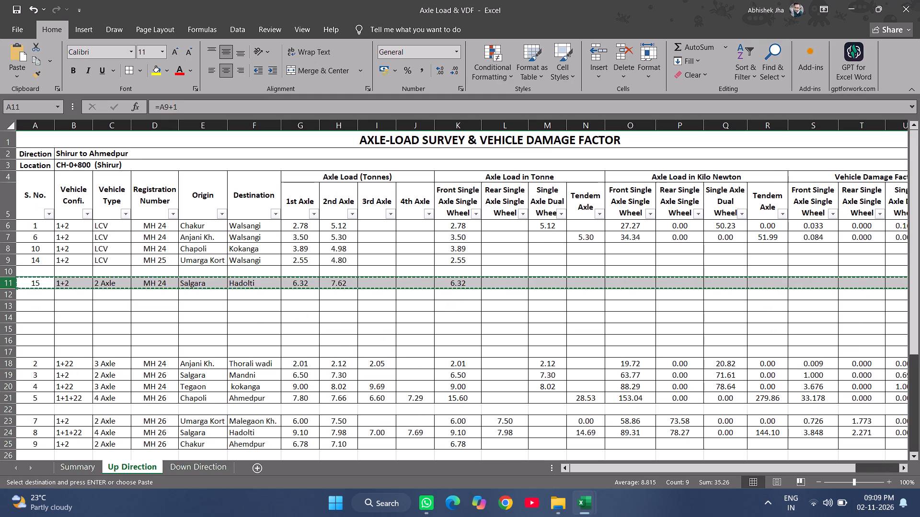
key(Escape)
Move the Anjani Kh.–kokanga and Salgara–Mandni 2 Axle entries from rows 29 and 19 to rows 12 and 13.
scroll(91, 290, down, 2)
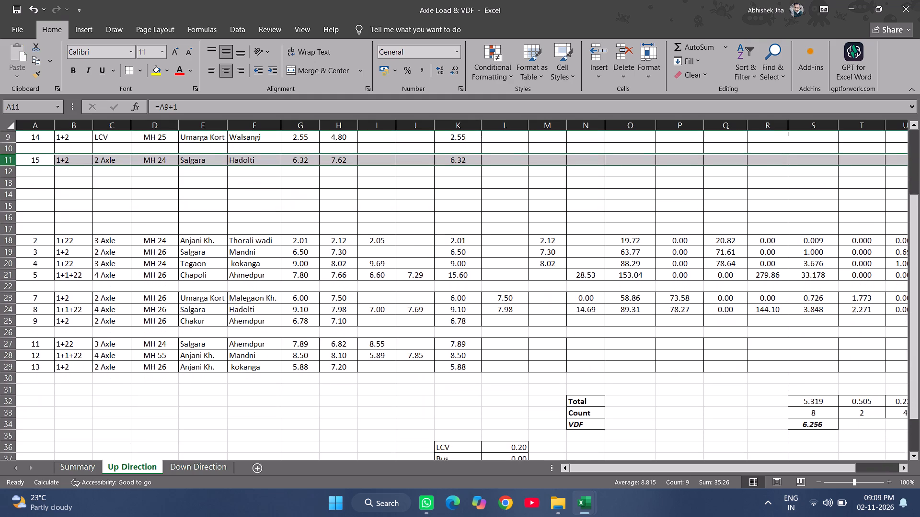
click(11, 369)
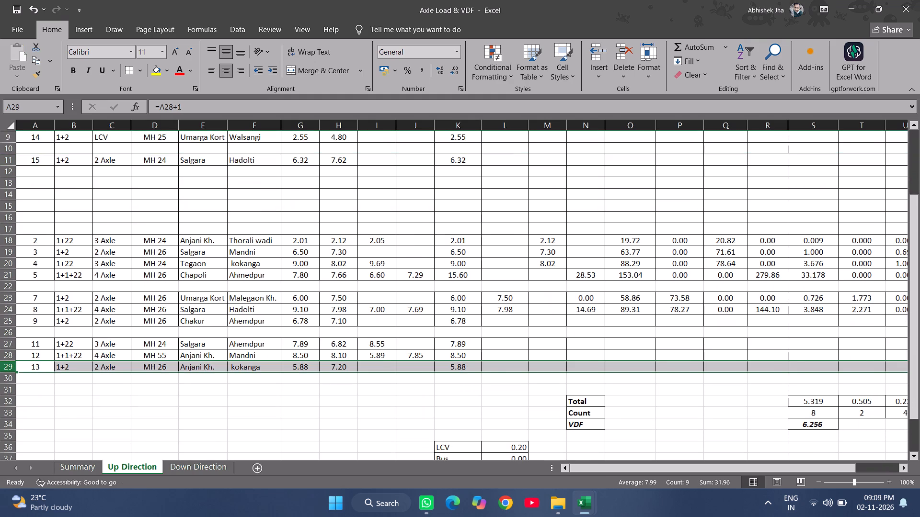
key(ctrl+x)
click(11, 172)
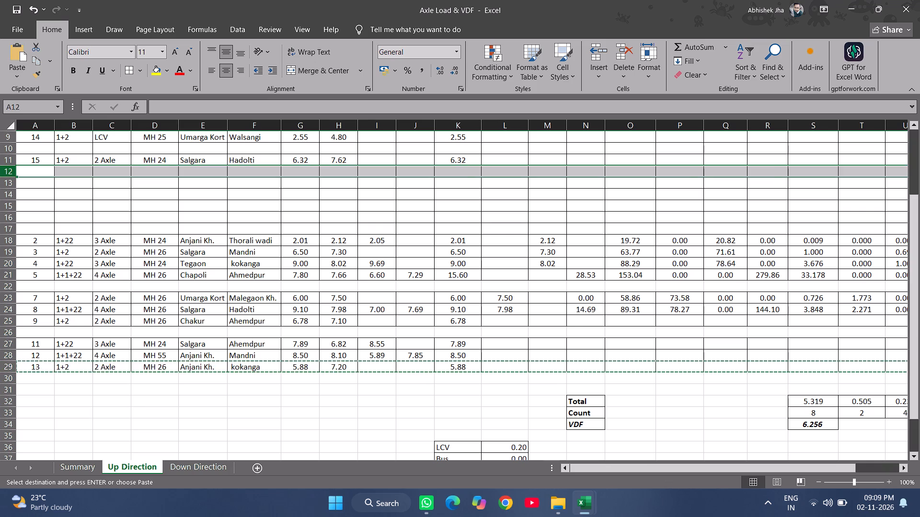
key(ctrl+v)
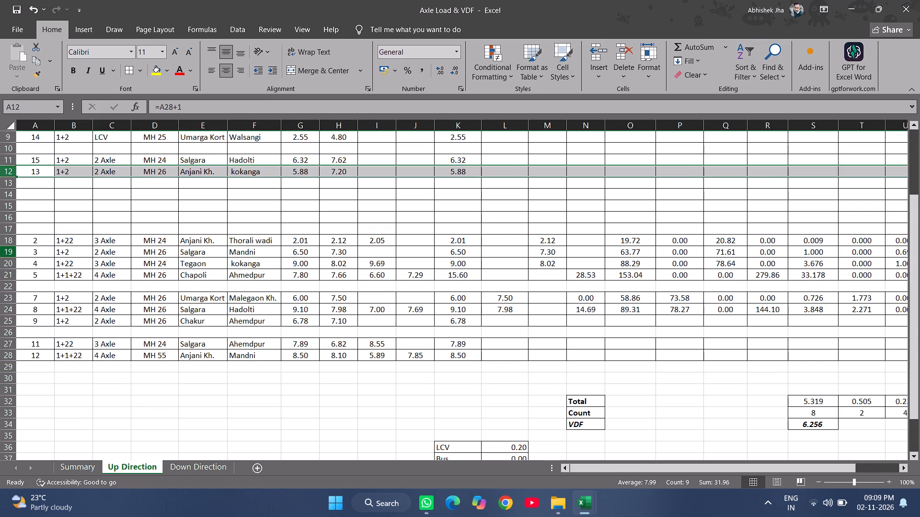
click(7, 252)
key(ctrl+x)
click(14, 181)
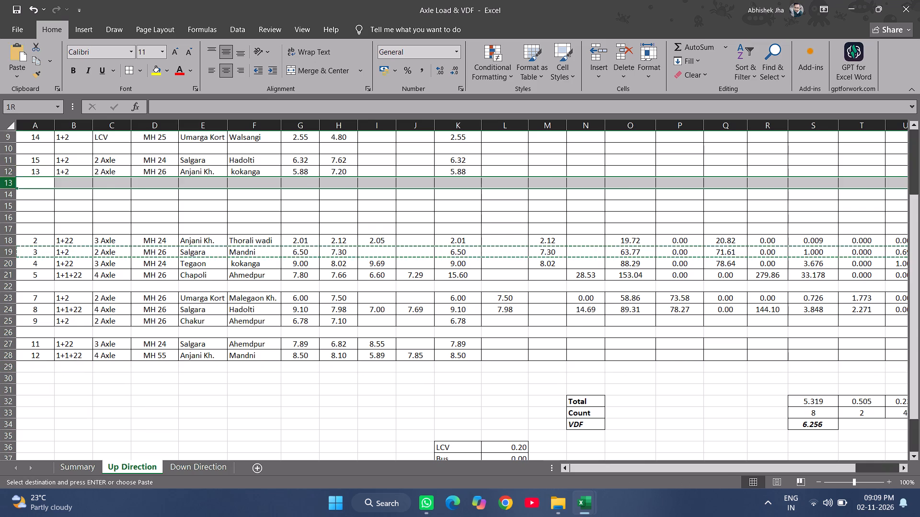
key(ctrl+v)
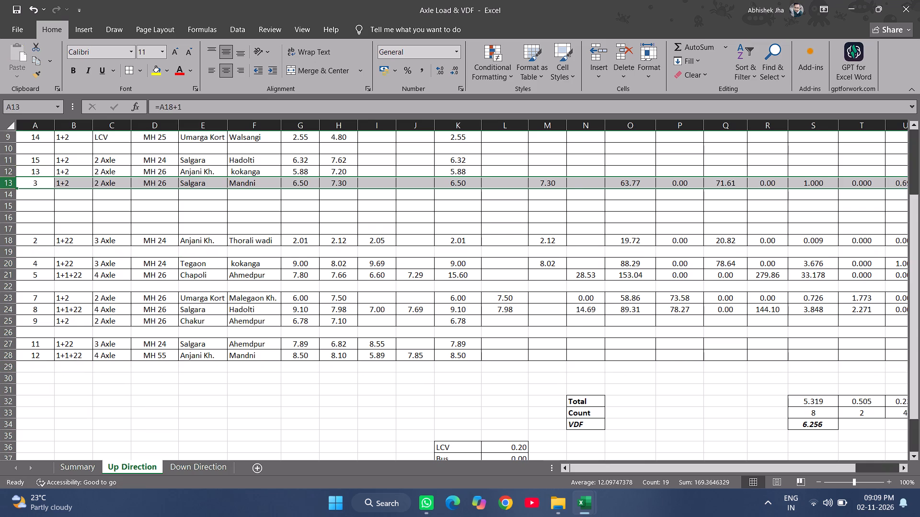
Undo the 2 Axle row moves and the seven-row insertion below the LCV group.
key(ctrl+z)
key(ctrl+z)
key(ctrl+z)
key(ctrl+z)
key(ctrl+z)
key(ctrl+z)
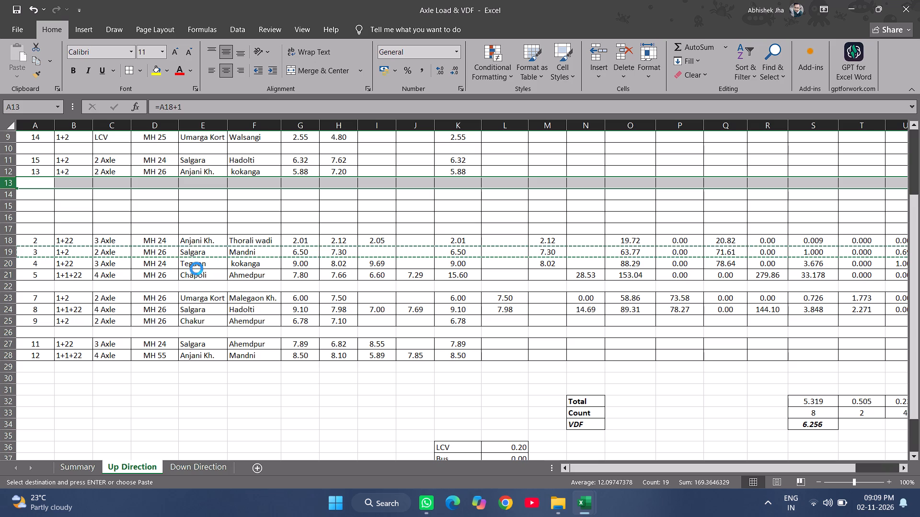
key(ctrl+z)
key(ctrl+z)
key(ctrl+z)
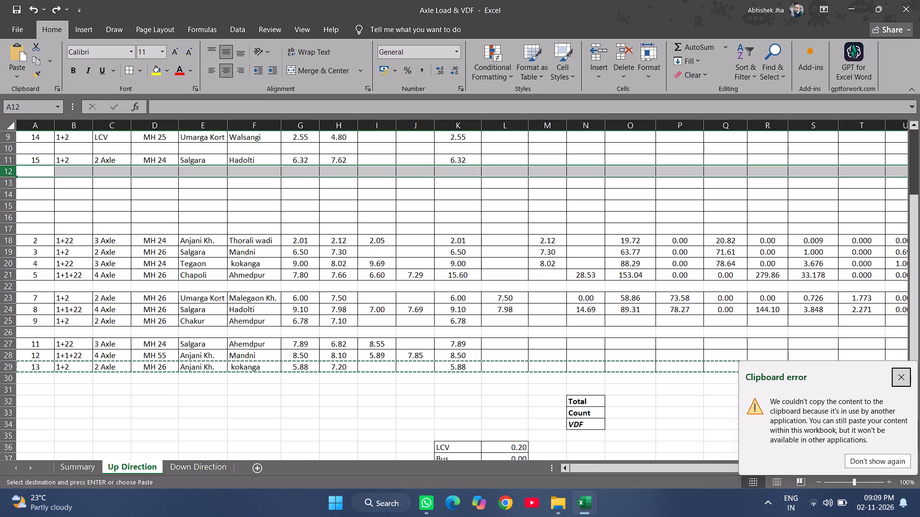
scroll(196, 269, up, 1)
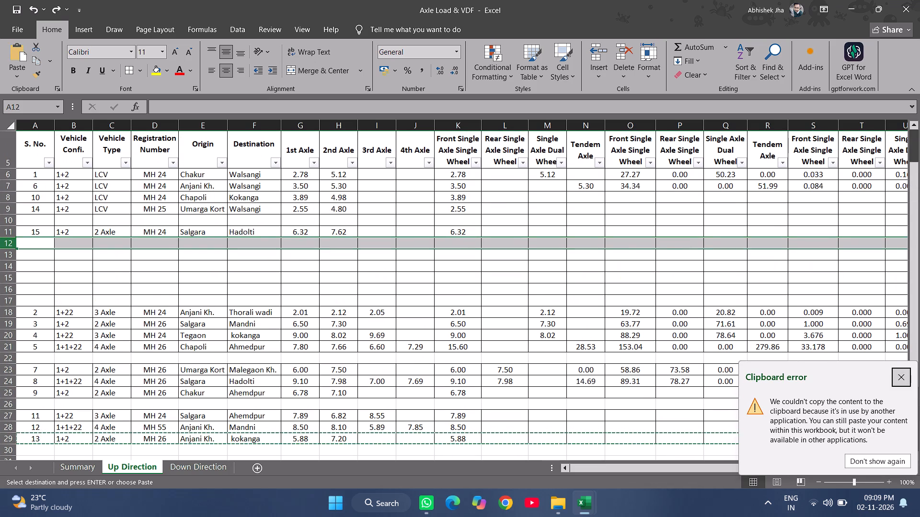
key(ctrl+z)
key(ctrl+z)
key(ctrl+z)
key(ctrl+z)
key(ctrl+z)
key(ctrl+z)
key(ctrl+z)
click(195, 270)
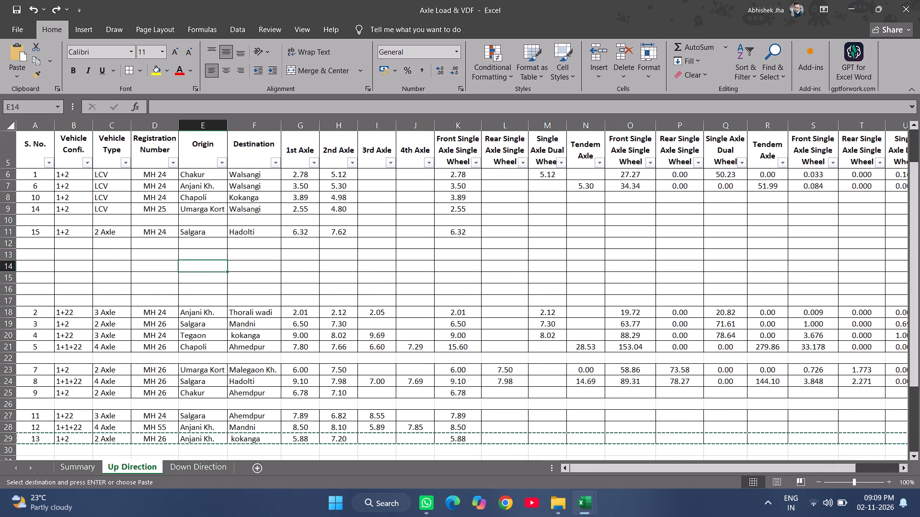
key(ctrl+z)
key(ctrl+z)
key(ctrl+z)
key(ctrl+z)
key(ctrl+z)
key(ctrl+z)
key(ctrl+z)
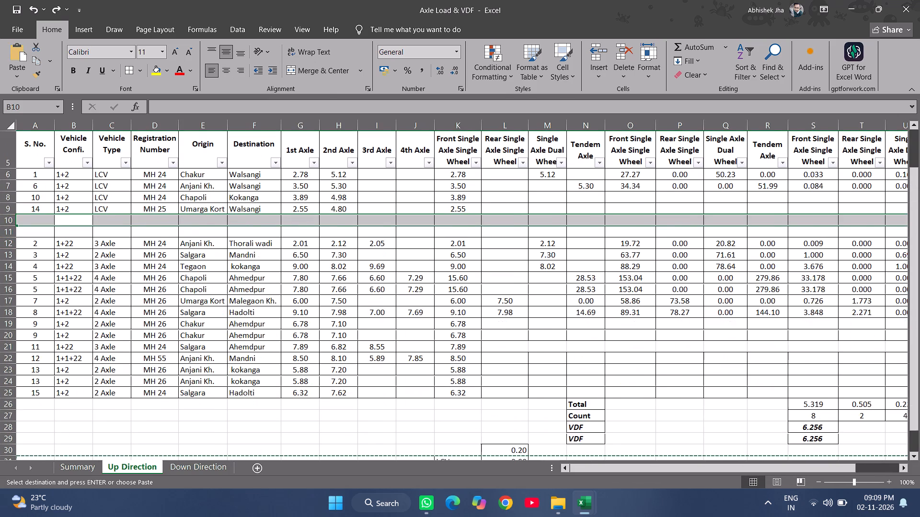
Undo the LCV row moves, the blank rows inserted below row 6 and the header filters, restoring serial order 1 to 15.
key(ctrl+z)
key(ctrl+z)
key(ctrl+z)
key(ctrl+z)
key(ctrl+z)
key(ctrl+z)
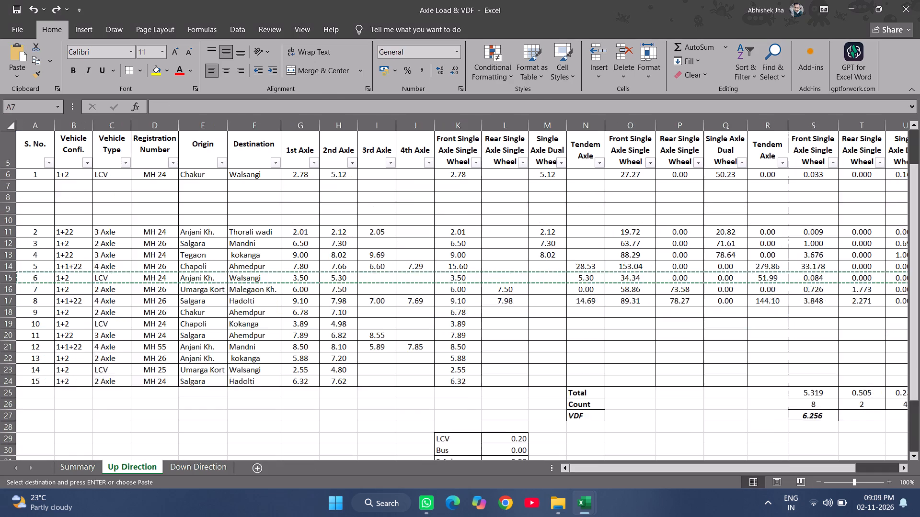
key(ctrl+z)
key(ctrl+z)
key(ctrl+z)
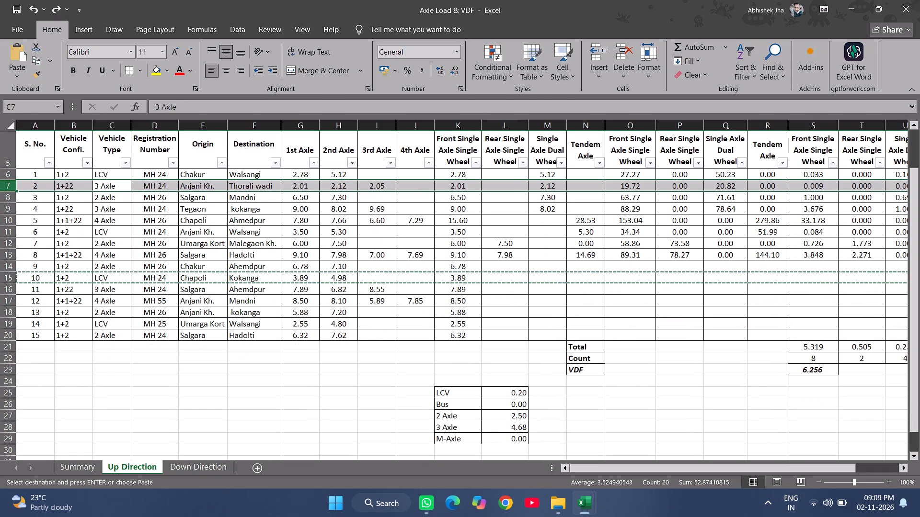
key(ctrl+z)
scroll(195, 270, up, 1)
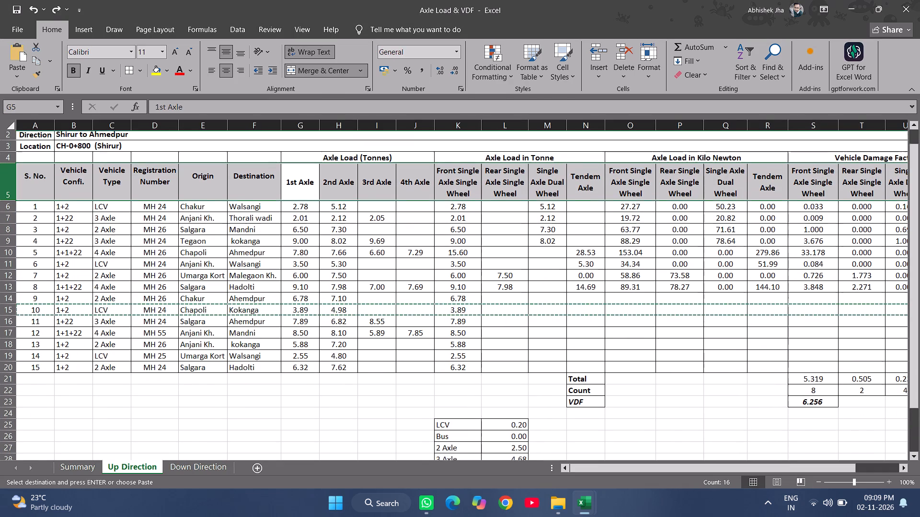
key(Escape)
click(174, 272)
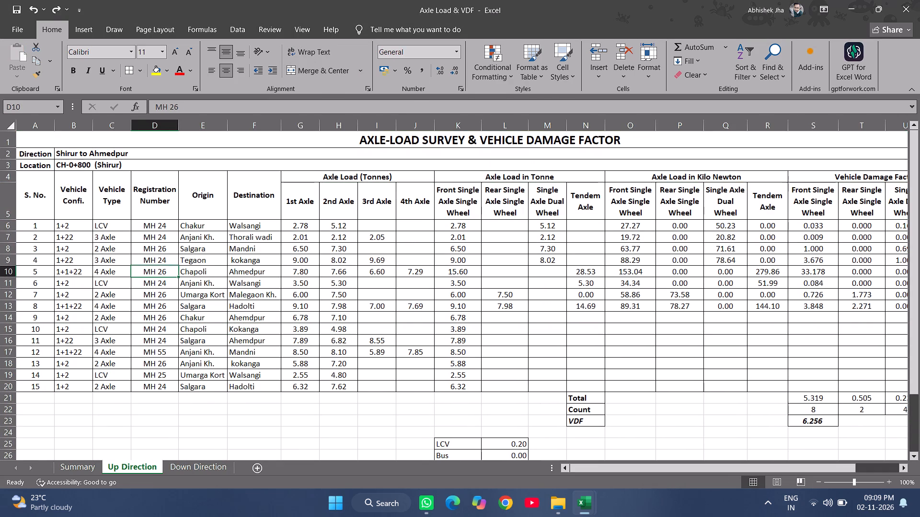
Open the Down Direction sheet and select its Total label cell to examine the summary rows.
key(alt+Tab)
key(alt+Tab)
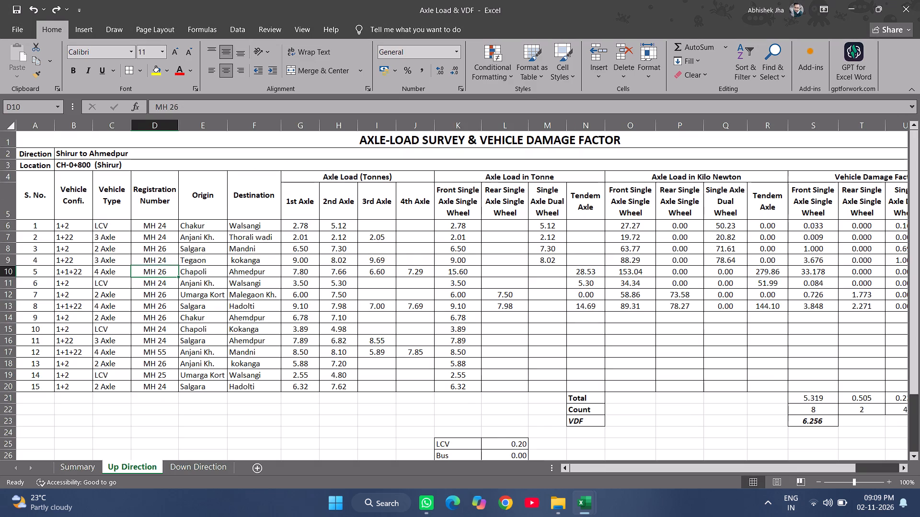
click(208, 463)
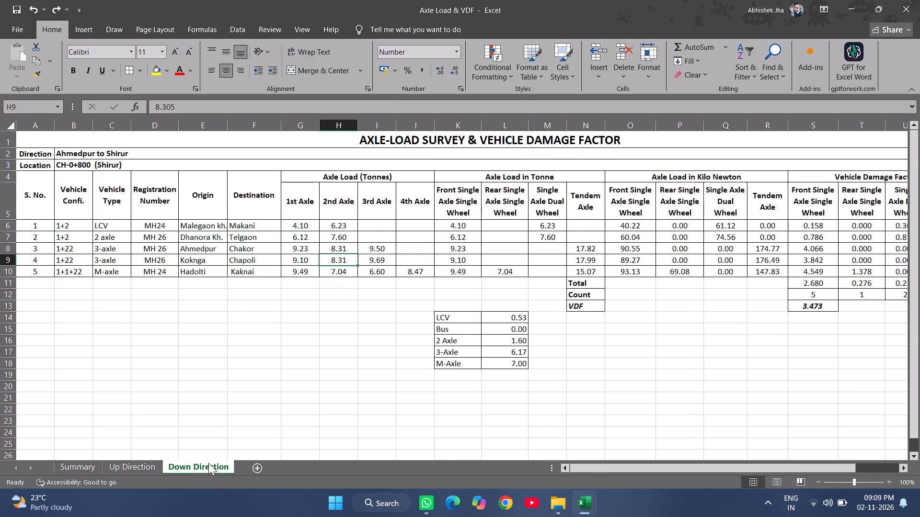
click(589, 278)
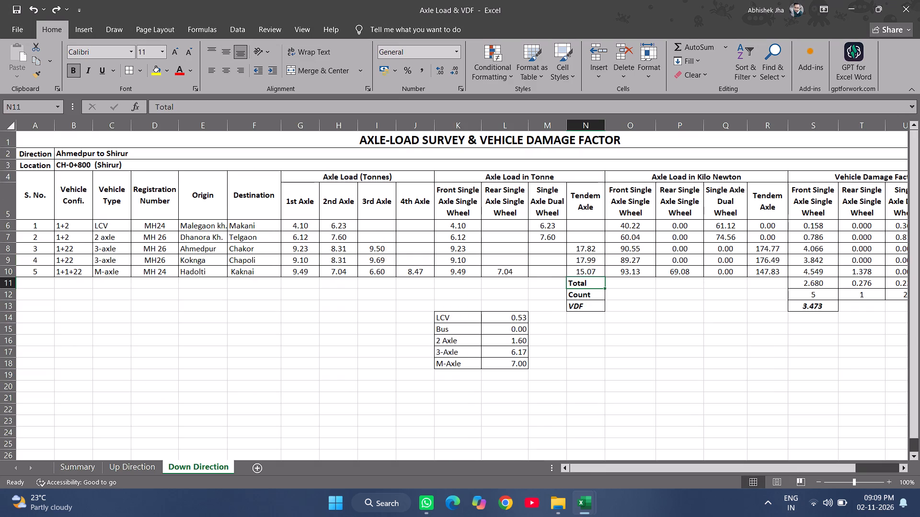
Insert ten blank rows above the Total row on the Down Direction sheet.
key(shift+space)
key(ctrl+shift+equal)
key(ctrl+shift+equal)
key(ctrl+shift+equal)
key(ctrl+shift+equal)
key(ctrl+shift+equal)
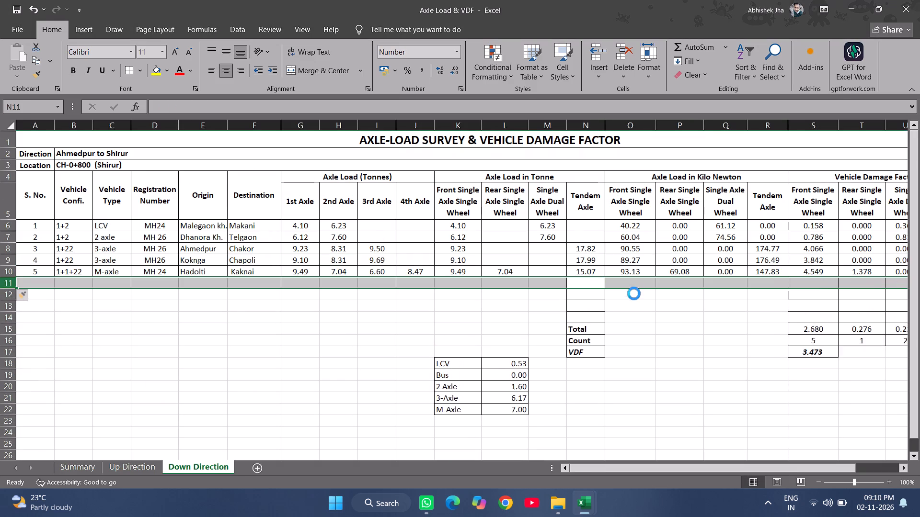
key(ctrl+shift+equal)
key(ctrl+shift+equal)
key(ctrl+shift+equal)
key(ctrl+shift+equal)
key(ctrl+shift+equal)
Switch to the Shirur Axle load Survey workbook and unhide the Vehicle Confi. column C on the AXLE DOWN sheet.
key(alt+Tab)
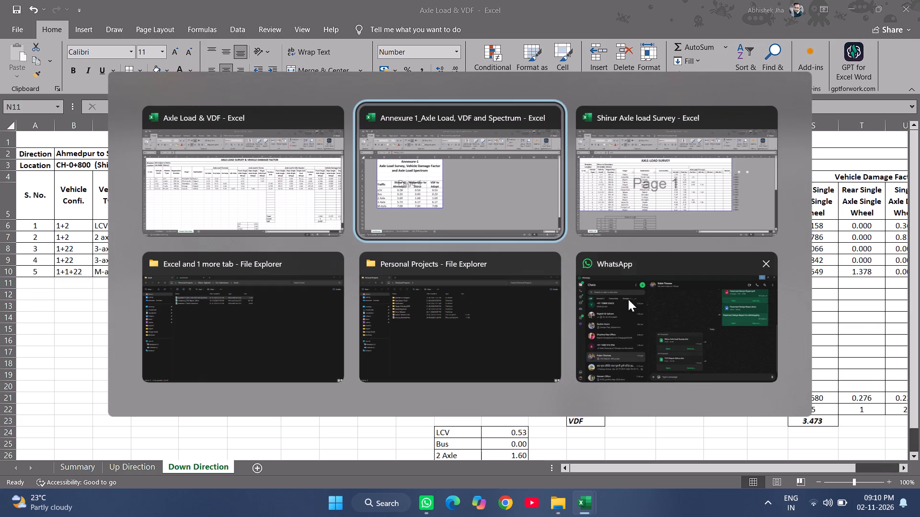
key(alt+Tab)
key(alt+Tab)
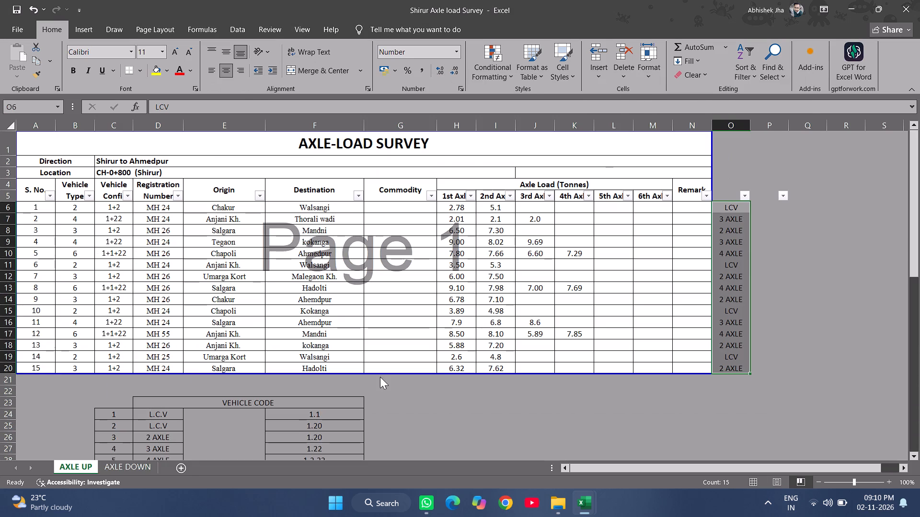
alt+click(239, 194)
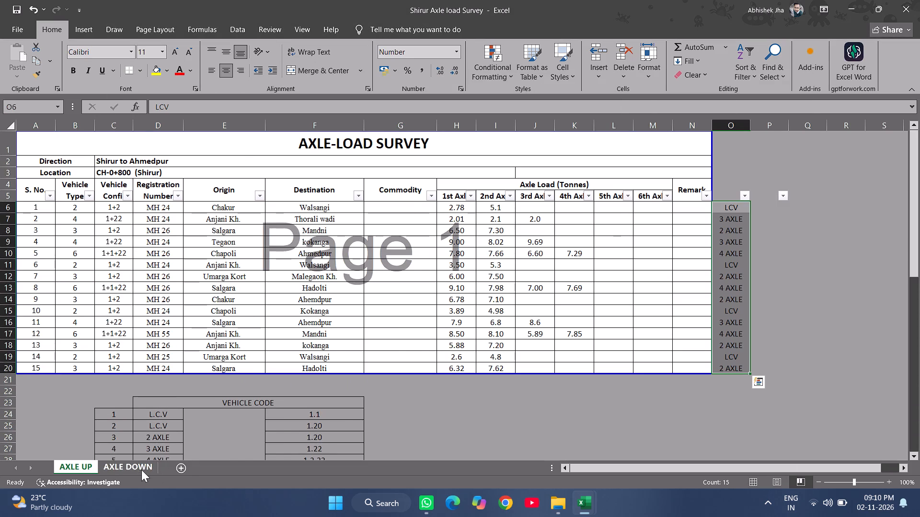
click(142, 468)
scroll(161, 312, up, 5)
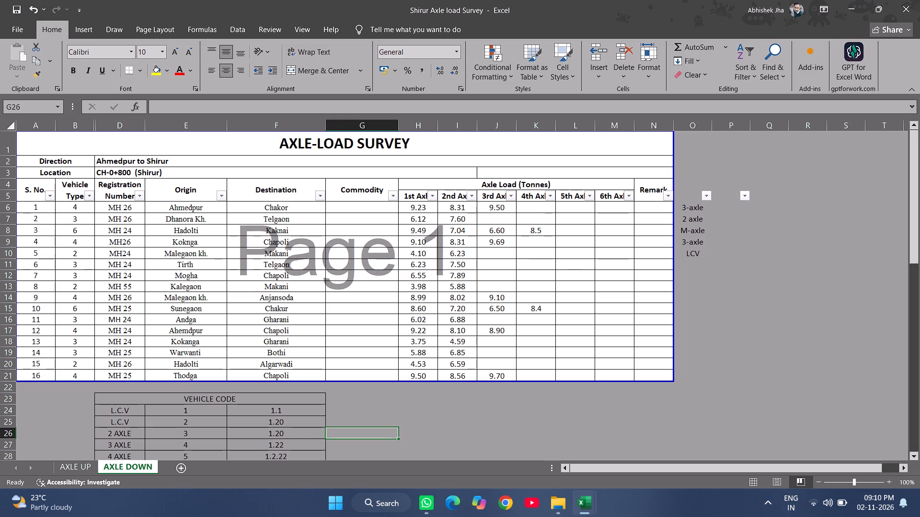
drag(84, 125, 128, 120)
right_click(122, 125)
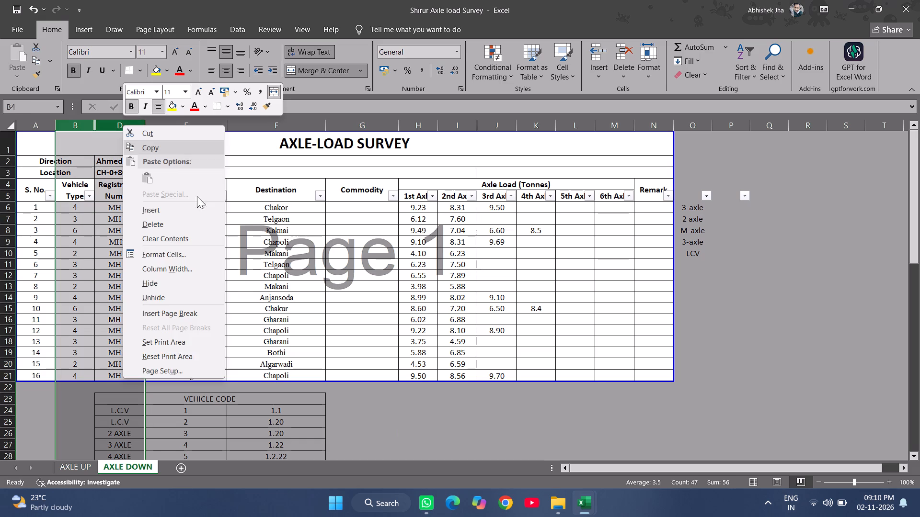
click(178, 296)
Replace every "." with "+" in the configuration codes F24:F28 of the upper VEHICLE CODE table.
scroll(310, 360, down, 1)
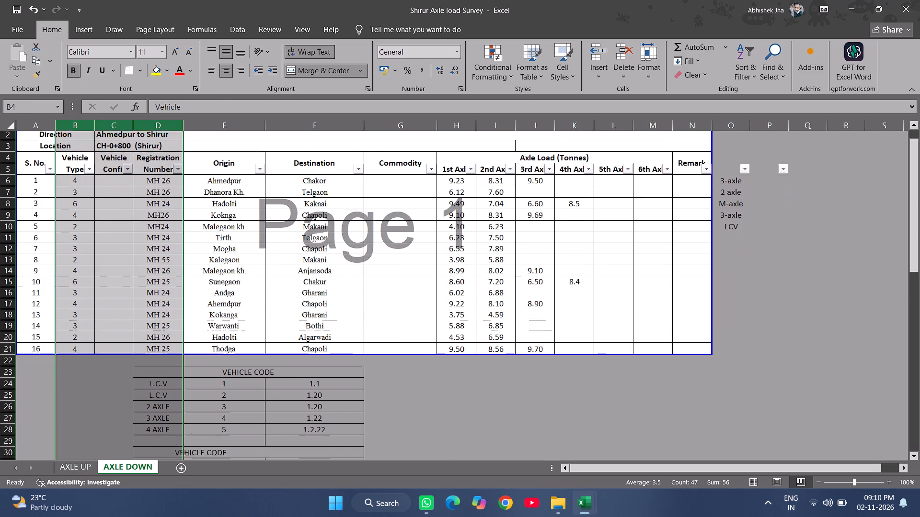
scroll(311, 365, down, 1)
drag(325, 307, 325, 350)
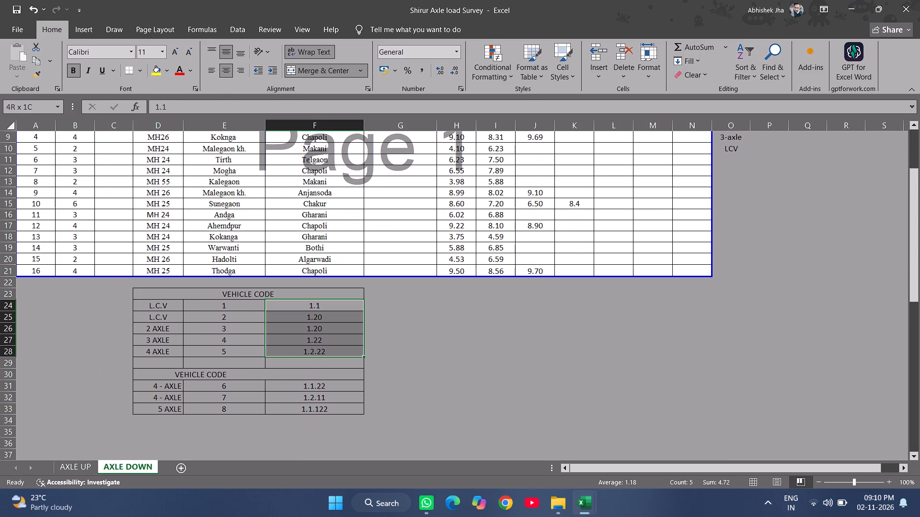
drag(325, 350, 325, 351)
key(ctrl+h)
drag(224, 229, 209, 234)
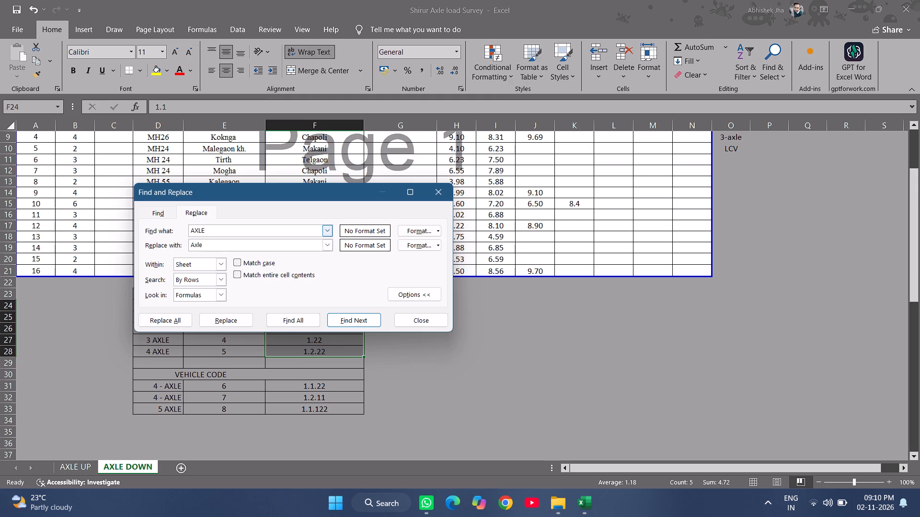
drag(209, 234, 147, 238)
key(BackSpace)
key(BackSpace)
key(BackSpace)
key(BackSpace)
key(BackSpace)
key(BackSpace)
key(BackSpace)
key(BackSpace)
key(BackSpace)
key(BackSpace)
key(BackSpace)
key(BackSpace)
key(BackSpace)
key(period)
drag(203, 243, 182, 247)
key(shift+plus)
click(175, 317)
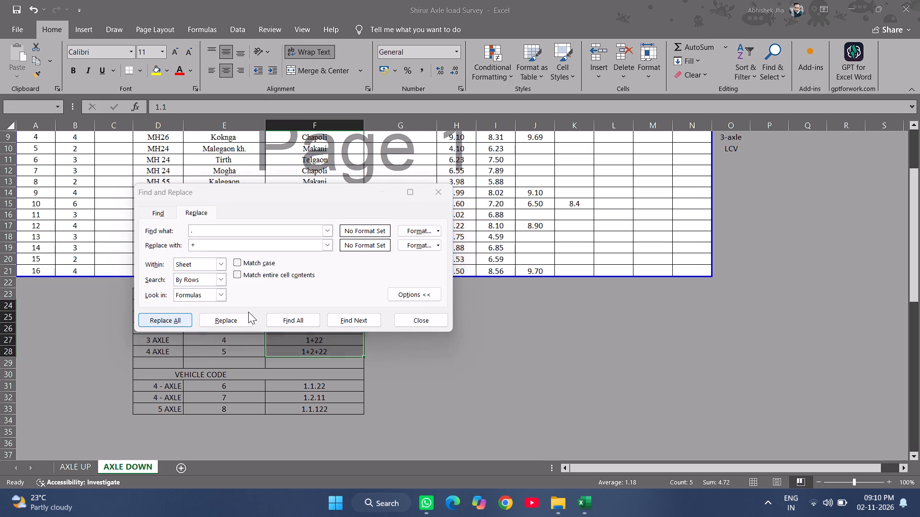
click(369, 288)
click(431, 317)
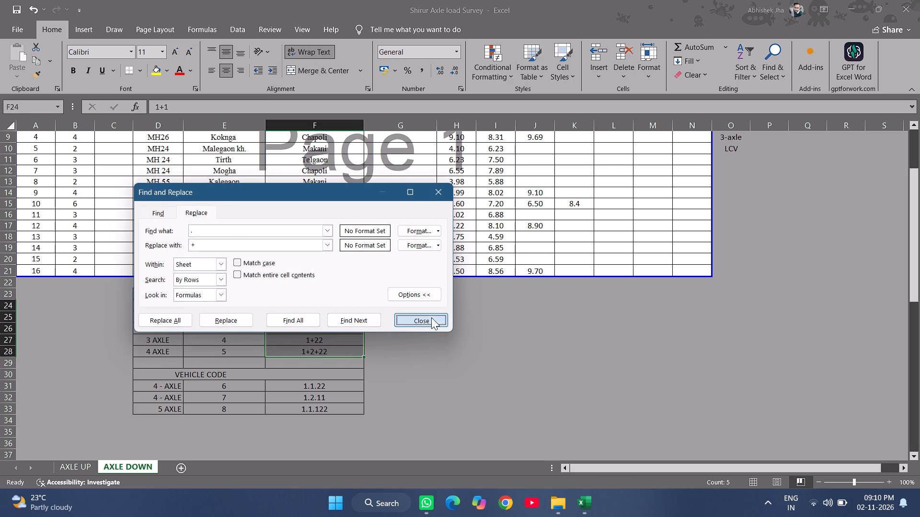
Replace every "." with "+" in the configuration codes F31:F33 of the lower VEHICLE CODE table.
drag(318, 387, 319, 414)
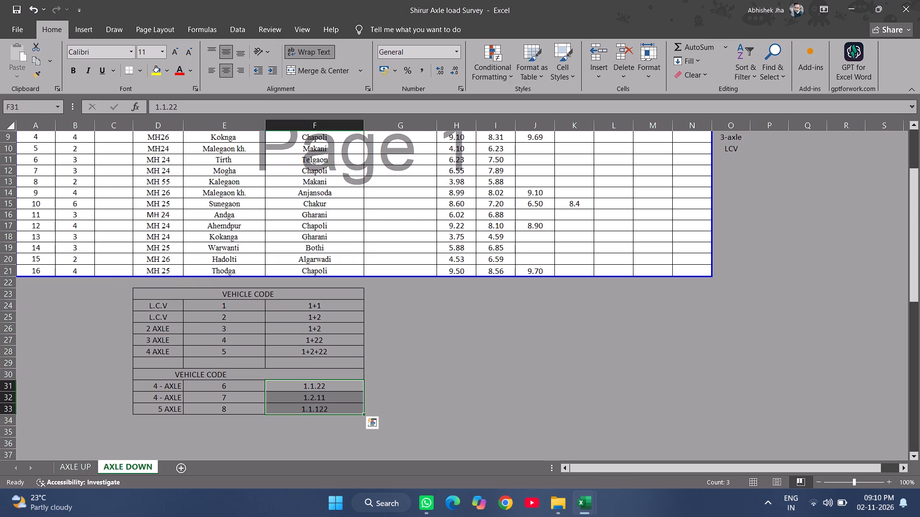
key(ctrl+h)
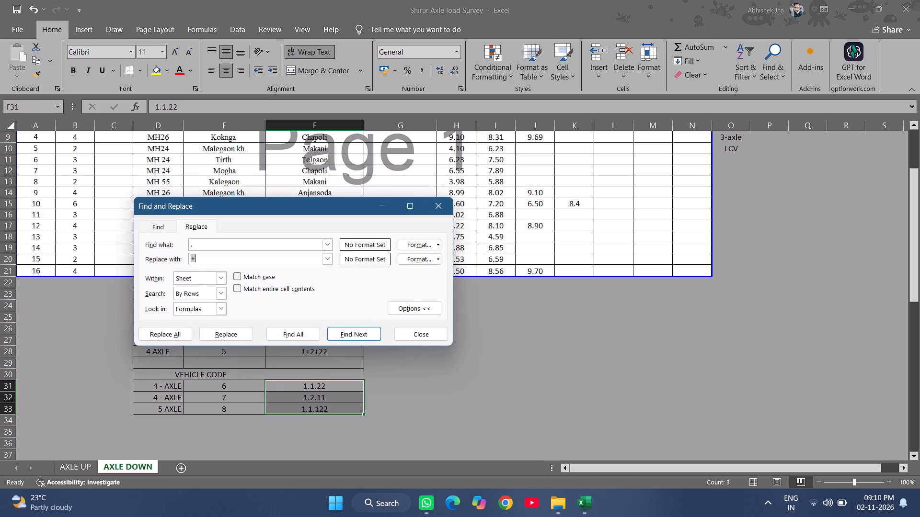
click(177, 328)
click(385, 308)
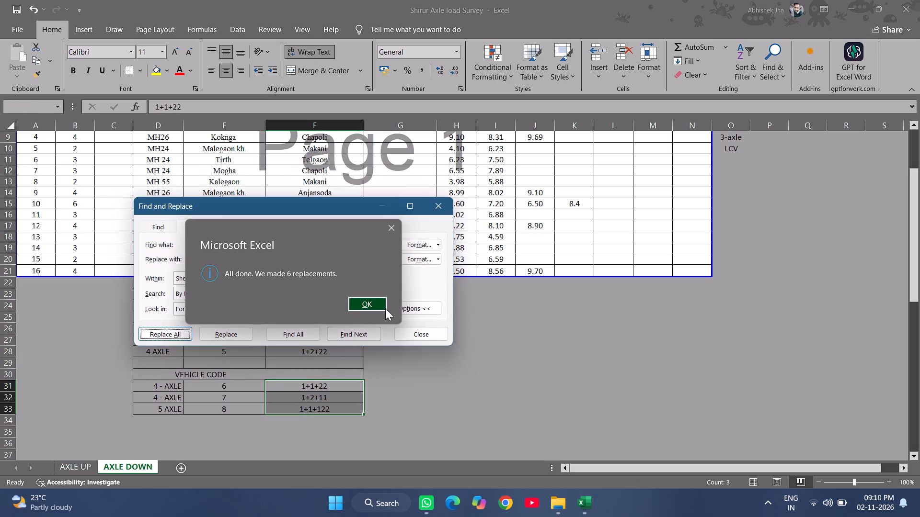
click(418, 327)
Delete blank row 29 and the second VEHICLE CODE header row 30 so the two code tables join.
click(214, 371)
key(shift+space)
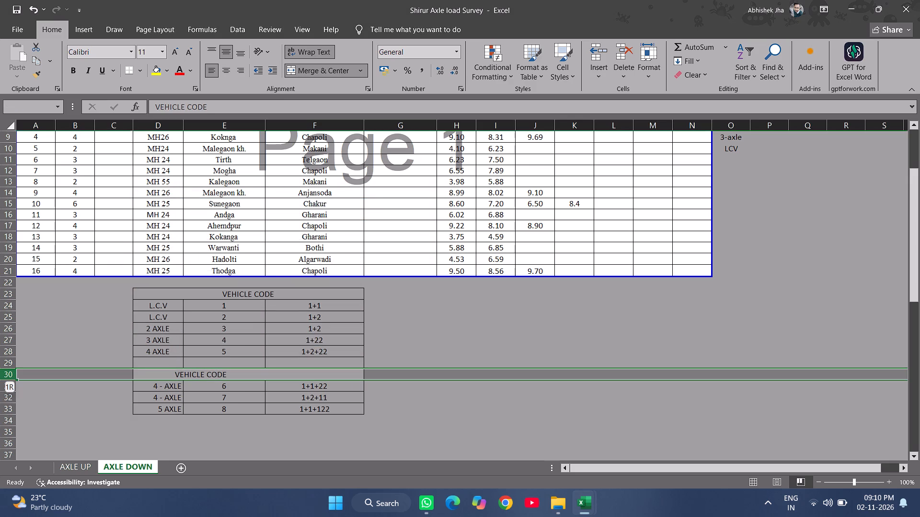
key(shift+Up)
key(ctrl+minus)
Enter =VLOOKUP(B6,E24:F31,2,FALSE) in C6 to look up the first vehicle's configuration.
scroll(223, 363, up, 2)
scroll(223, 363, down, 1)
scroll(223, 363, up, 1)
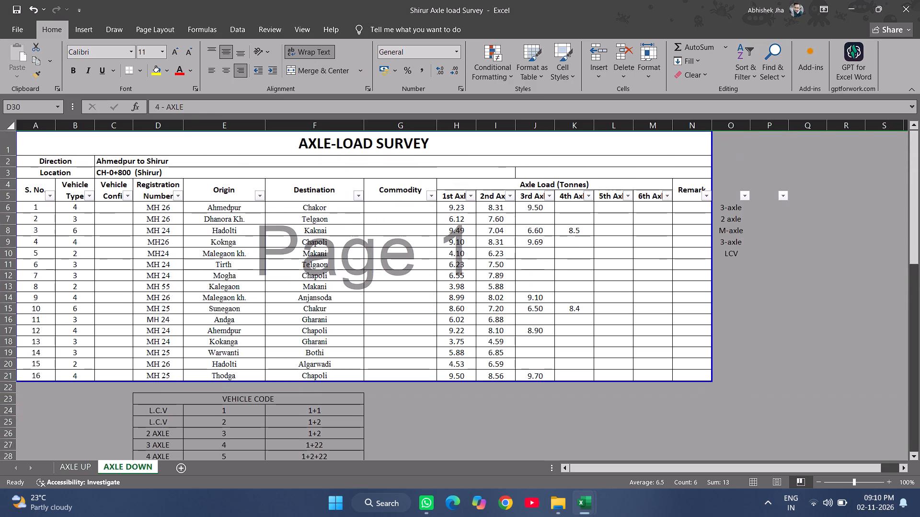
click(114, 204)
text(=vlo)
key(Tab)
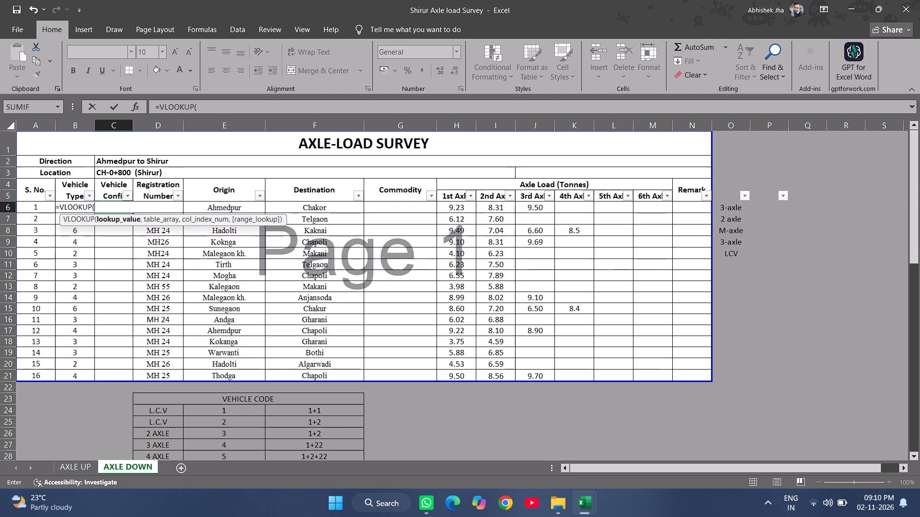
click(81, 230)
key(Up)
key(Up)
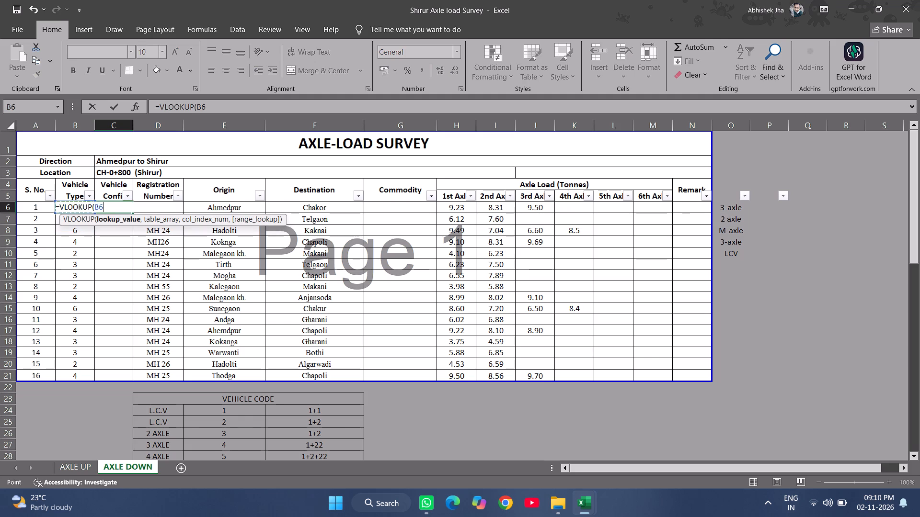
key(comma)
scroll(264, 312, down, 4)
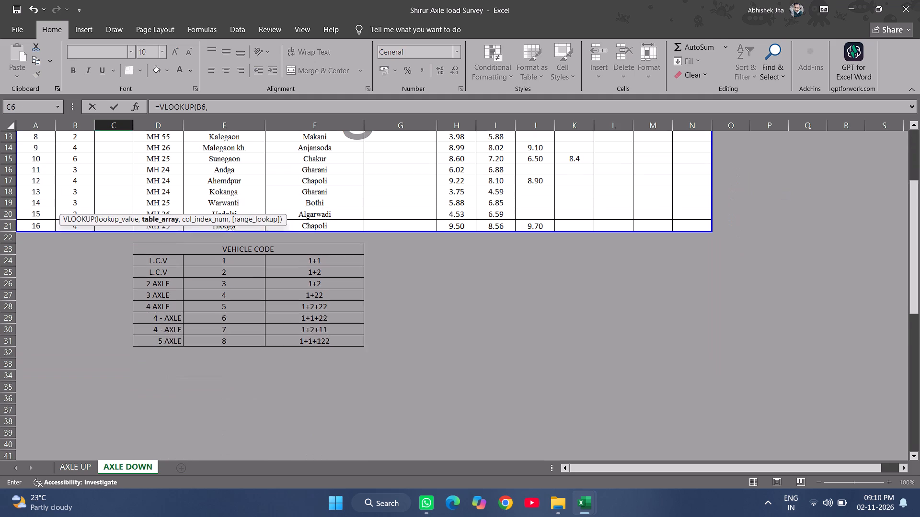
scroll(271, 295, up, 2)
drag(227, 308, 377, 333)
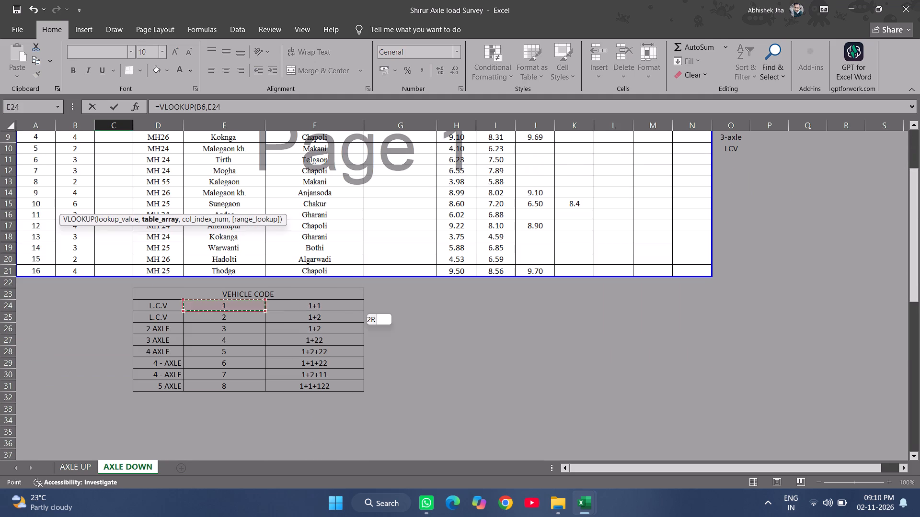
drag(377, 333, 336, 386)
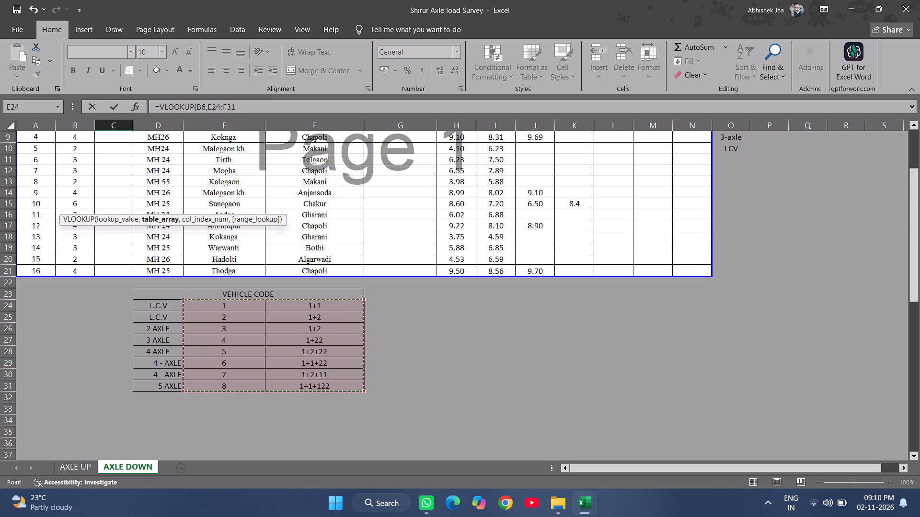
text(,2,false)
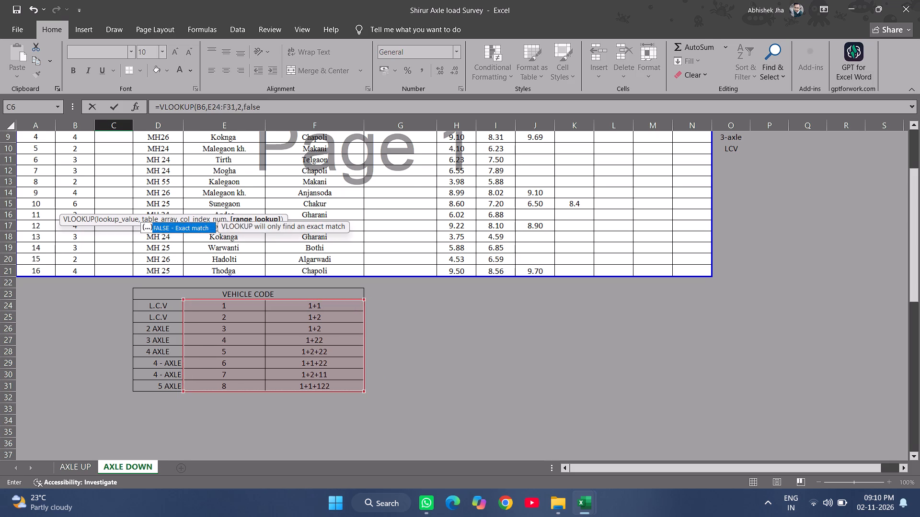
key(Return)
Make the lookup range in C6 absolute as $E$24:$F$31 and fill the formula down to C21.
scroll(301, 369, up, 1)
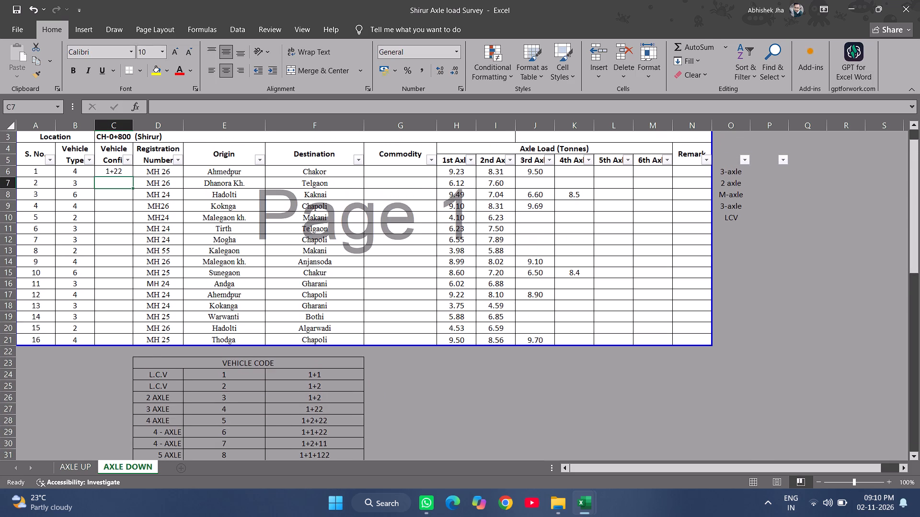
double_click(125, 171)
drag(212, 109, 229, 101)
key(F4)
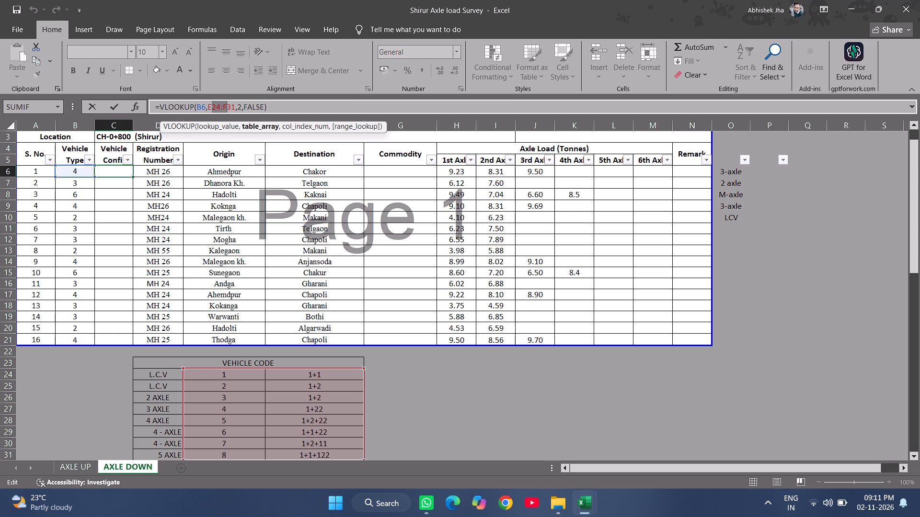
key(Return)
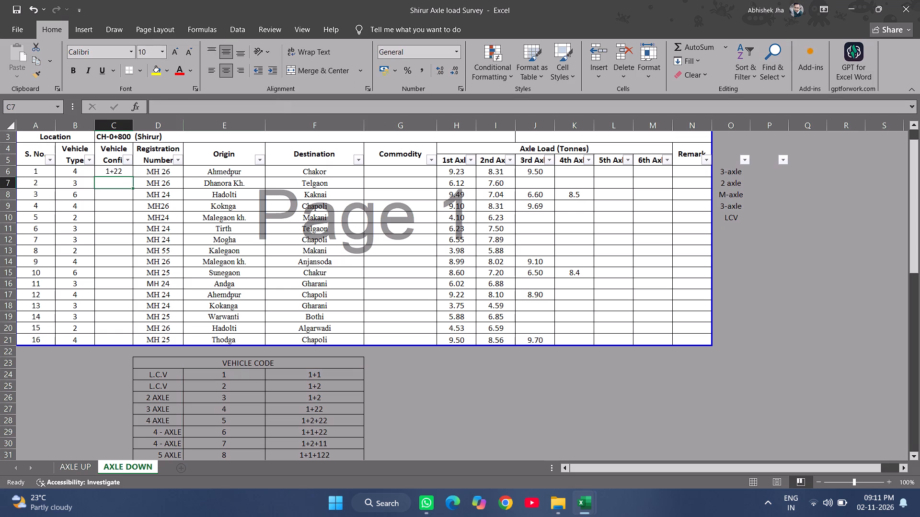
click(115, 172)
double_click(132, 177)
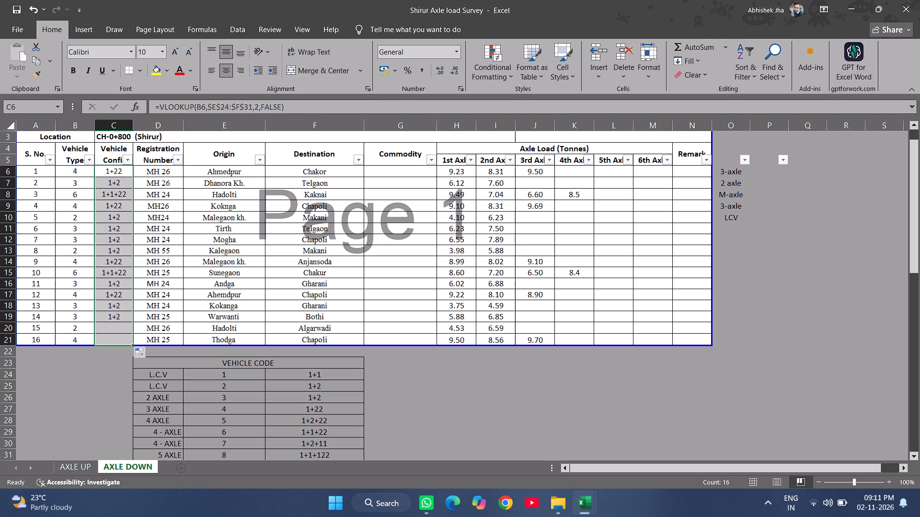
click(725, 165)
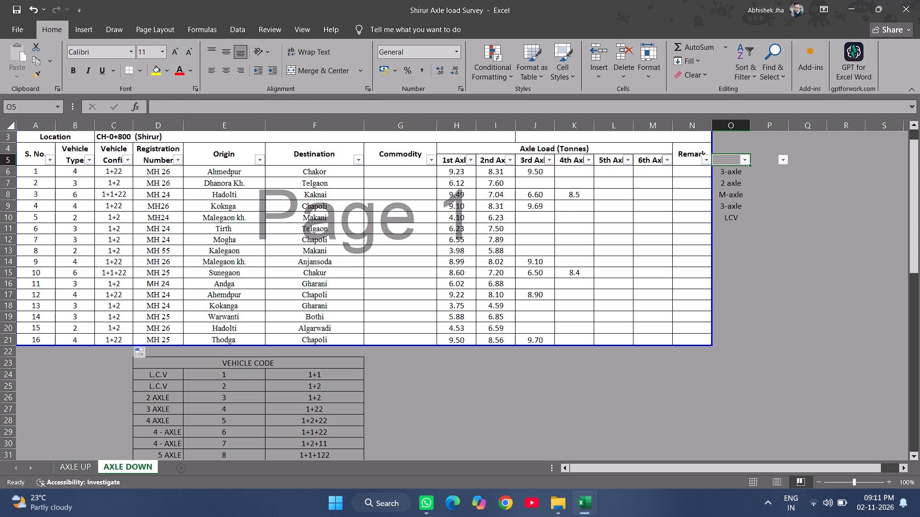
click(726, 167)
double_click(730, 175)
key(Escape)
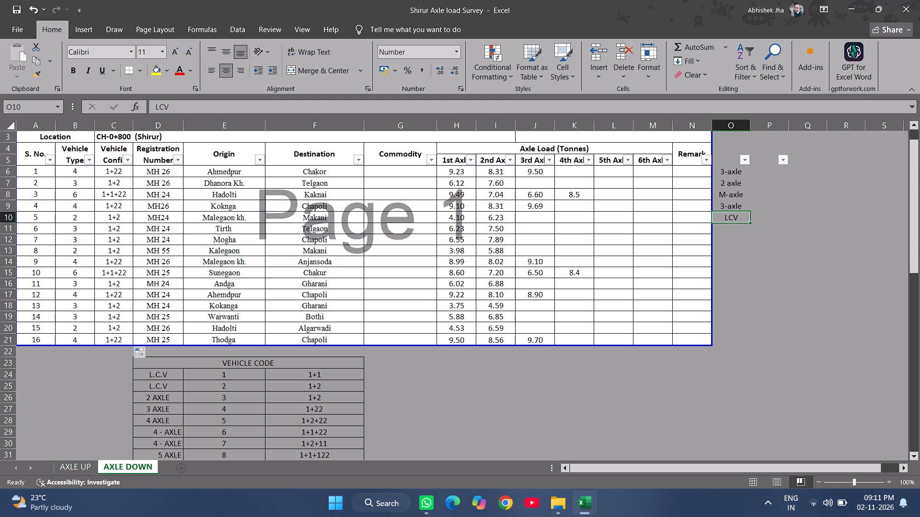
Convert the Vehicle Confi. lookup formulas in C6:C21 to plain values in place.
drag(114, 173, 117, 337)
key(ctrl+c)
click(113, 171)
right_click(113, 171)
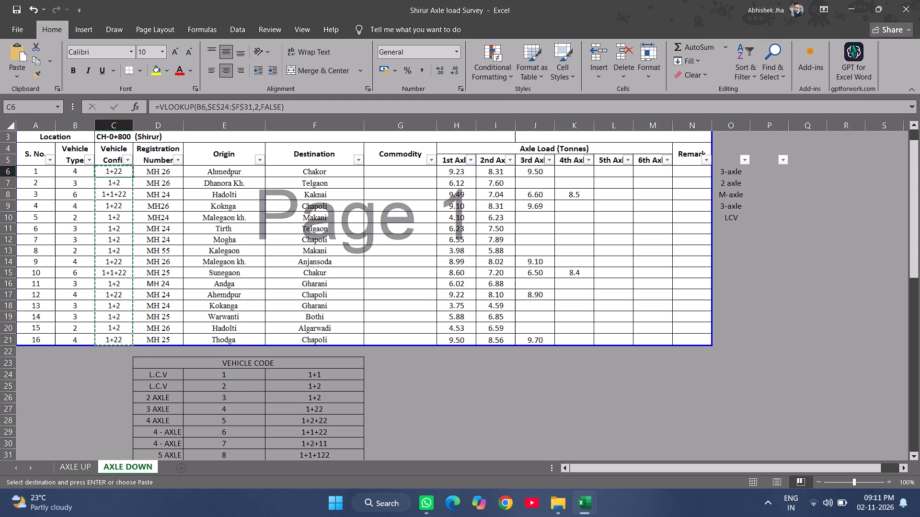
click(153, 240)
key(Escape)
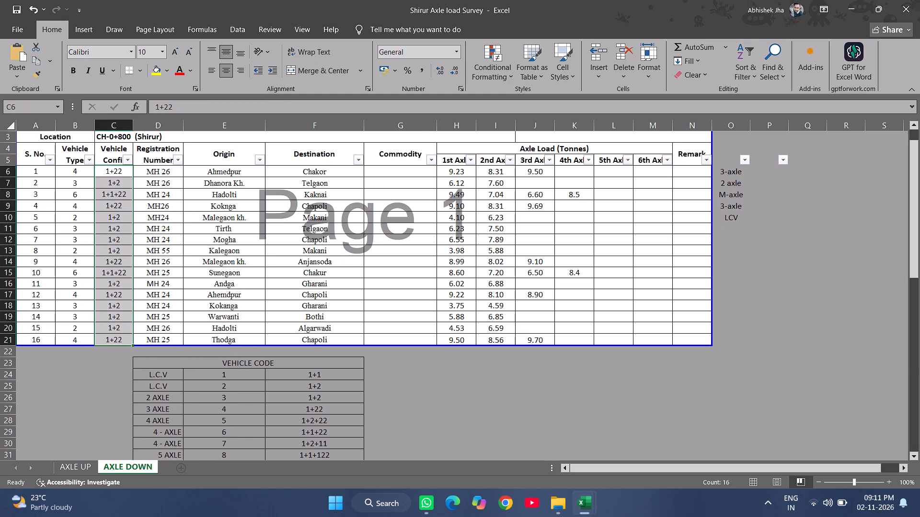
Remove all periods from the vehicle labels in D24:D31 by replacing "." with nothing.
scroll(243, 251, down, 5)
scroll(241, 256, up, 1)
scroll(241, 256, down, 1)
scroll(241, 256, up, 1)
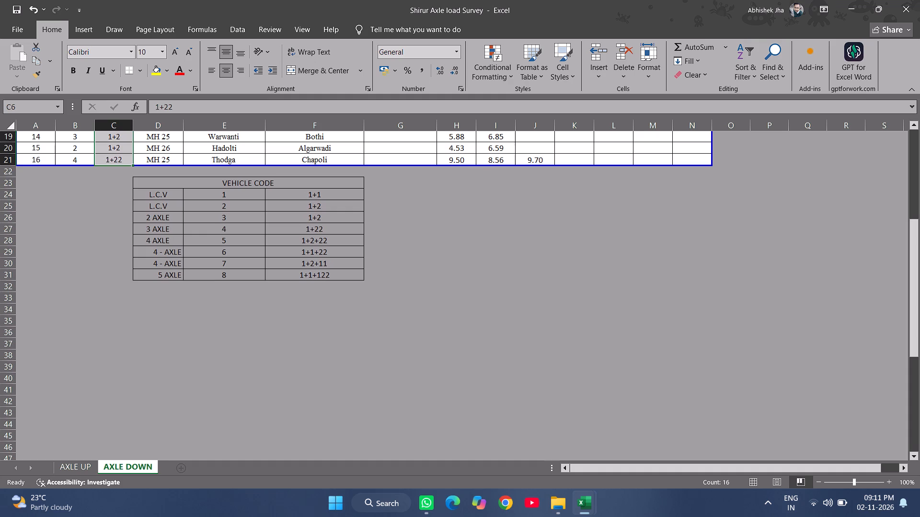
drag(172, 196, 165, 273)
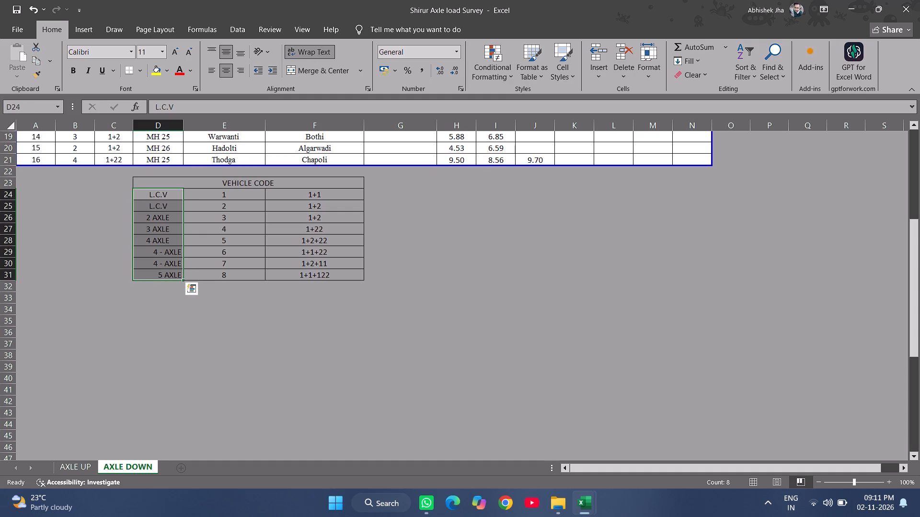
key(ctrl+h)
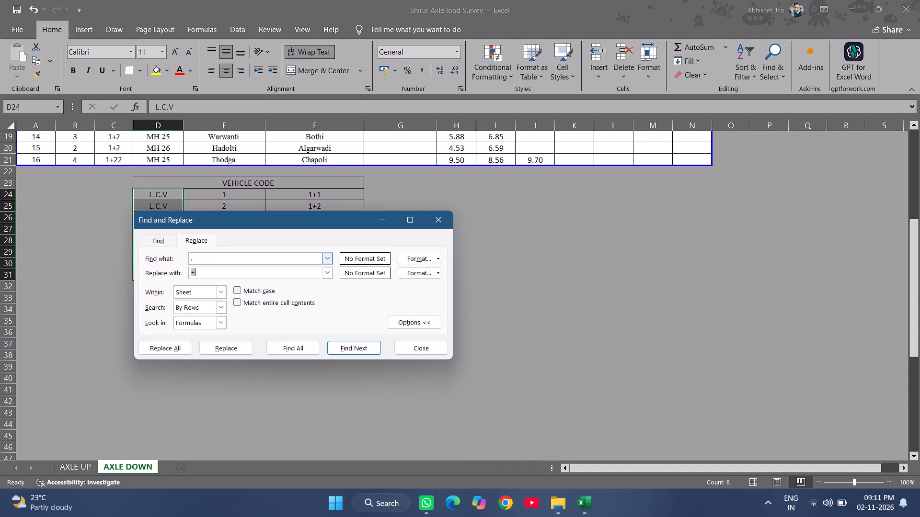
key(BackSpace)
click(170, 341)
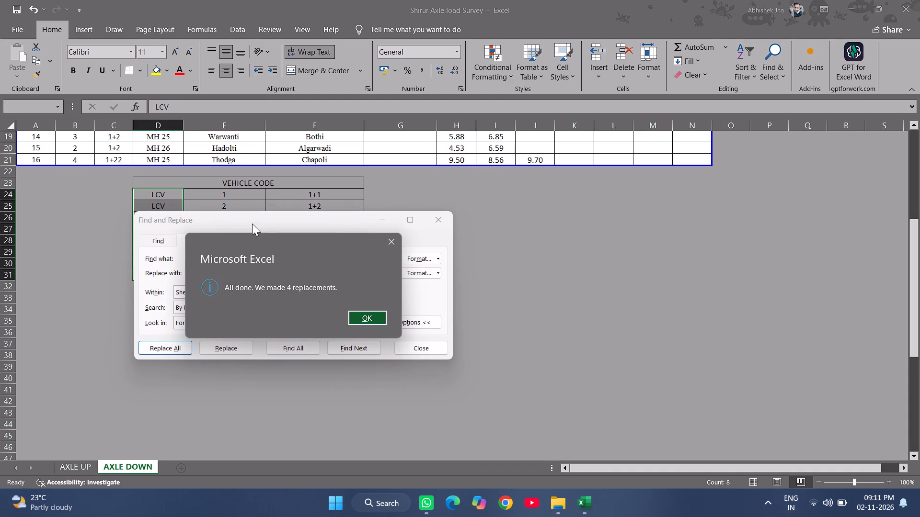
click(358, 316)
Remove the hyphen and its following space from the vehicle labels in D24:D31 using Replace All.
drag(250, 221, 444, 207)
drag(401, 246, 341, 241)
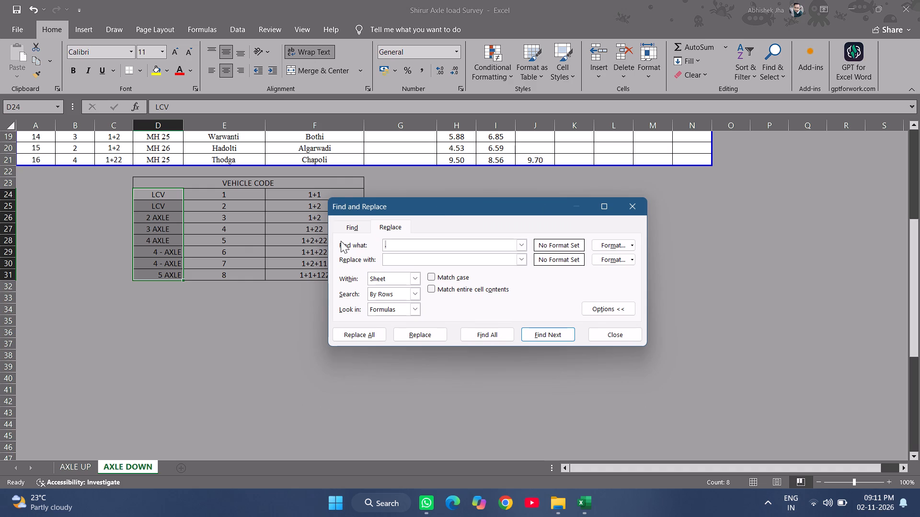
key(minus)
key(space)
click(359, 335)
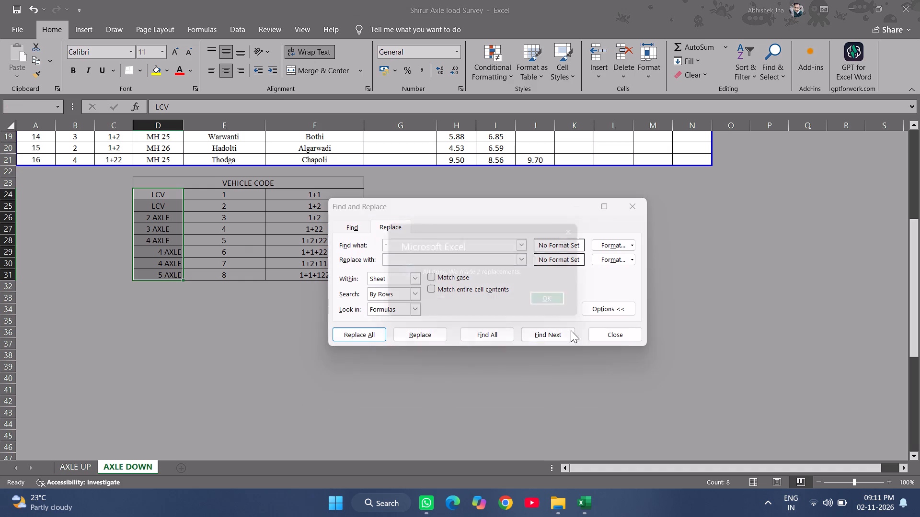
click(566, 300)
click(618, 335)
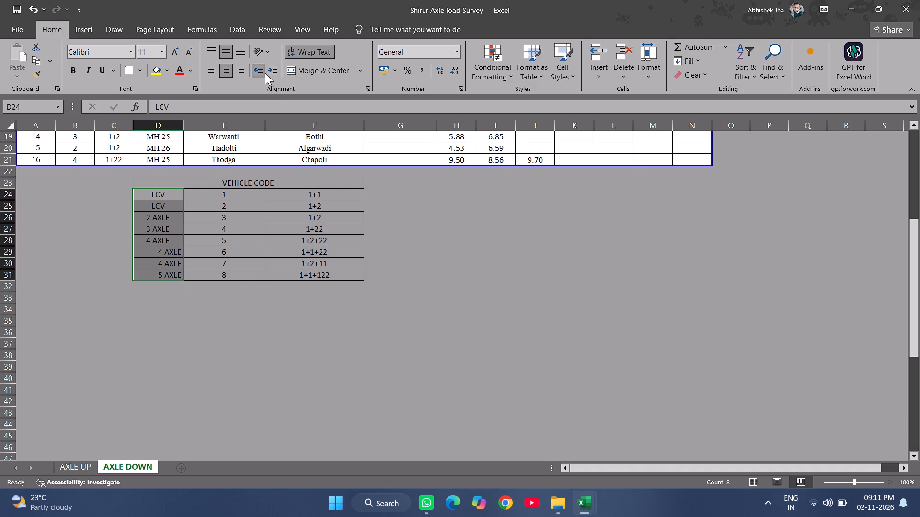
Center the vehicle labels in D24:D31 horizontally.
double_click(225, 66)
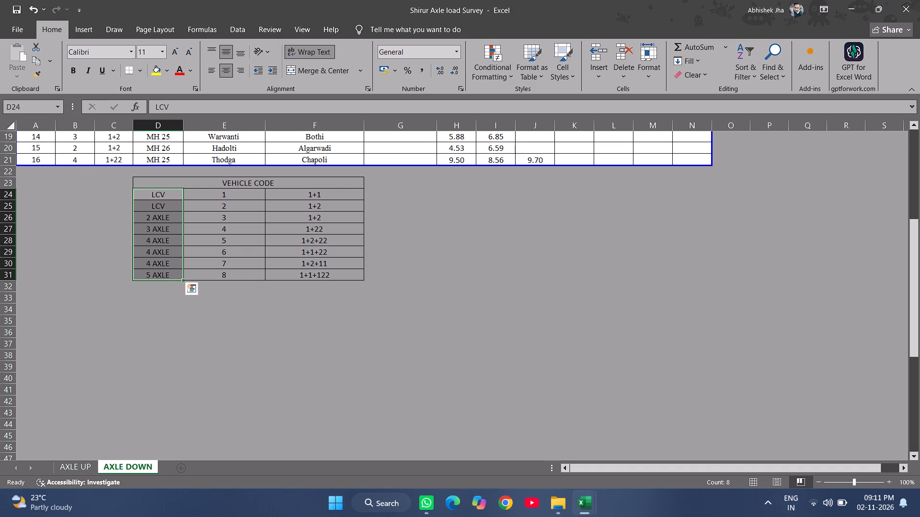
Replace "AXLE" with "Axle" in all vehicle labels in D24:D31.
key(ctrl+h)
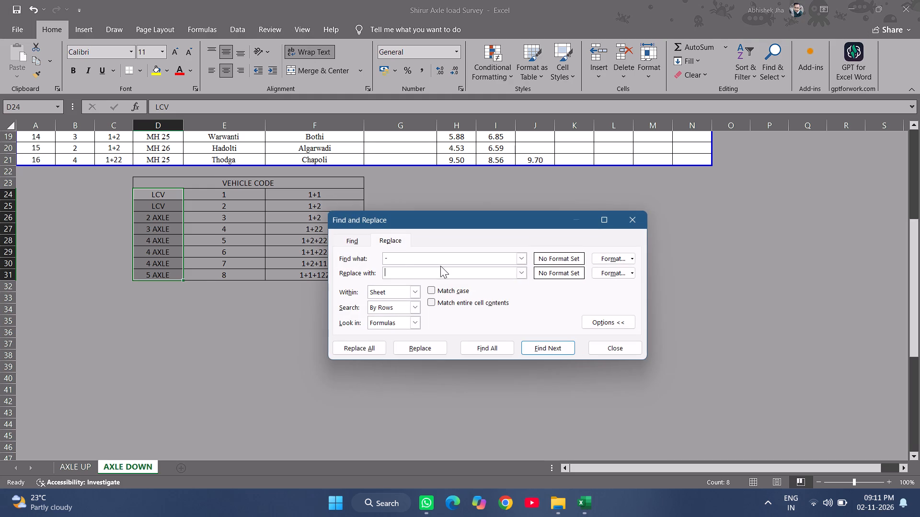
drag(394, 259, 346, 258)
text(AXLE)
click(402, 269)
text(aXLE)
key(BackSpace)
key(BackSpace)
key(BackSpace)
key(BackSpace)
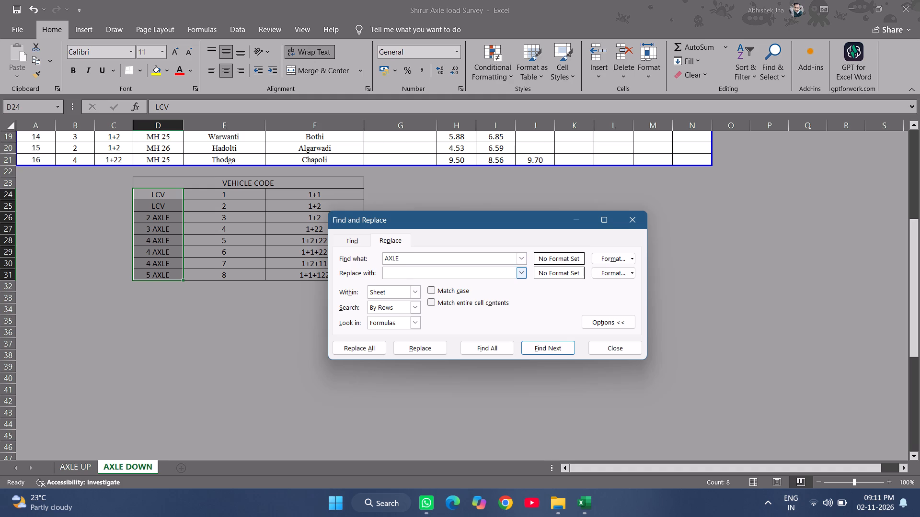
text(Axle)
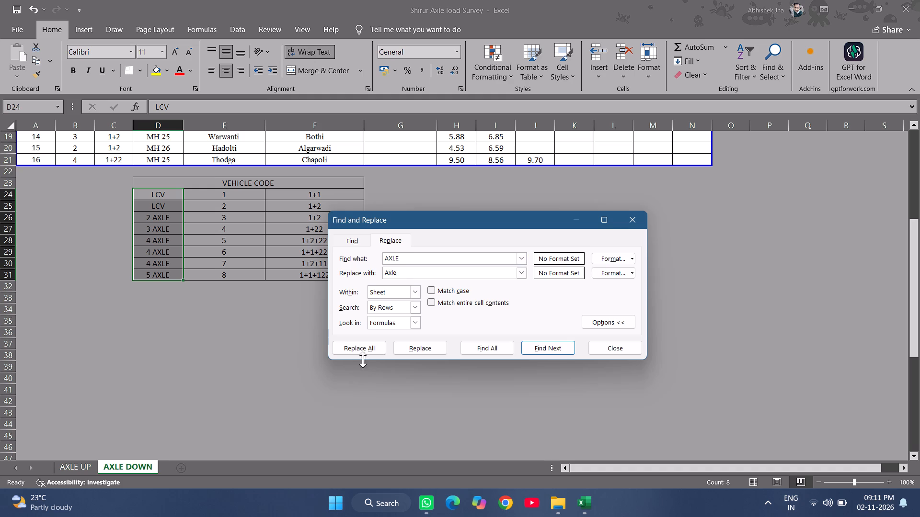
click(363, 359)
click(368, 353)
drag(554, 301, 555, 309)
click(561, 316)
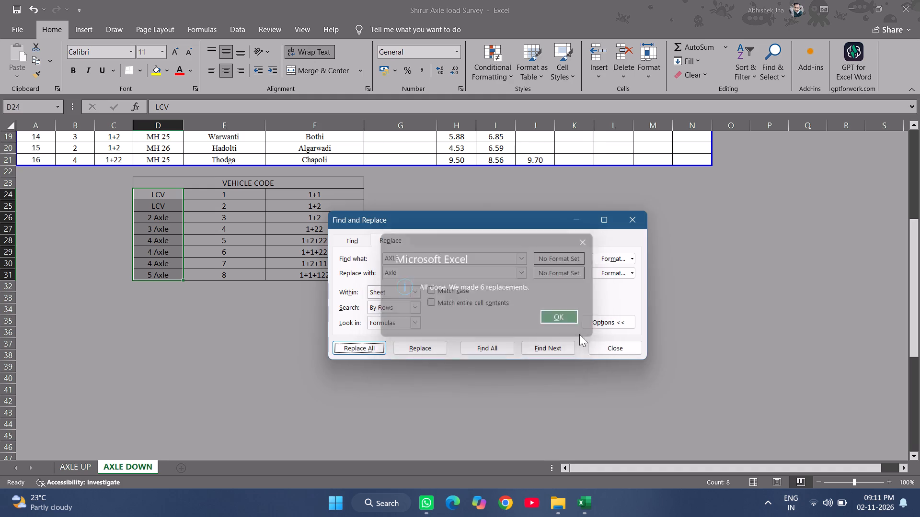
click(625, 348)
click(274, 327)
Move the vehicle code numbers 1 to 8 from E24:E31 to C24:C31, beside the vehicle labels.
scroll(306, 302, down, 1)
scroll(306, 302, up, 4)
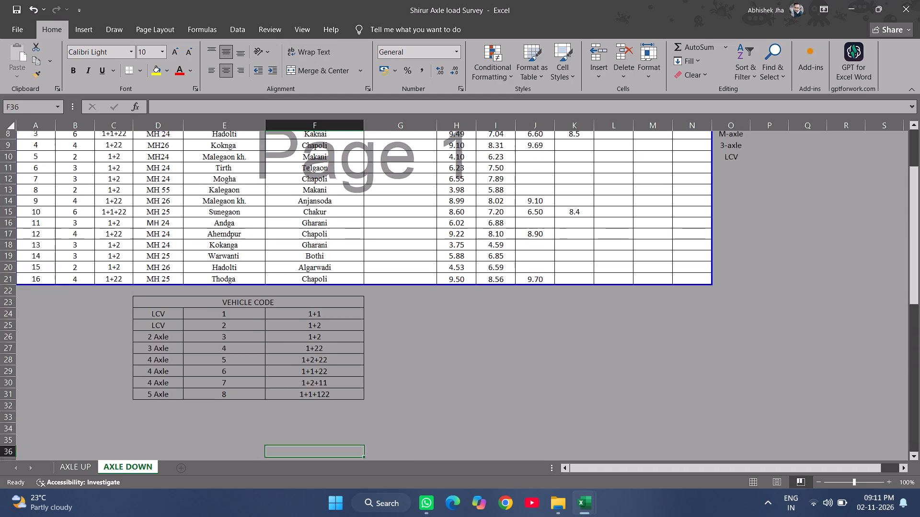
drag(235, 329, 239, 411)
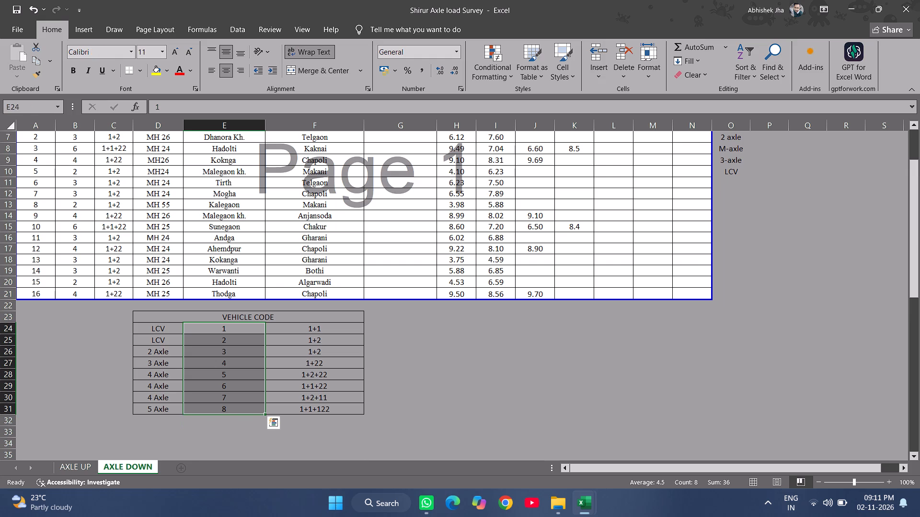
key(ctrl+x)
click(115, 328)
key(ctrl+v)
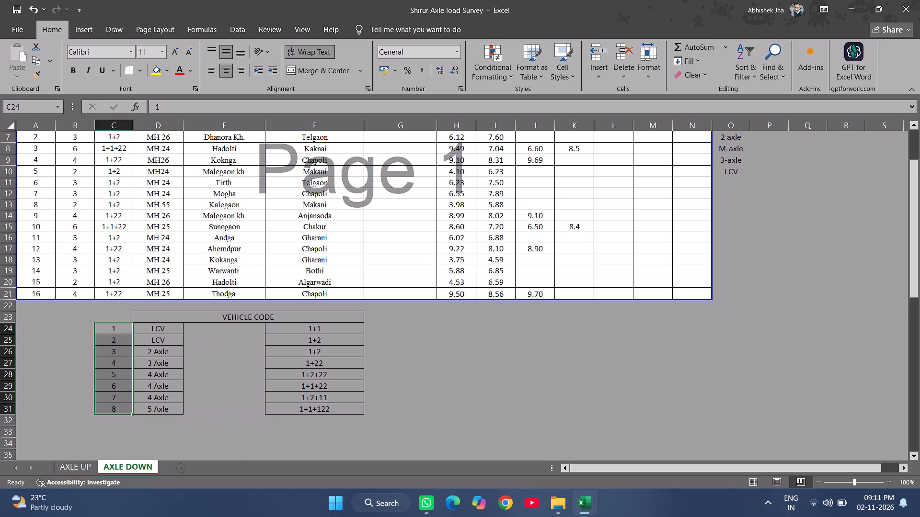
click(242, 319)
click(195, 343)
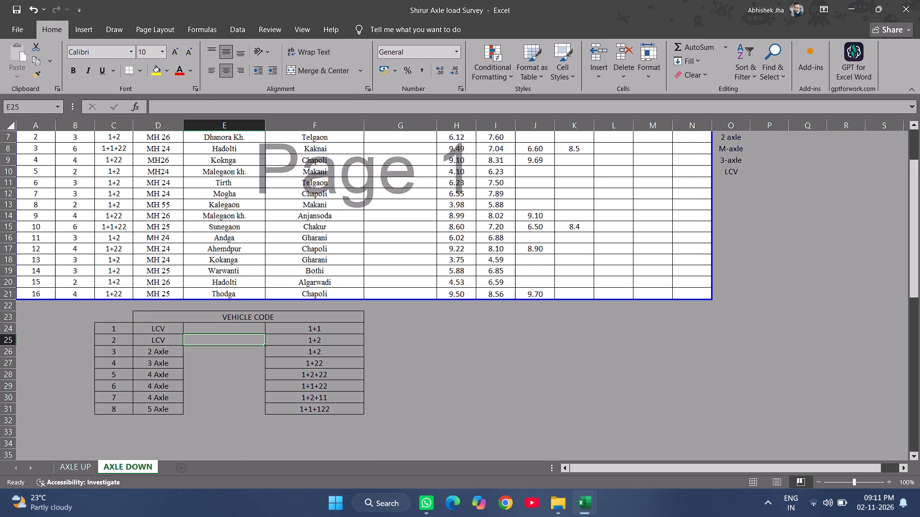
key(Escape)
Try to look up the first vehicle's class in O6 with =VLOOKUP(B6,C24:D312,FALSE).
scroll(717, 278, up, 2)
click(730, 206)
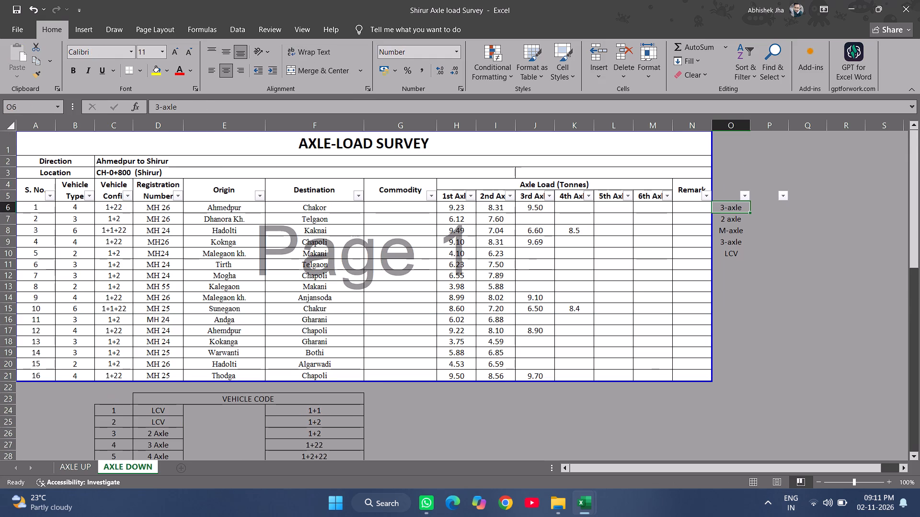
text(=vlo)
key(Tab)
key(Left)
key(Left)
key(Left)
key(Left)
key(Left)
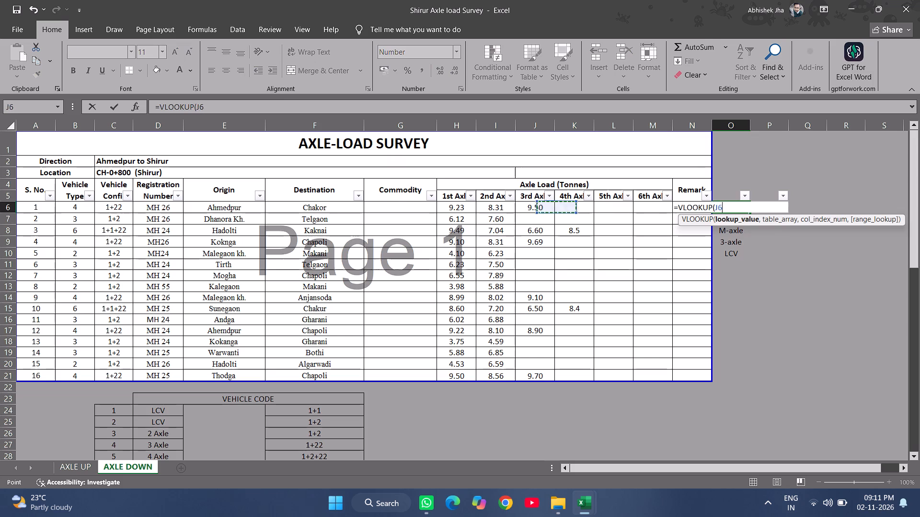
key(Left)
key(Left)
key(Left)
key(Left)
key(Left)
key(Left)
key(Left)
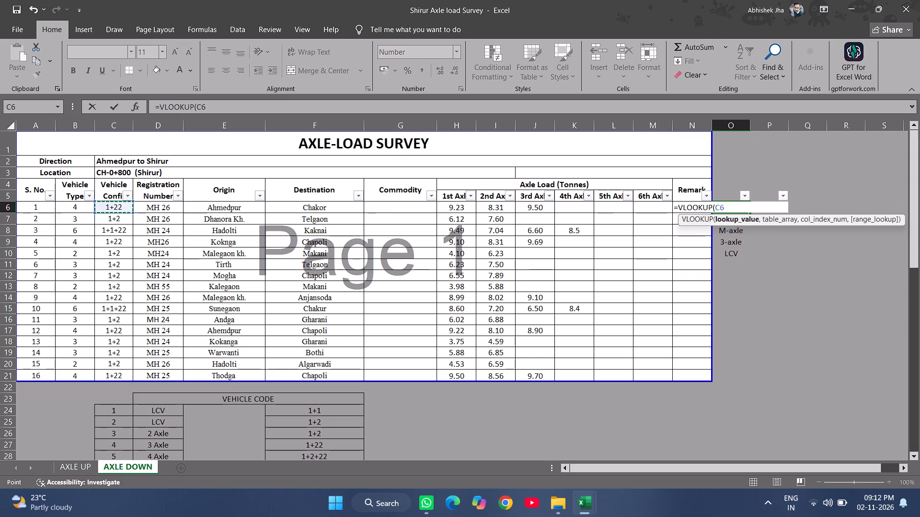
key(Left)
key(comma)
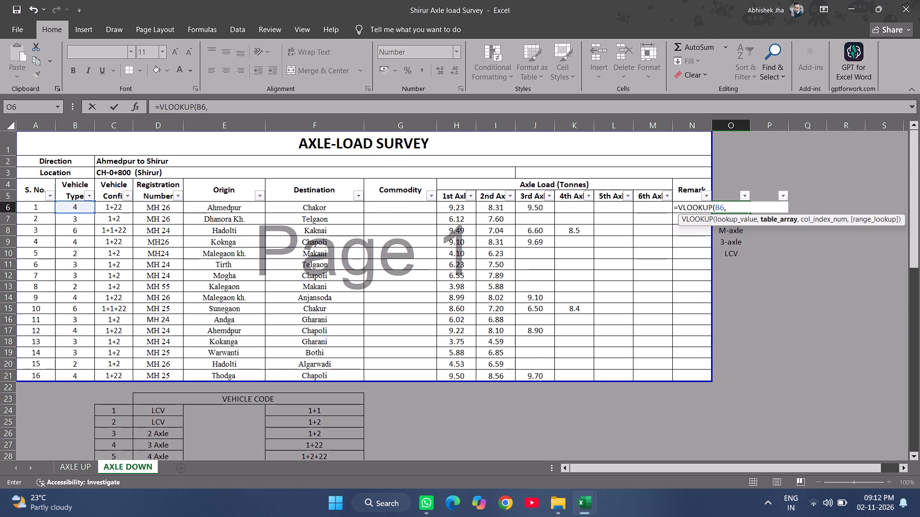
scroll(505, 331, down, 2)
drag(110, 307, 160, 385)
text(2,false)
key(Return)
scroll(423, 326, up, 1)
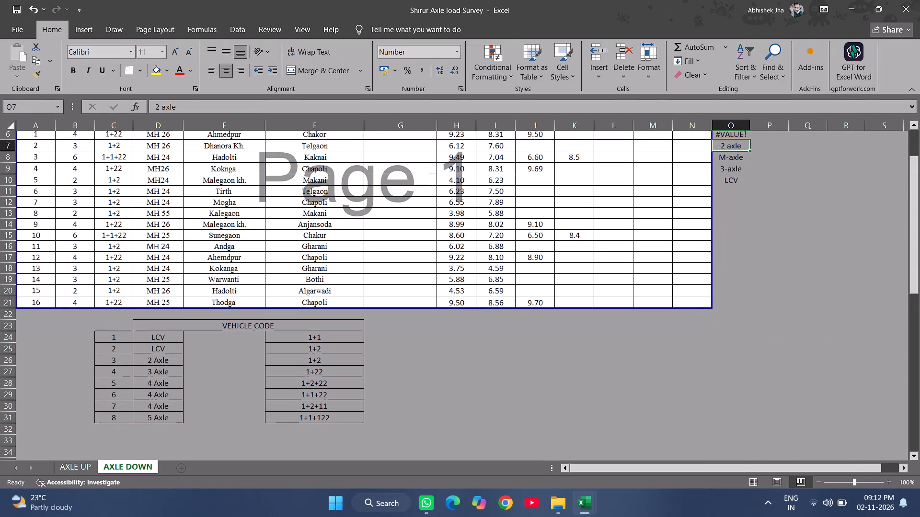
Inspect the lookup formula and its referenced ranges in O6.
click(734, 167)
double_click(730, 173)
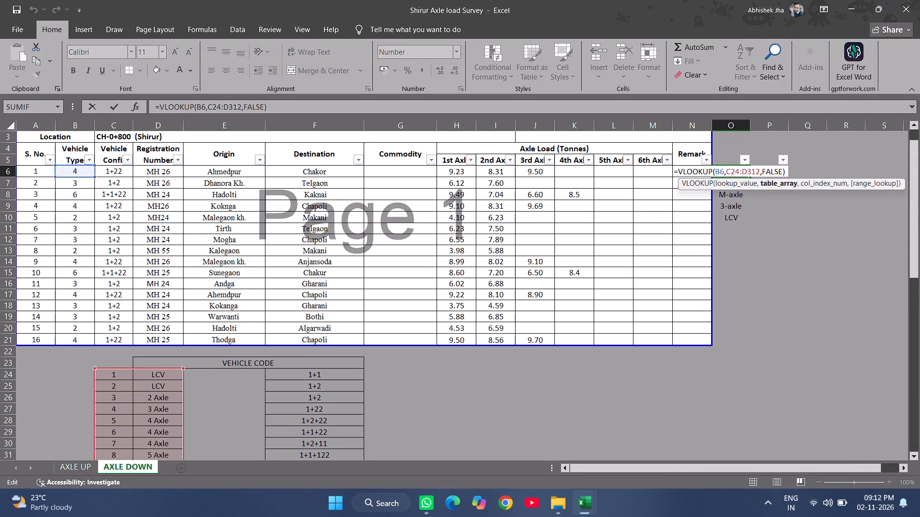
key(Escape)
double_click(724, 173)
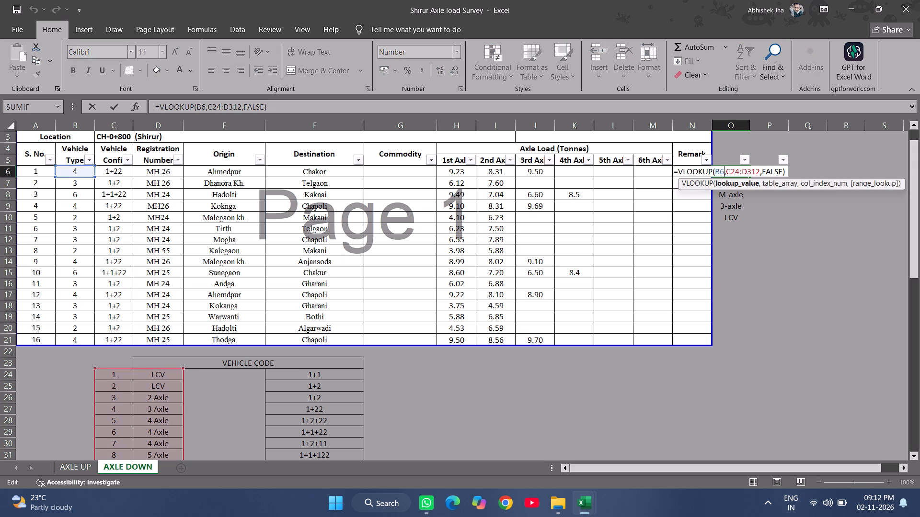
key(Escape)
Re-enter 4 as the first vehicle's type in B6.
click(76, 171)
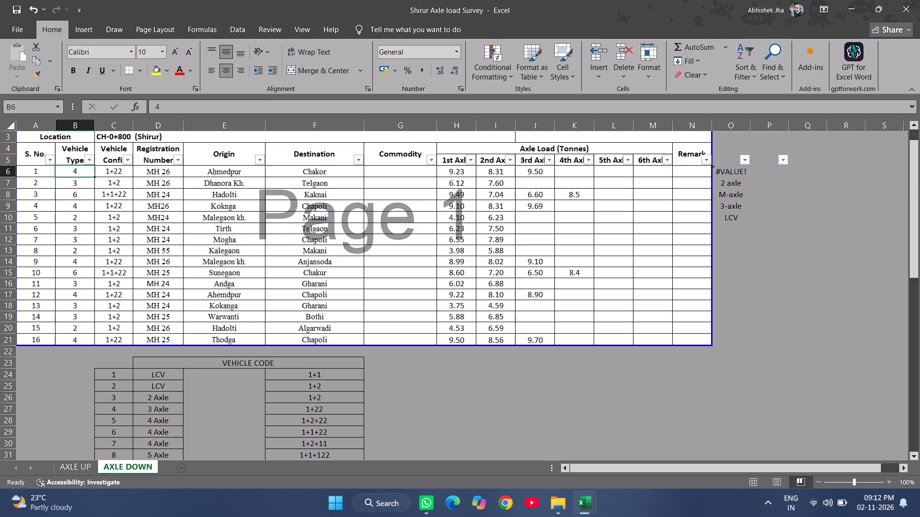
key(4)
key(Return)
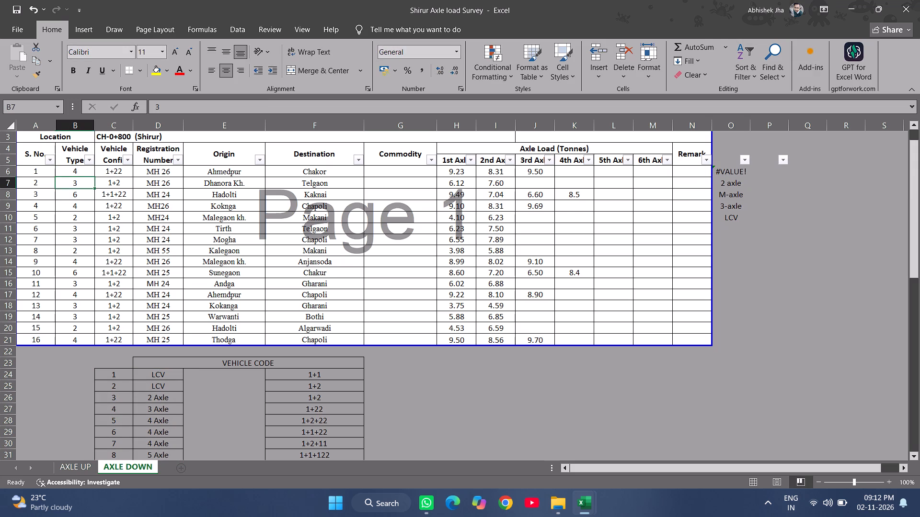
Rewrite the first vehicle's class lookup in O6 as =VLOOKUP(B6,C24:D31,2,FALSE).
click(729, 173)
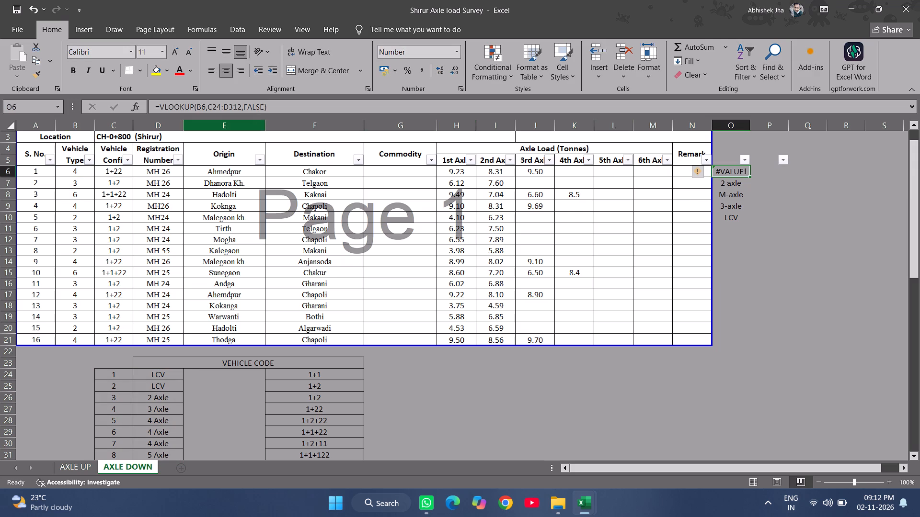
click(252, 109)
drag(290, 105, 253, 108)
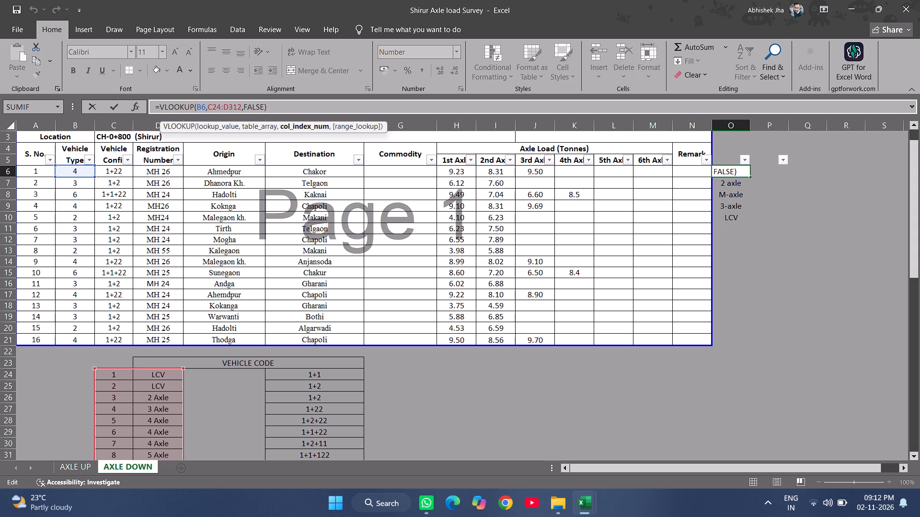
drag(253, 108, 161, 112)
key(equal)
key(BackSpace)
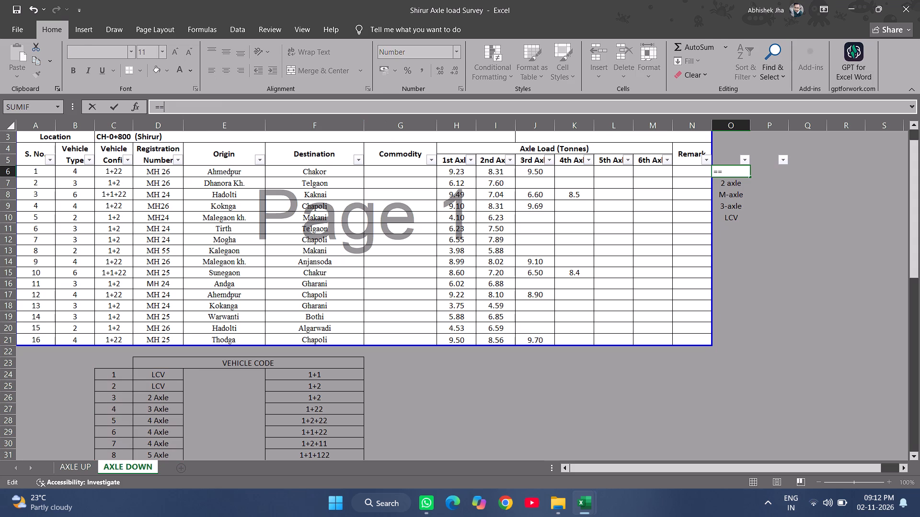
text(vlo)
key(Tab)
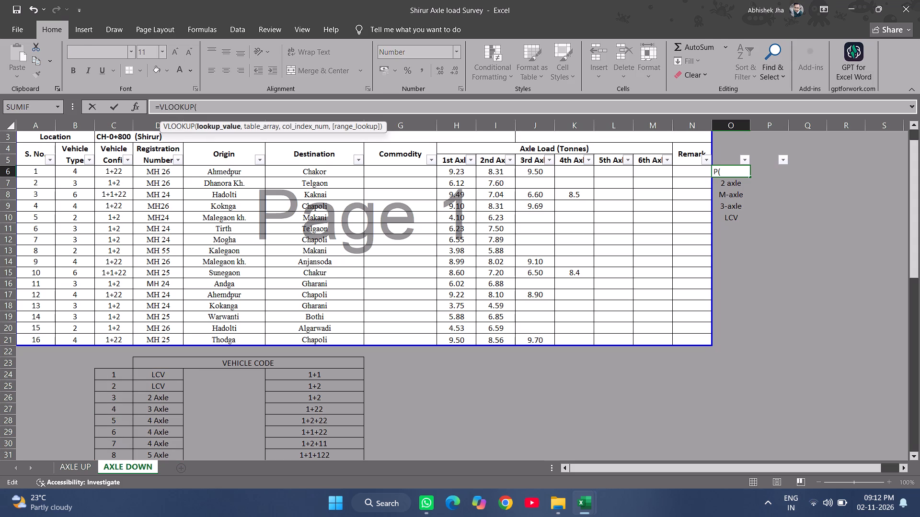
click(78, 169)
key(comma)
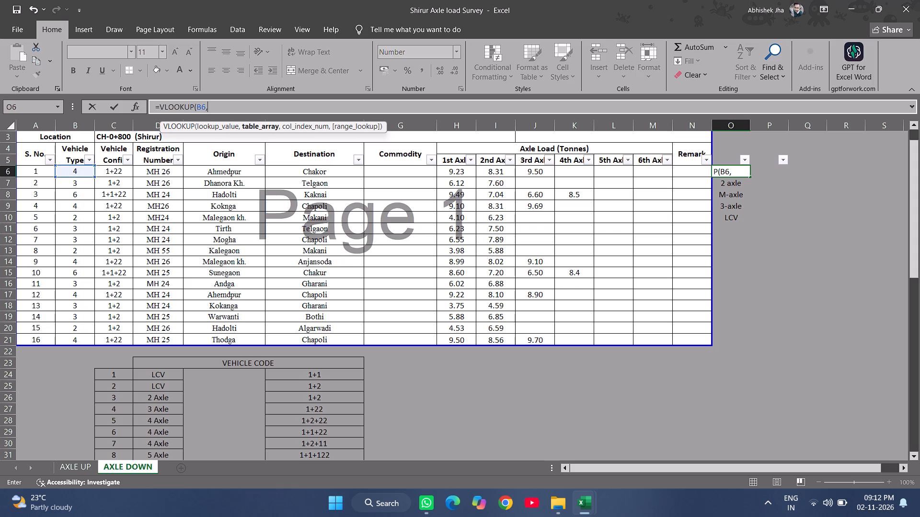
drag(119, 377, 154, 469)
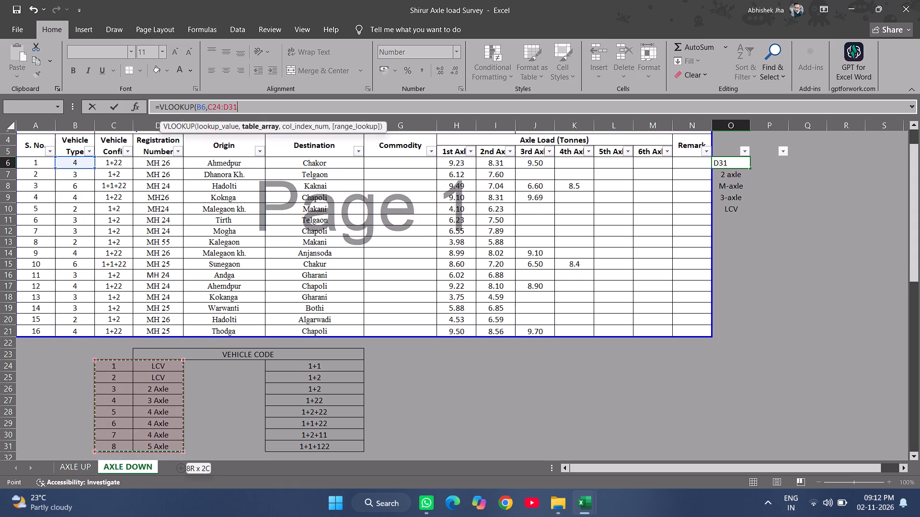
drag(154, 469, 169, 416)
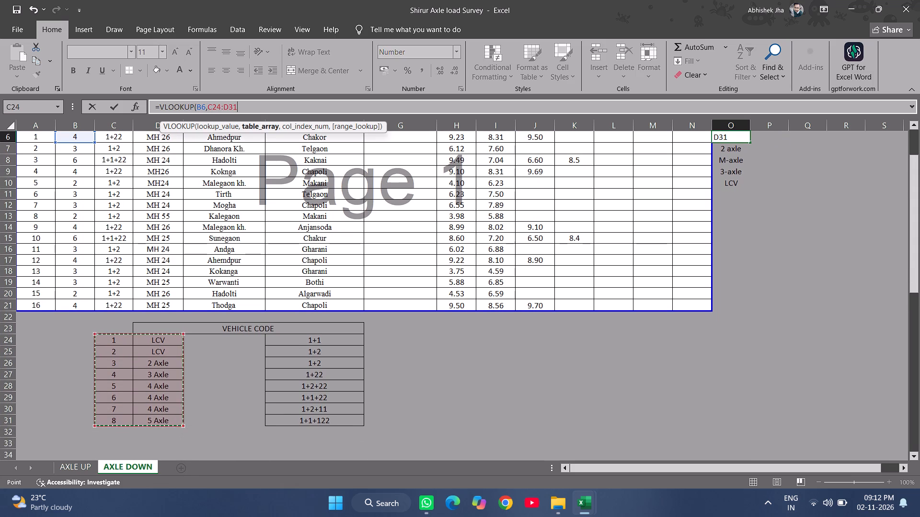
text(,2,)
text(false)
key(Return)
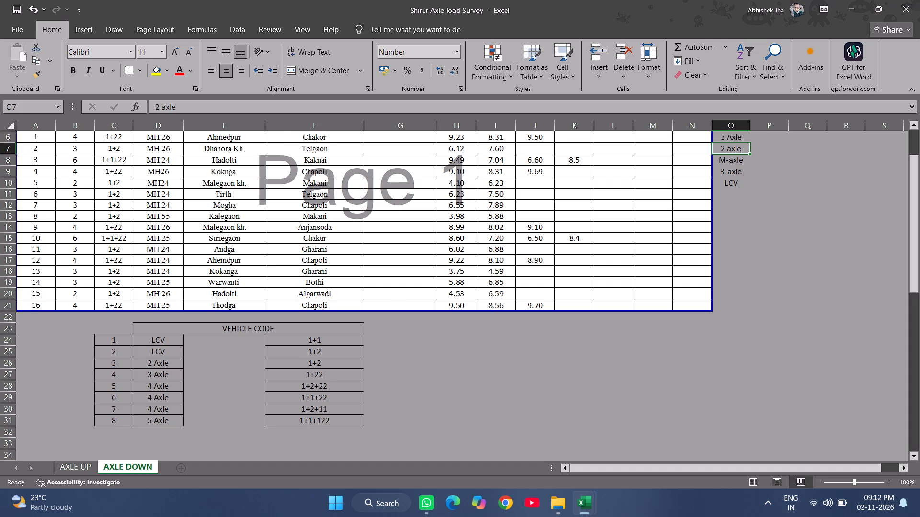
Make the lookup table range in O6 absolute as $C$24:$D$31.
scroll(657, 388, up, 2)
click(733, 210)
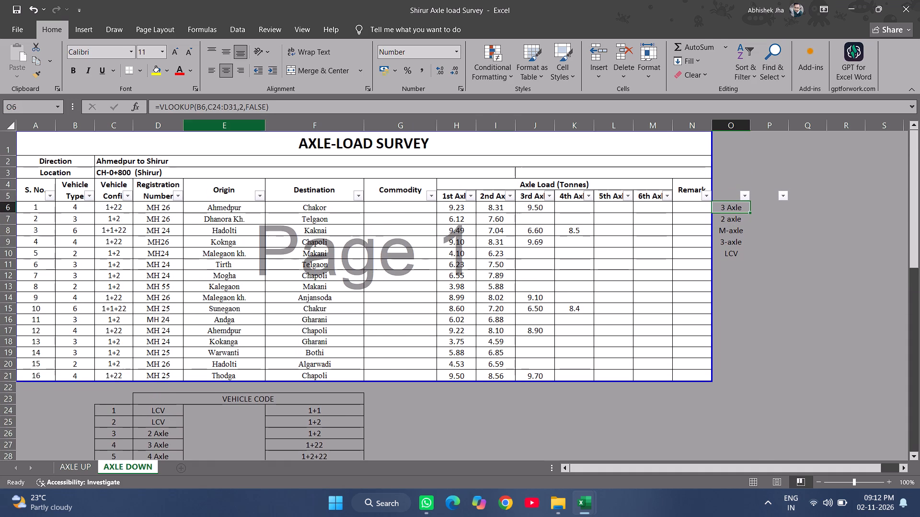
drag(218, 108, 229, 105)
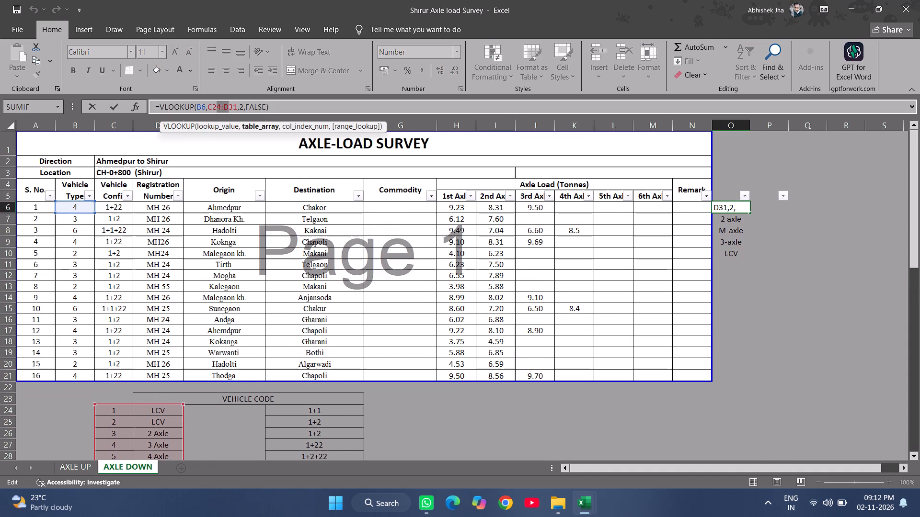
key(F4)
key(Return)
Fill the vehicle class lookup from O6 down through O21 for all 16 vehicles.
click(732, 204)
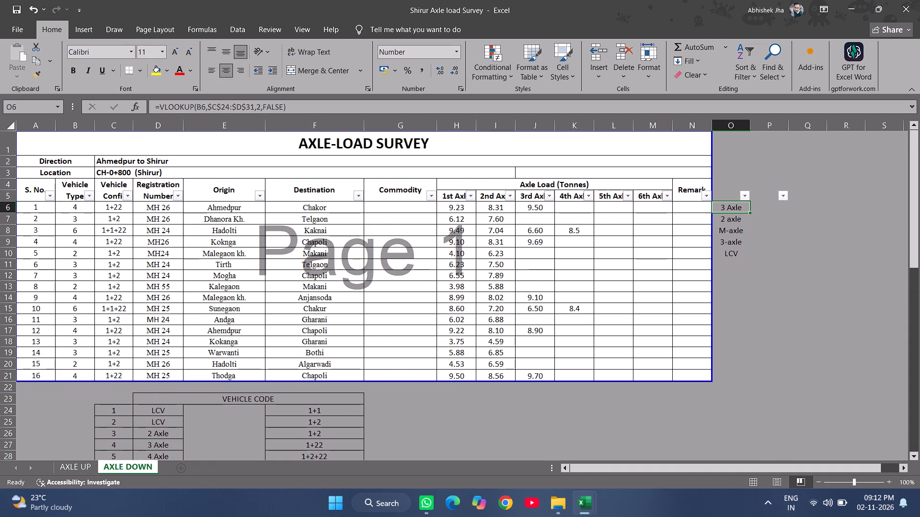
drag(748, 213, 733, 381)
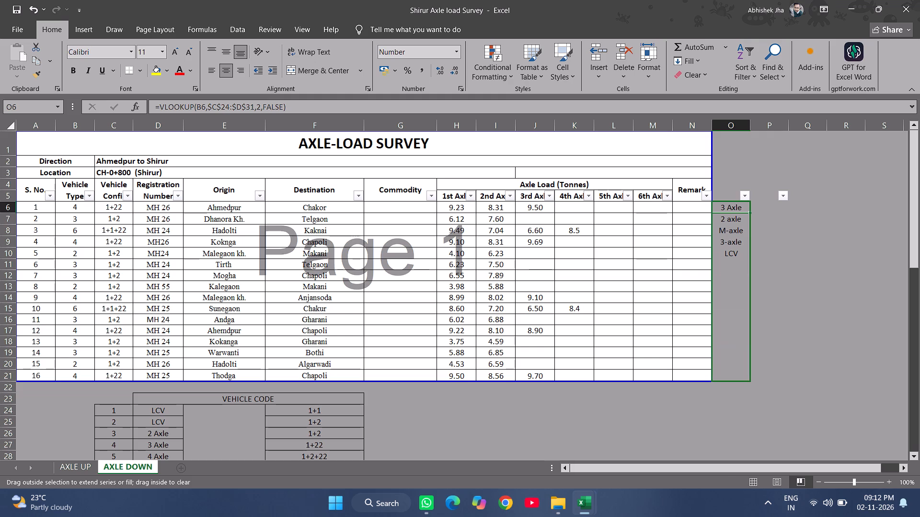
drag(733, 381, 733, 382)
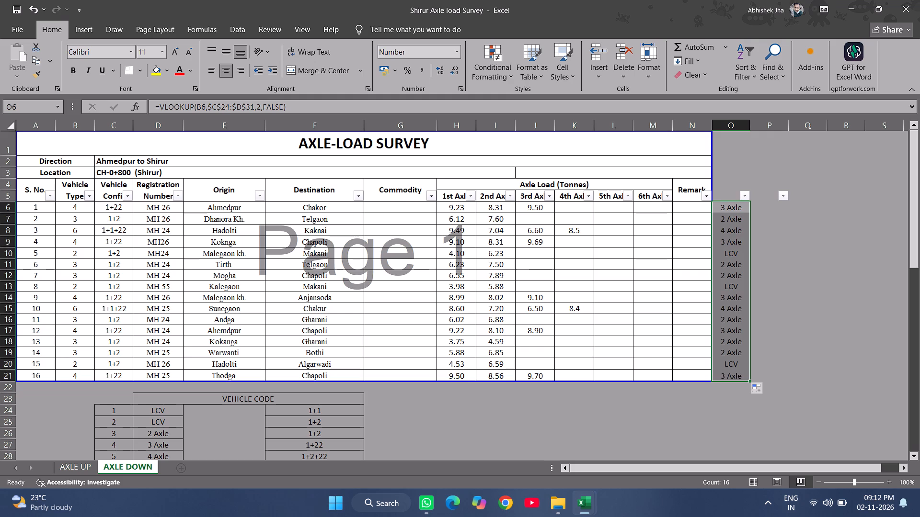
click(783, 292)
key(Escape)
key(Escape)
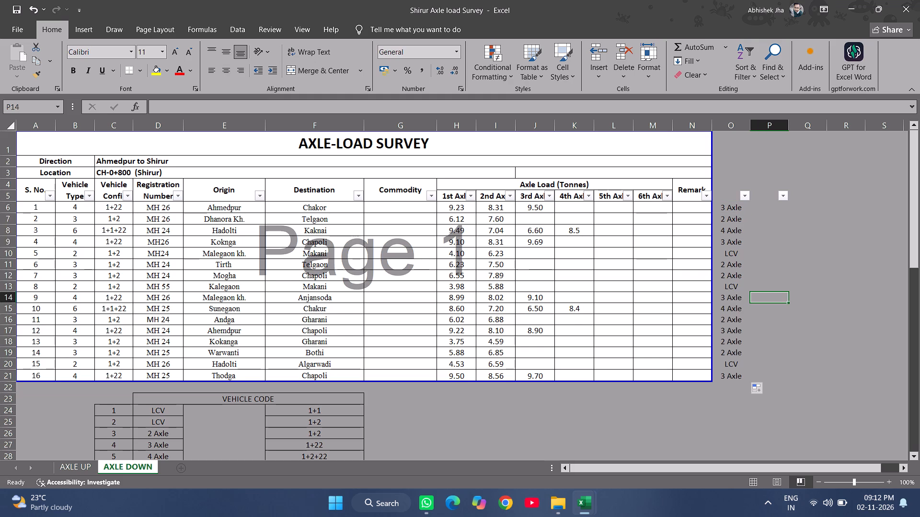
Place the Axle Load & VDF workbook side by side with the survey workbook, with only its Down Direction sheet selected.
key(super+Right)
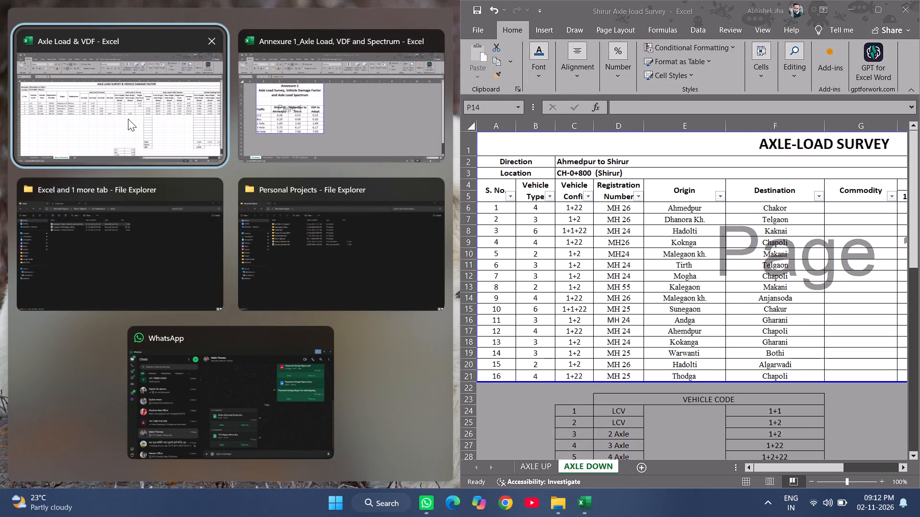
click(128, 119)
click(143, 238)
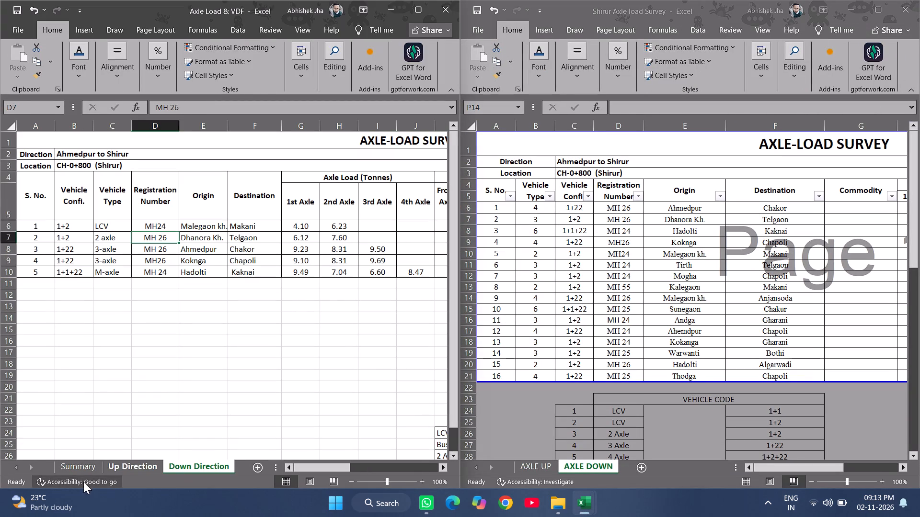
click(84, 469)
click(193, 461)
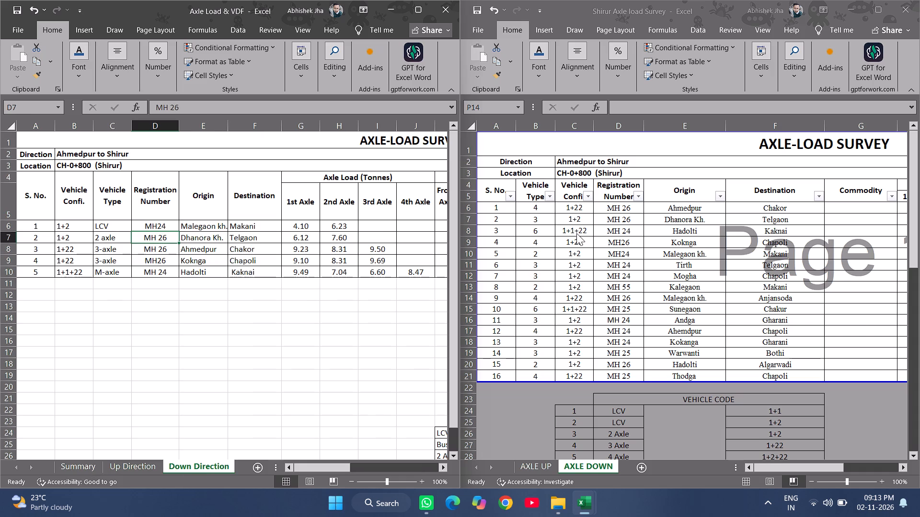
Copy the survey's vehicle configurations C6:C21 and paste them as values into the Down Direction sheet from B6.
click(596, 224)
drag(584, 209, 580, 372)
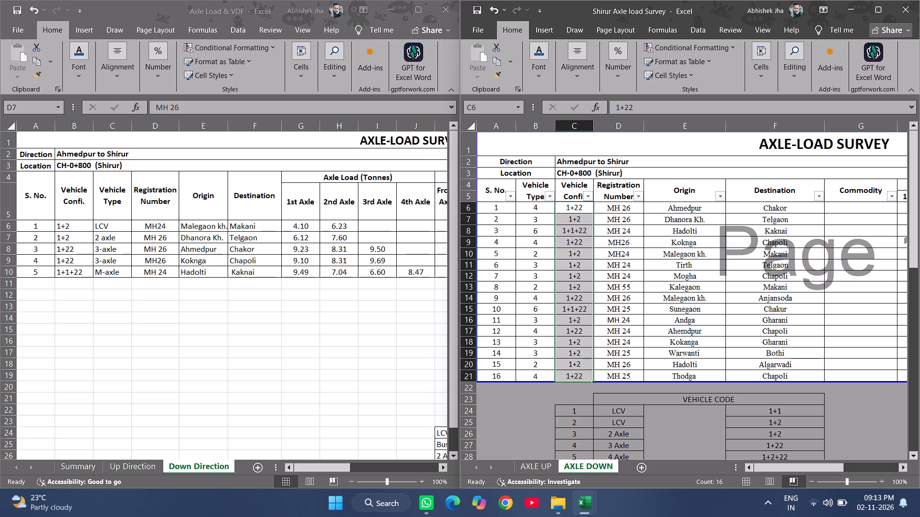
key(ctrl+c)
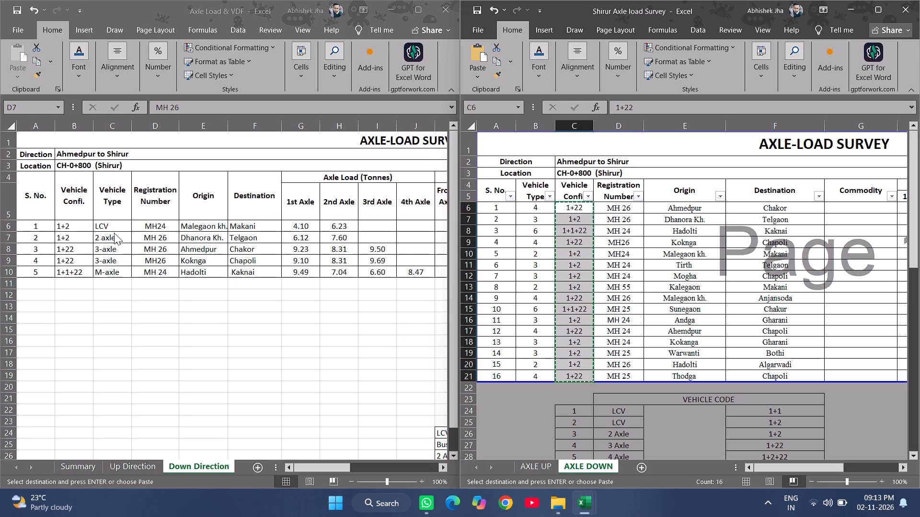
click(112, 231)
click(80, 226)
right_click(80, 226)
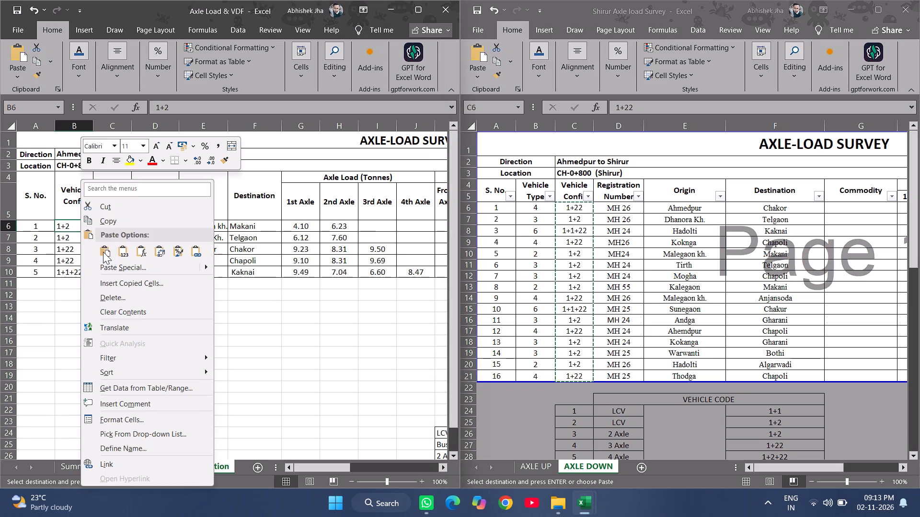
click(122, 248)
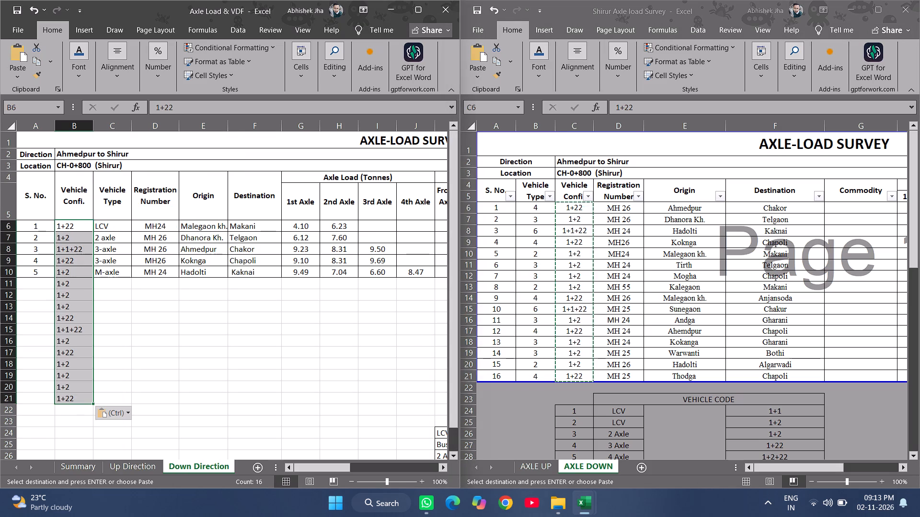
Copy the survey's registration numbers, origins and destinations D6:F21 as values into the Down Direction sheet from D6.
click(626, 244)
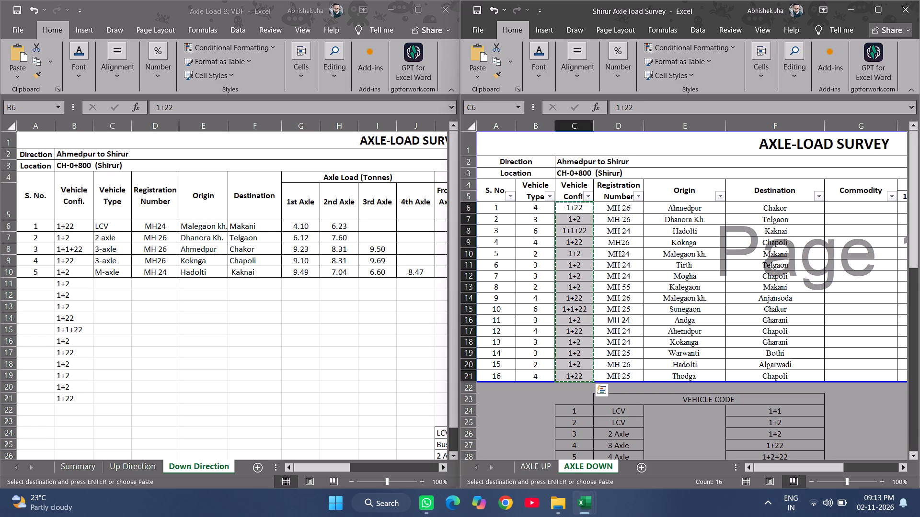
key(Right)
key(shift+Right)
key(shift+Right)
key(ctrl+shift+Down)
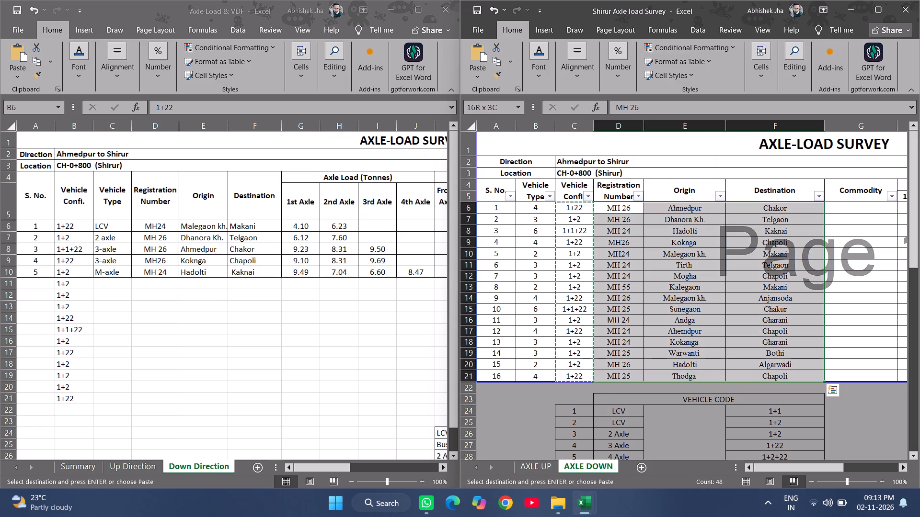
key(ctrl+c)
click(160, 225)
click(161, 224)
right_click(161, 224)
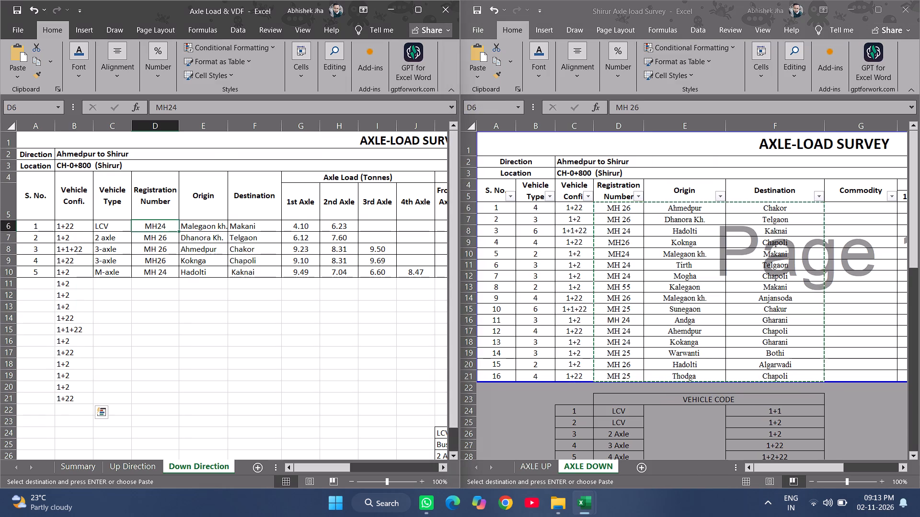
click(207, 250)
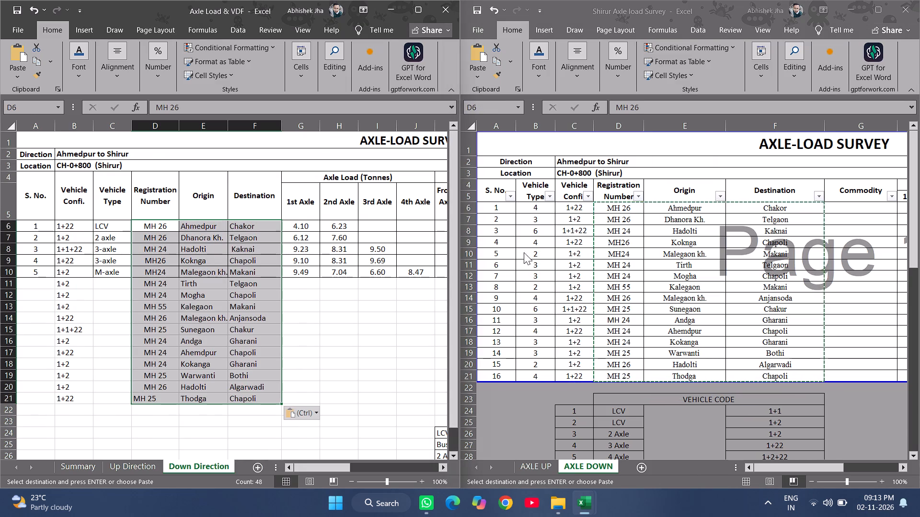
Copy the survey's 1st to 4th axle loads H6:K21 as values into the Down Direction sheet from G6.
click(653, 237)
key(Right)
key(Right)
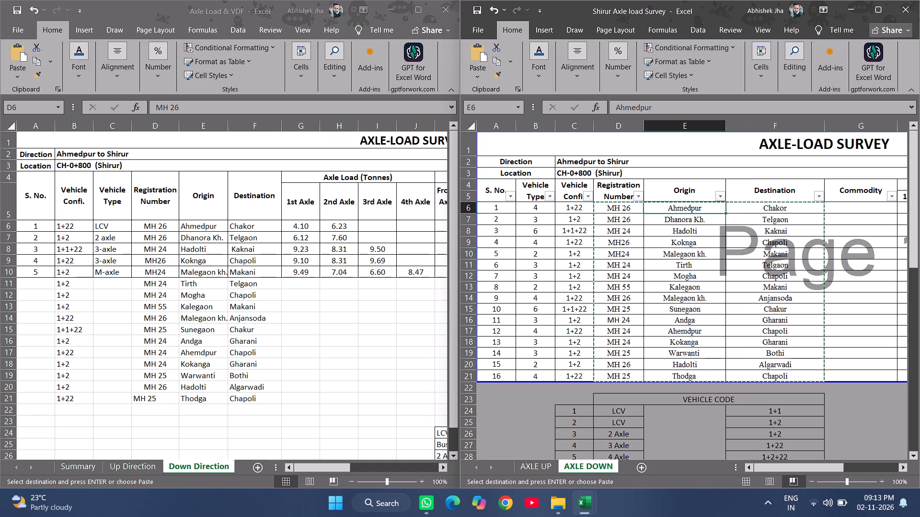
key(Right)
key(Right)
key(Right)
key(Left)
key(Right)
key(Left)
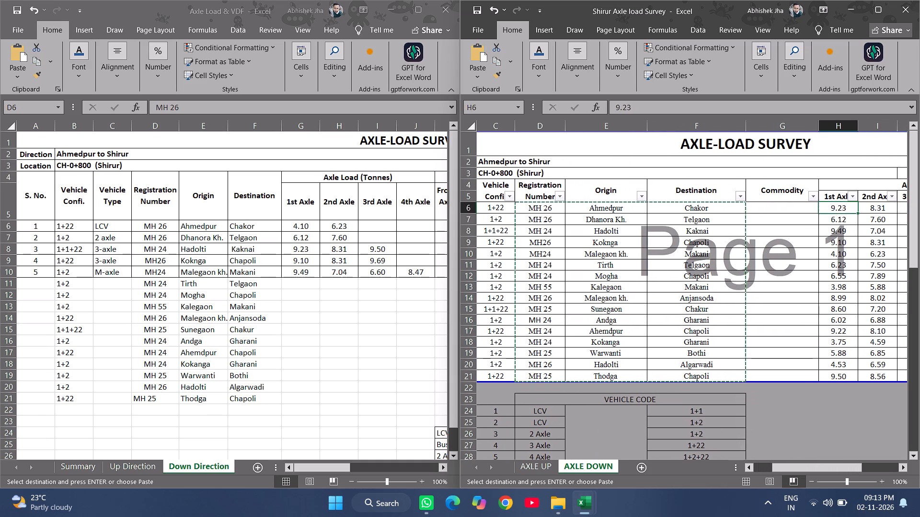
key(shift+Right)
key(shift+Right)
key(shift+Right)
key(shift+Right)
key(shift+Left)
key(ctrl+shift+Down)
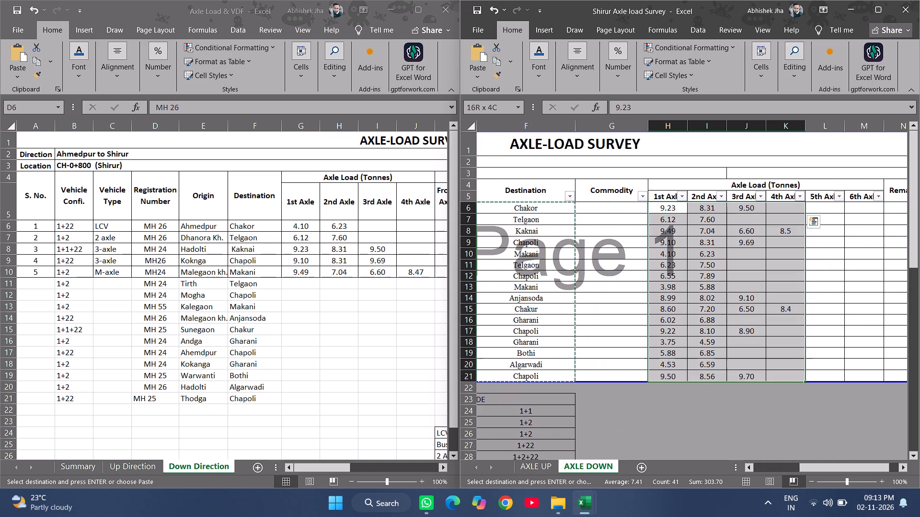
key(ctrl+c)
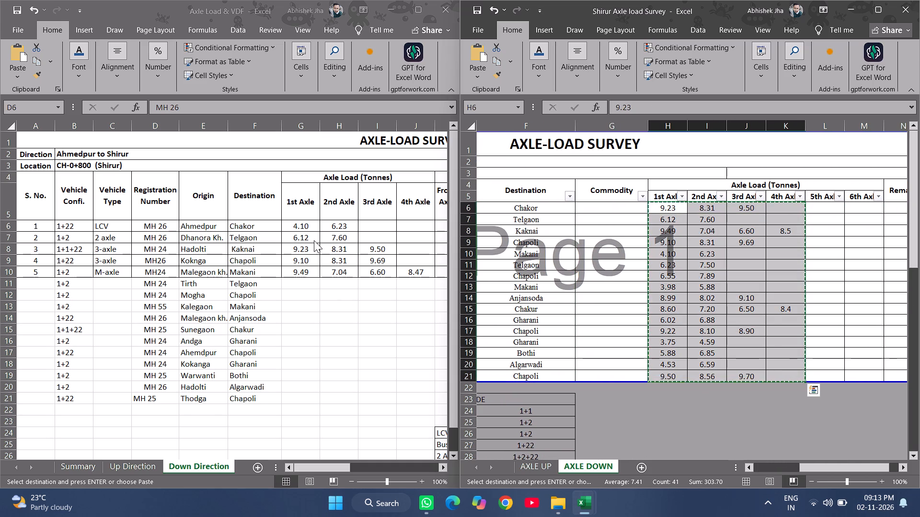
click(312, 231)
click(310, 227)
right_click(312, 226)
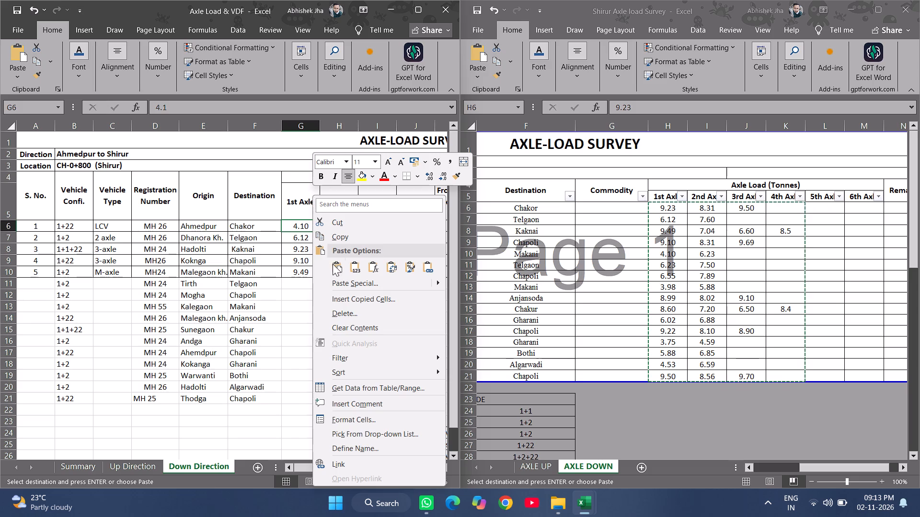
click(351, 260)
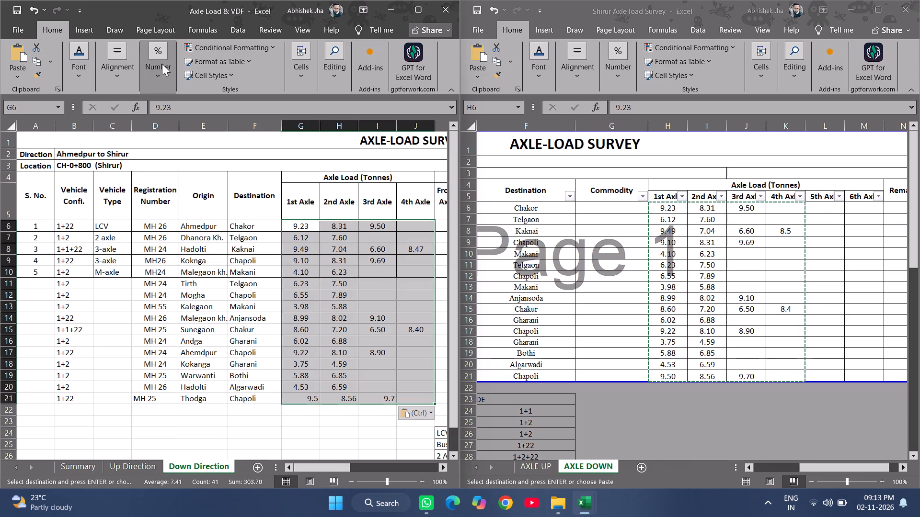
Centre the pasted axle loads in G6:J21 and format them uniformly with two decimal places.
click(122, 71)
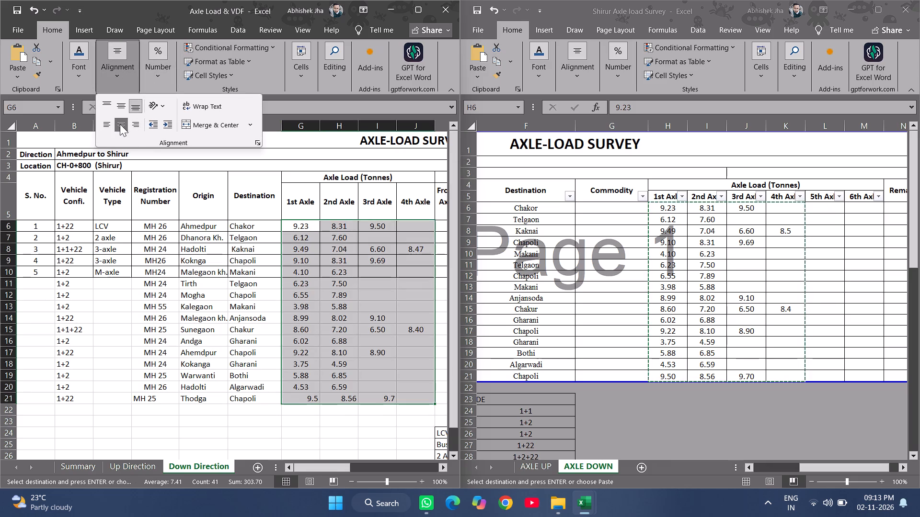
click(120, 124)
click(120, 124)
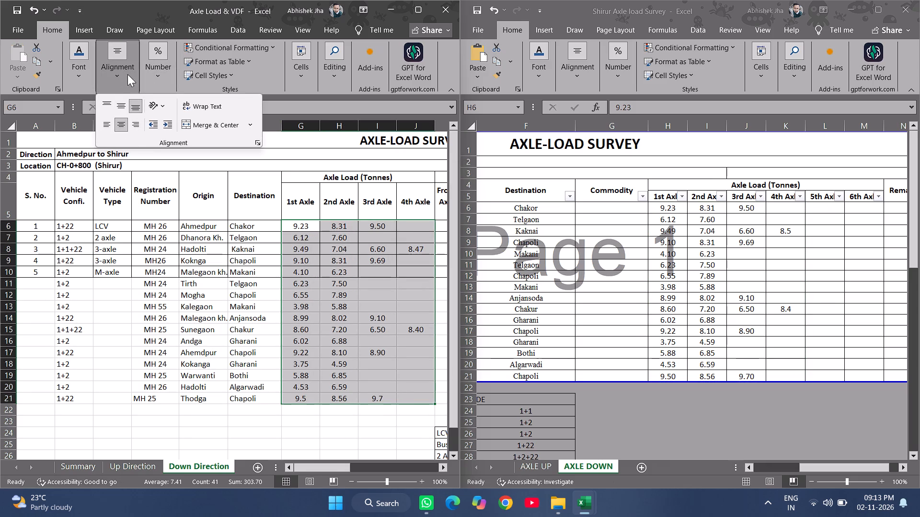
click(169, 76)
click(206, 124)
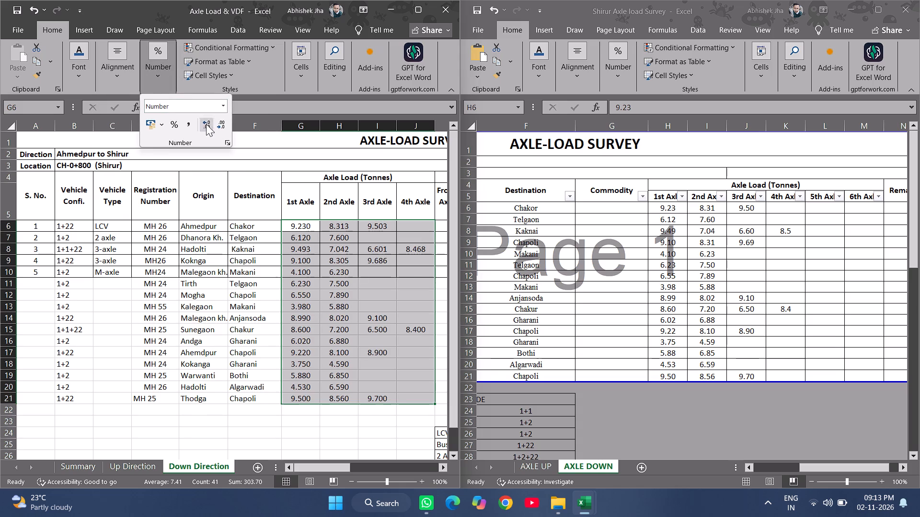
click(217, 123)
click(803, 214)
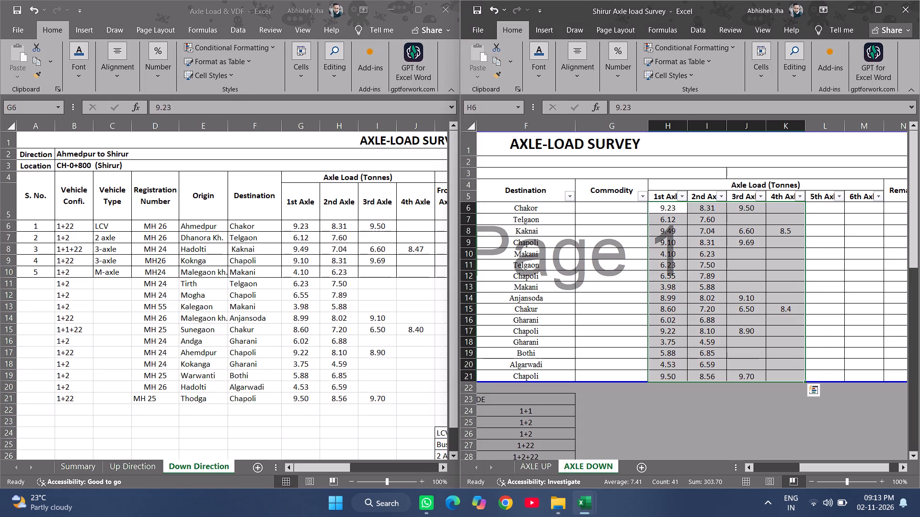
Copy the survey's looked-up vehicle classes O6:O21 and paste them as values into the Down Direction sheet from C6.
key(Right)
key(Right)
key(Right)
key(Right)
key(Right)
key(Right)
key(Right)
key(Right)
key(Right)
key(Right)
key(Left)
key(Left)
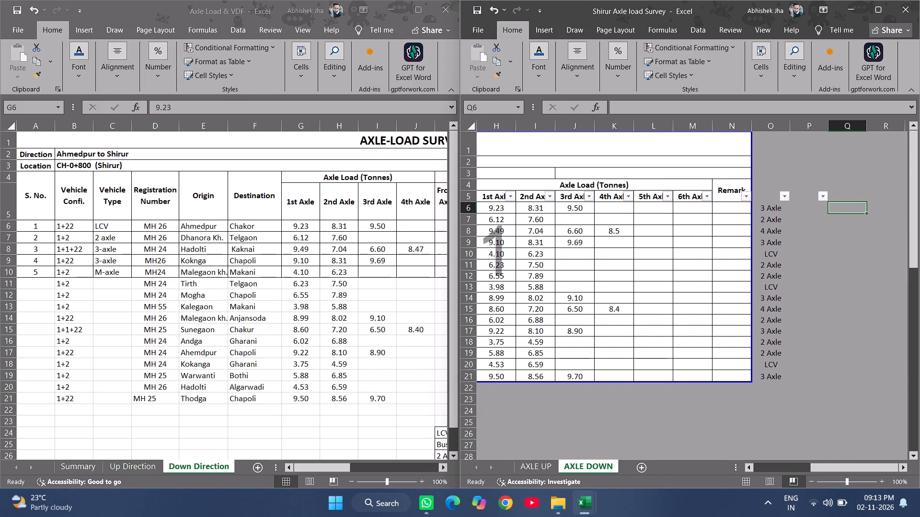
key(Left)
key(ctrl+shift+Down)
key(ctrl+c)
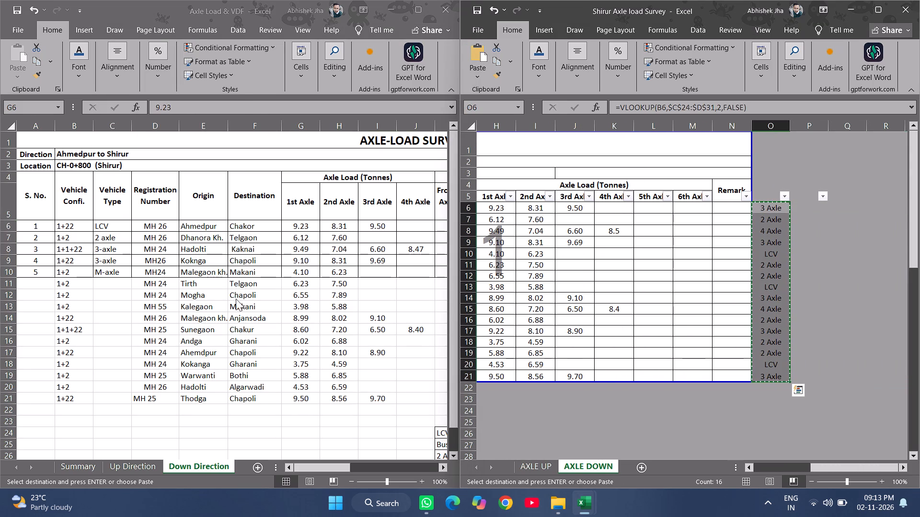
click(103, 226)
click(112, 224)
right_click(112, 224)
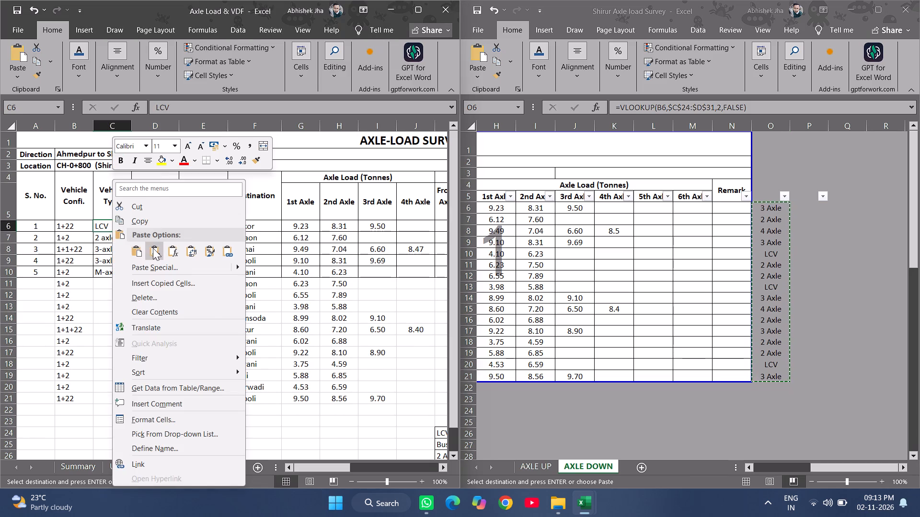
click(153, 248)
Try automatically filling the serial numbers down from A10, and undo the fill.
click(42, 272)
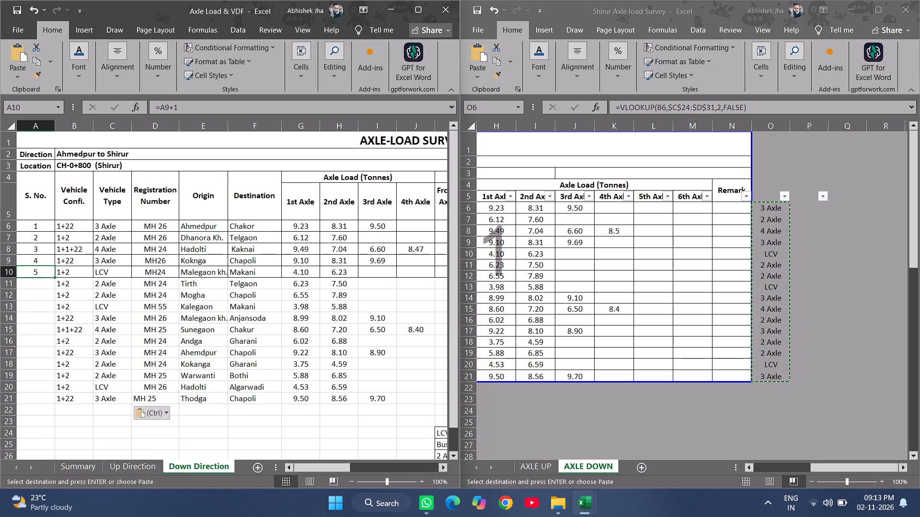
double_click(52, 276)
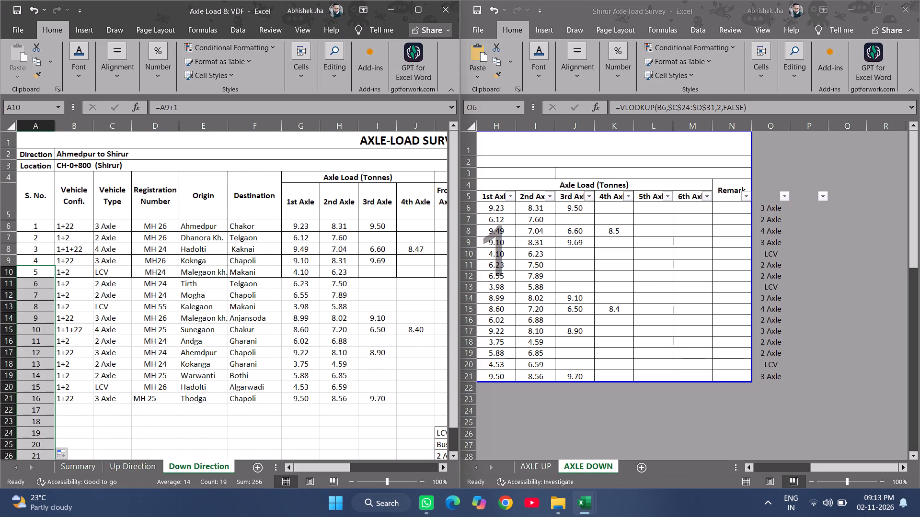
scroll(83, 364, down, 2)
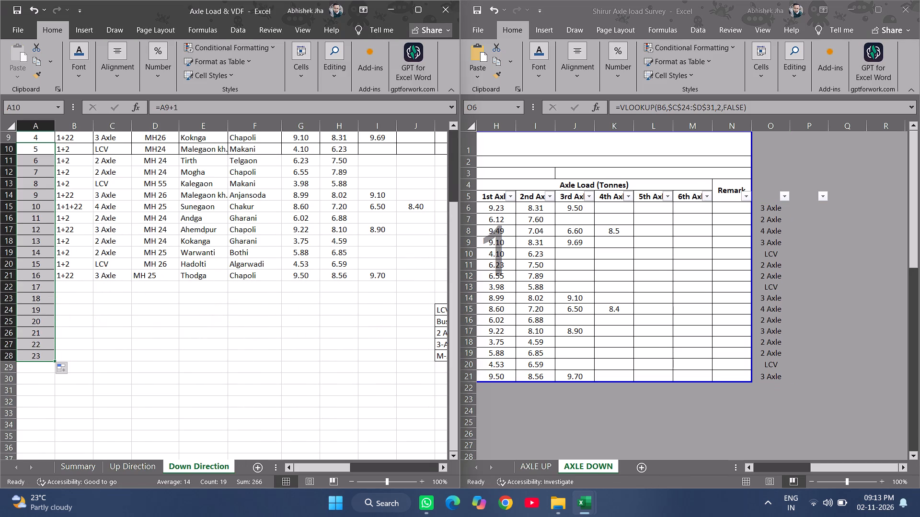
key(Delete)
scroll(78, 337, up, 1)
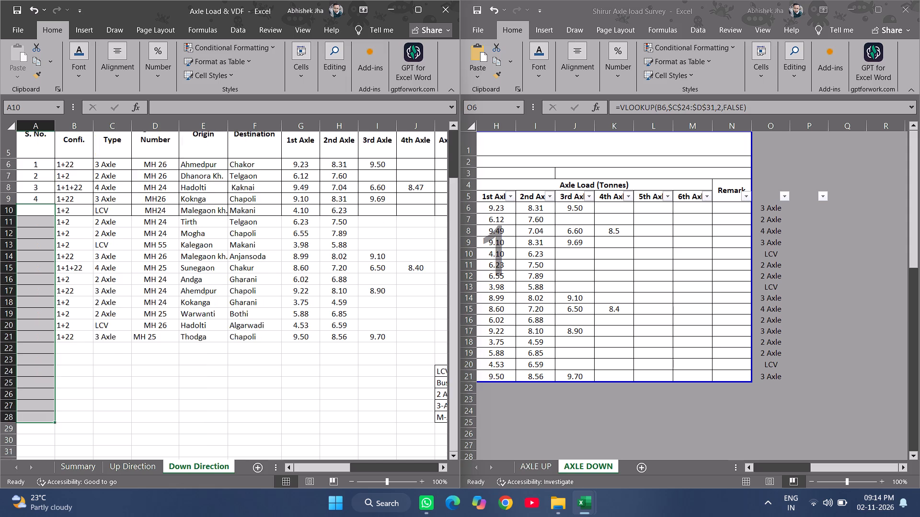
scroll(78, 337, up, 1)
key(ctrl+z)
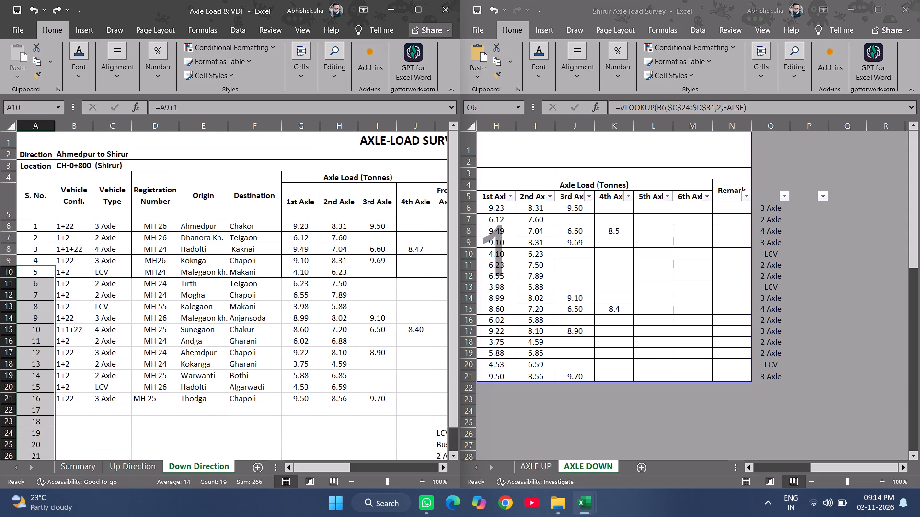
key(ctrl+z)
Extend the serial numbers in column A from A10 down to A21, ending at 16.
drag(53, 276, 45, 403)
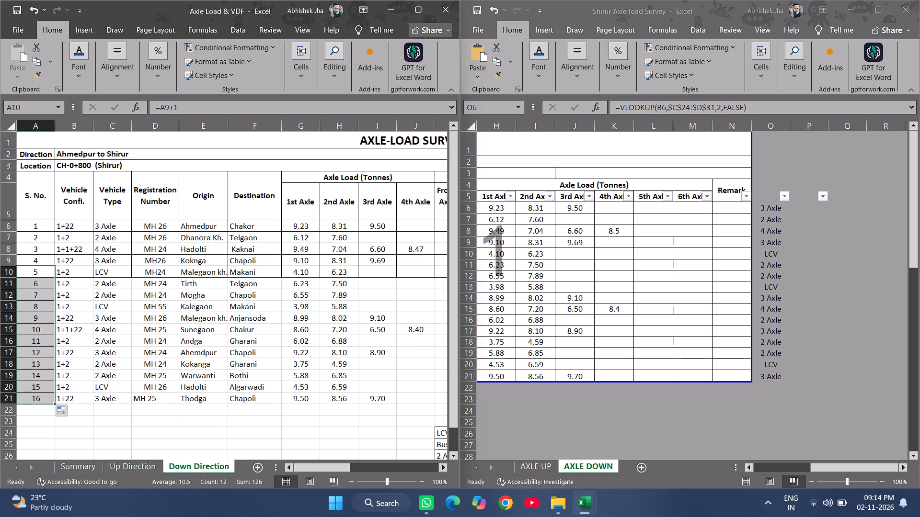
Maximize the Axle Load & VDF workbook and centre the registration numbers in column D of the Down Direction sheet.
click(417, 0)
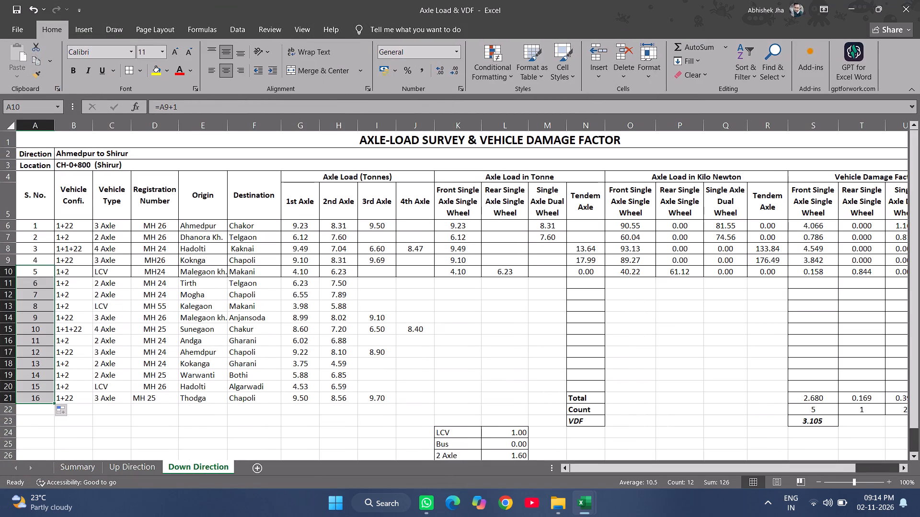
click(156, 124)
double_click(228, 70)
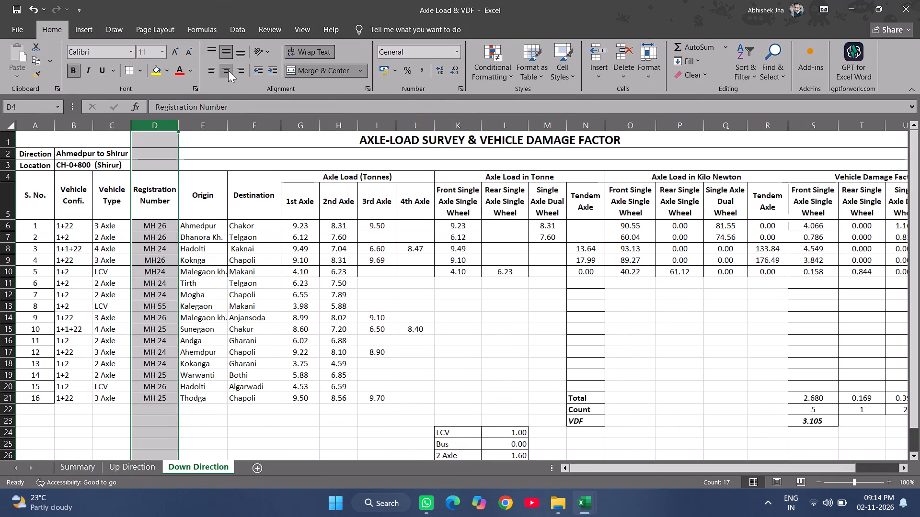
click(150, 297)
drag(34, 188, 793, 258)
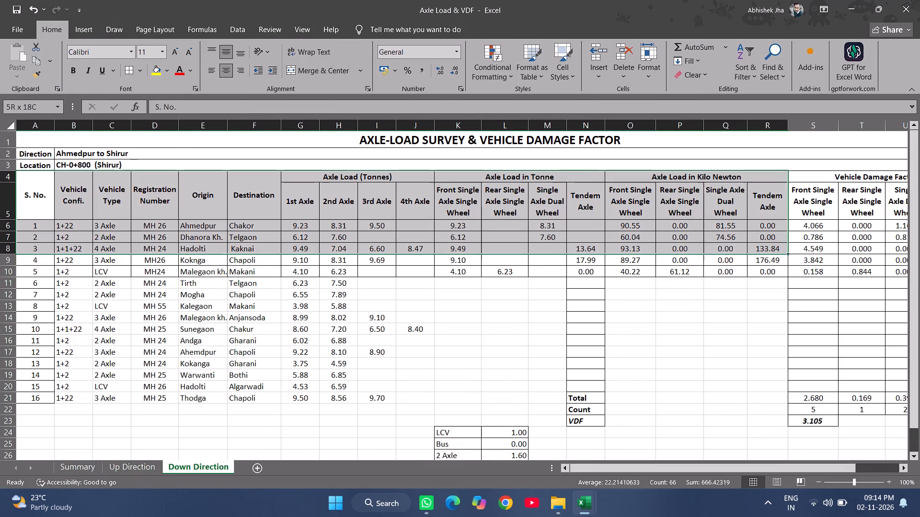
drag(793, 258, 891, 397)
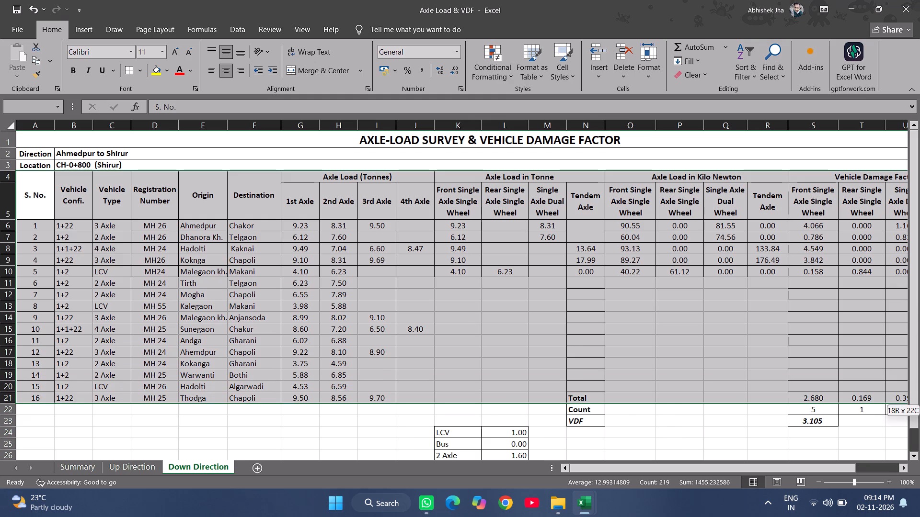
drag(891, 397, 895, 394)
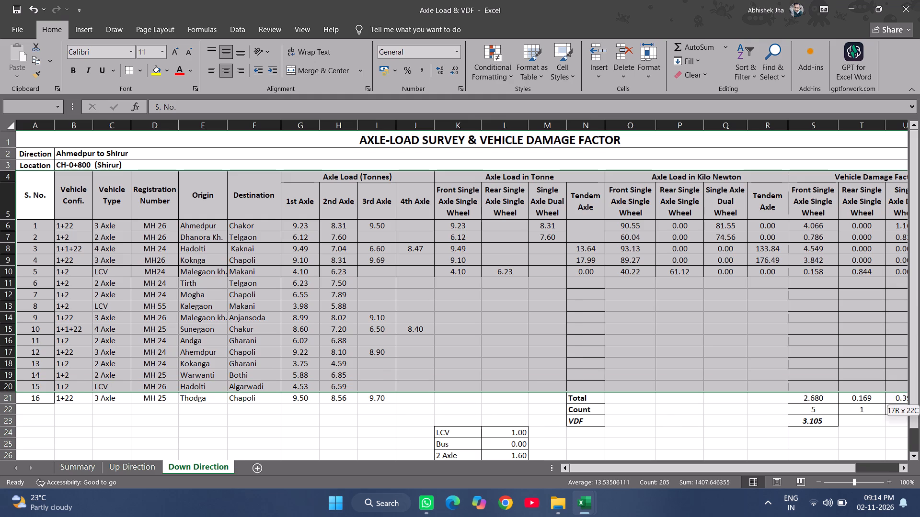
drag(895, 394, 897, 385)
Move the Total, Count and VDF summary block N21:V23 down one row so it starts at N22.
click(573, 395)
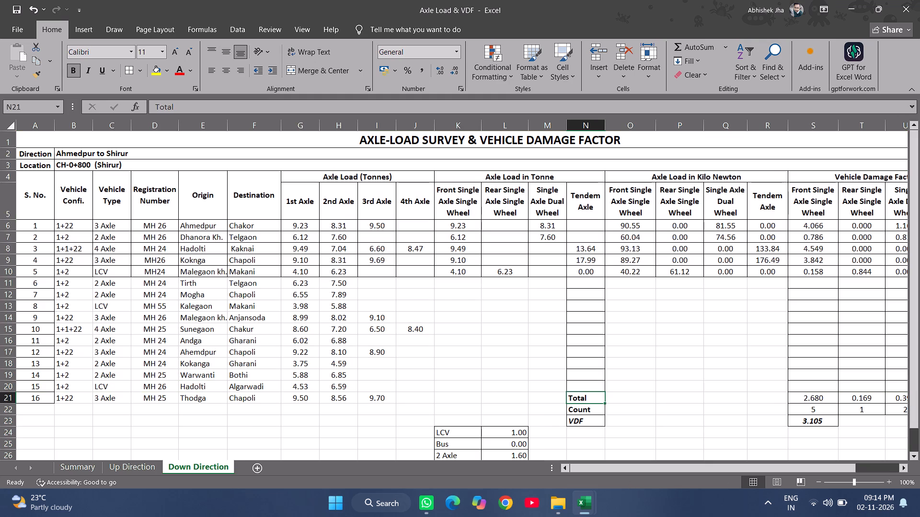
drag(593, 398, 919, 413)
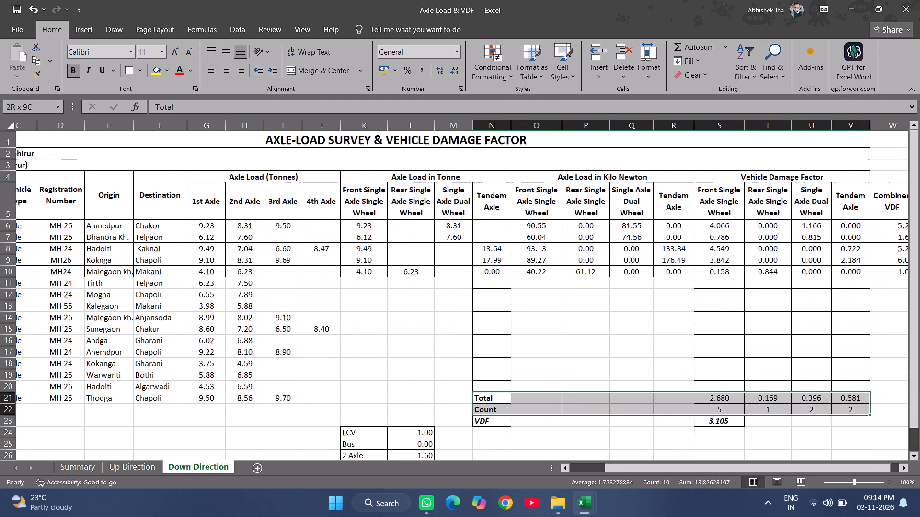
drag(919, 413, 793, 416)
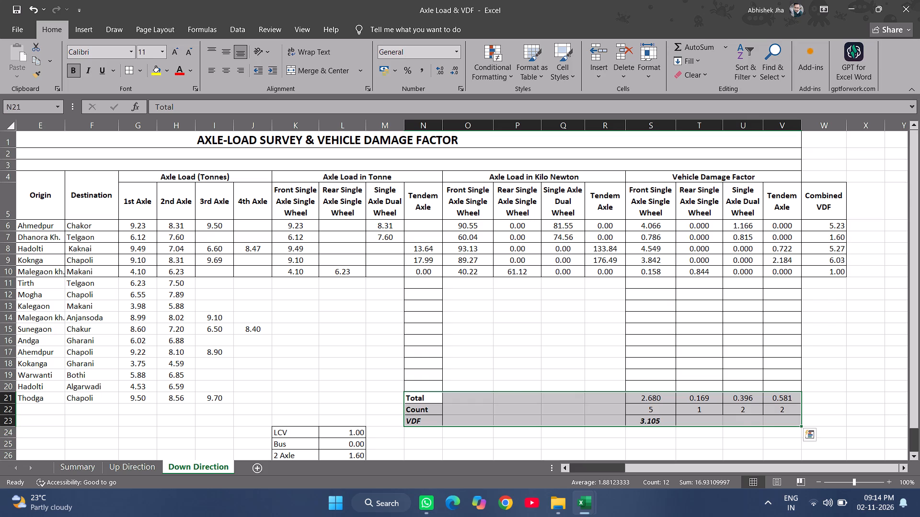
key(ctrl+x)
click(428, 407)
key(ctrl+v)
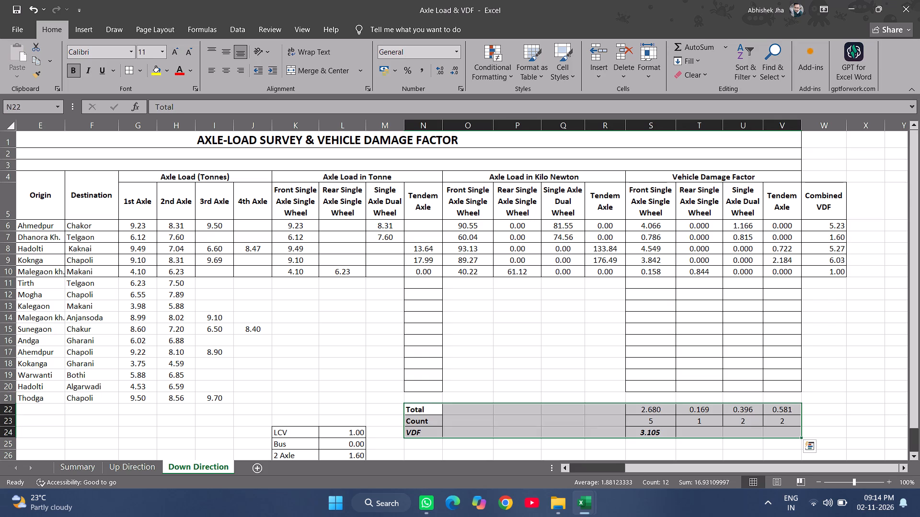
Move the VDF-by-vehicle-class table K24:L28 down two rows so it starts at K26.
scroll(316, 421, down, 3)
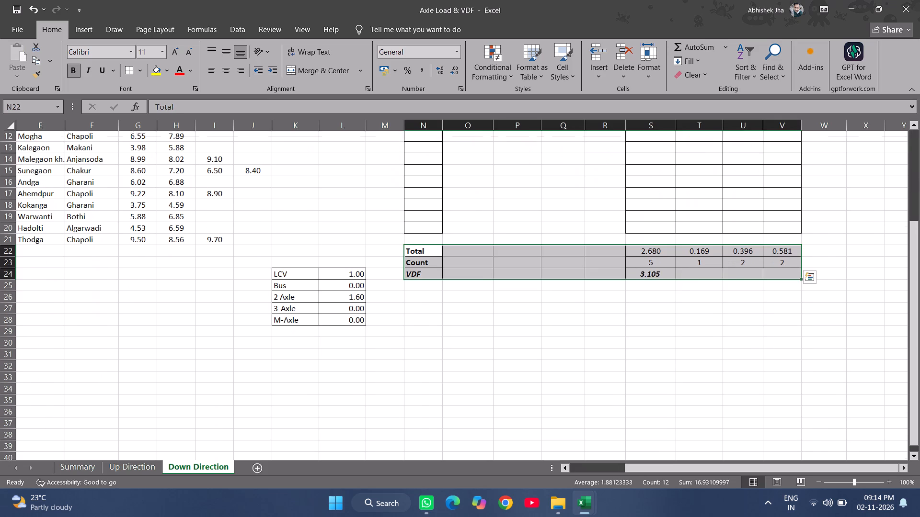
drag(296, 261, 351, 304)
key(ctrl+x)
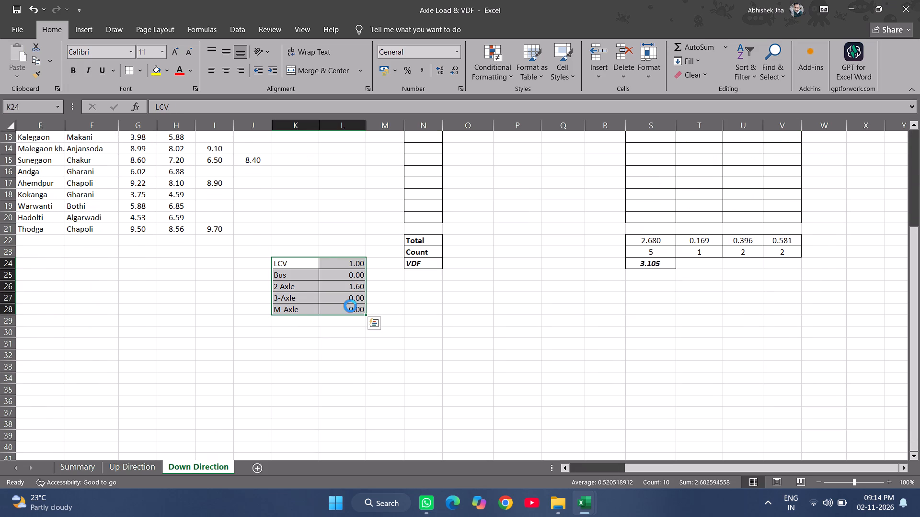
click(289, 287)
key(ctrl+v)
scroll(439, 320, up, 1)
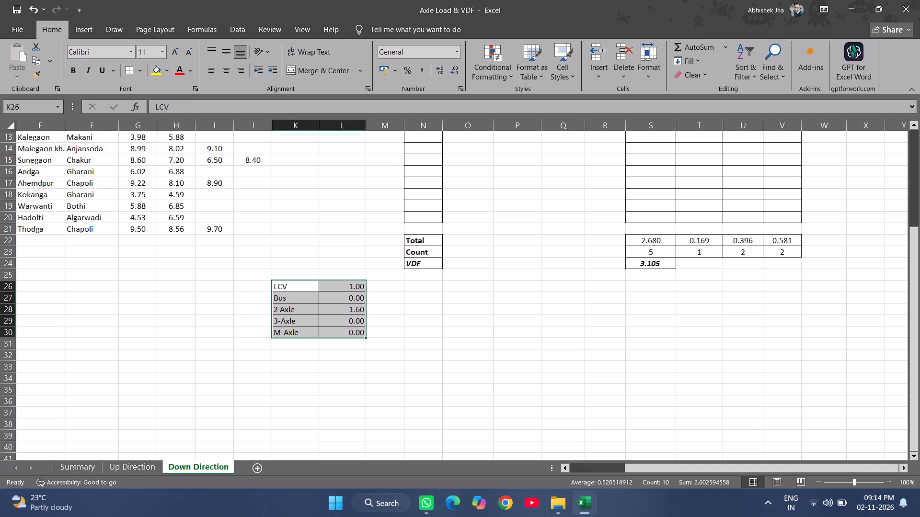
click(447, 288)
key(Escape)
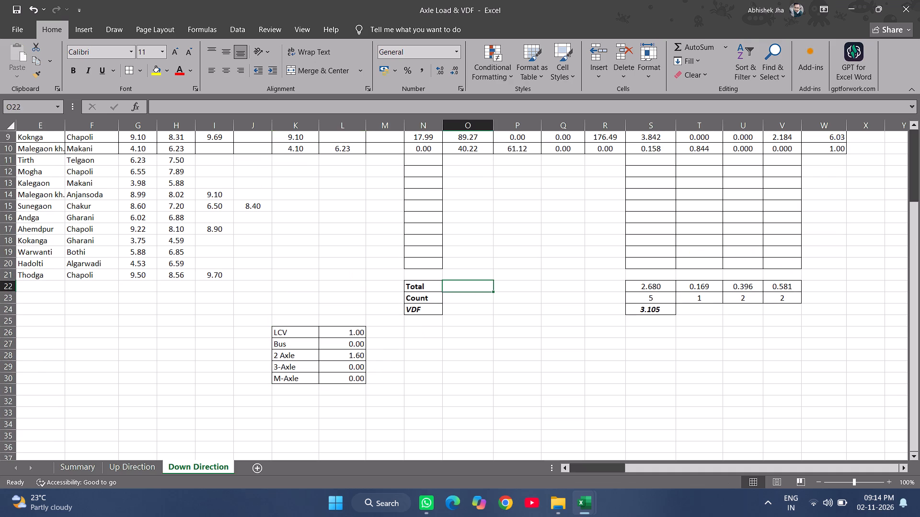
Apply all borders to the Down Direction data table A4:W21, covering every vehicle row through serial number 16.
drag(786, 283, 264, 274)
click(709, 276)
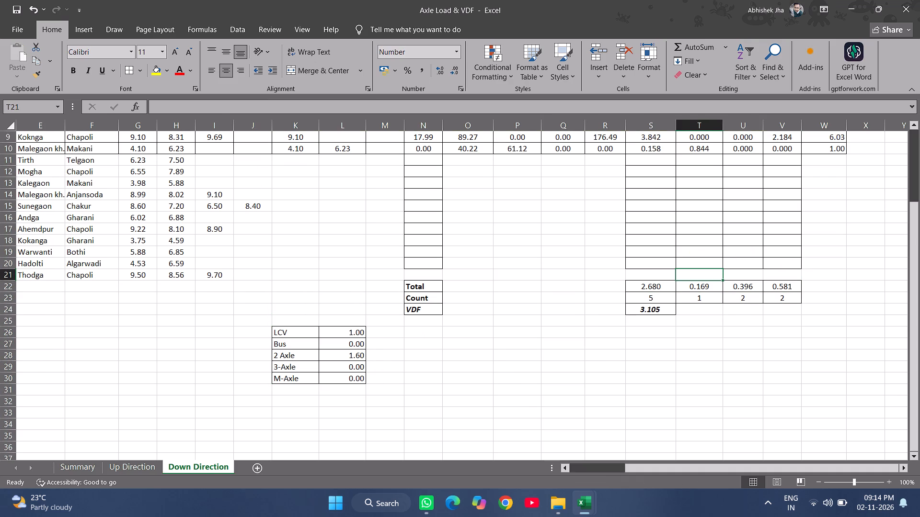
scroll(795, 268, up, 2)
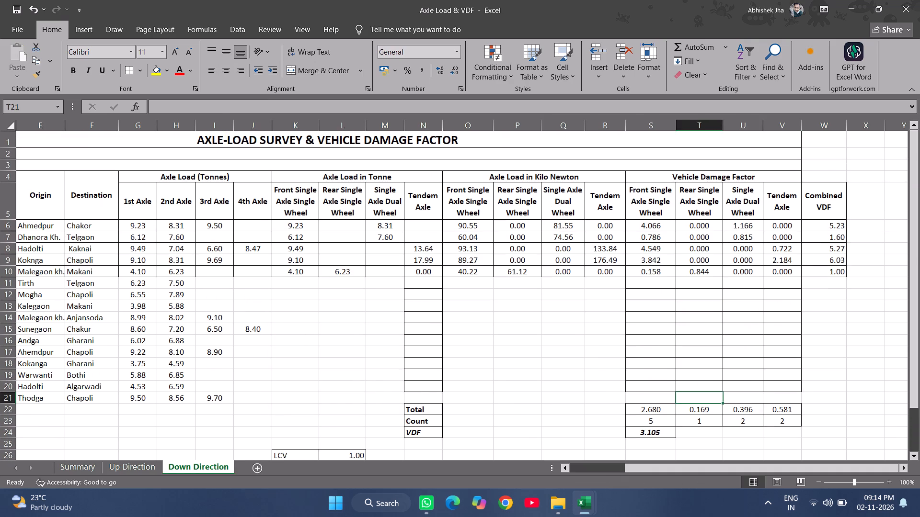
drag(839, 395, 0, 344)
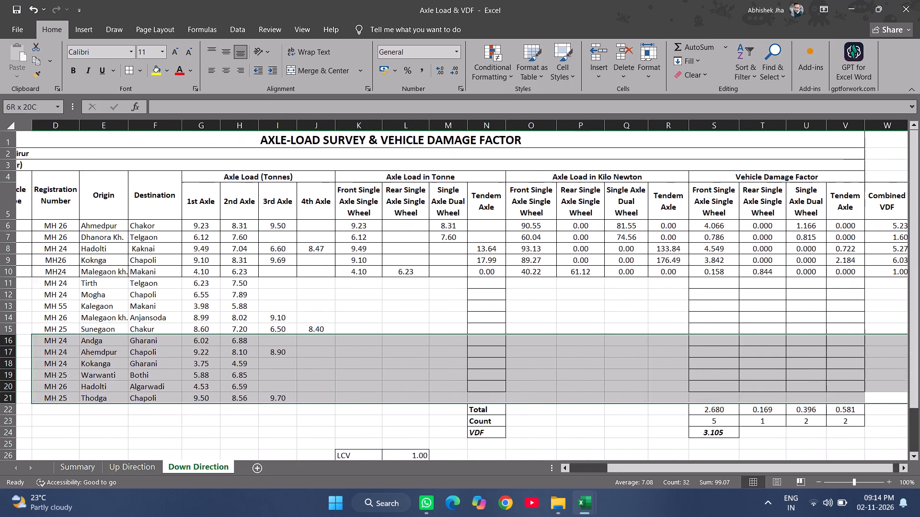
drag(0, 344, 21, 217)
text(hba)
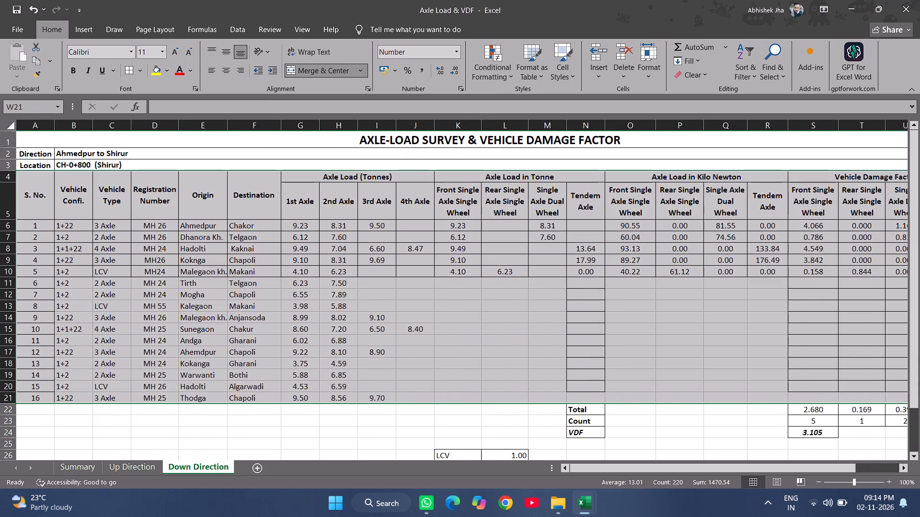
click(462, 286)
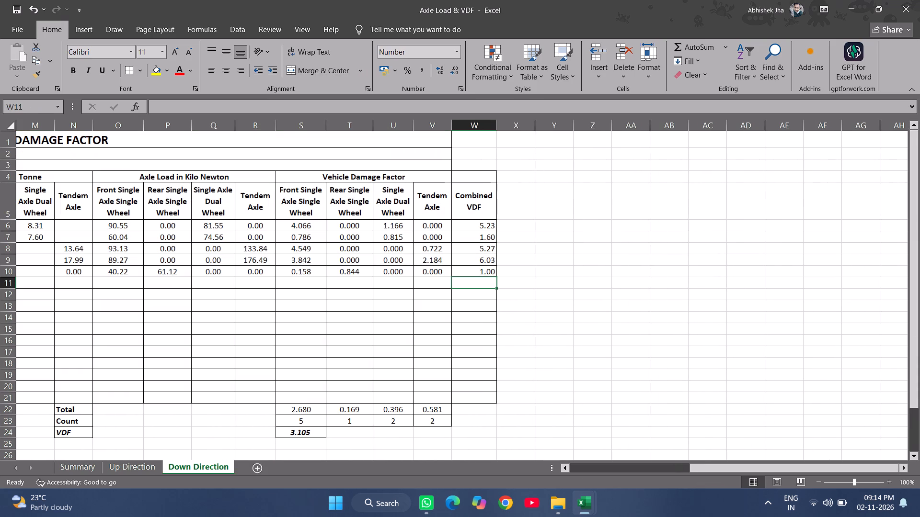
Examine the Up Direction sheet's axle load and VDF calculations and compare their layout with the Down Direction sheet.
drag(725, 468, 552, 463)
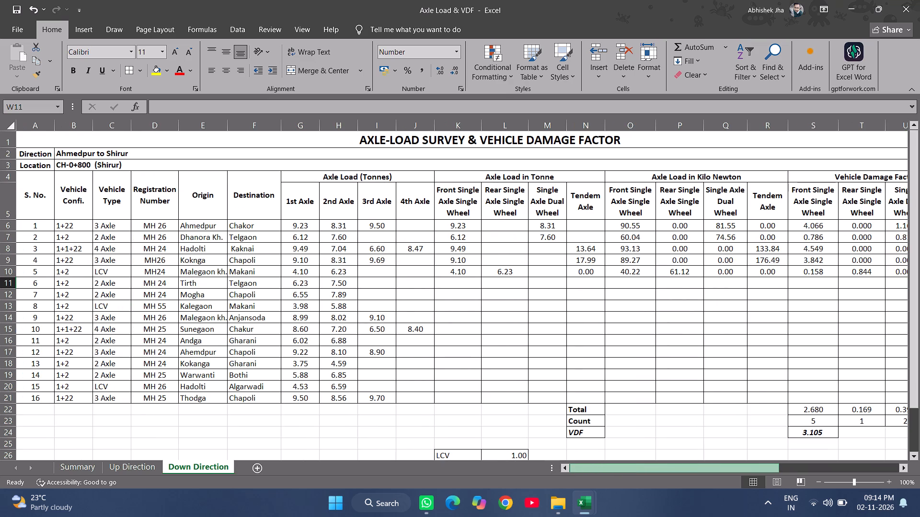
click(144, 471)
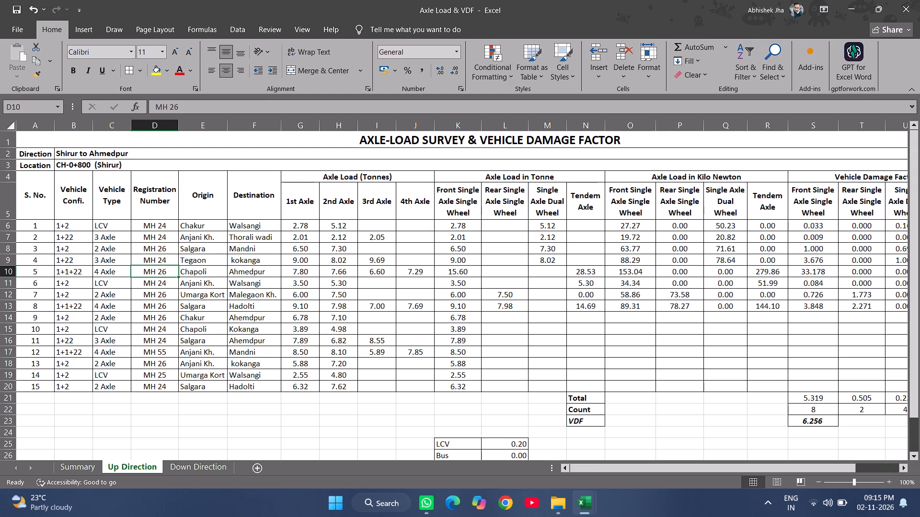
click(339, 258)
scroll(322, 340, up, 1)
scroll(322, 340, down, 1)
scroll(322, 340, up, 3)
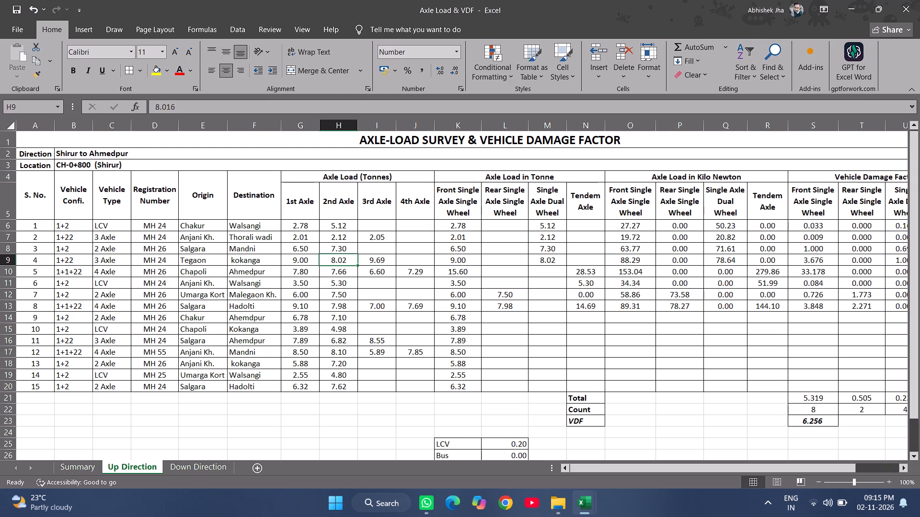
click(192, 470)
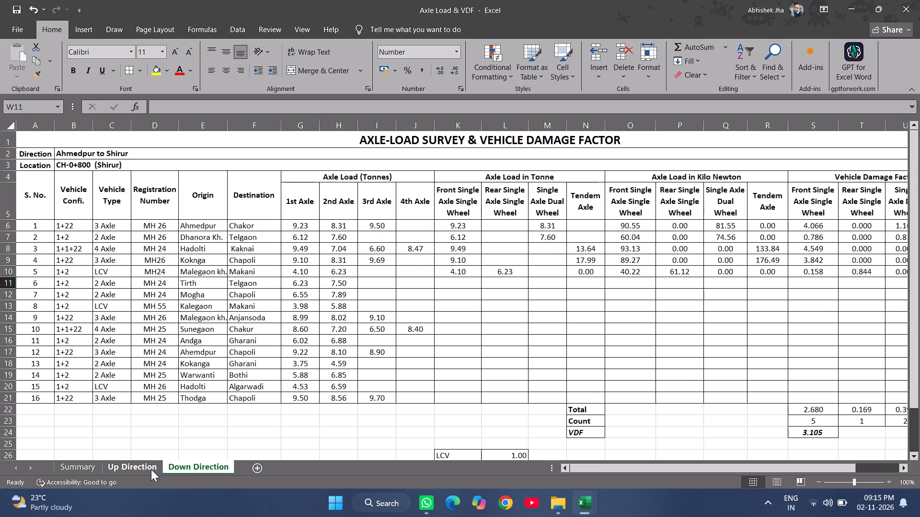
click(151, 469)
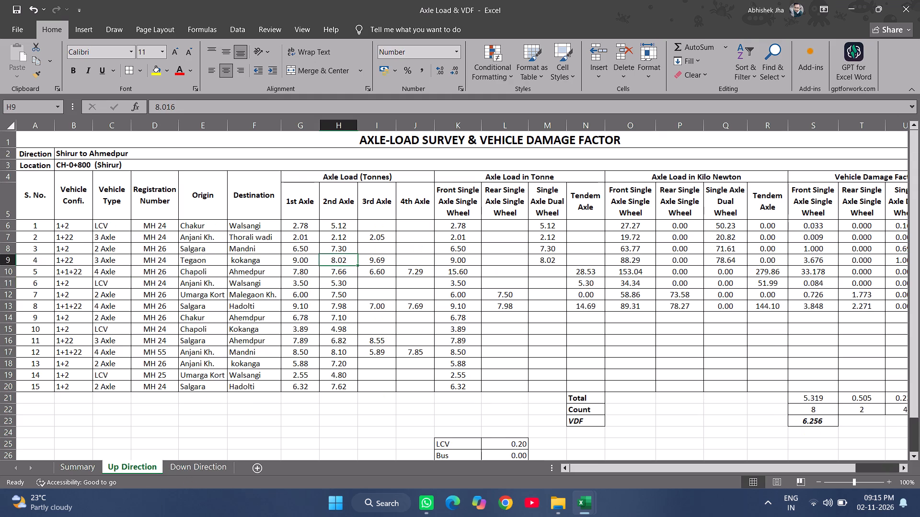
scroll(256, 323, up, 5)
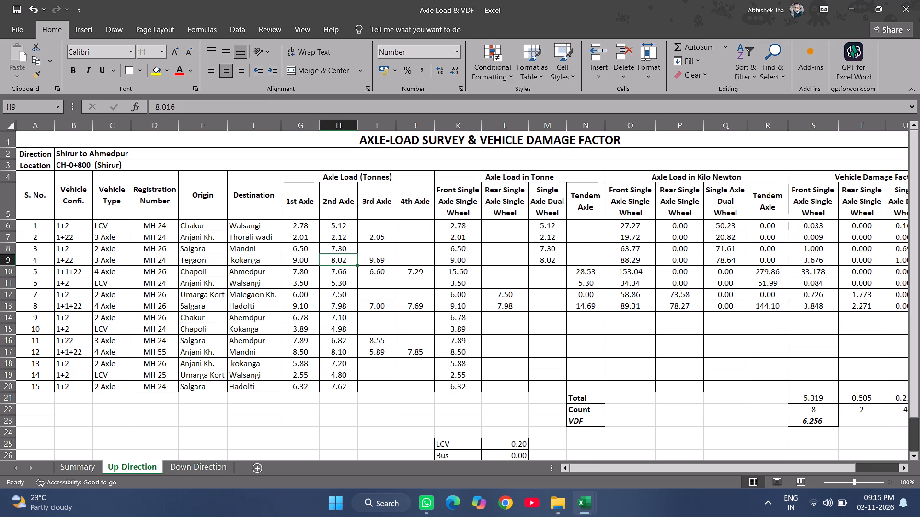
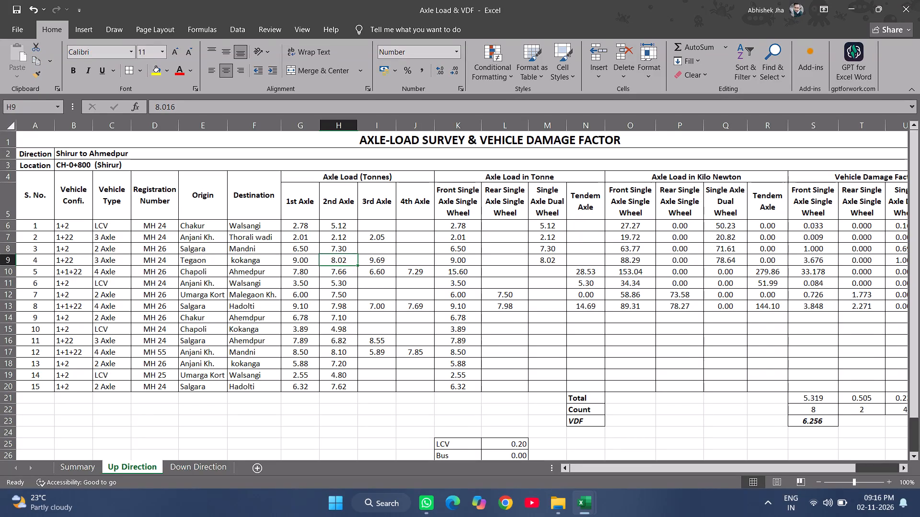
Extend the average range of the Total formula in S21 on the Up Direction sheet to S6:S20.
double_click(814, 400)
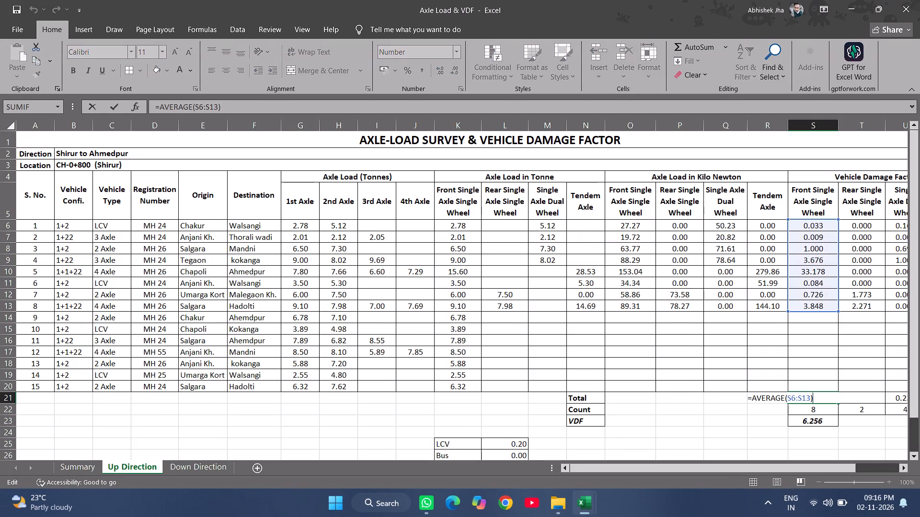
drag(838, 311, 827, 374)
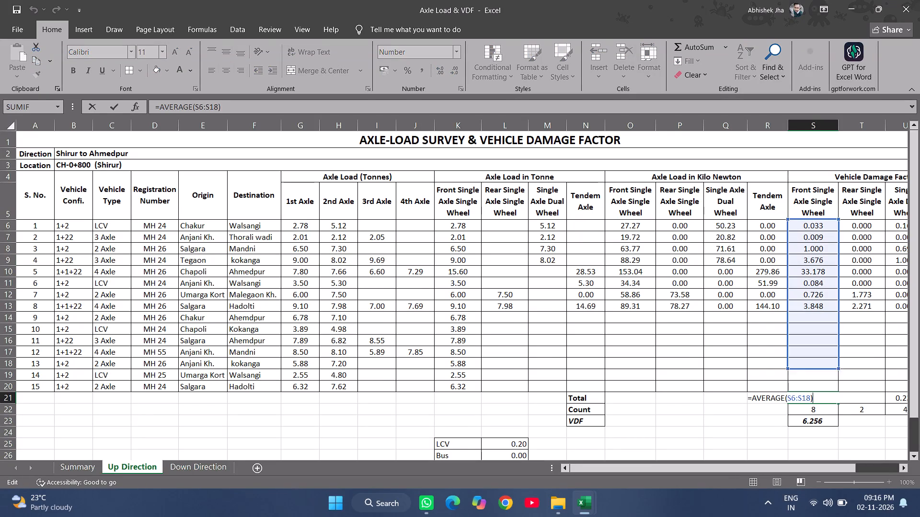
drag(827, 374, 830, 389)
key(Return)
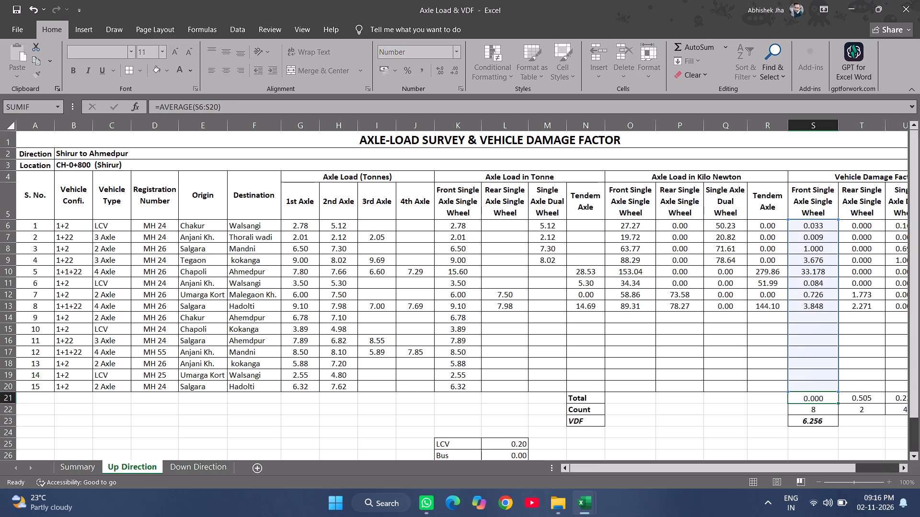
Extend the Count formula in S22 so it counts values above zero in S6:S20.
double_click(817, 410)
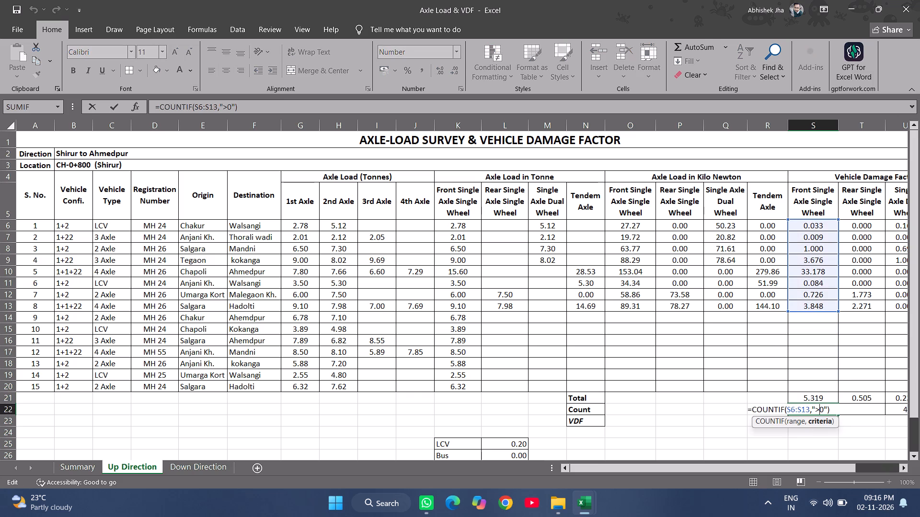
drag(838, 311, 836, 387)
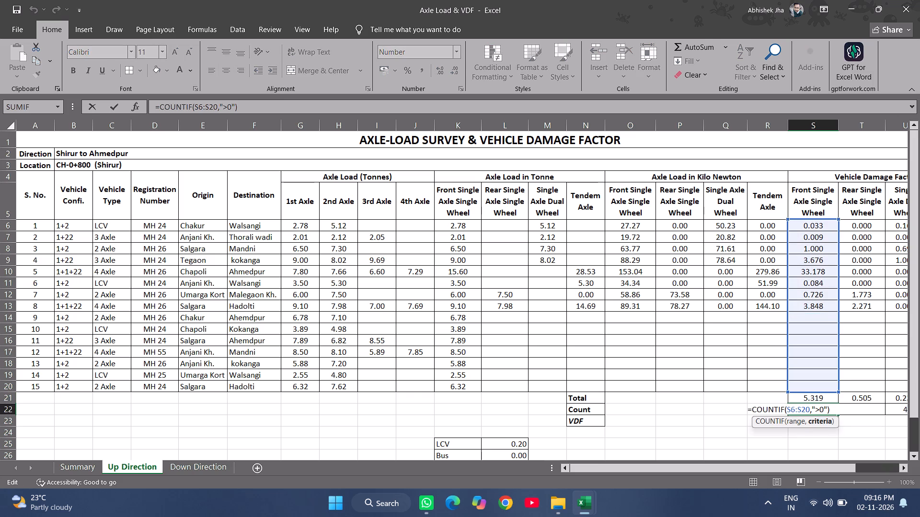
key(Return)
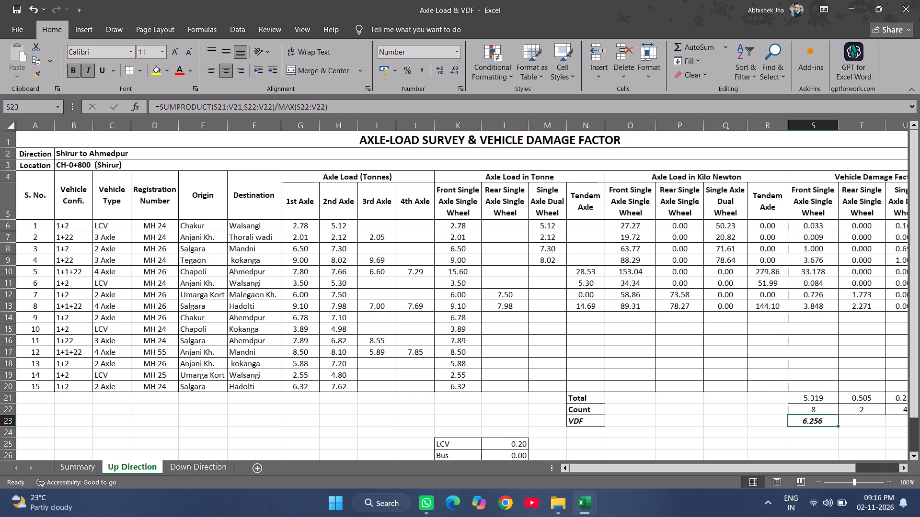
double_click(827, 399)
key(Escape)
double_click(823, 409)
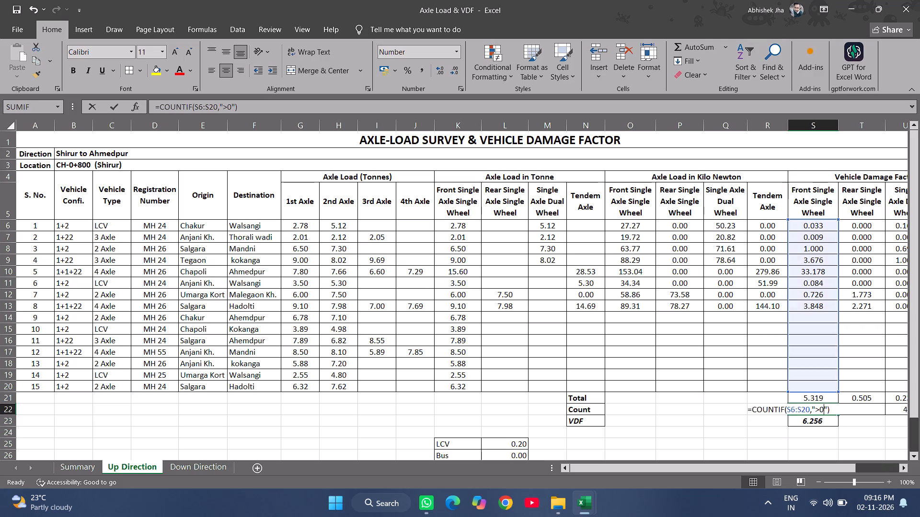
key(Escape)
Fill the Total formula from S21 across the Vehicle Damage Factor columns to V21.
triple_click(905, 467)
double_click(905, 467)
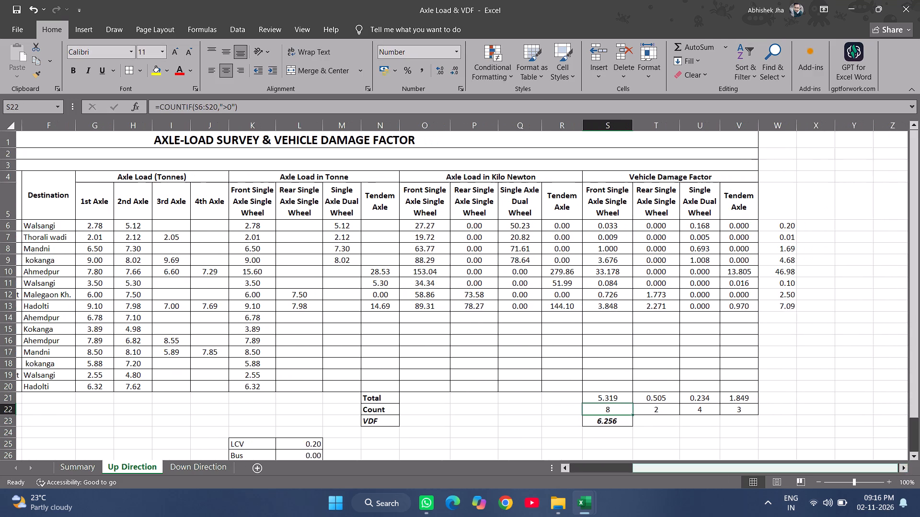
double_click(610, 423)
key(Escape)
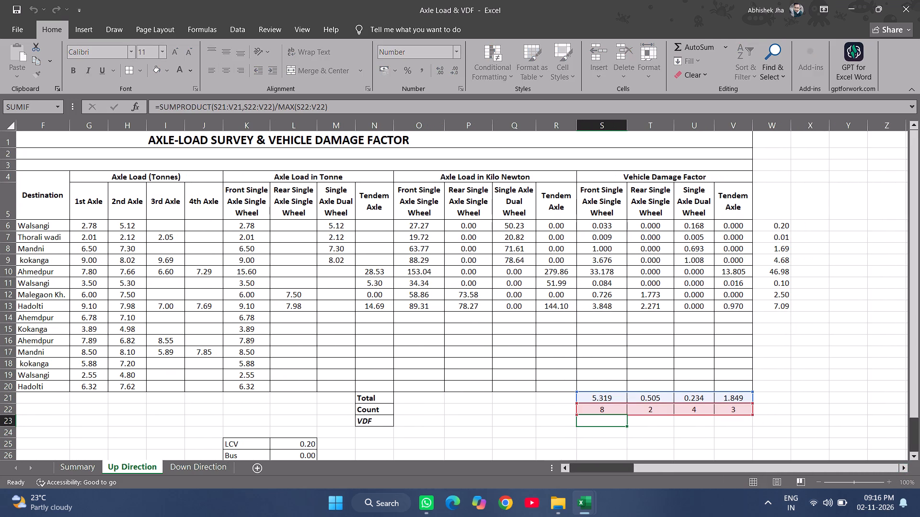
click(595, 397)
drag(629, 401, 737, 401)
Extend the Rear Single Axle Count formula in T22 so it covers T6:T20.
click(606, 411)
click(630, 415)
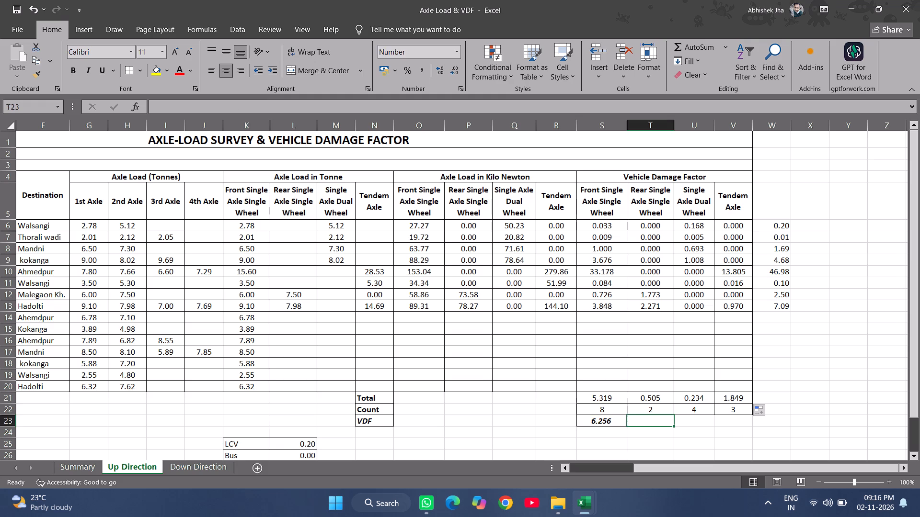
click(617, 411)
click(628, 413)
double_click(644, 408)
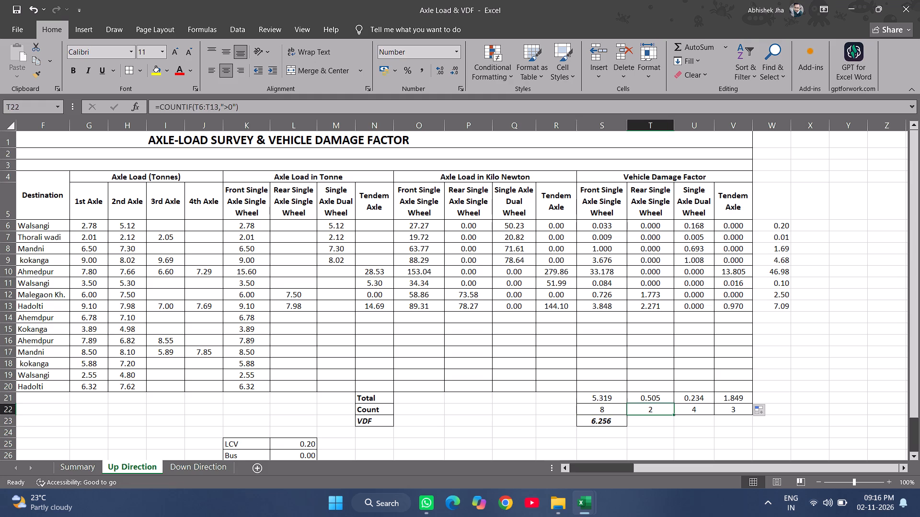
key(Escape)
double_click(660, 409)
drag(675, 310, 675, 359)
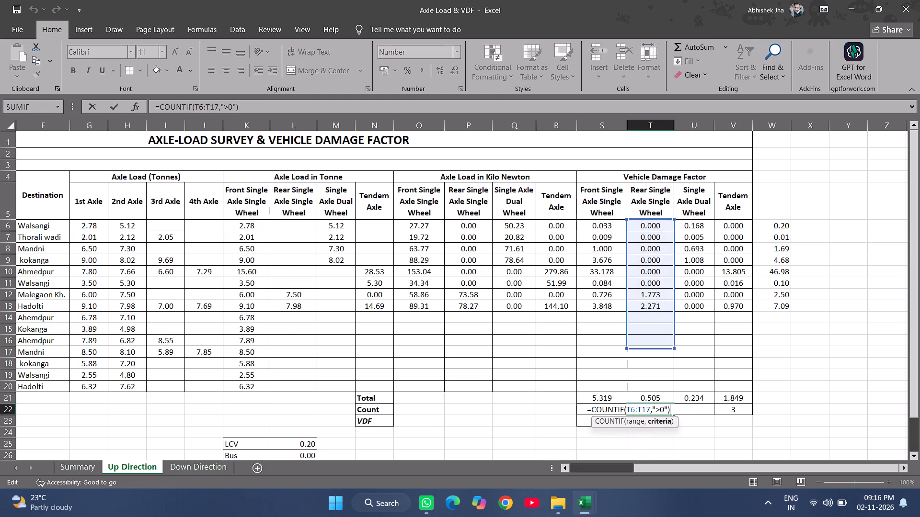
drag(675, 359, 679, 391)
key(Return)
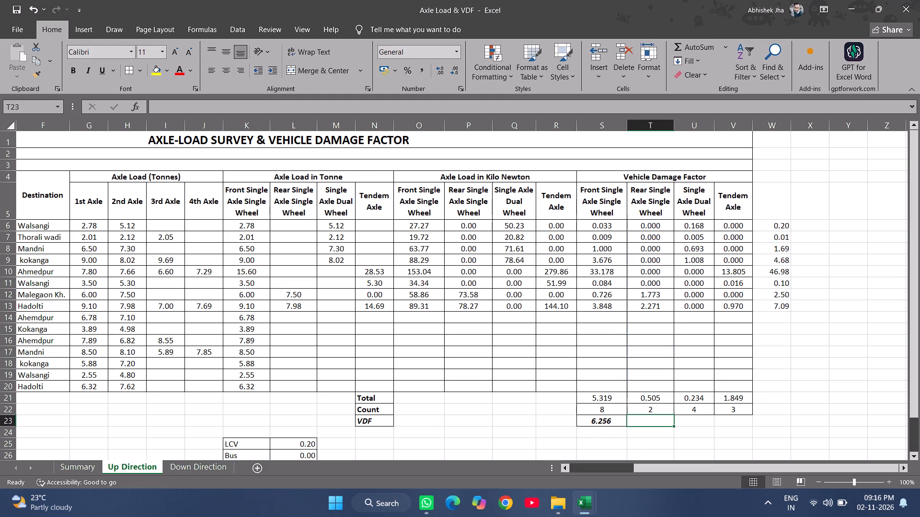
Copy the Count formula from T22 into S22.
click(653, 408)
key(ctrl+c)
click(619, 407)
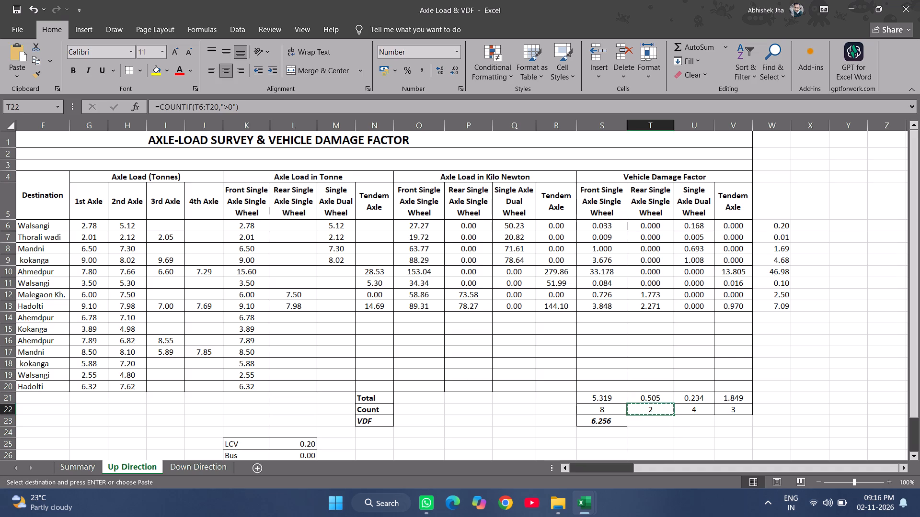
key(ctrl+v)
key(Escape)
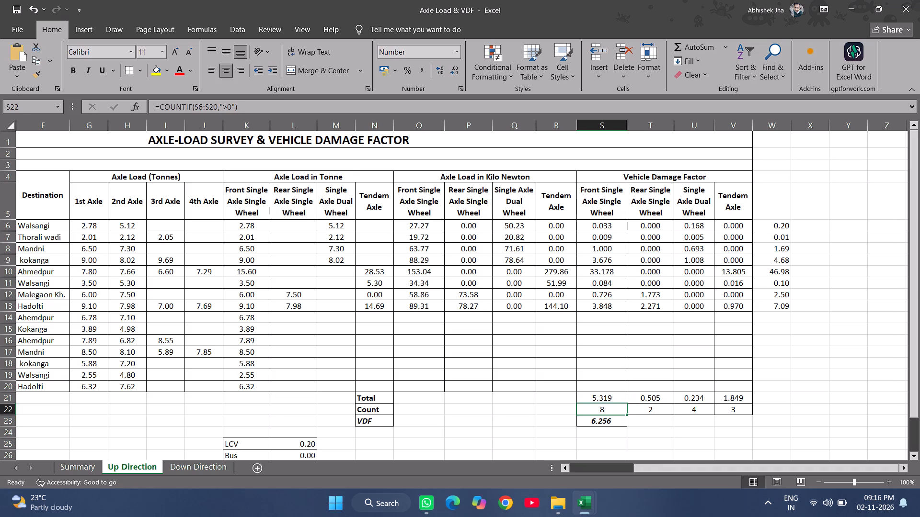
Fill the Count formula from S22 across to V22 and save the workbook.
drag(628, 413, 749, 415)
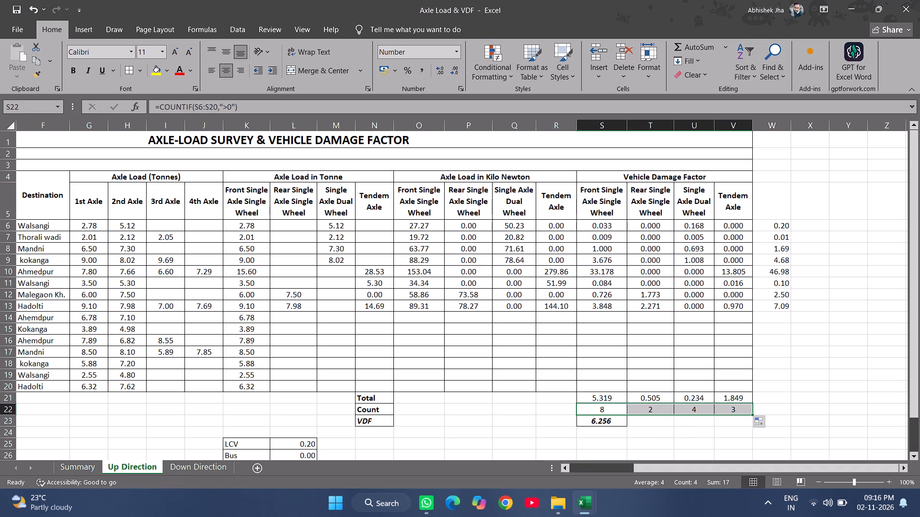
click(682, 344)
key(ctrl+s)
Fill the row-sum formula in W13 down to W20 so every vehicle row has a VDF sum.
double_click(782, 307)
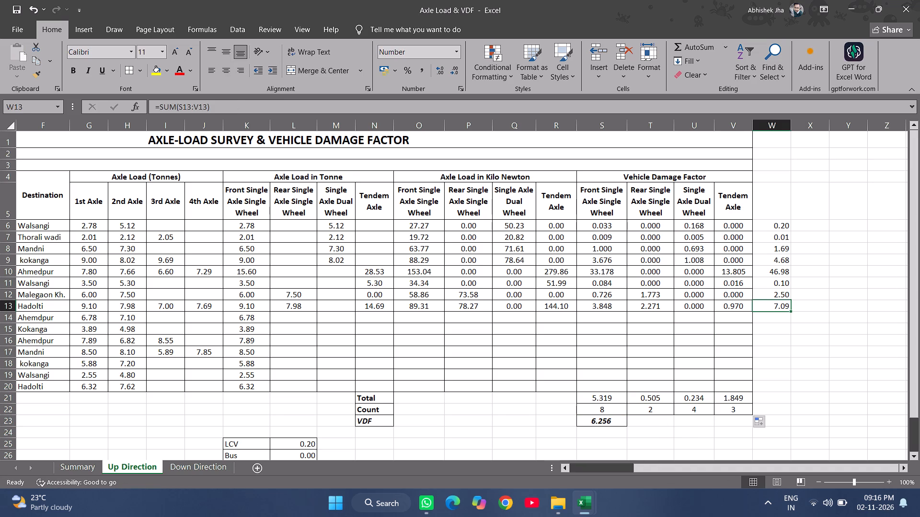
double_click(785, 305)
key(Escape)
drag(790, 308, 796, 401)
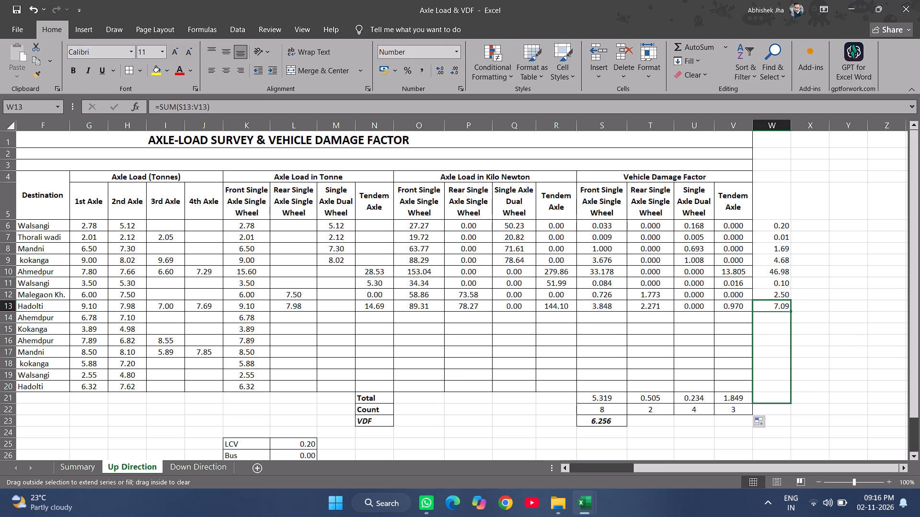
drag(796, 401, 798, 389)
double_click(783, 384)
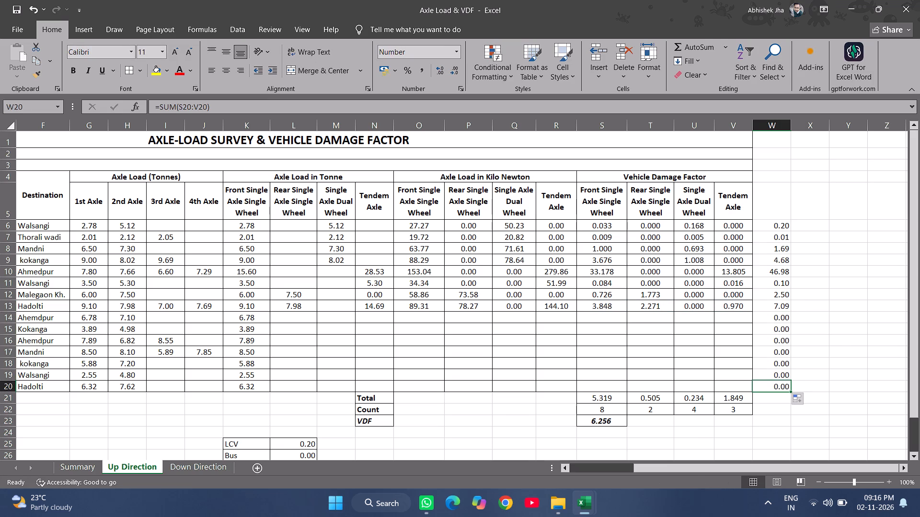
key(Escape)
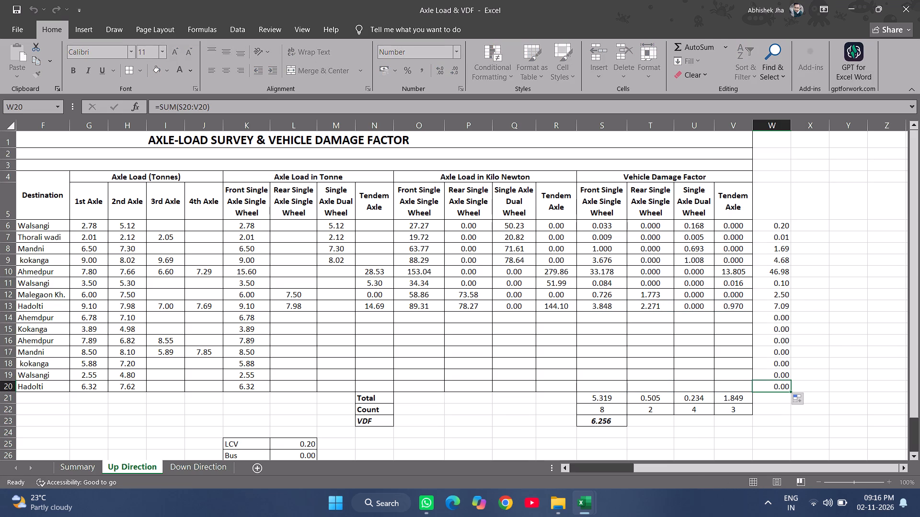
Examine the MAXIFS formulas in L25:L29 of the VDF-by-vehicle-class table and the ranges they reference.
scroll(735, 391, down, 3)
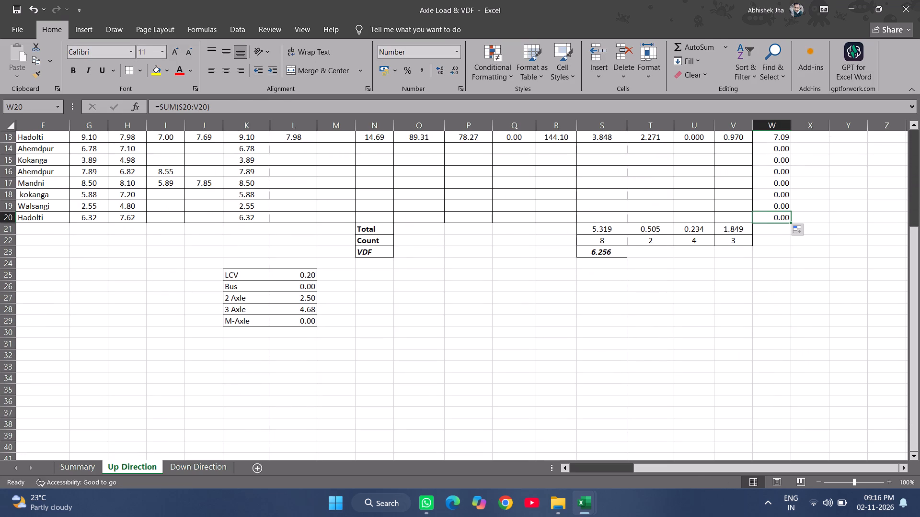
double_click(292, 275)
key(Escape)
double_click(302, 285)
key(Escape)
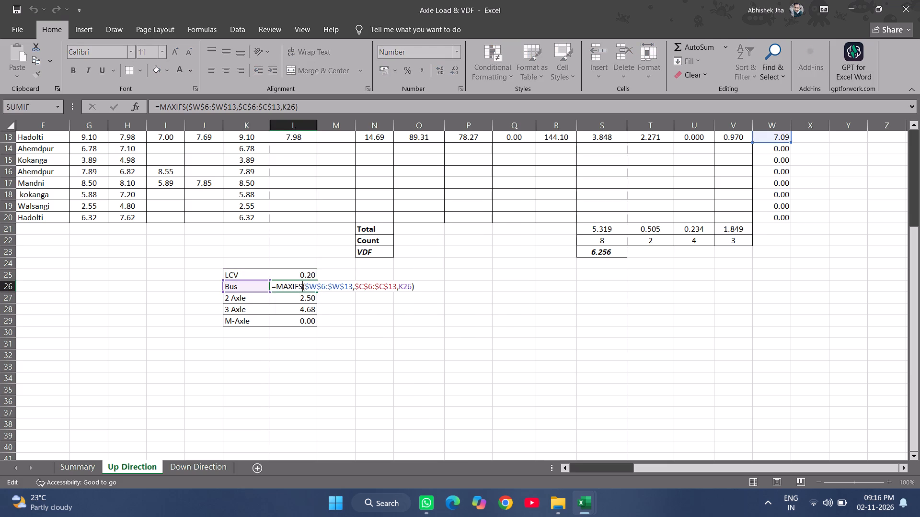
double_click(307, 295)
key(Escape)
double_click(310, 311)
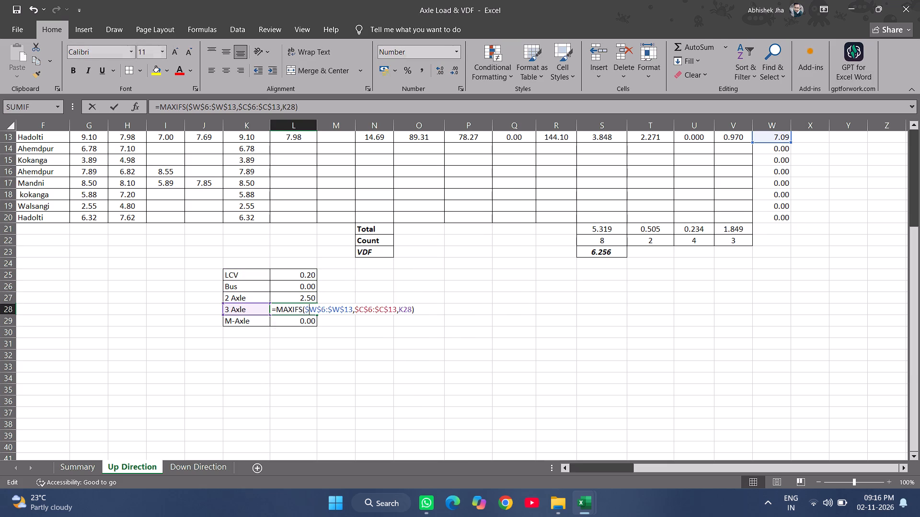
key(Escape)
double_click(302, 316)
double_click(303, 324)
key(Escape)
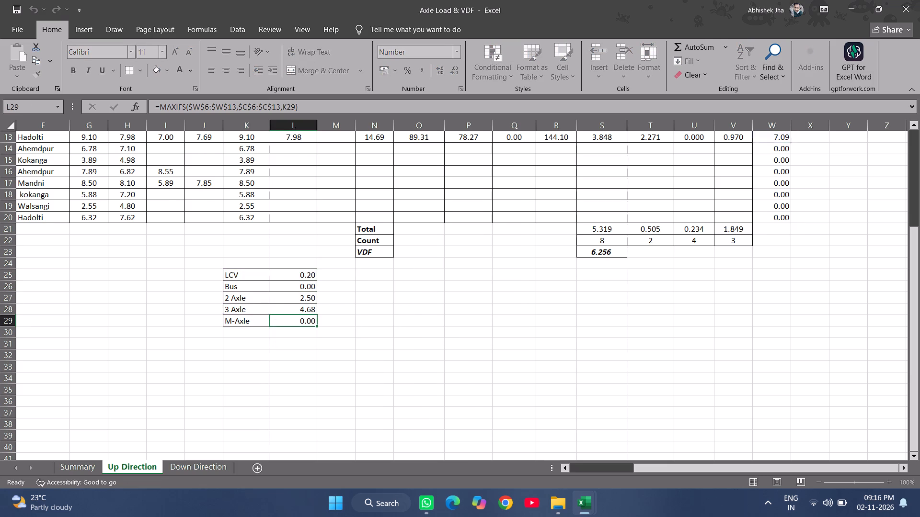
scroll(654, 324, up, 3)
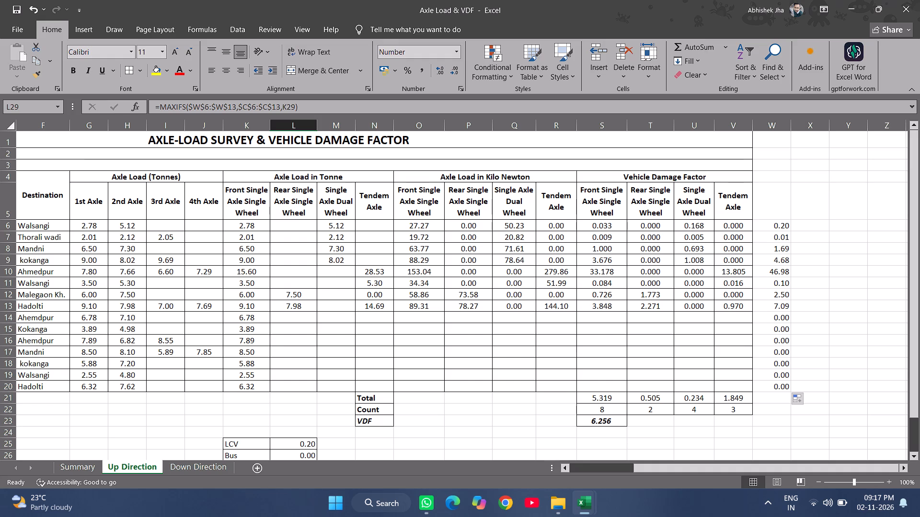
Extend the LCV MAXIFS formula in L25 to use the ranges $W$6:$W$20 and $C$6:$C$20.
click(305, 446)
triple_click(304, 441)
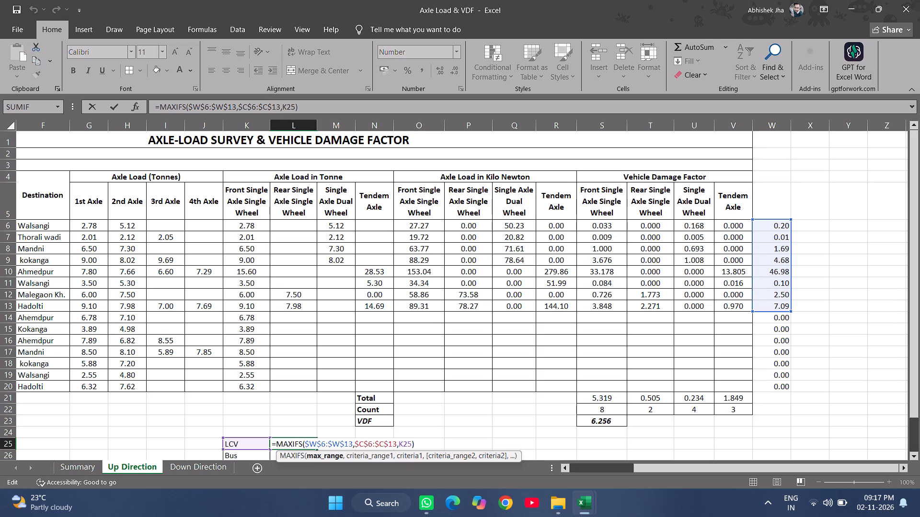
drag(798, 468, 803, 454)
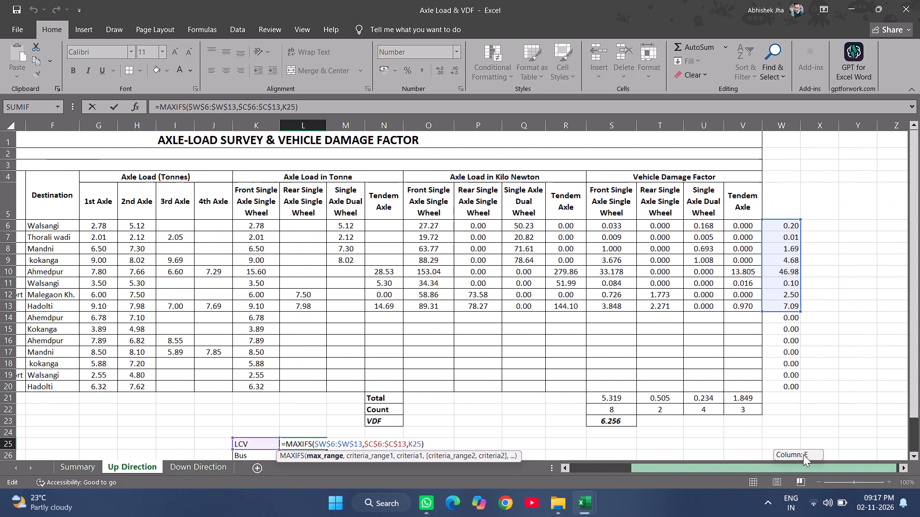
drag(803, 454, 804, 453)
drag(791, 312, 793, 330)
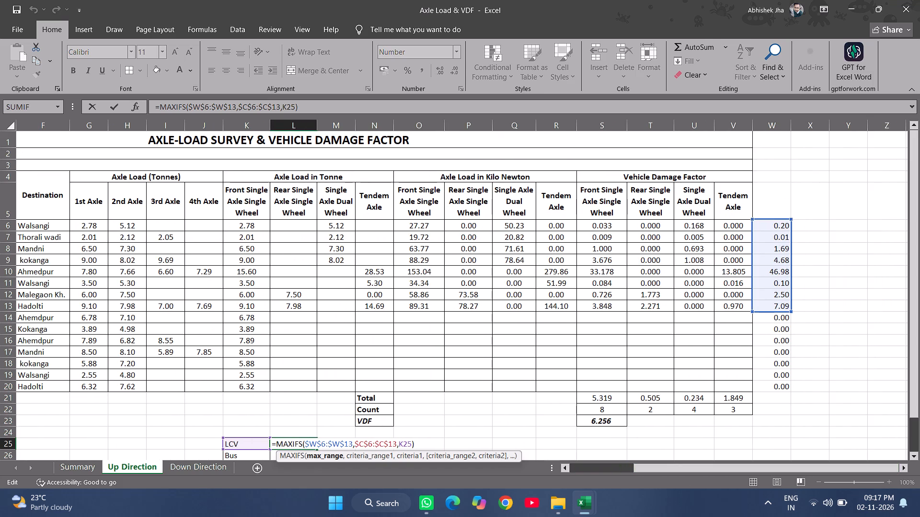
drag(793, 330, 796, 387)
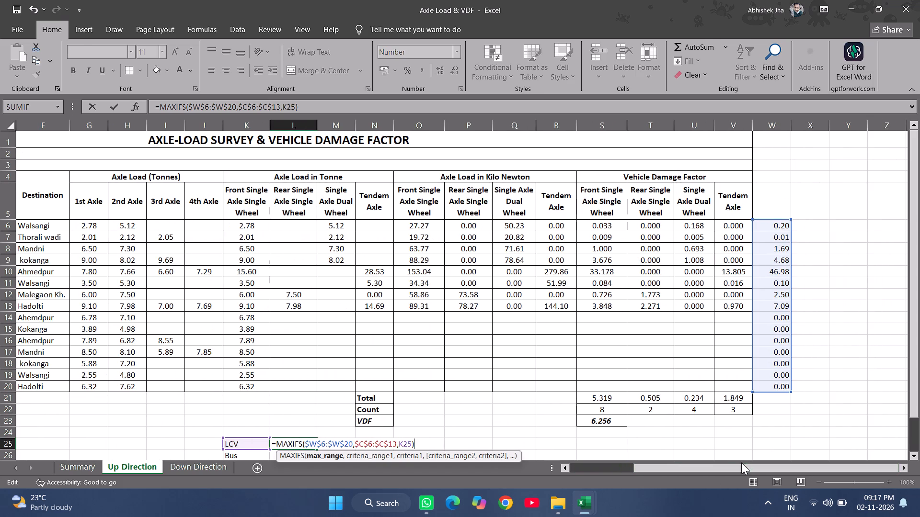
drag(738, 466, 565, 453)
drag(129, 312, 121, 368)
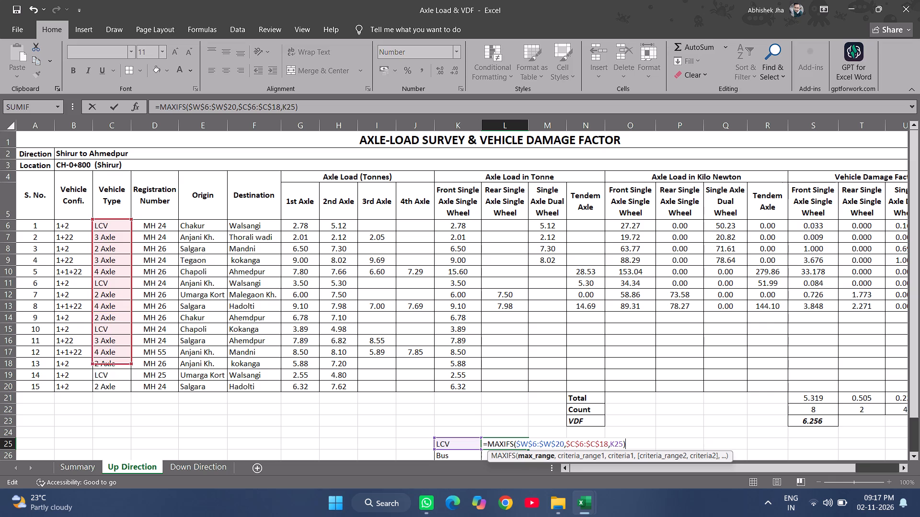
drag(121, 368, 120, 388)
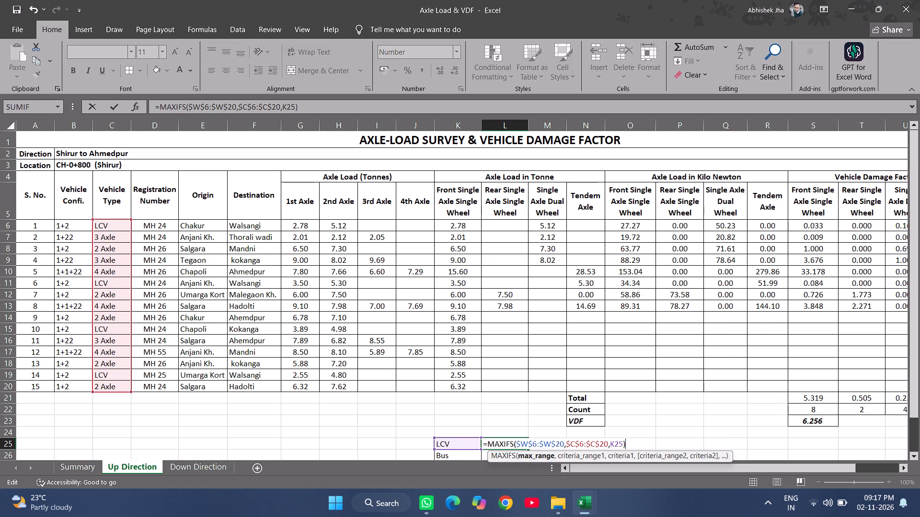
key(Return)
Fill the MAXIFS formula from L25 down to L29 for the Bus, 2 Axle, 3 Axle and M-Axle rows.
scroll(632, 356, down, 2)
click(514, 309)
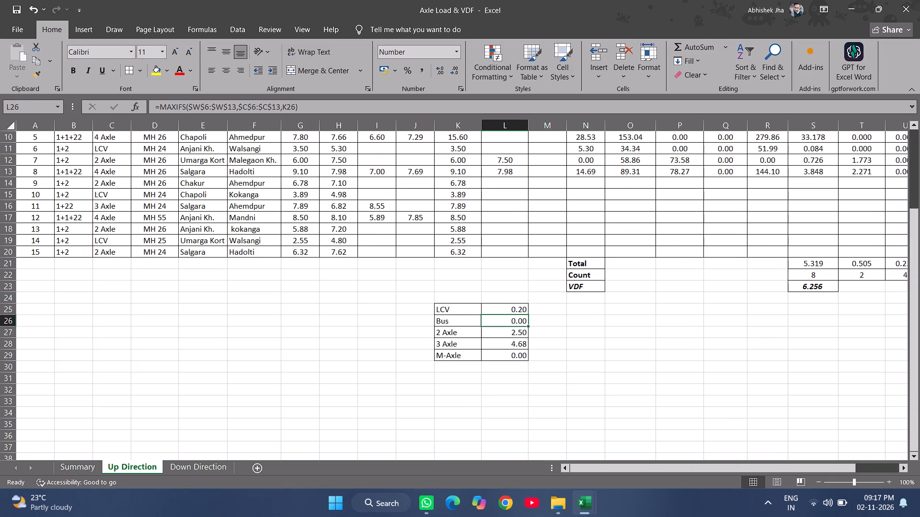
drag(528, 313, 526, 356)
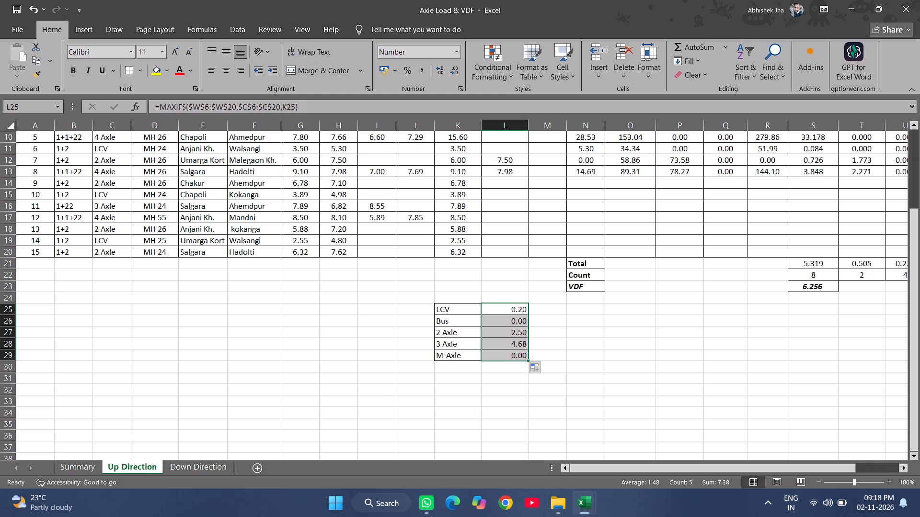
scroll(273, 433, up, 3)
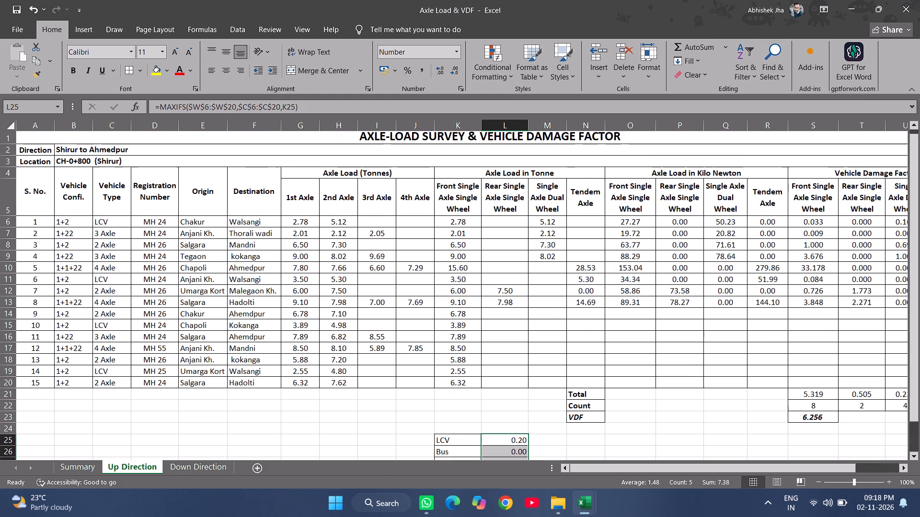
Look over the axle load tables on the Up Direction and Down Direction sheets.
scroll(273, 433, up, 2)
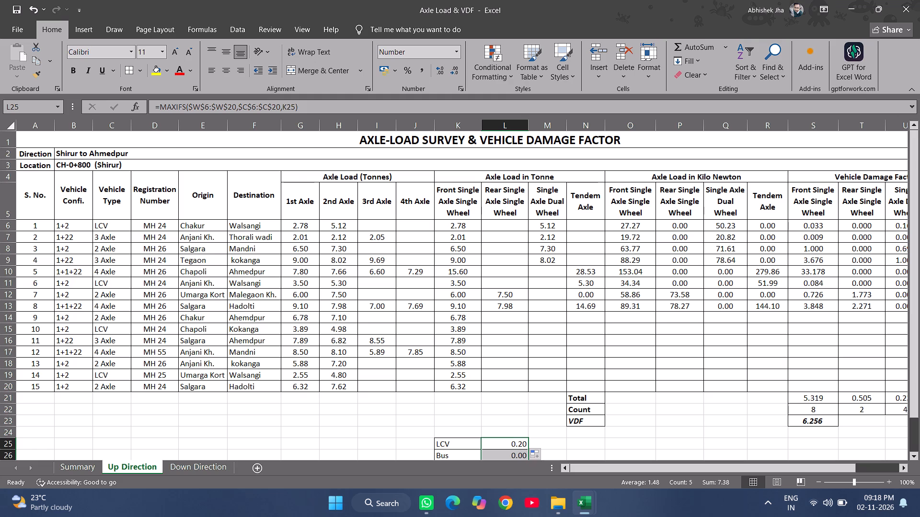
click(481, 283)
scroll(442, 350, up, 1)
scroll(442, 350, down, 1)
scroll(442, 350, up, 1)
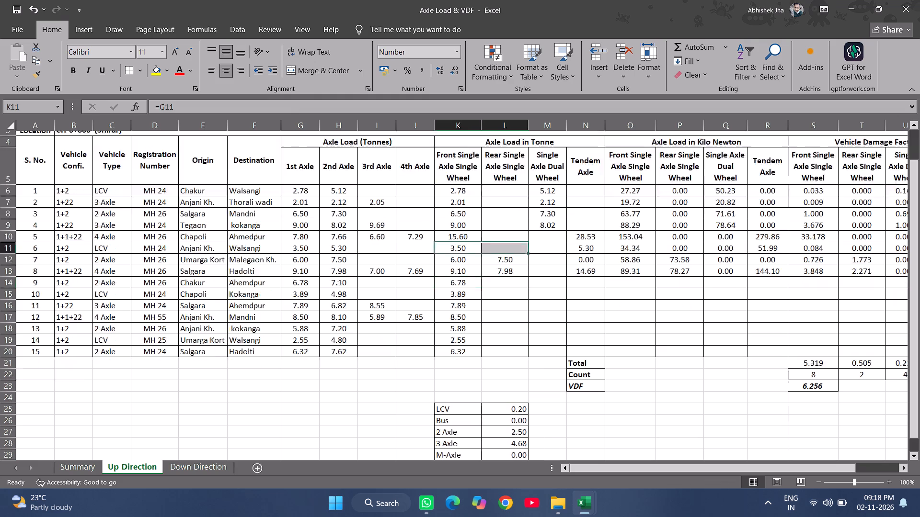
click(515, 342)
click(188, 465)
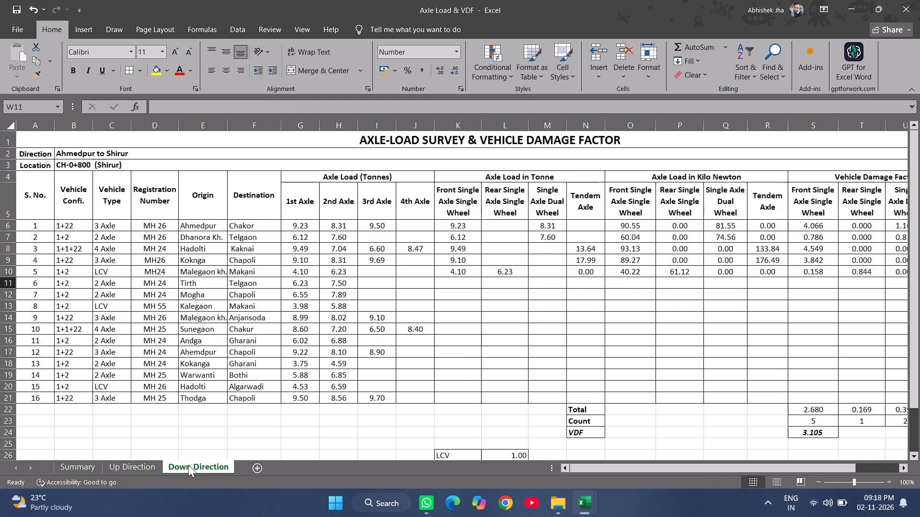
click(133, 468)
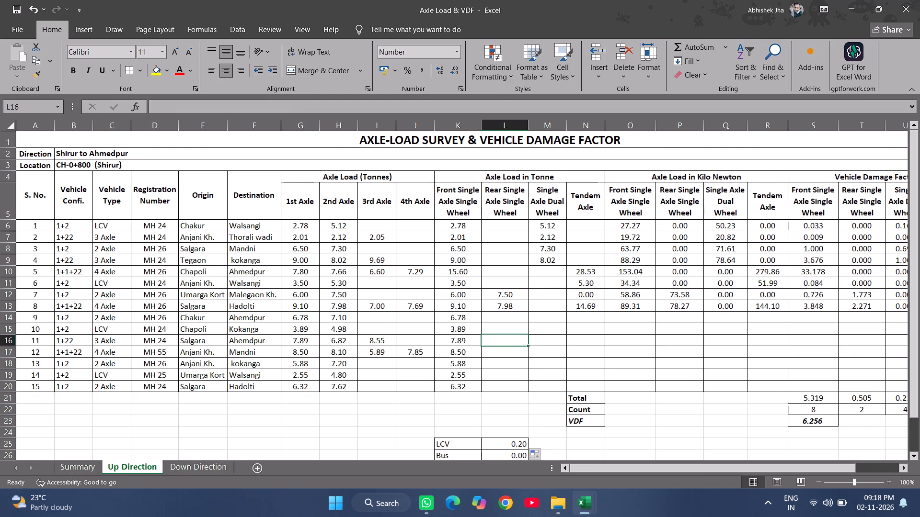
Add a filter to header row 5 of the Up Direction sheet and sort the survey rows by Vehicle Type A to Z.
scroll(88, 288, up, 3)
drag(44, 196, 787, 192)
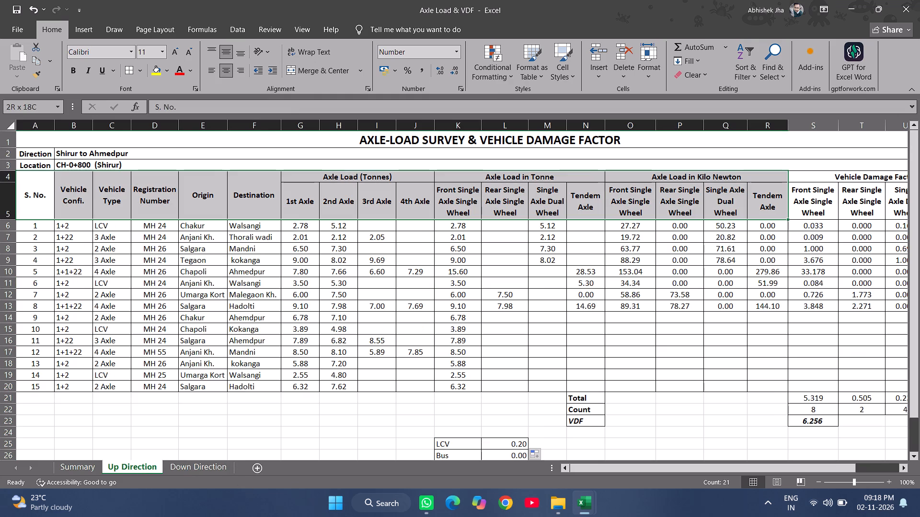
drag(787, 192, 787, 192)
click(11, 209)
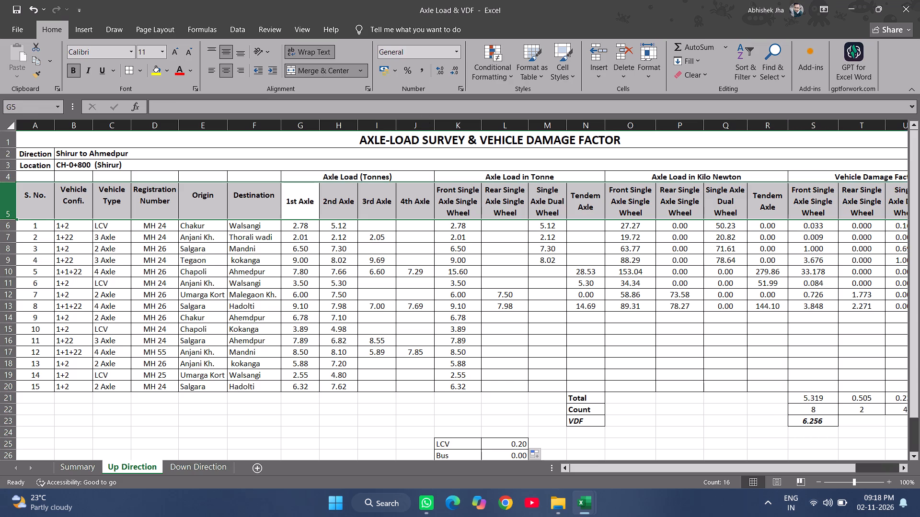
click(739, 59)
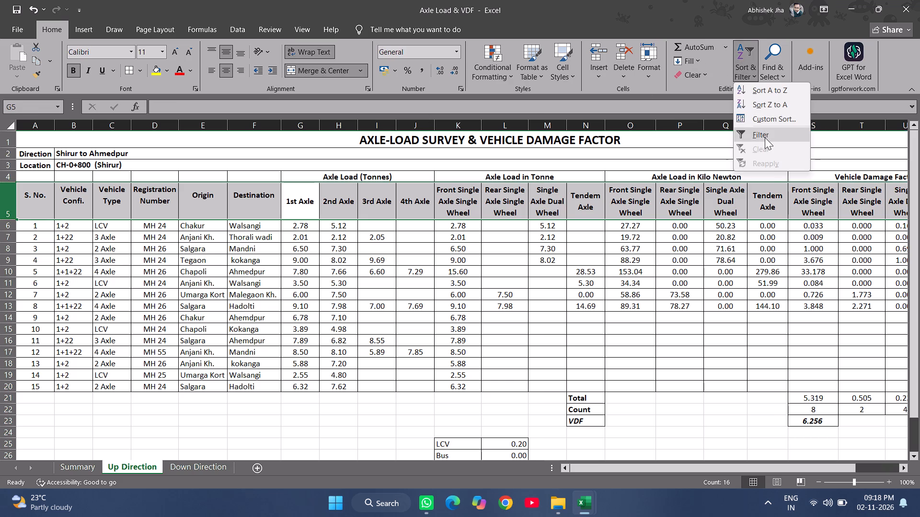
click(765, 135)
click(257, 262)
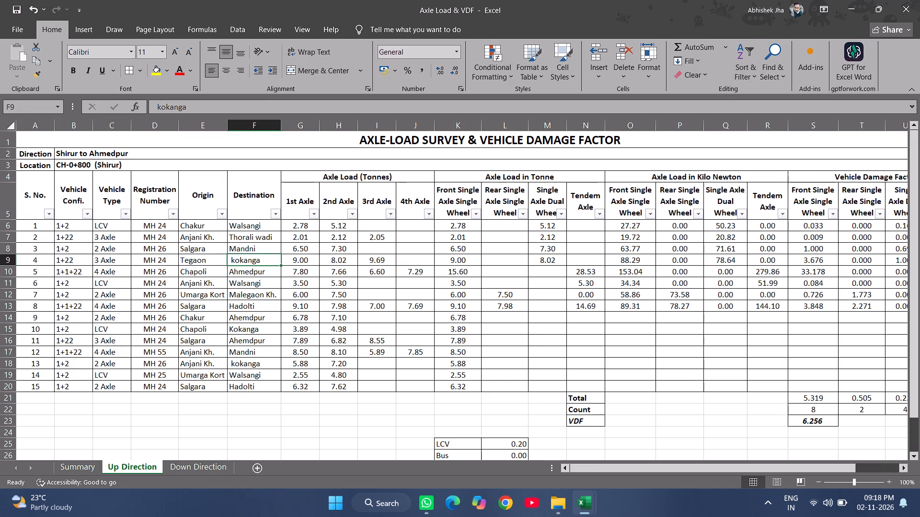
click(127, 215)
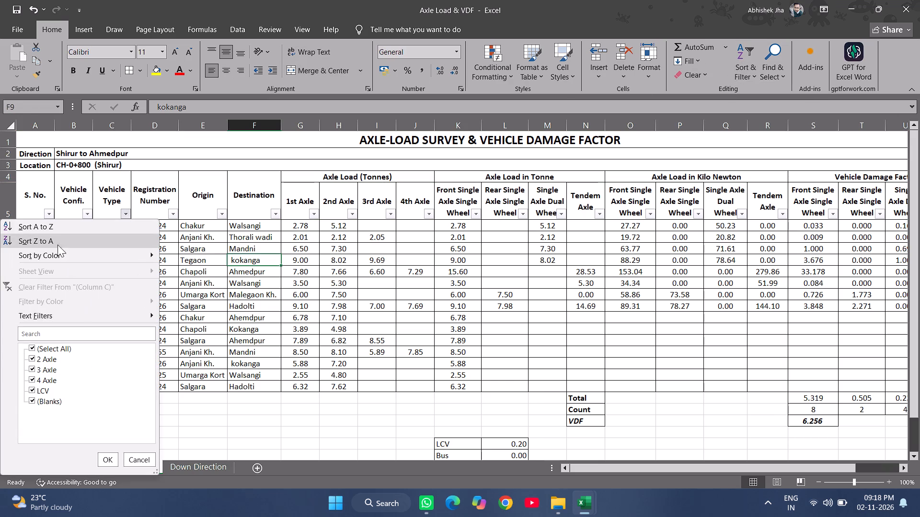
click(68, 229)
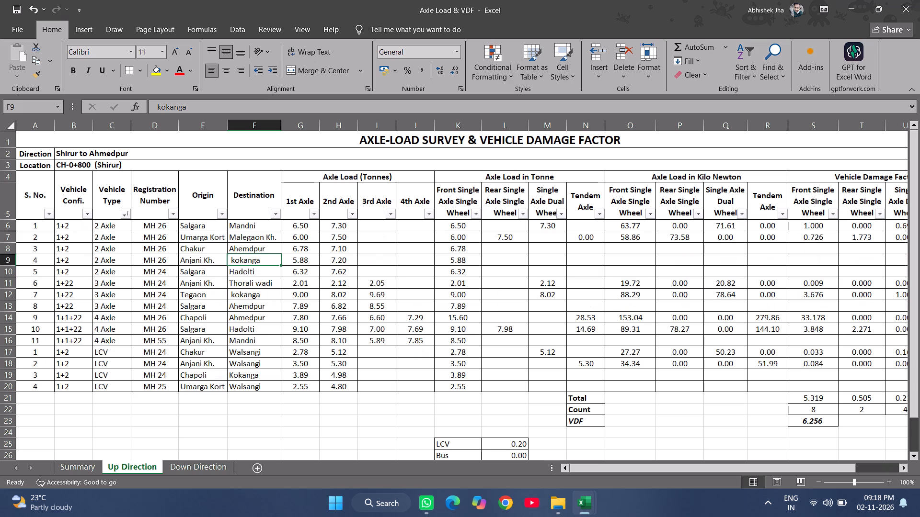
click(108, 267)
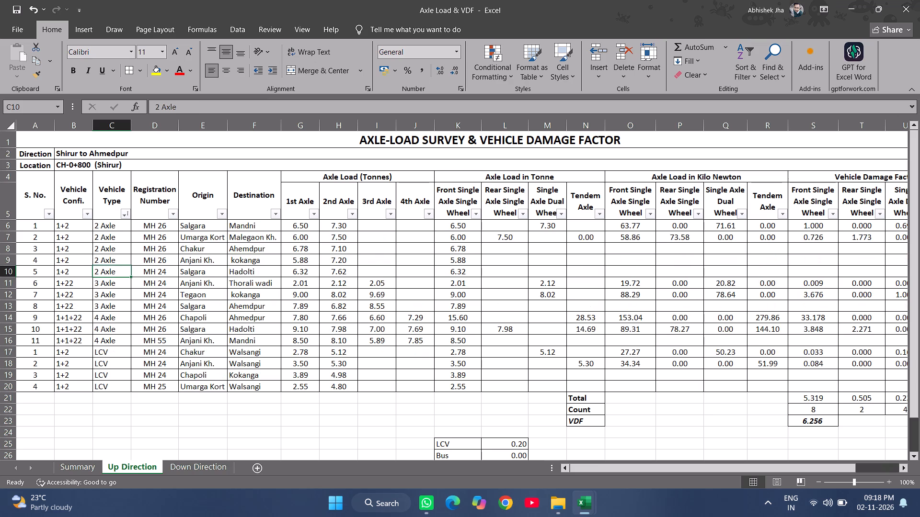
drag(116, 285, 115, 306)
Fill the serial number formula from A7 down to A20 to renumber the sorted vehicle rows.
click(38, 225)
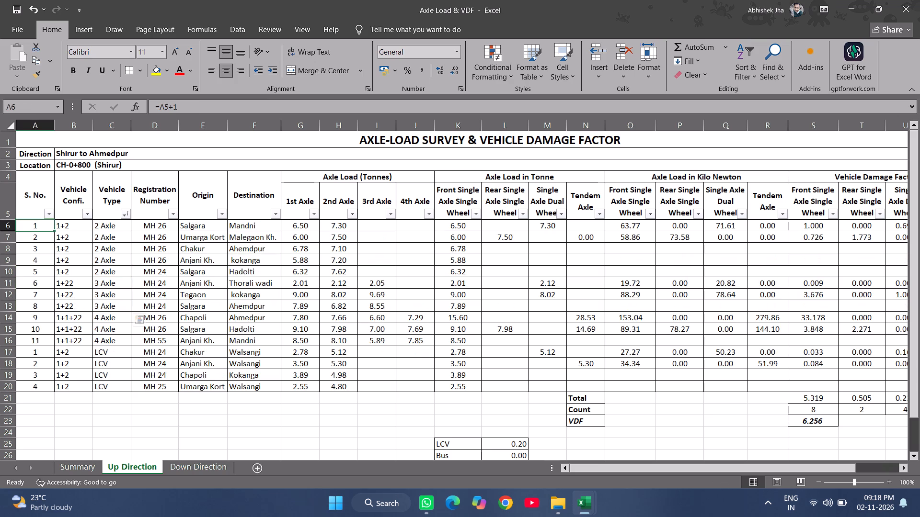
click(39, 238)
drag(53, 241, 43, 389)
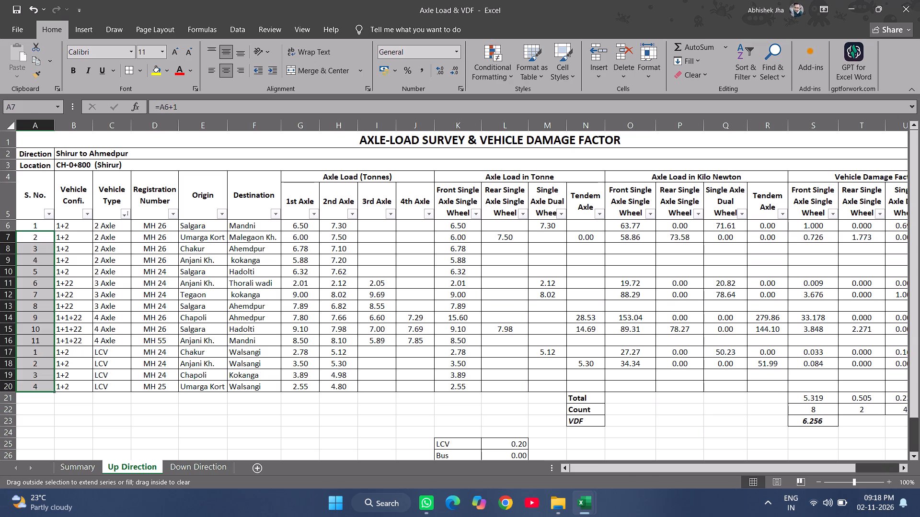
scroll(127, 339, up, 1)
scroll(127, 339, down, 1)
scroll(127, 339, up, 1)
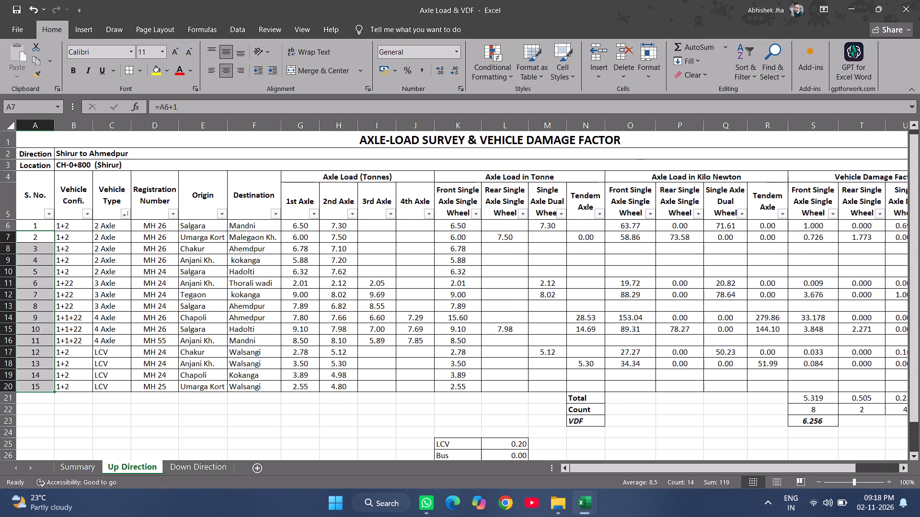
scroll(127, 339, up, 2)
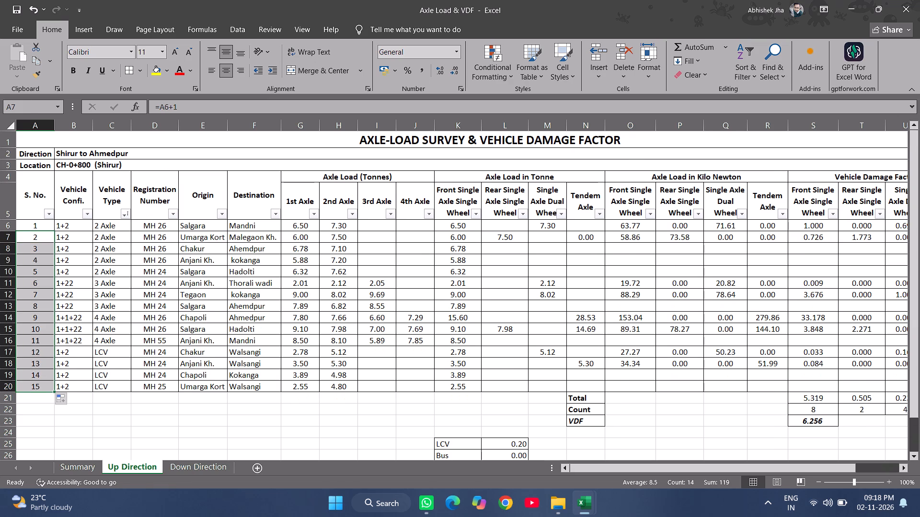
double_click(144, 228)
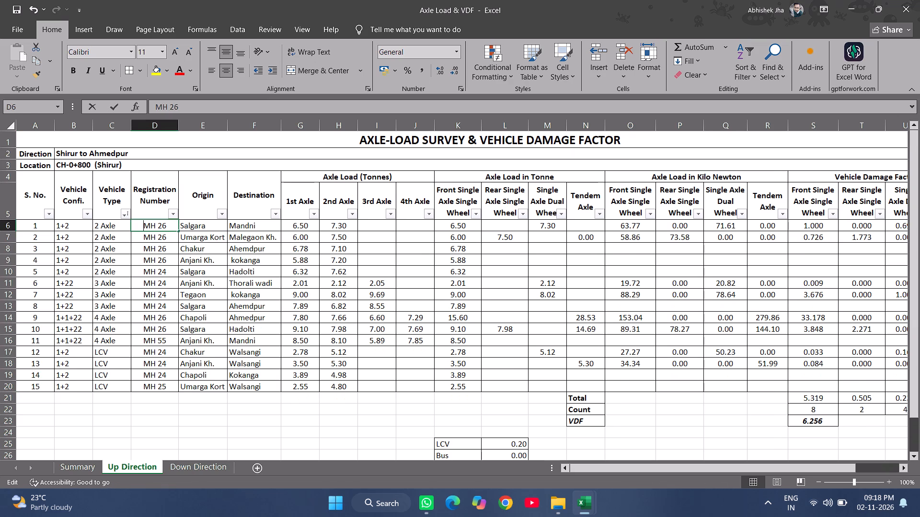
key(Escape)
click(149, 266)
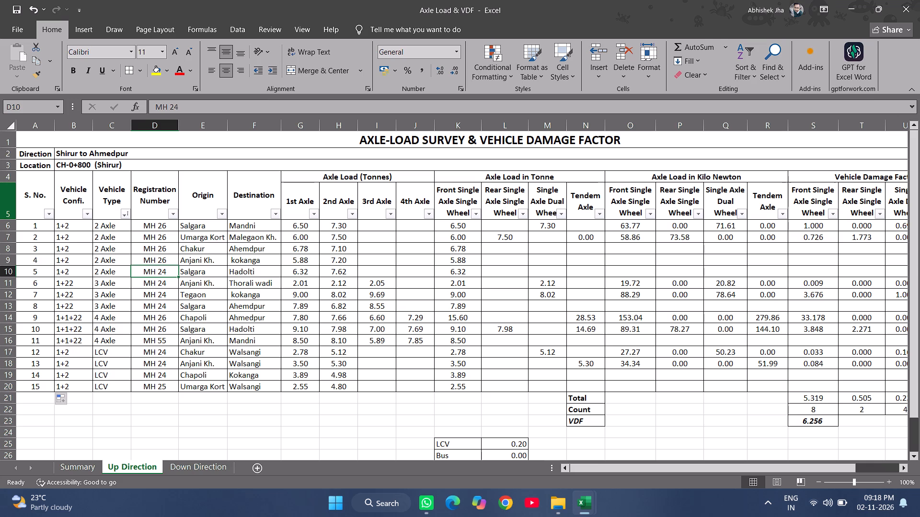
Remove the filter from header row 5 of the Up Direction sheet.
click(11, 206)
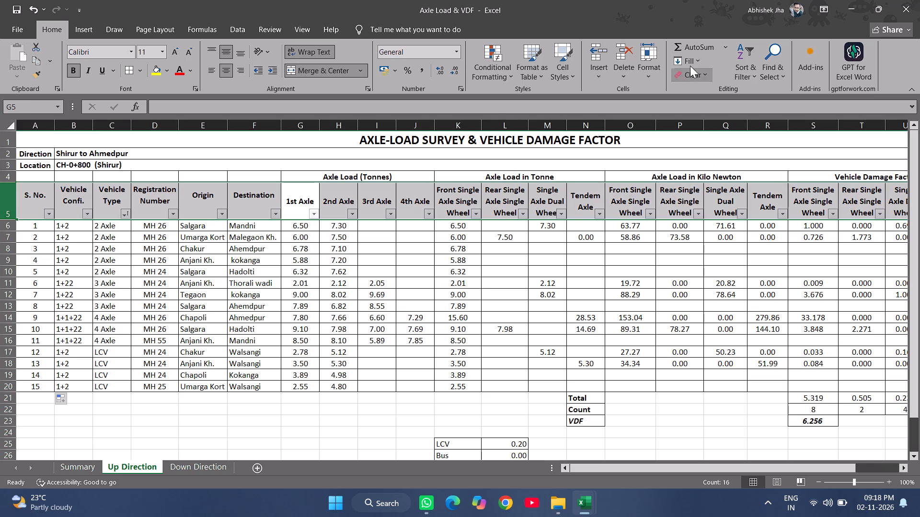
click(741, 70)
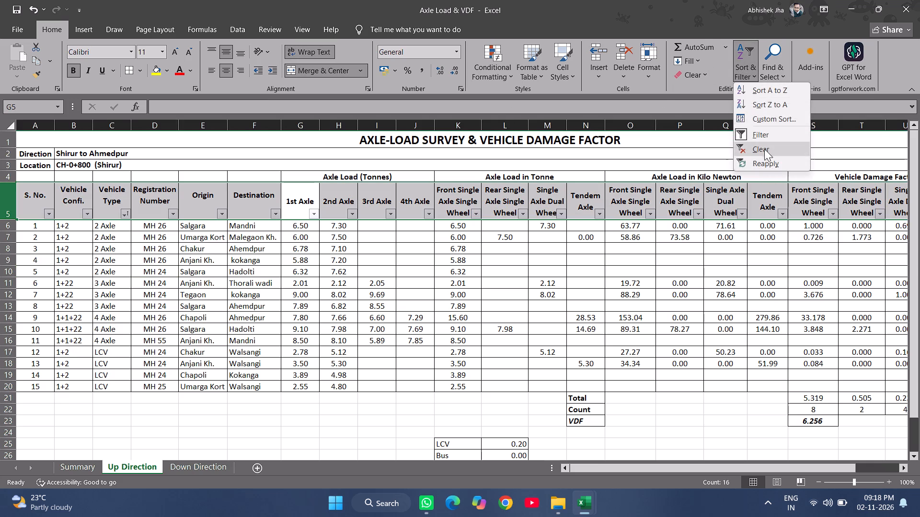
click(770, 135)
click(162, 274)
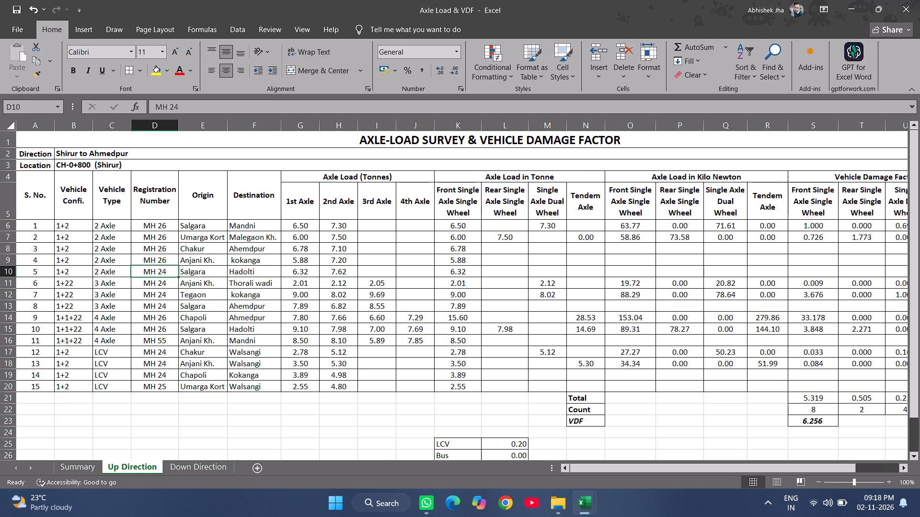
Insert four blank rows directly below the header, above the first 2 Axle vehicle row.
scroll(130, 294, up, 4)
drag(119, 224, 116, 272)
drag(110, 282, 107, 308)
click(119, 354)
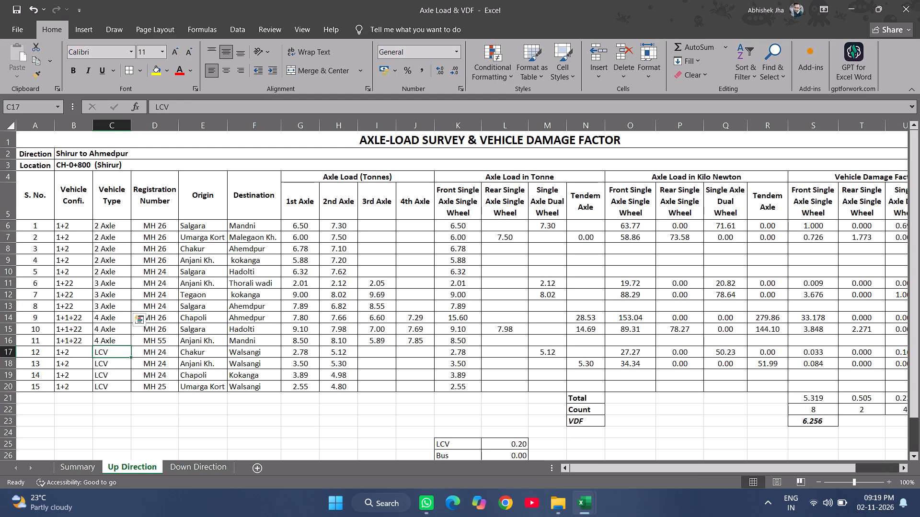
click(4, 225)
key(ctrl+shift+equal)
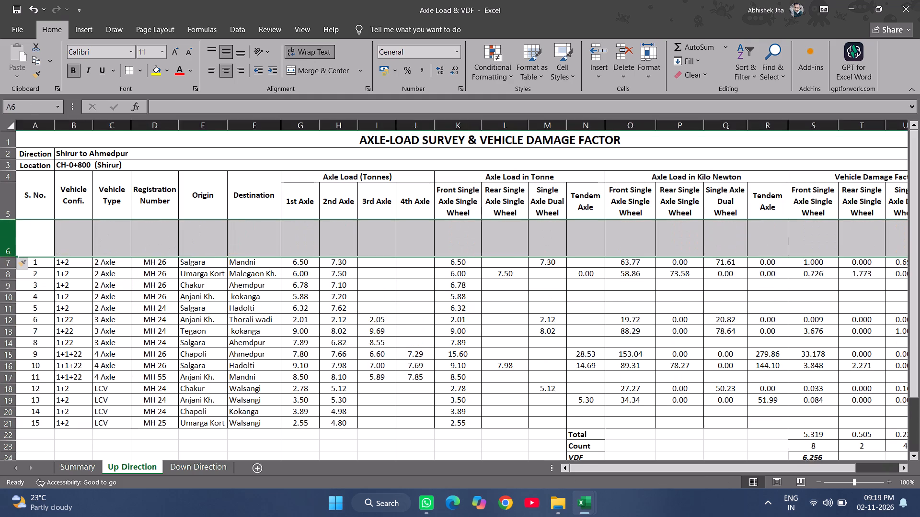
key(ctrl+shift+equal)
key(ctrl+shift+equal)
key(ctrl+shift+equal)
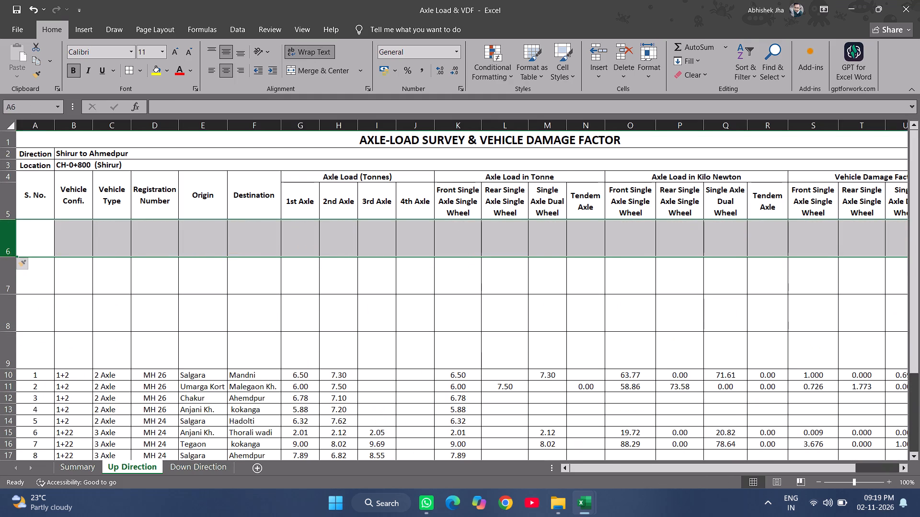
Auto-fit the heights of the blank rows 6 to 9.
double_click(7, 253)
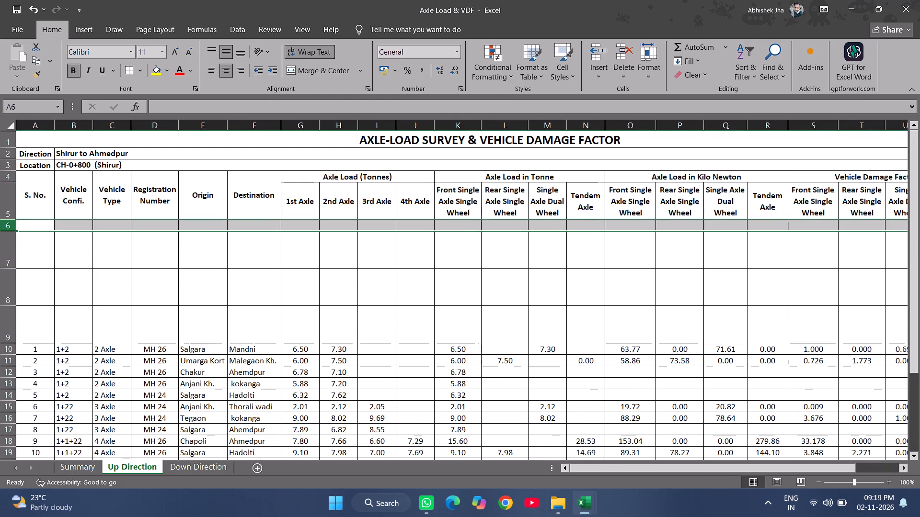
double_click(12, 269)
double_click(12, 279)
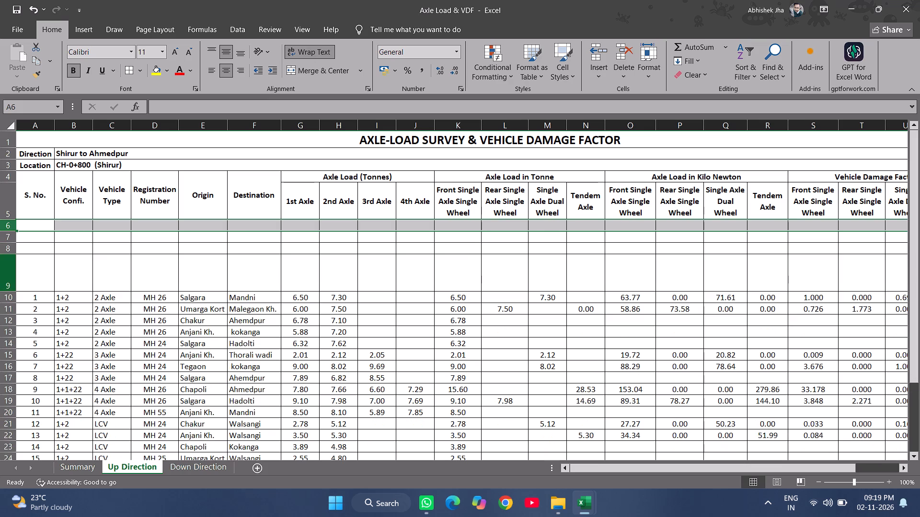
double_click(9, 290)
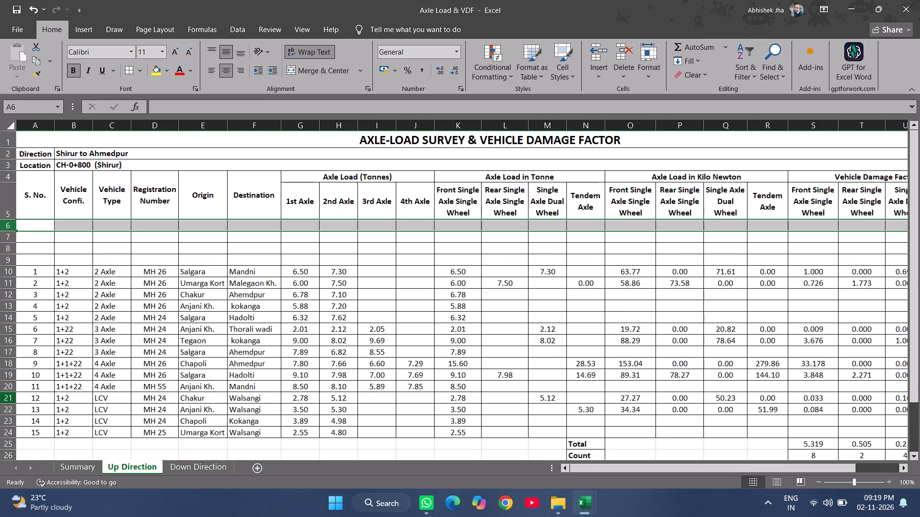
Move the four LCV rows from rows 21 to 24 into the blank rows 6 to 9.
drag(4, 397, 2, 428)
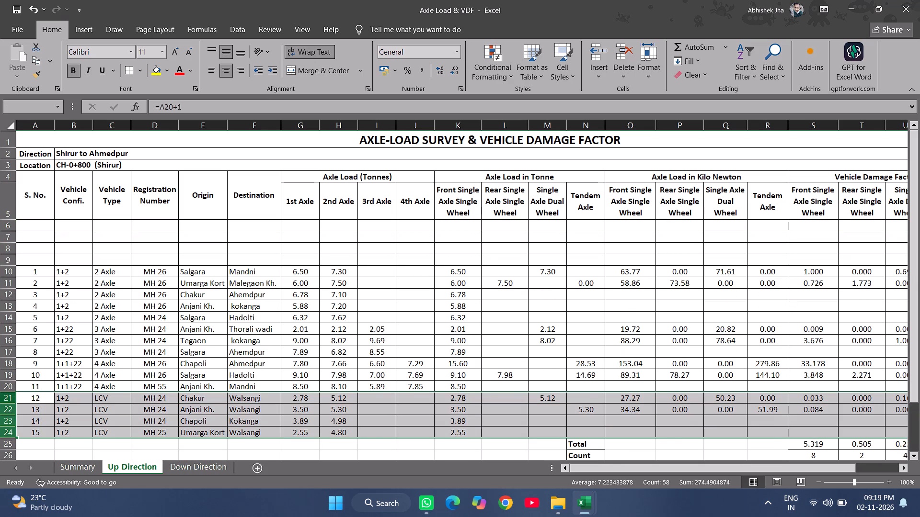
key(ctrl+x)
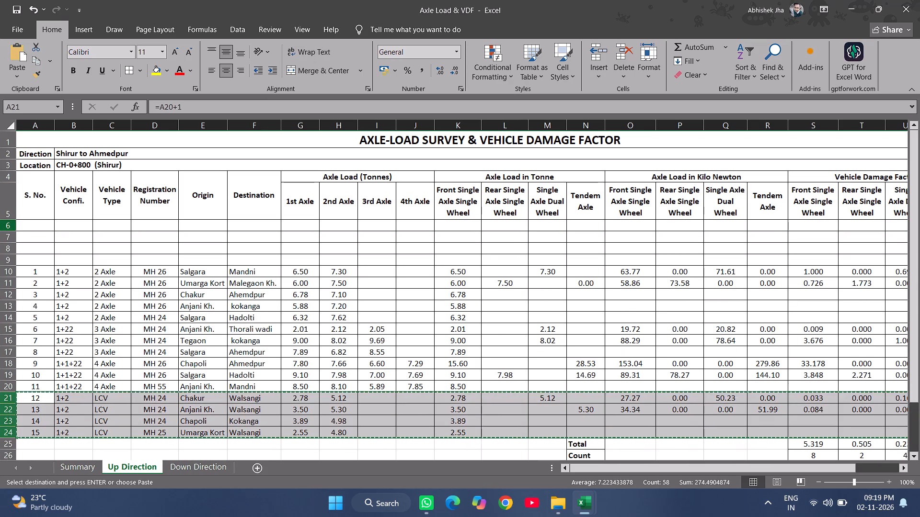
double_click(6, 223)
key(ctrl+v)
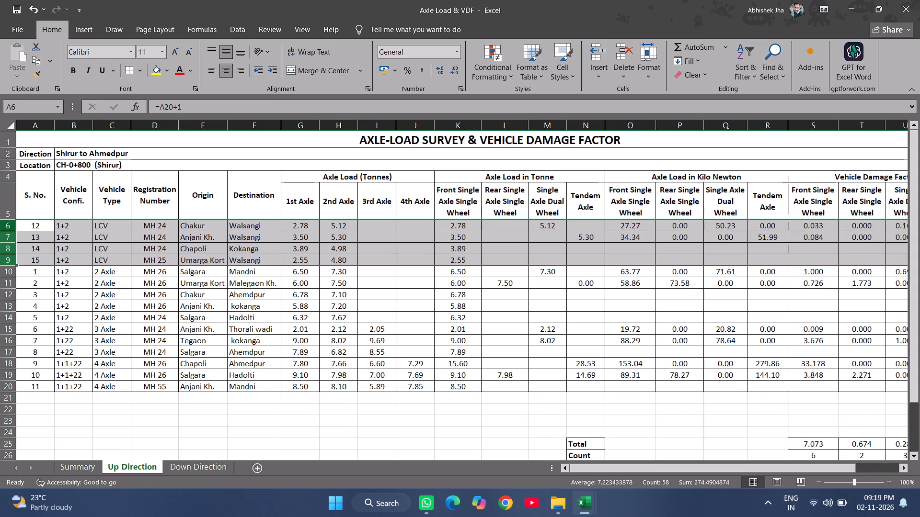
Set the serial number in A6 to 1 and fill the A7 formula down to A20.
click(44, 228)
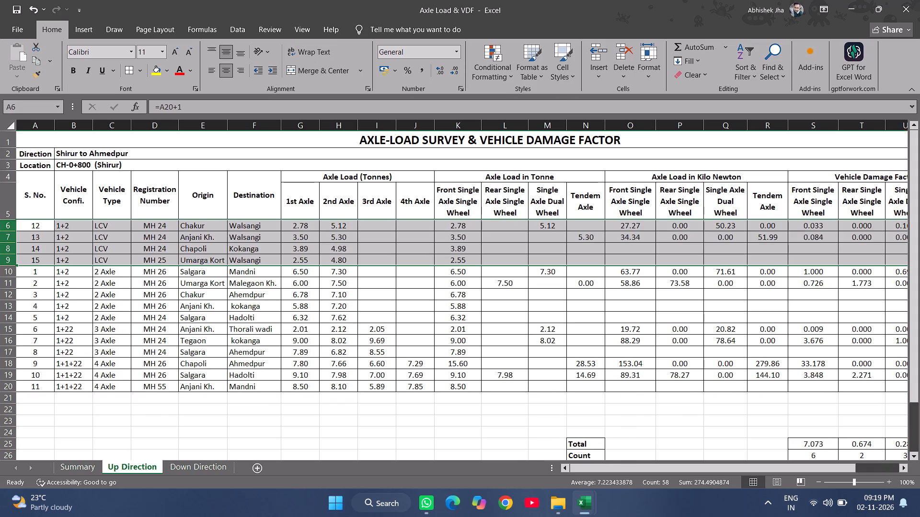
key(1)
click(38, 236)
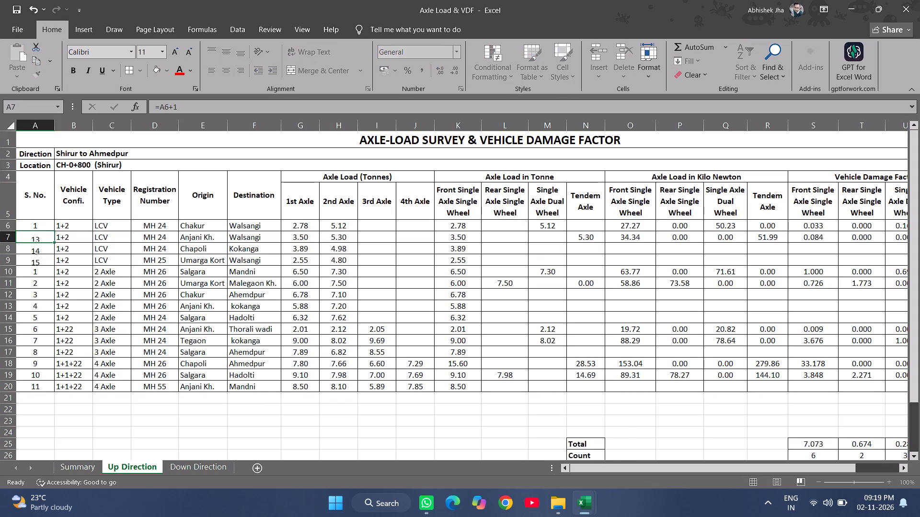
double_click(57, 243)
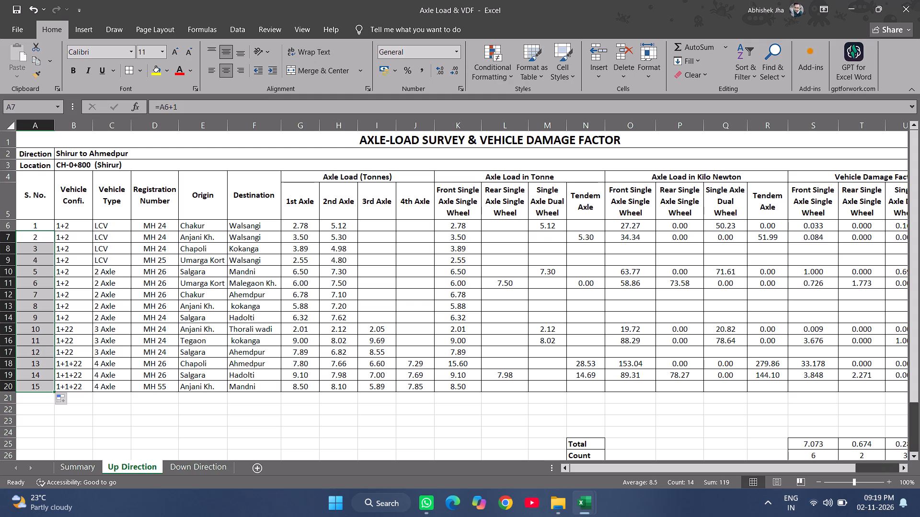
Check the reordered vehicle rows and the Total, Count and VDF tables below them.
scroll(162, 372, up, 3)
scroll(487, 345, down, 2)
scroll(489, 344, up, 1)
scroll(490, 343, down, 1)
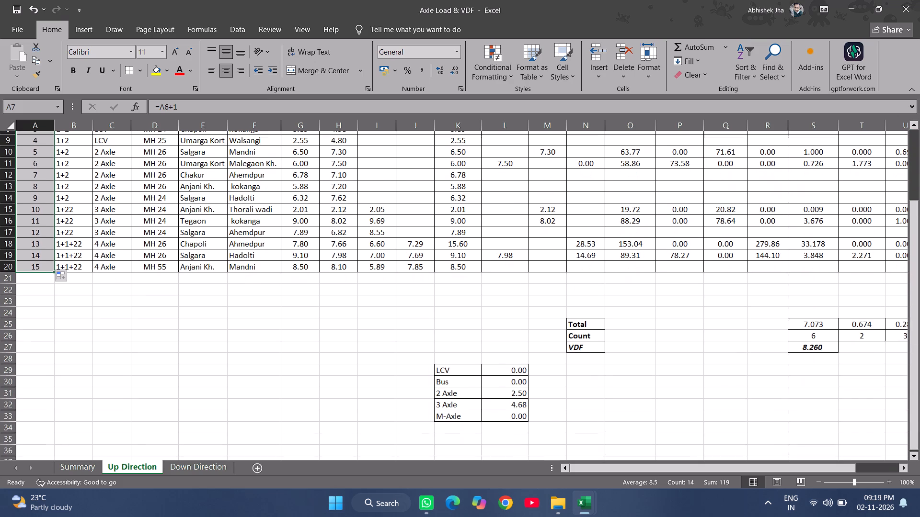
scroll(490, 343, up, 1)
scroll(490, 343, down, 1)
scroll(490, 343, up, 3)
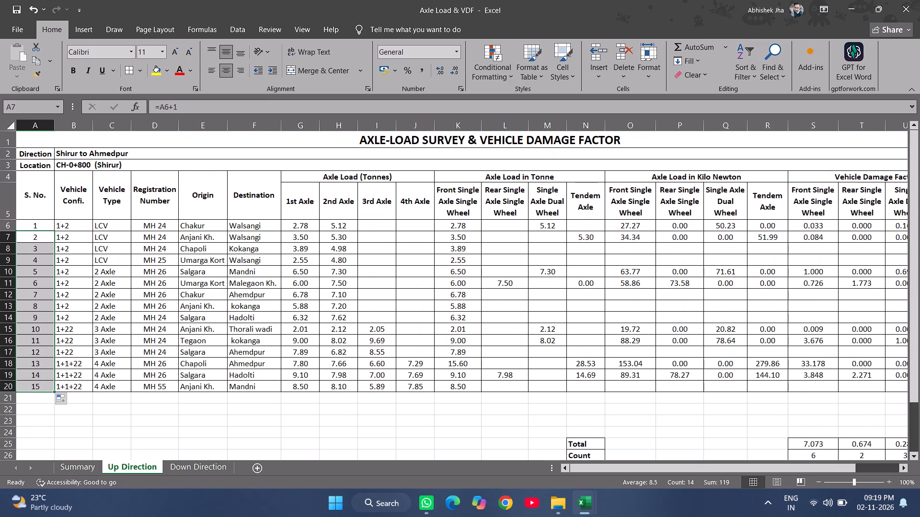
Fill the K6 Front Single Axle Single Wheel formula down to K20.
triple_click(461, 223)
key(Escape)
double_click(480, 229)
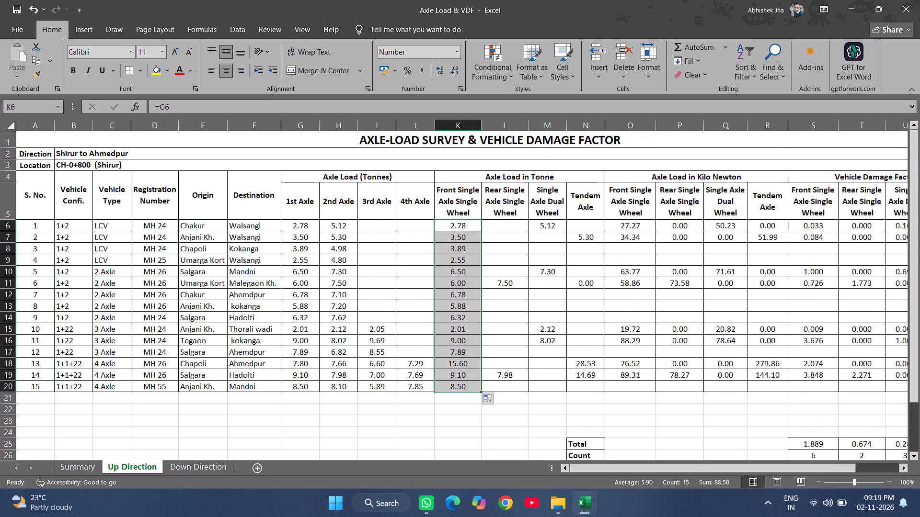
Check the cell references in the tonne load formulas of K6 to K11 and M6.
double_click(463, 224)
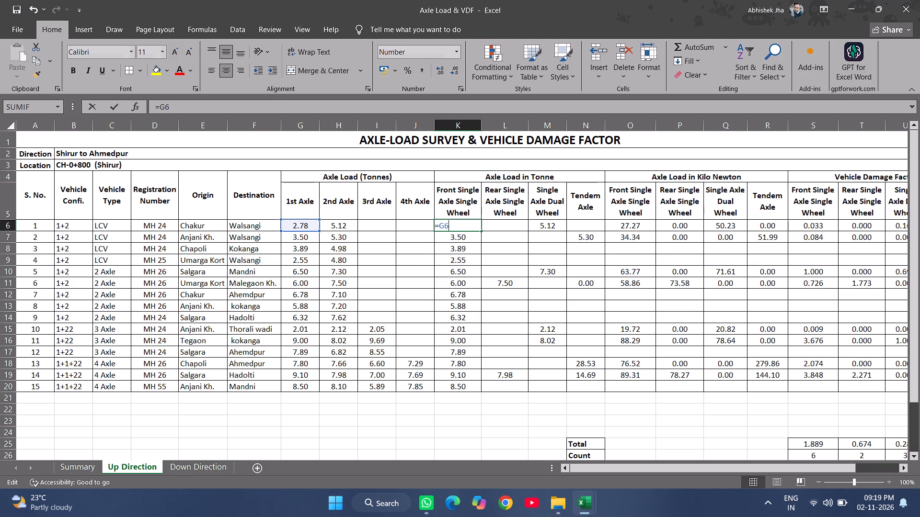
key(Escape)
double_click(459, 235)
key(Escape)
double_click(457, 245)
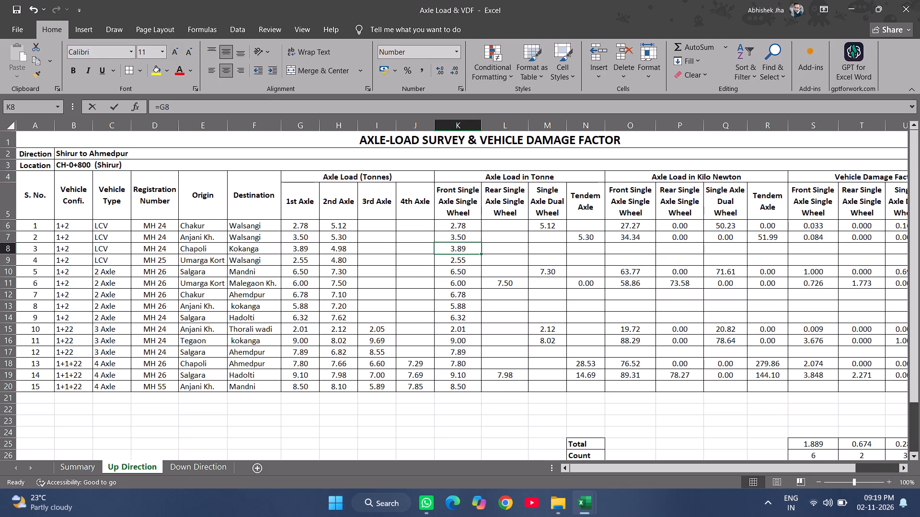
key(Escape)
double_click(461, 263)
key(Escape)
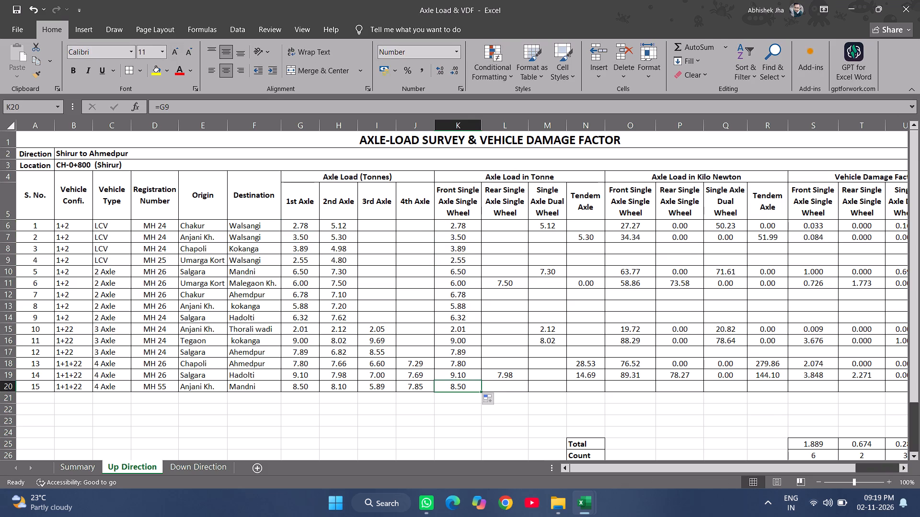
double_click(461, 266)
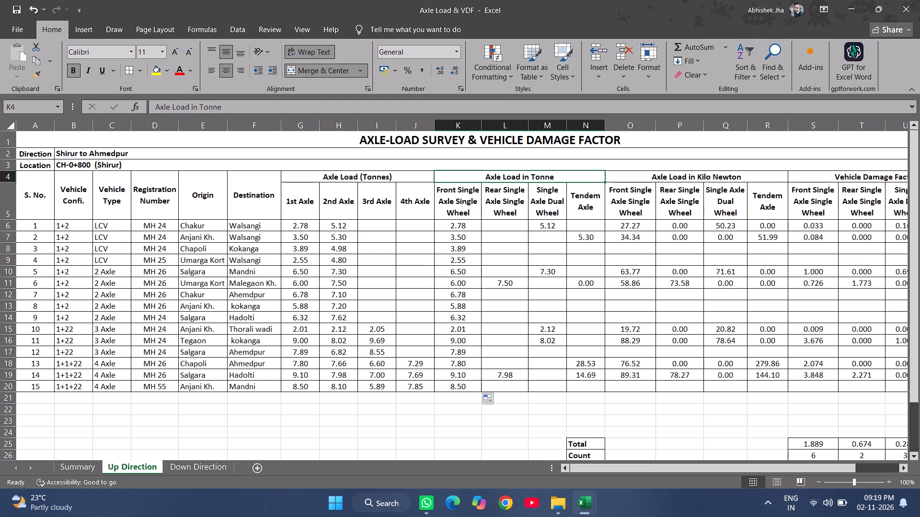
double_click(469, 266)
double_click(466, 268)
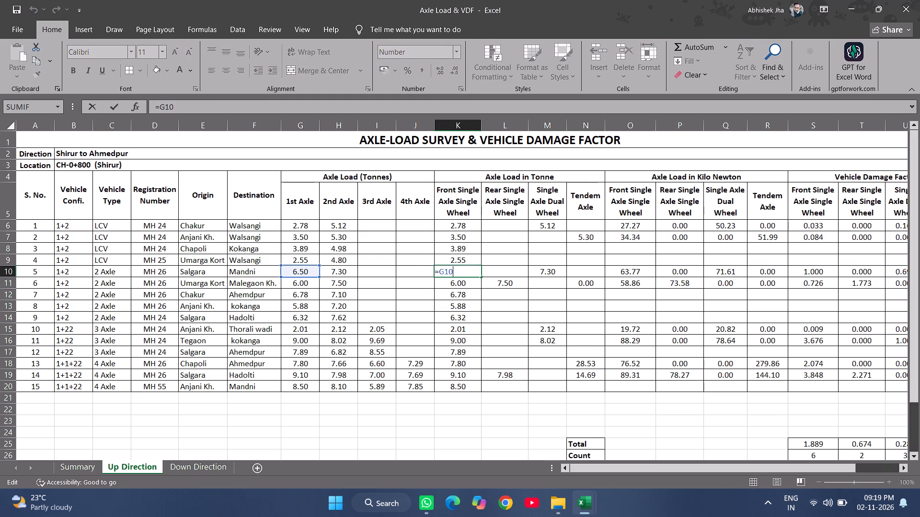
key(Escape)
double_click(465, 286)
key(Escape)
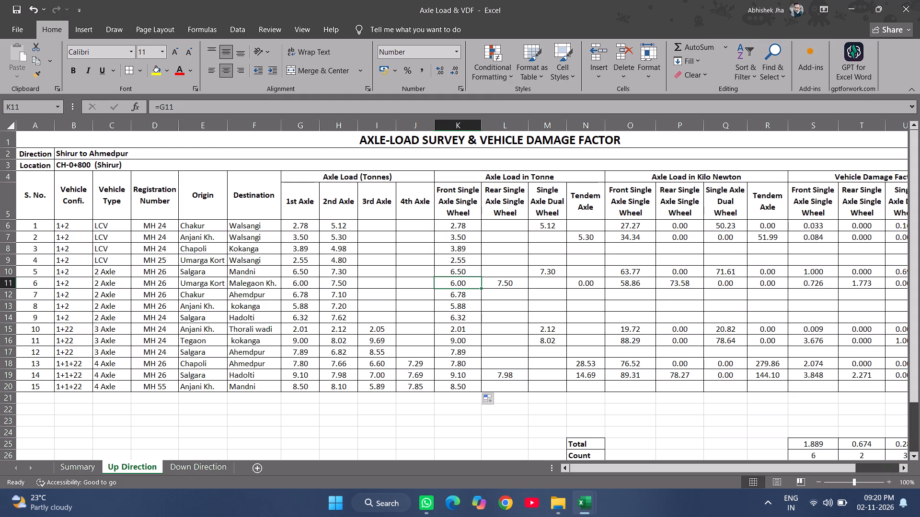
double_click(557, 225)
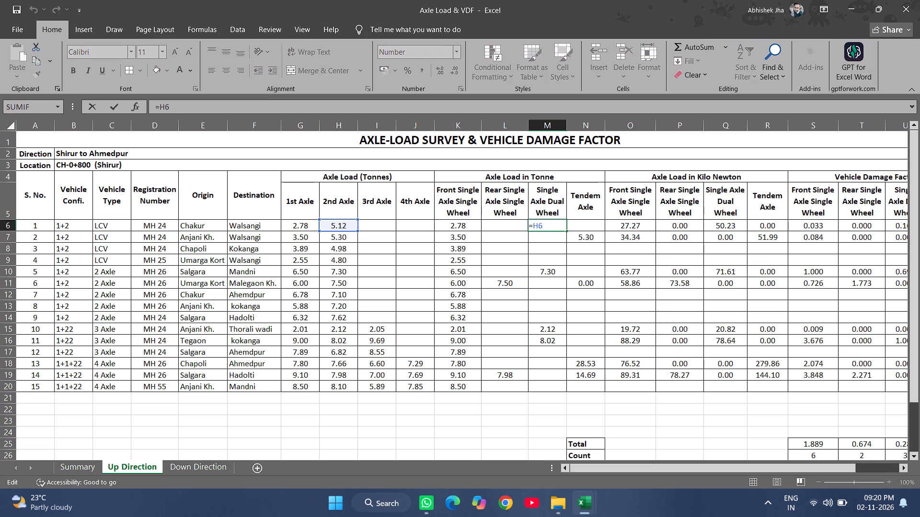
key(Escape)
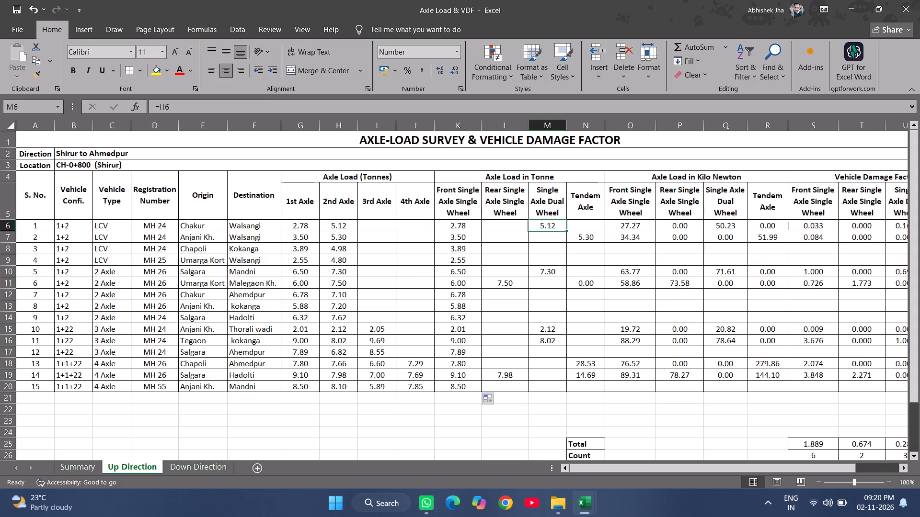
Clear the Tendem Axle tonne cells and all Axle Load in Kilo Newton cells in N6:R19.
drag(584, 228, 893, 388)
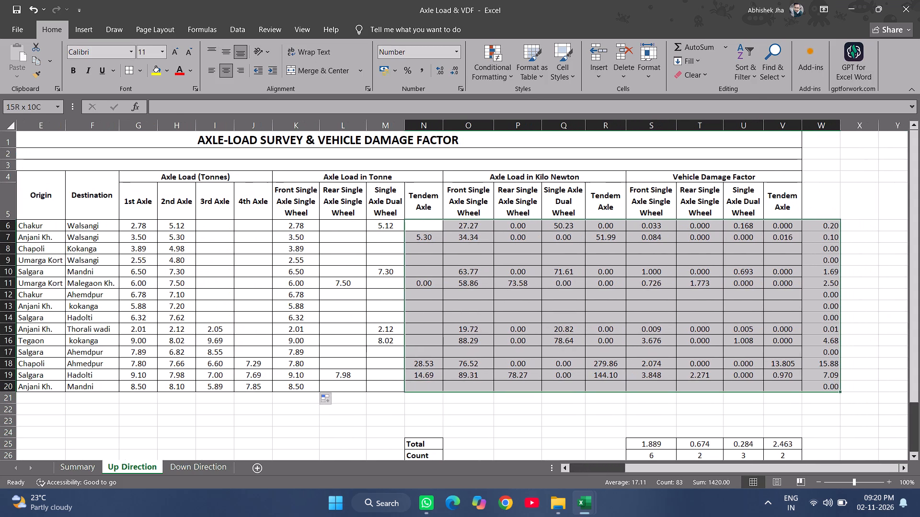
drag(893, 388, 766, 379)
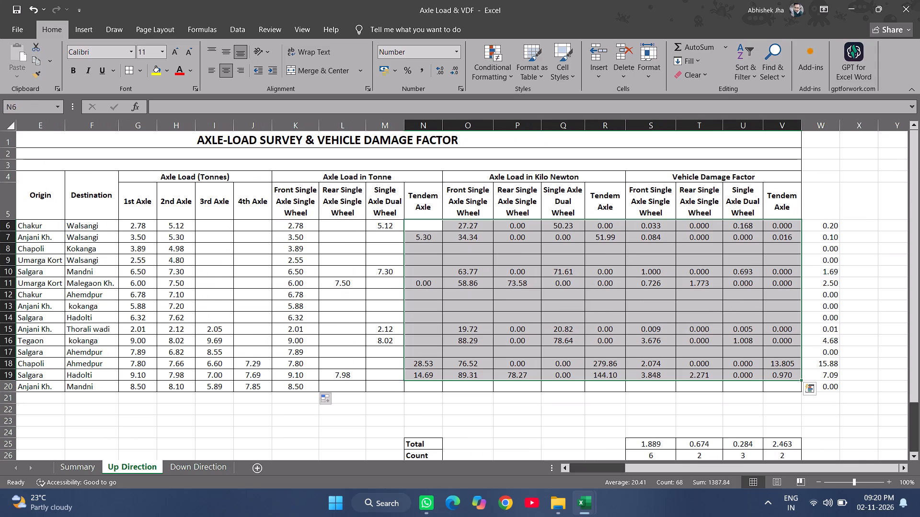
key(shift+Left)
key(shift+Left)
key(shift+Left)
key(shift+Left)
key(shift+Left)
key(shift+Right)
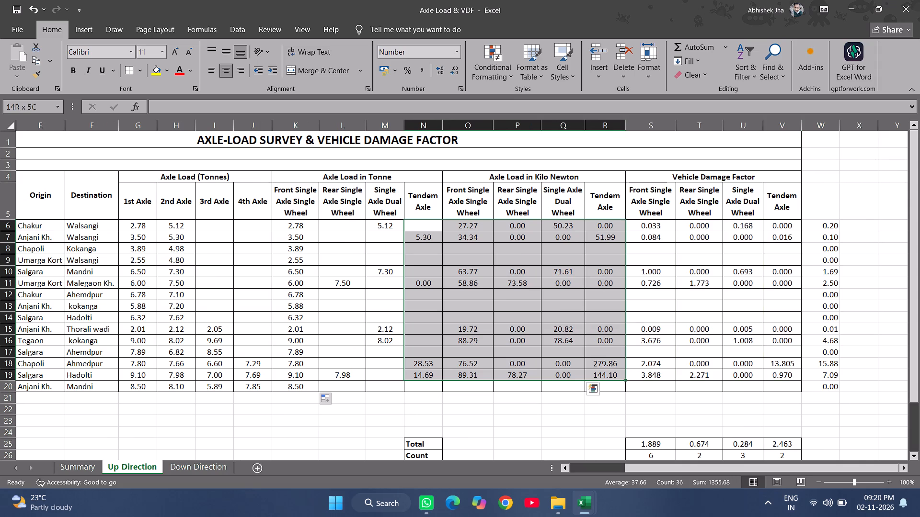
key(Delete)
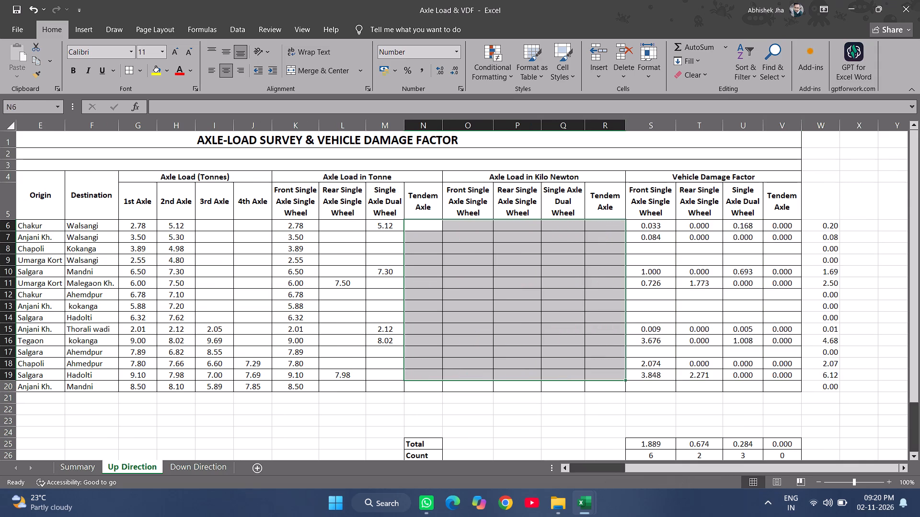
Fill the four Vehicle Damage Factor formulas in S6:V6 down to row 20.
double_click(654, 225)
key(Escape)
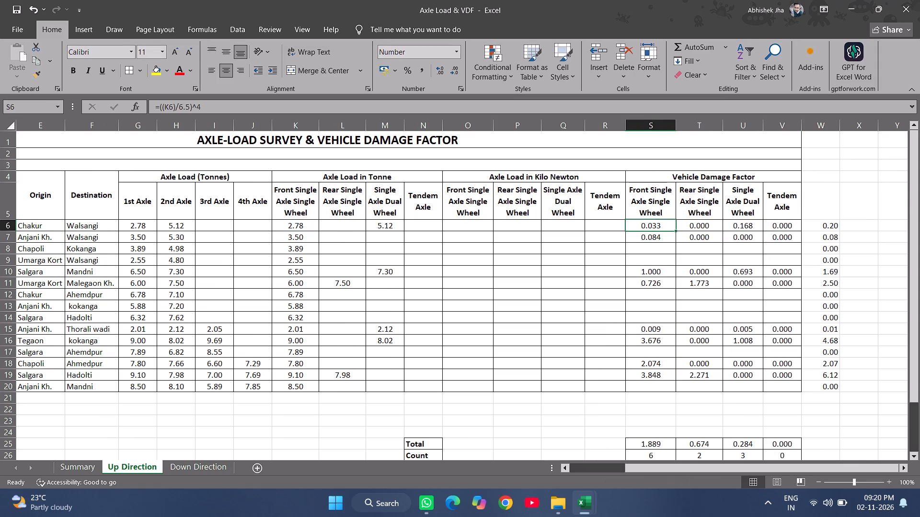
drag(664, 225, 787, 228)
drag(803, 229, 803, 267)
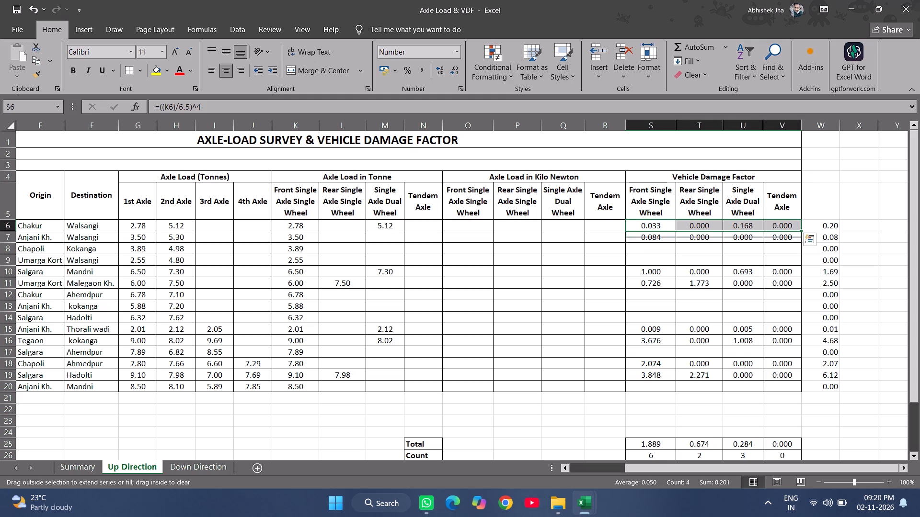
drag(803, 267, 793, 394)
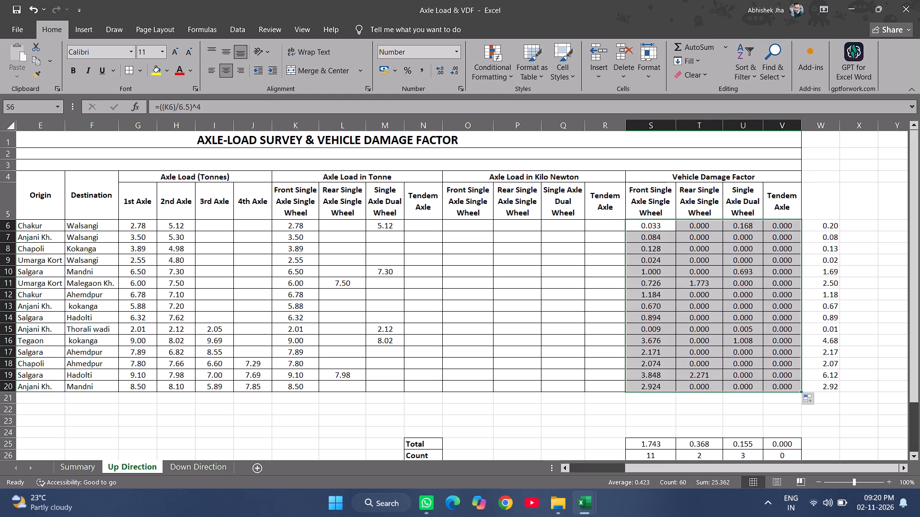
Change the Total formula in S25 to =AVERAGE(S6:S20) and fill it across to V25.
scroll(657, 441, down, 1)
click(660, 396)
double_click(665, 392)
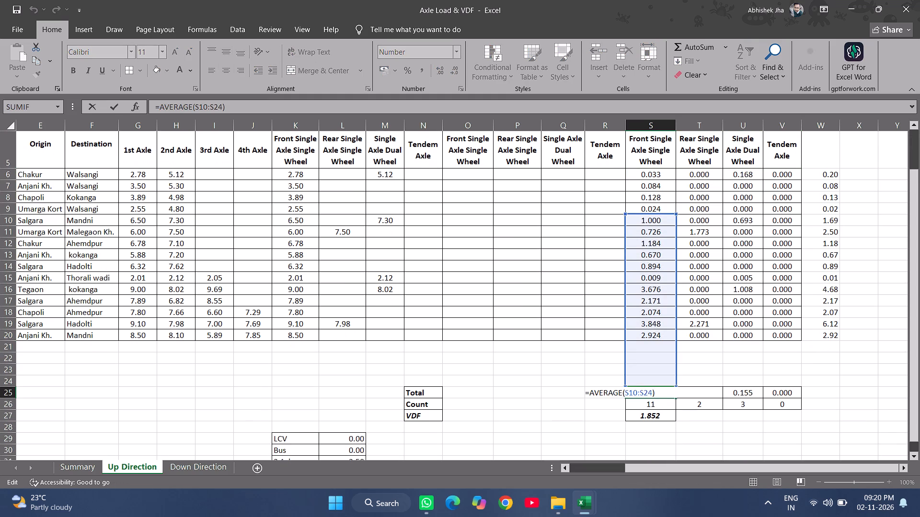
drag(663, 214, 674, 174)
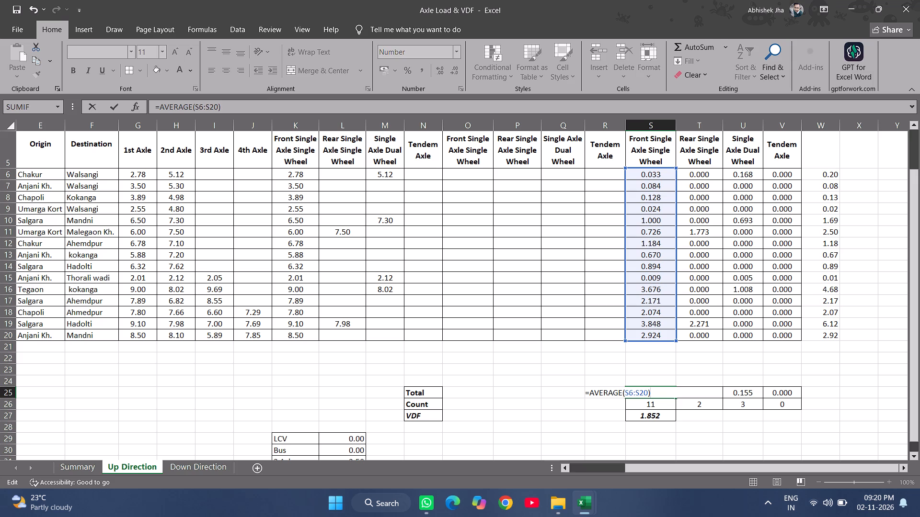
key(Return)
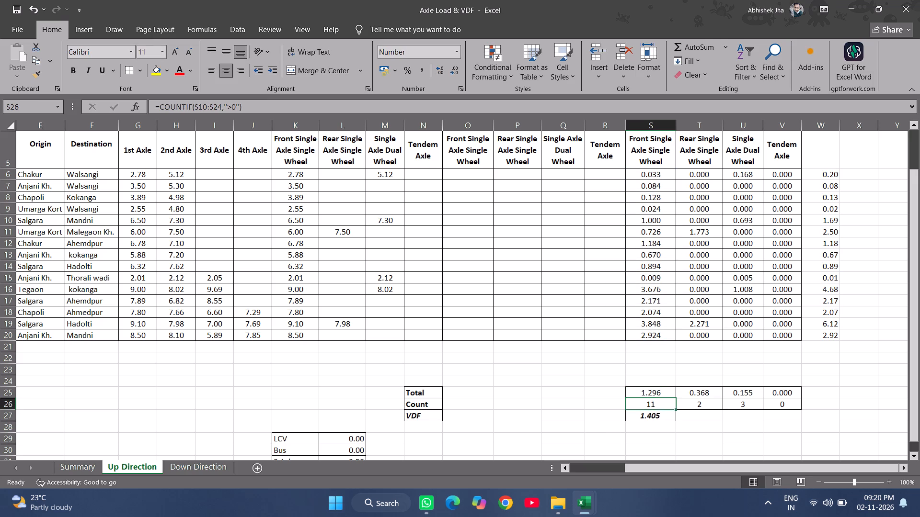
click(652, 392)
drag(676, 397, 797, 392)
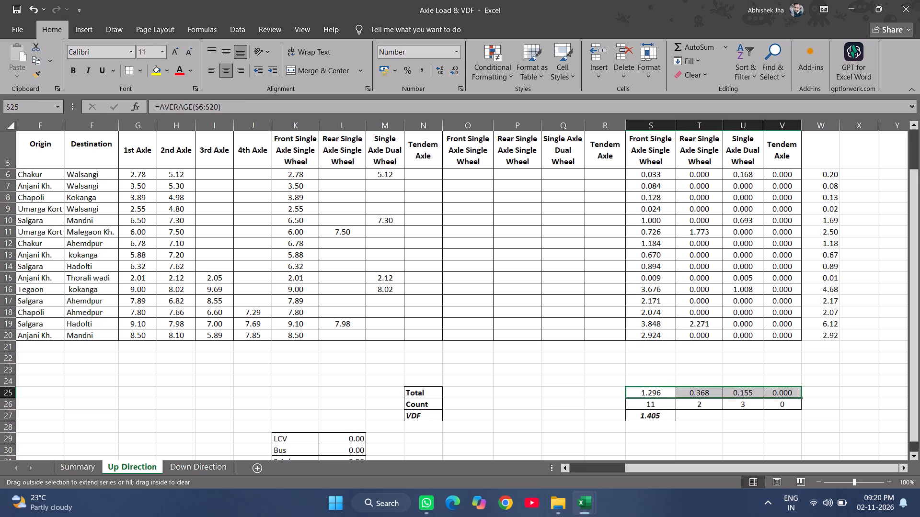
Delete the blank rows 21 to 24 between the vehicle rows and the Total row.
drag(651, 381, 662, 348)
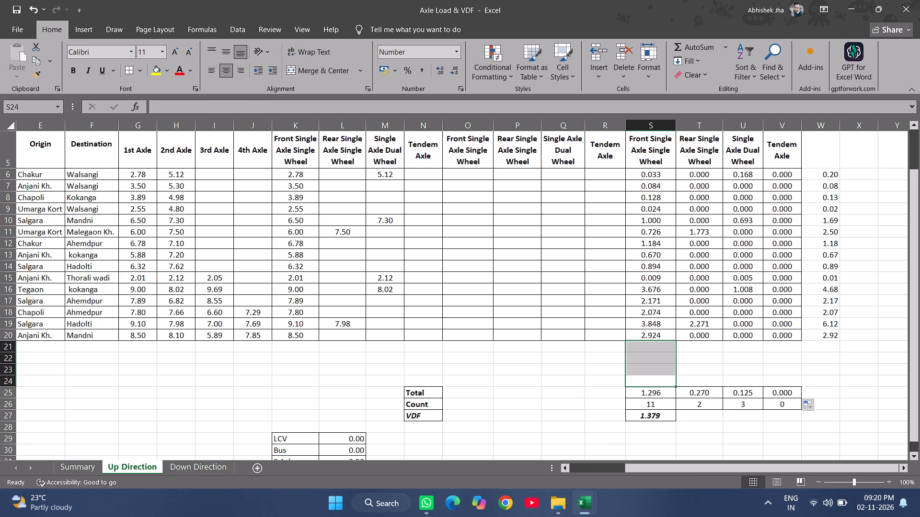
key(shift+space)
key(ctrl+minus)
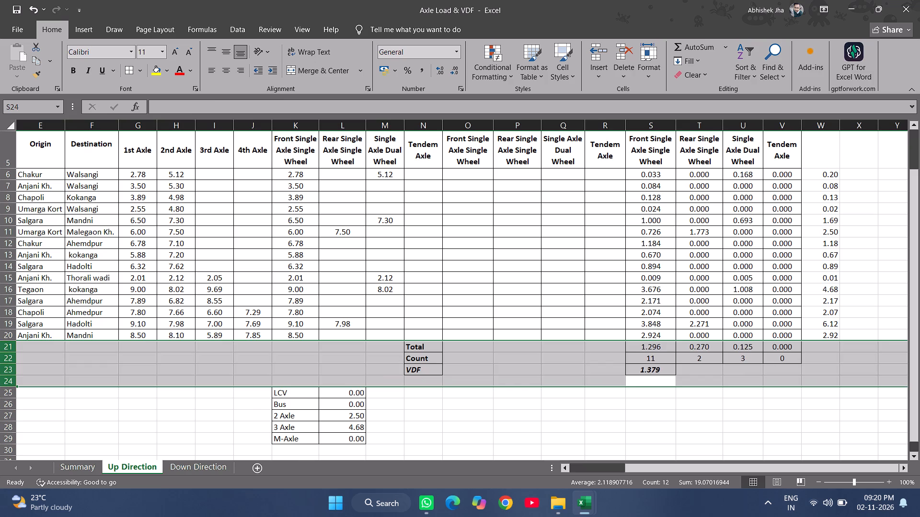
Change the Count formula in S22 to =COUNTIF(S6:S20,">0") and fill it across to V22.
double_click(661, 349)
key(Escape)
double_click(656, 359)
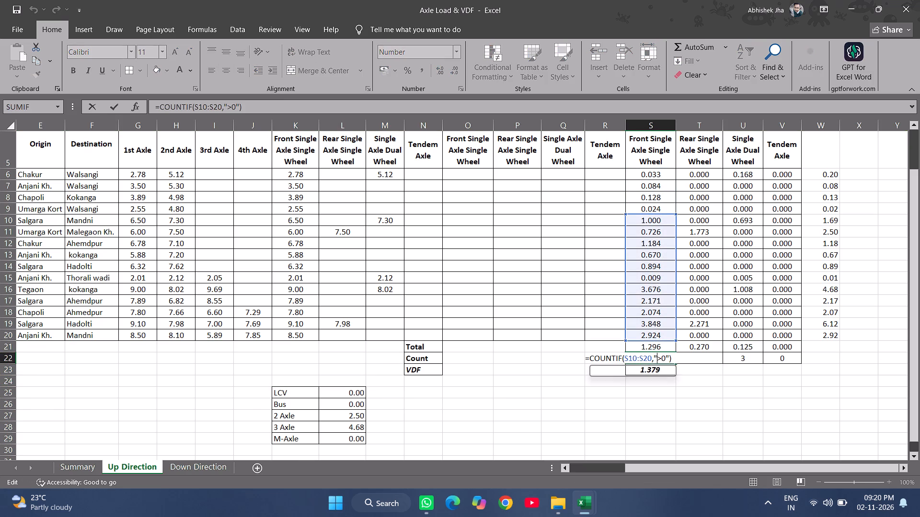
drag(676, 214, 679, 171)
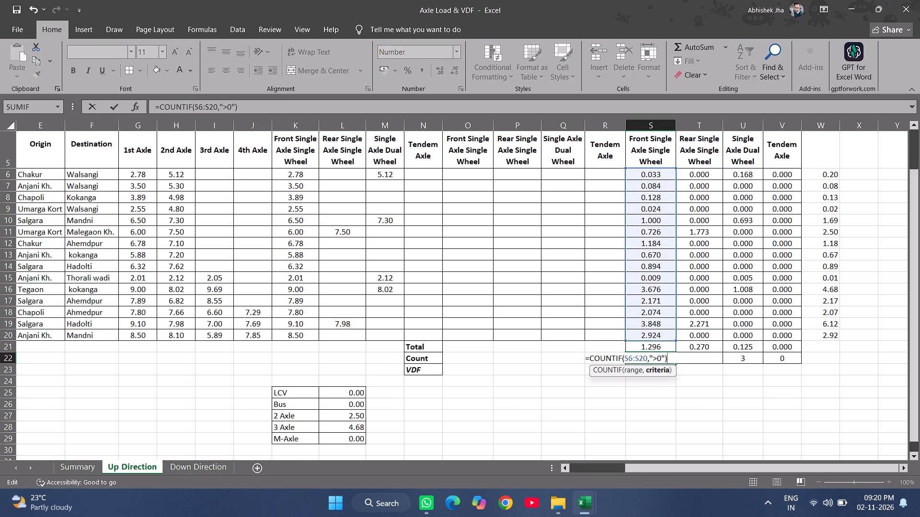
key(Return)
click(661, 358)
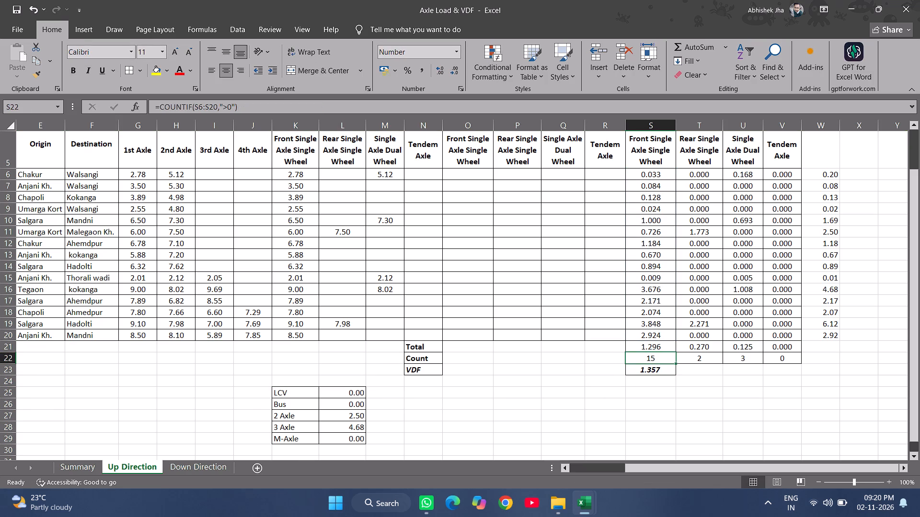
drag(677, 363, 800, 362)
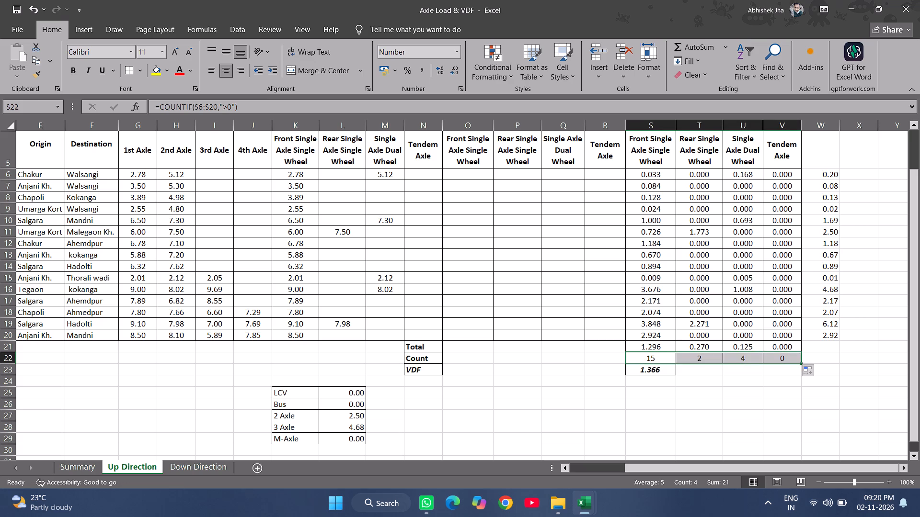
Check the row-sum formulas in W6 and W7 and the Total formulas in S21 and T21.
click(827, 166)
double_click(823, 173)
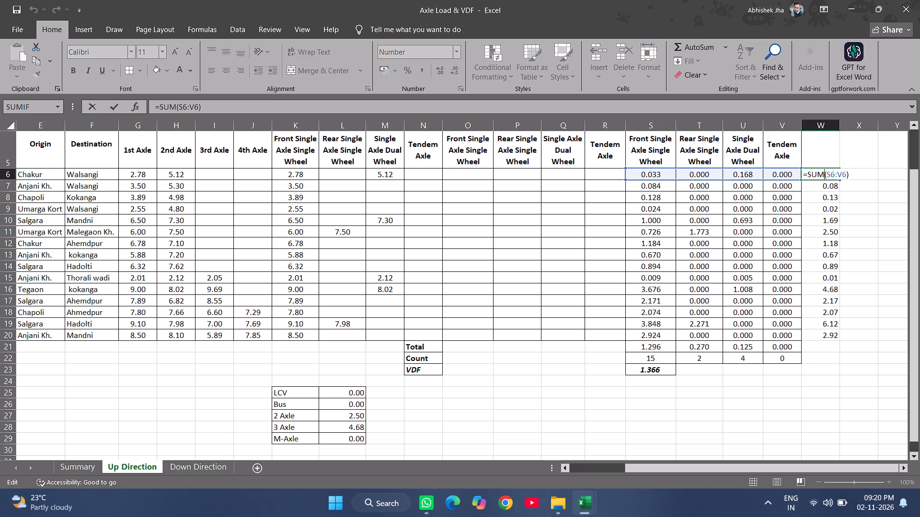
key(Escape)
double_click(826, 188)
key(Escape)
click(826, 345)
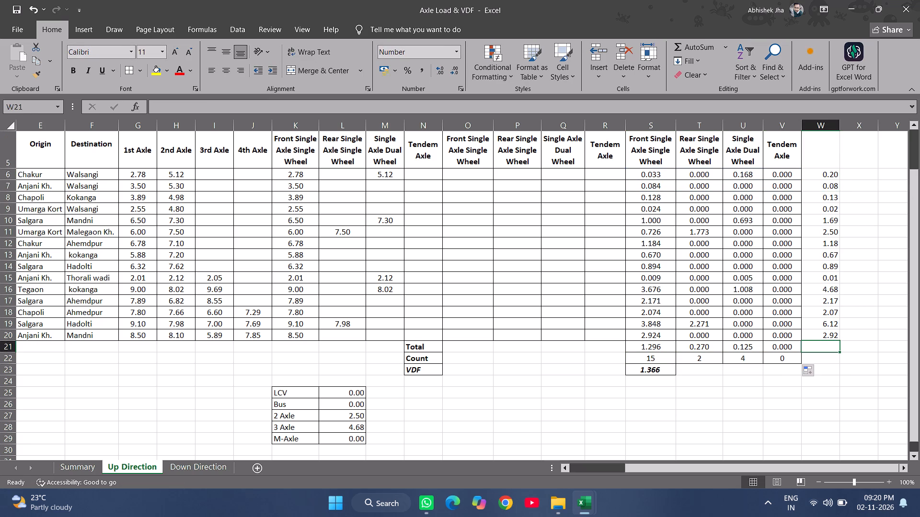
double_click(659, 346)
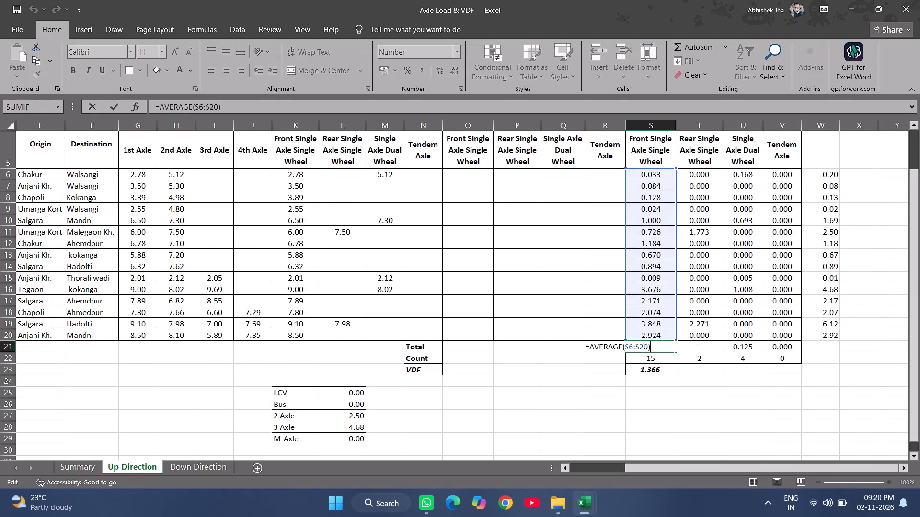
key(Escape)
double_click(700, 347)
key(Escape)
Format the Total and Count values in S21:V22 as bold italic.
drag(657, 349, 795, 349)
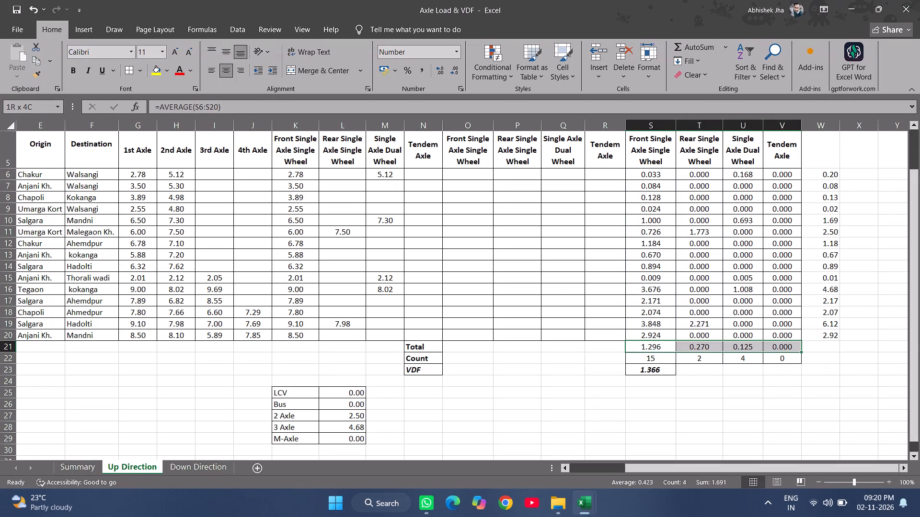
drag(795, 349, 793, 345)
key(ctrl+b)
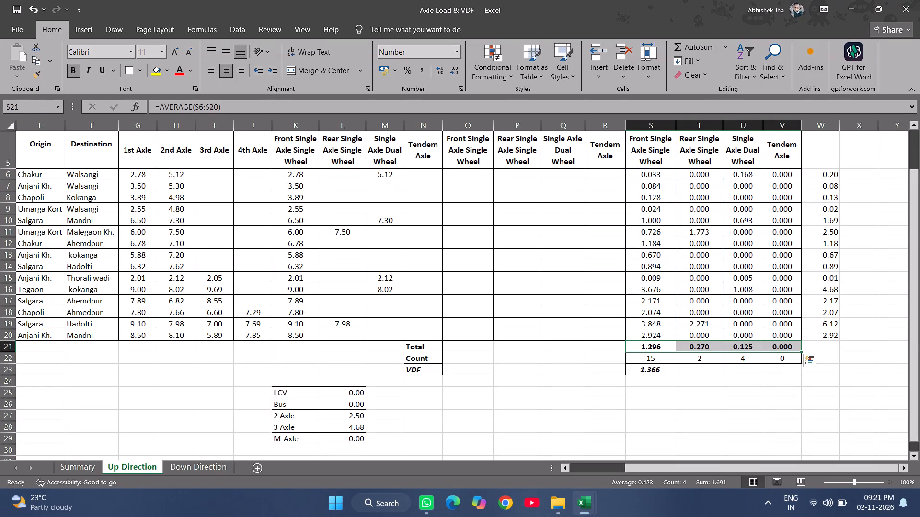
key(shift+Down)
key(ctrl+b)
key(ctrl+i)
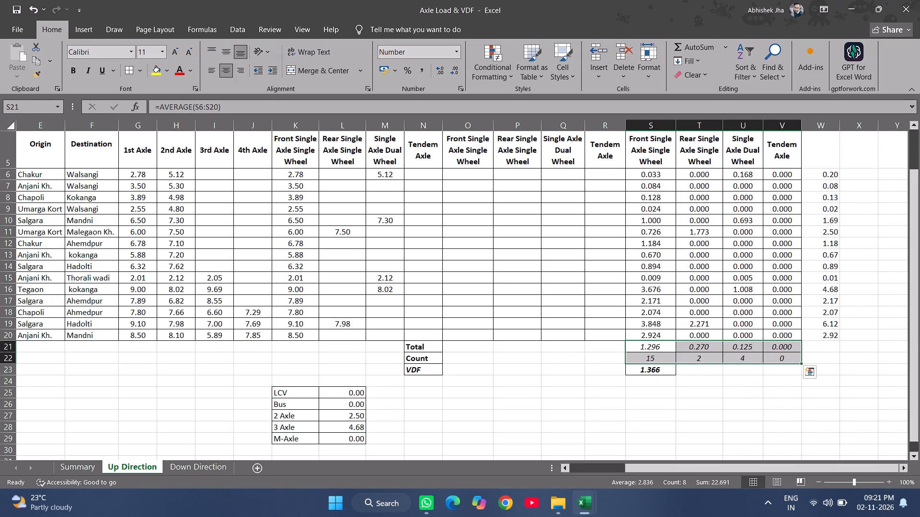
key(ctrl+b)
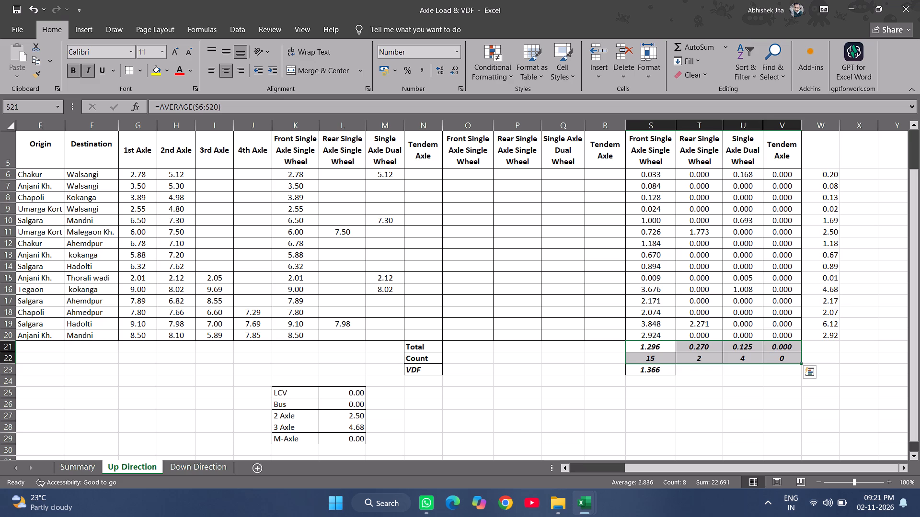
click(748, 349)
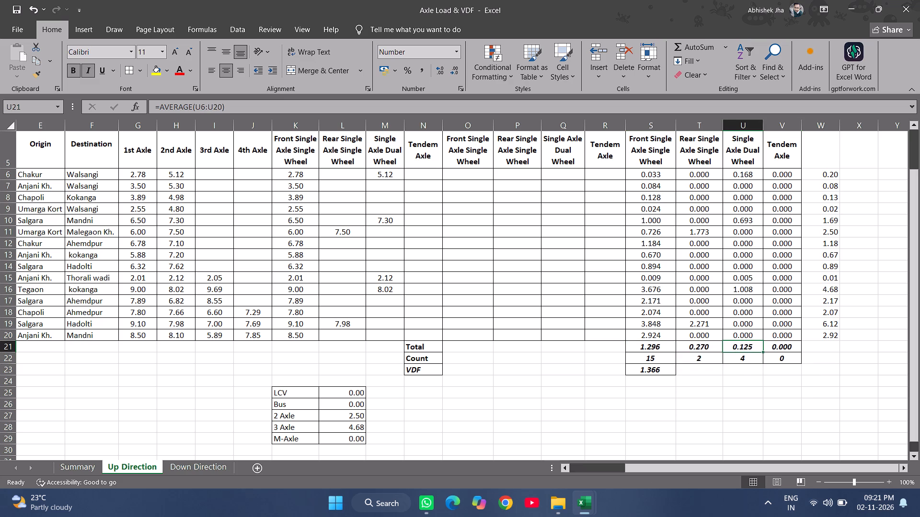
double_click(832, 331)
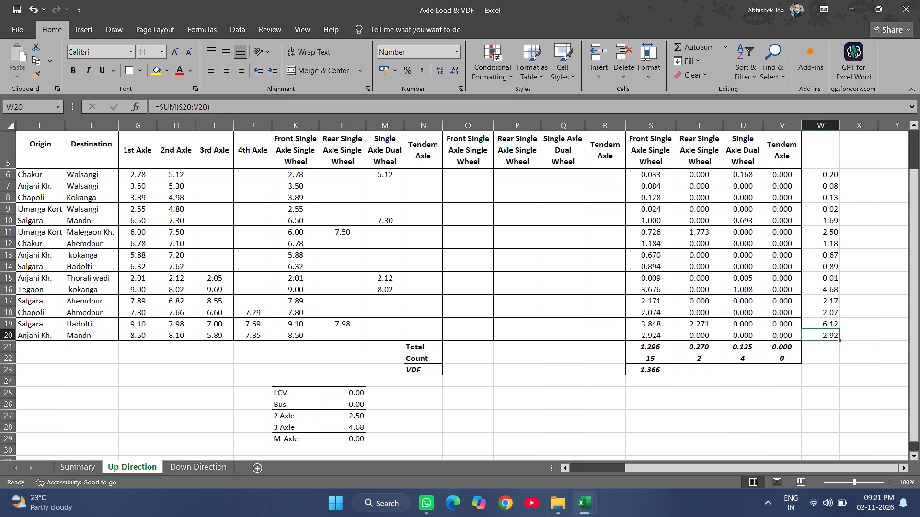
Check the row-sum formula in W20 and the Single Axle Dual Wheel formula in M6.
double_click(832, 335)
key(Escape)
scroll(443, 302, up, 1)
drag(335, 228, 608, 387)
double_click(389, 226)
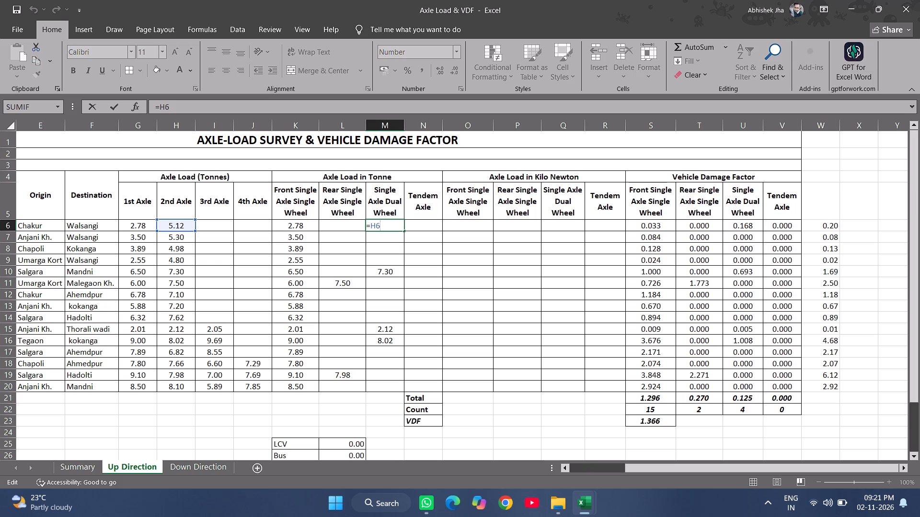
key(Escape)
Narrow the Vehicle Type column C to a width of 7.00 and auto-fit columns F to J to their contents.
drag(719, 464, 644, 468)
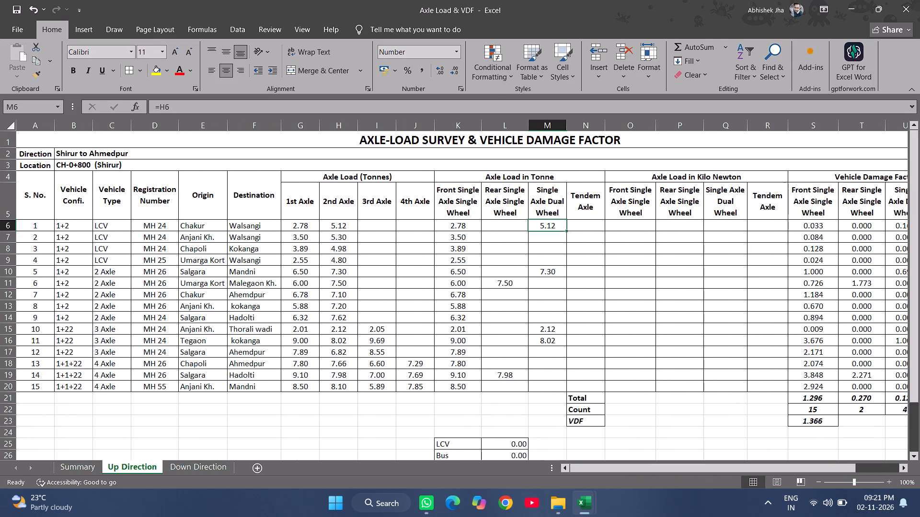
drag(134, 124, 129, 130)
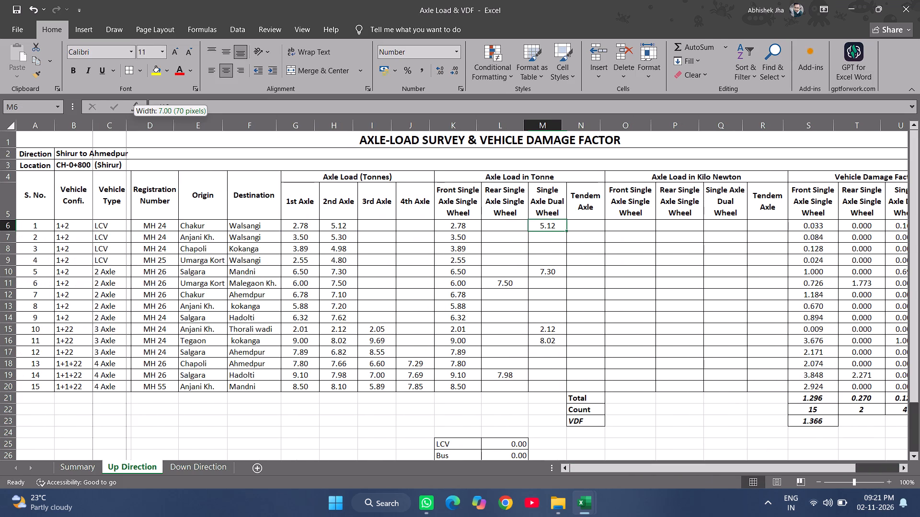
drag(129, 130, 129, 131)
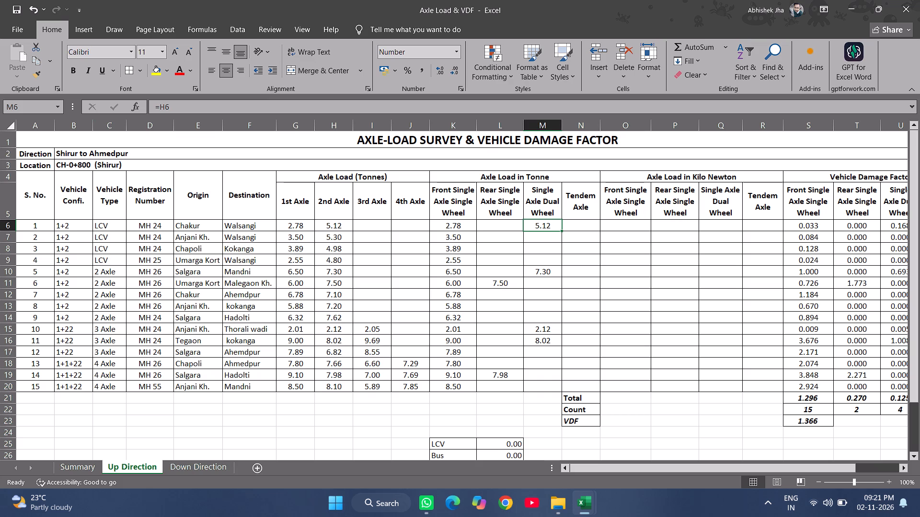
click(276, 123)
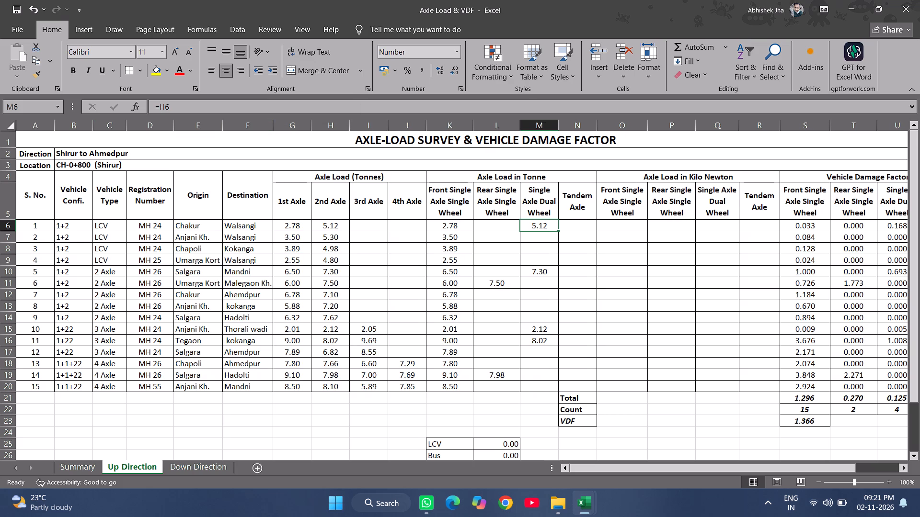
double_click(312, 125)
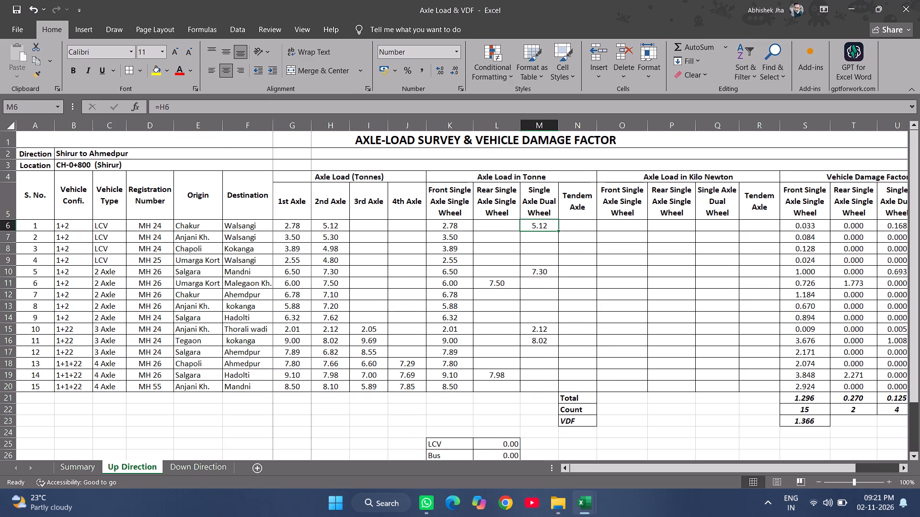
double_click(343, 125)
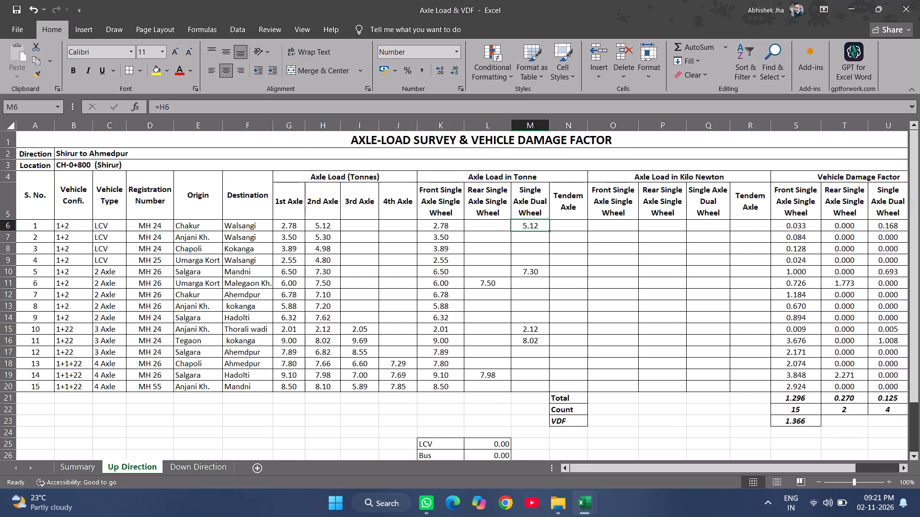
double_click(381, 127)
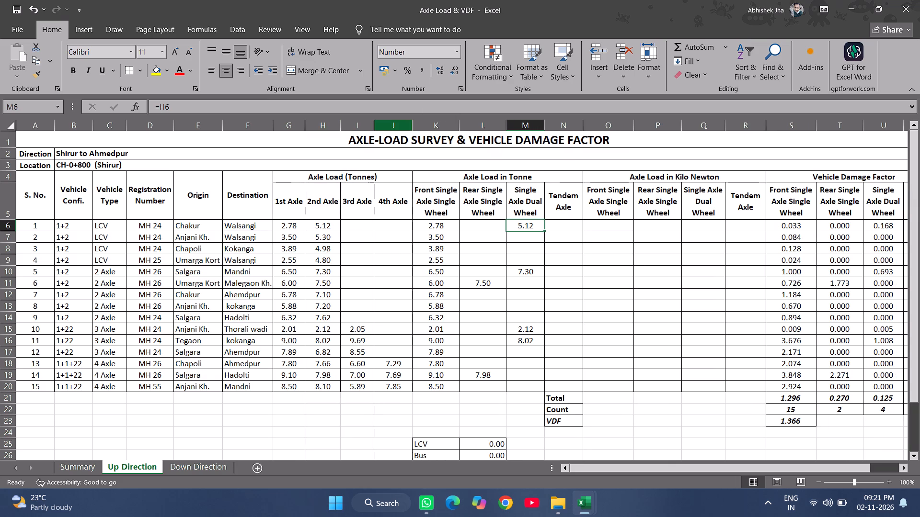
double_click(409, 127)
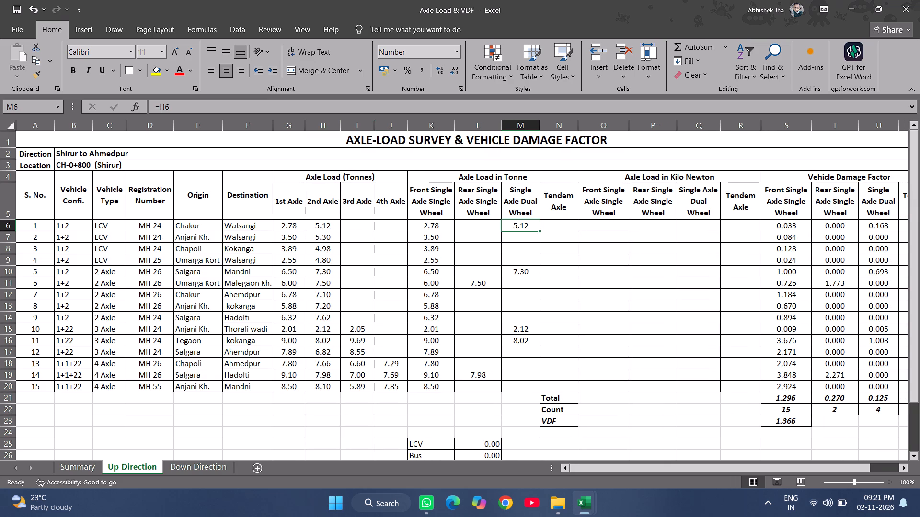
Clear the Rear Single Axle and Single Axle Dual Wheel entries in L9:M20.
drag(478, 255, 532, 391)
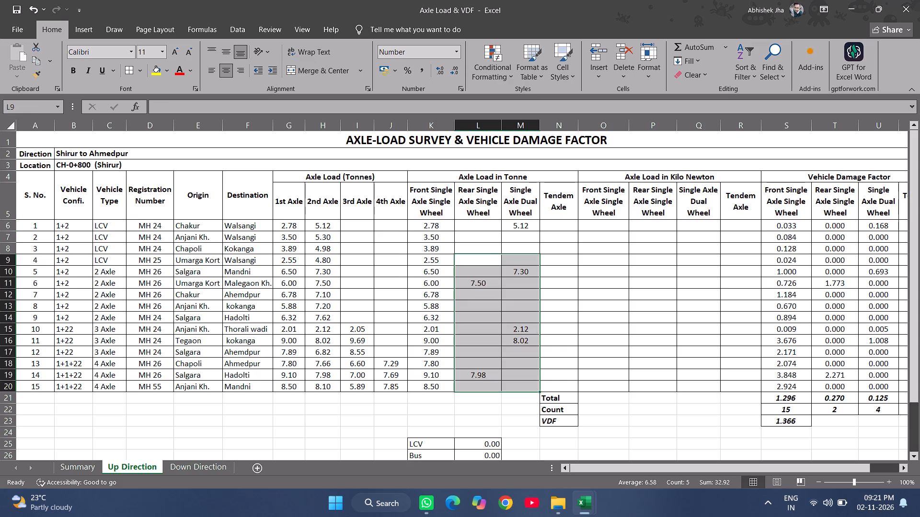
key(Delete)
Enter =H7 as the Single Axle Dual Wheel load in M7 and fill it down to M9 for the LCV rows.
click(526, 233)
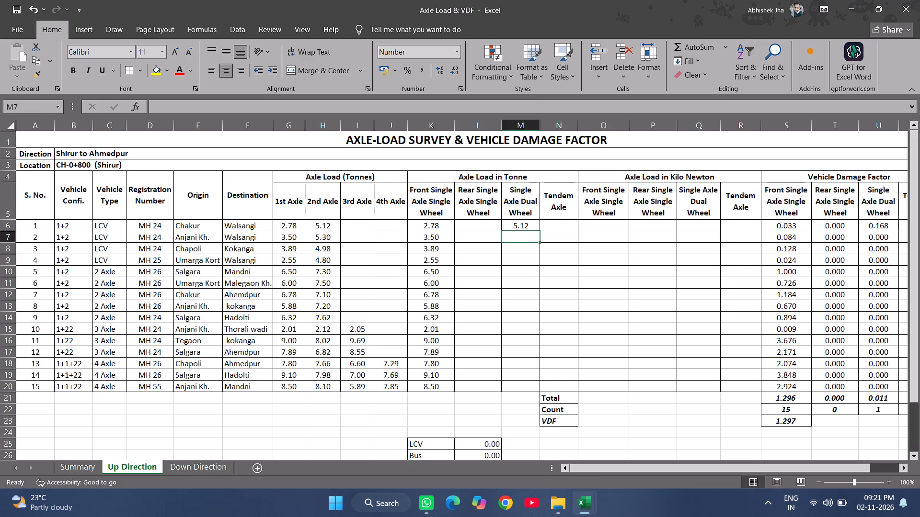
key(equal)
key(Left)
key(Left)
key(Left)
key(Left)
key(Left)
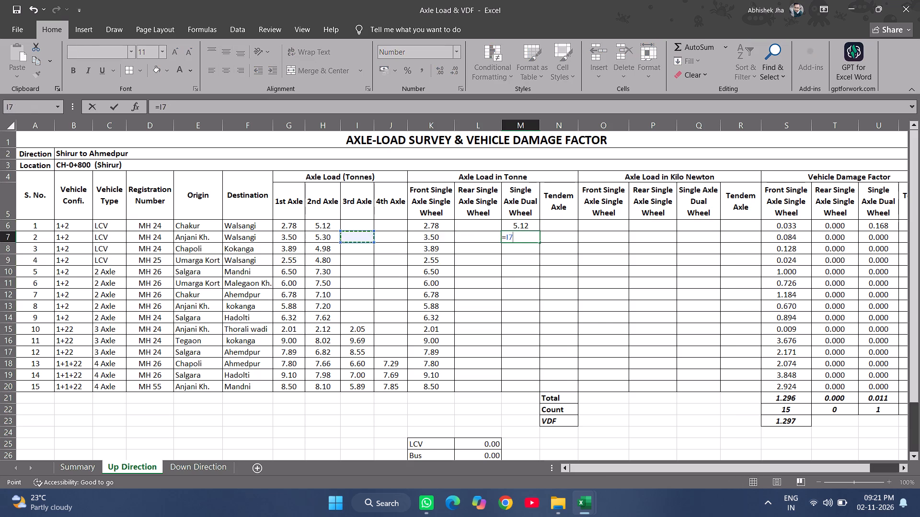
key(Return)
key(ctrl+d)
key(Down)
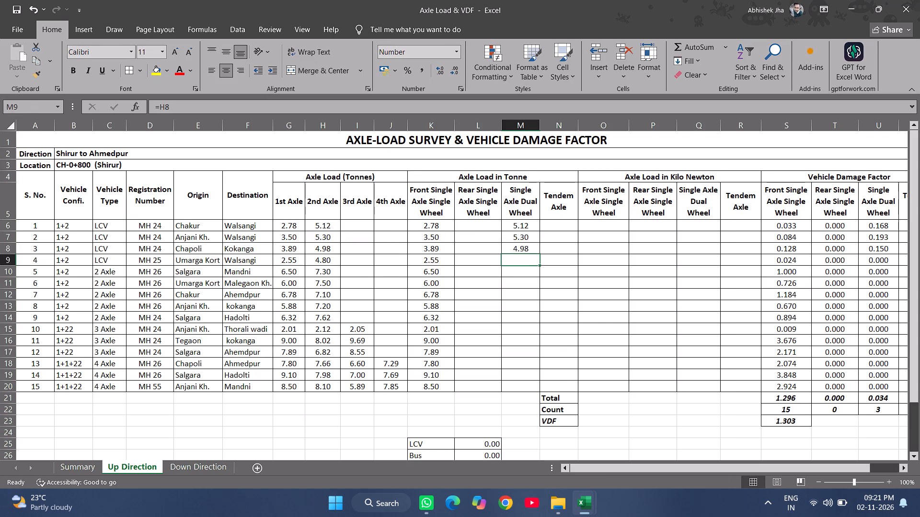
key(ctrl+d)
key(shift+space)
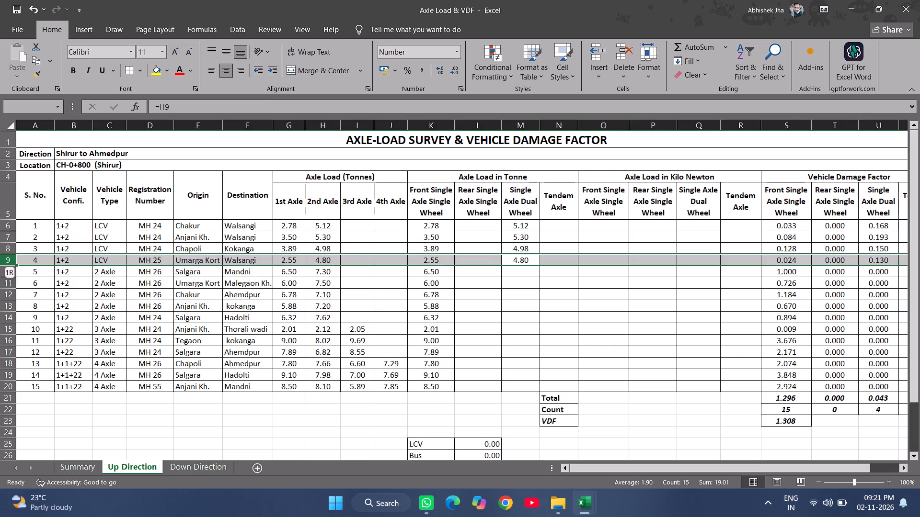
Continue filling the 2nd Axle reference down through M10:M14 for the 2 Axle vehicles.
key(Down)
key(ctrl+d)
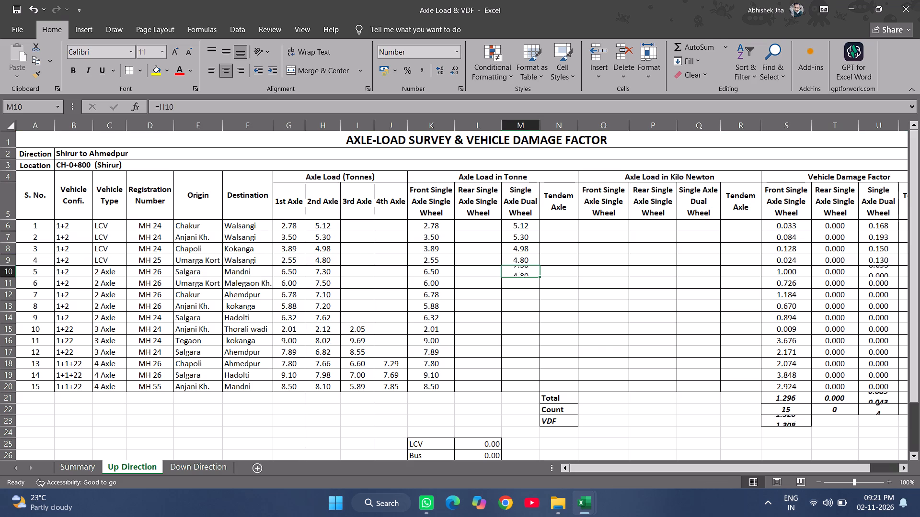
key(Down)
key(ctrl+d)
key(Down)
key(ctrl+d)
key(shift+space)
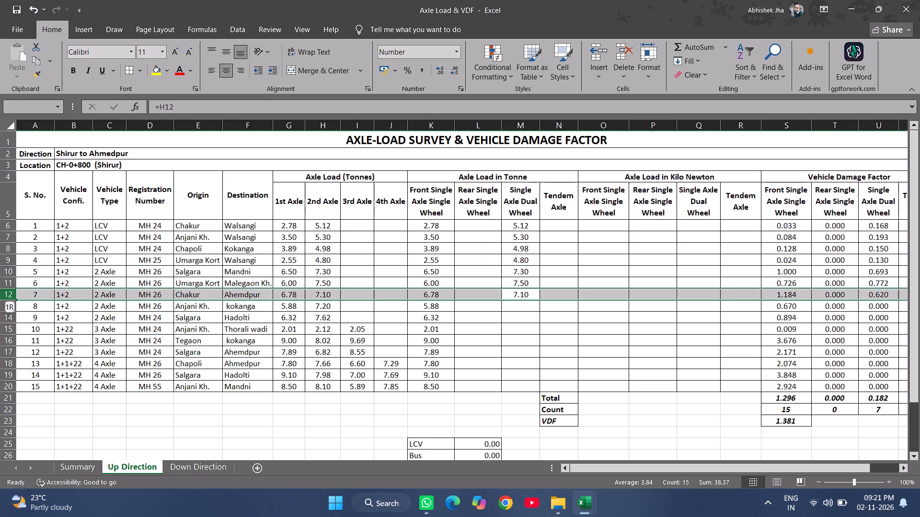
key(Down)
key(ctrl+d)
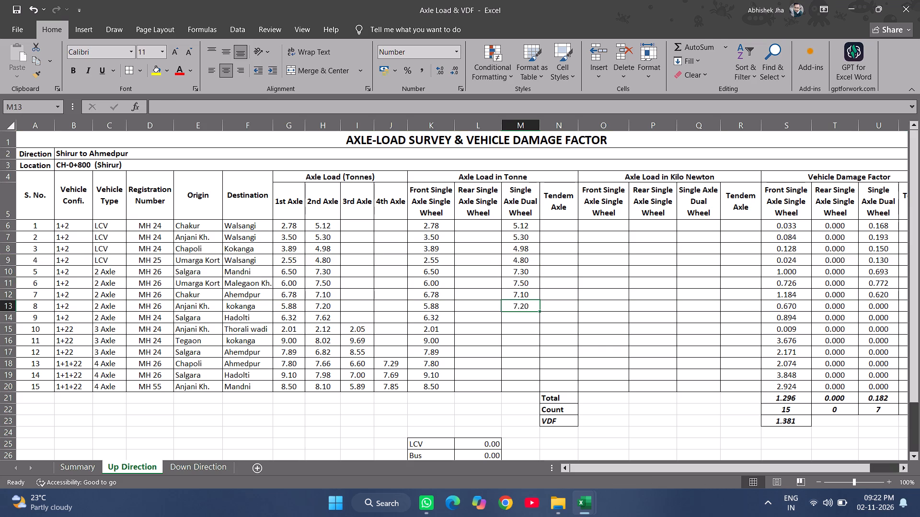
key(shift+space)
key(Down)
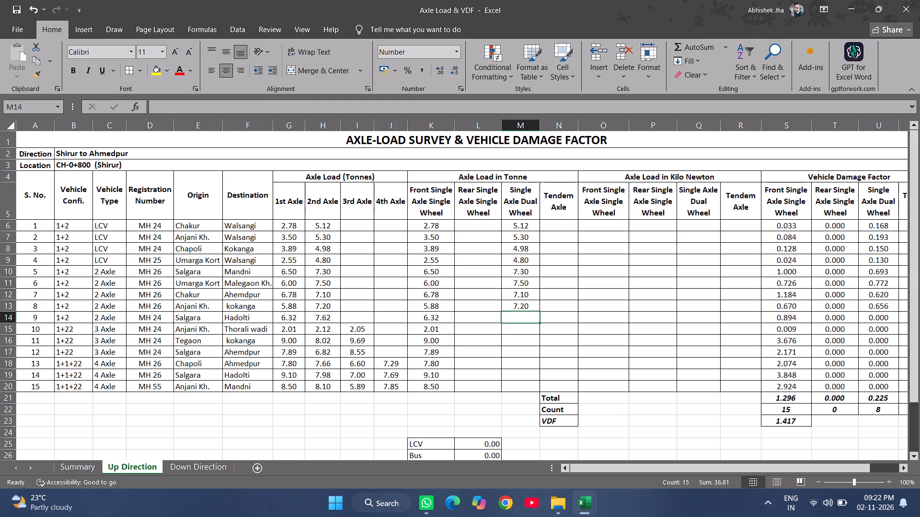
key(ctrl+d)
key(shift+space)
Enter =H15+I15 as the Tendem Axle load in N15 and fill it down to N17 for the 3 Axle vehicles.
key(Down)
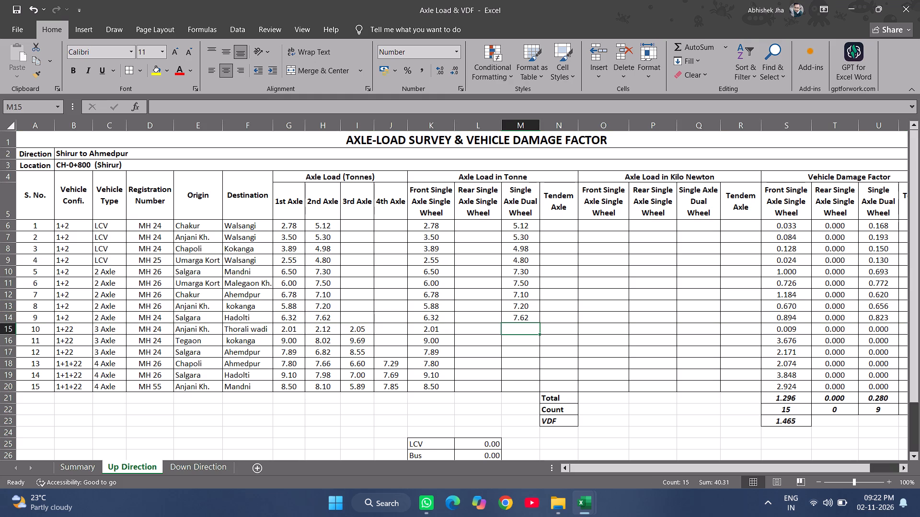
key(shift+space)
key(Right)
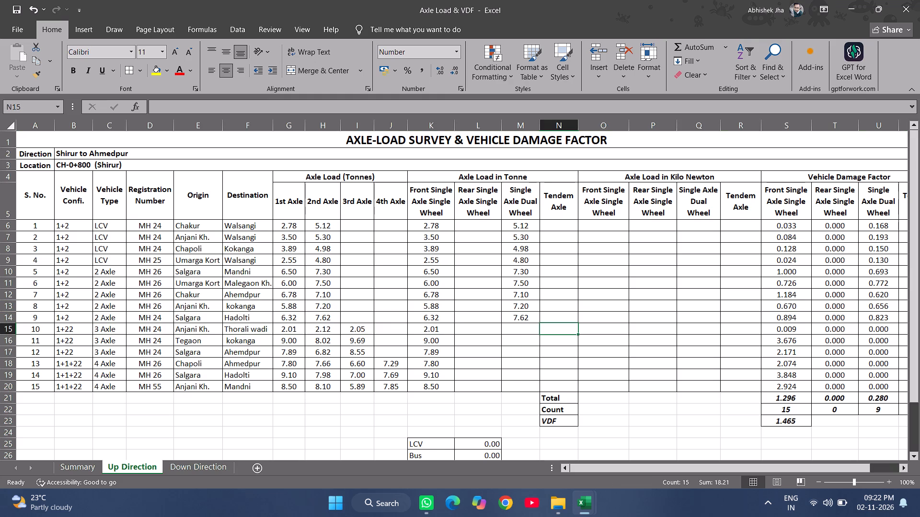
key(equal)
key(Left)
key(Left)
key(Left)
key(Left)
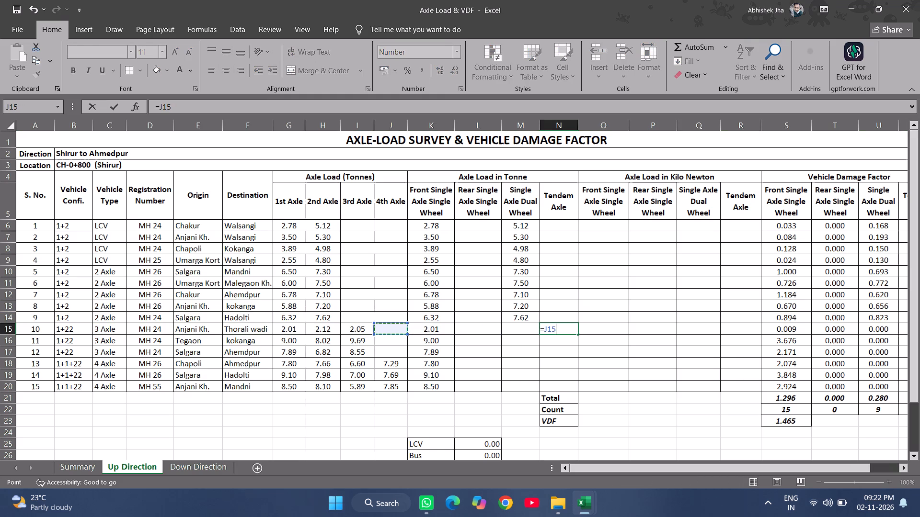
key(Left)
key(Left)
key(shift+plus)
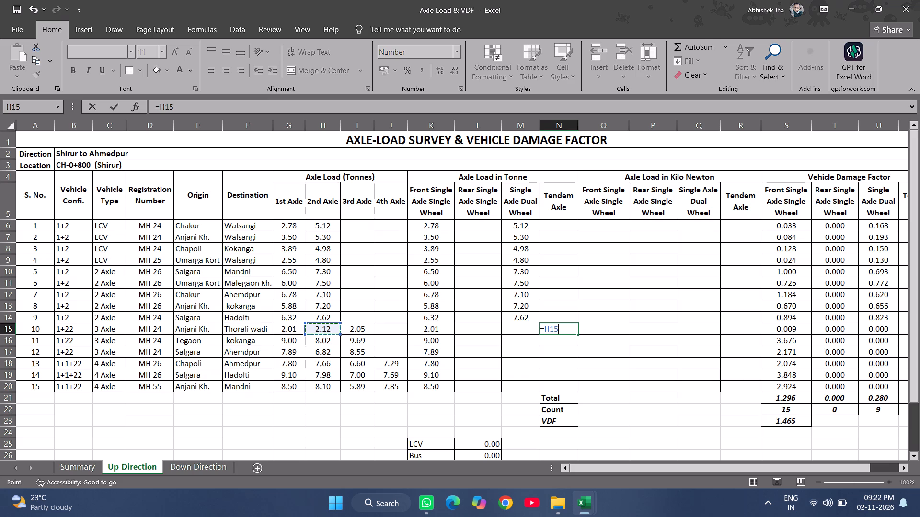
key(Left)
key(Left)
key(Left)
key(Left)
key(Left)
key(Return)
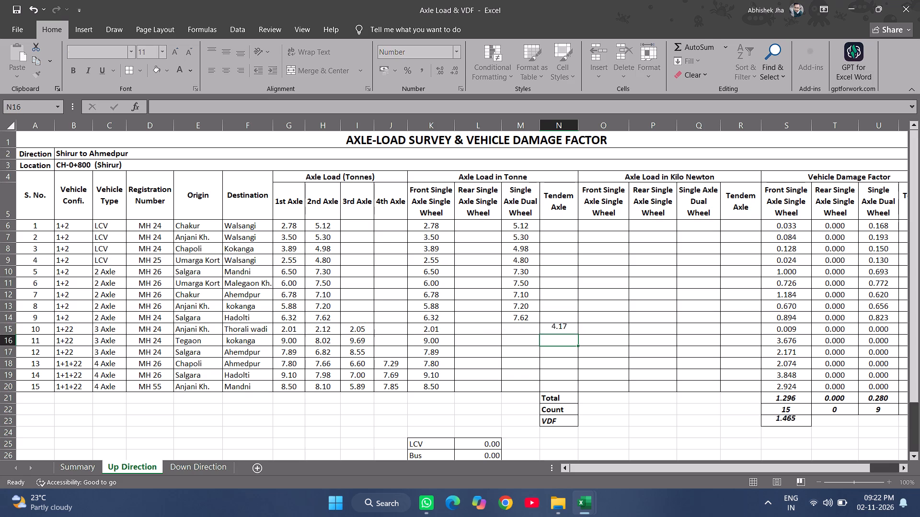
key(ctrl+d)
key(Down)
key(ctrl+d)
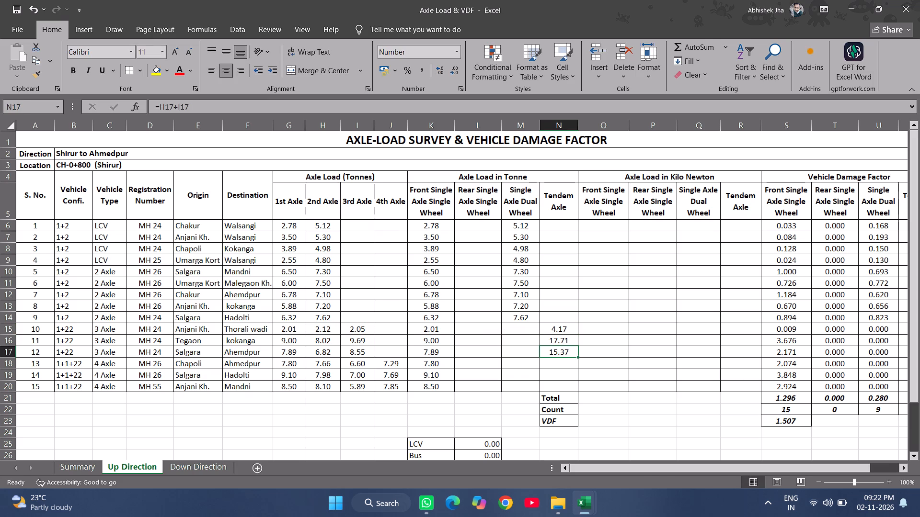
key(shift+space)
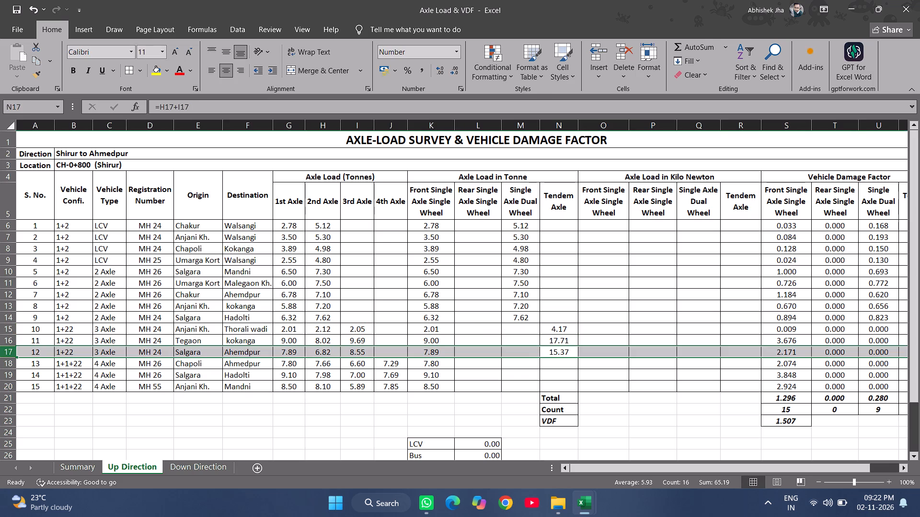
Enter =H18 as the Rear Single Axle load in L18 and fill it down to L20 for the 4 Axle vehicles.
key(Down)
key(Left)
key(Left)
key(equal)
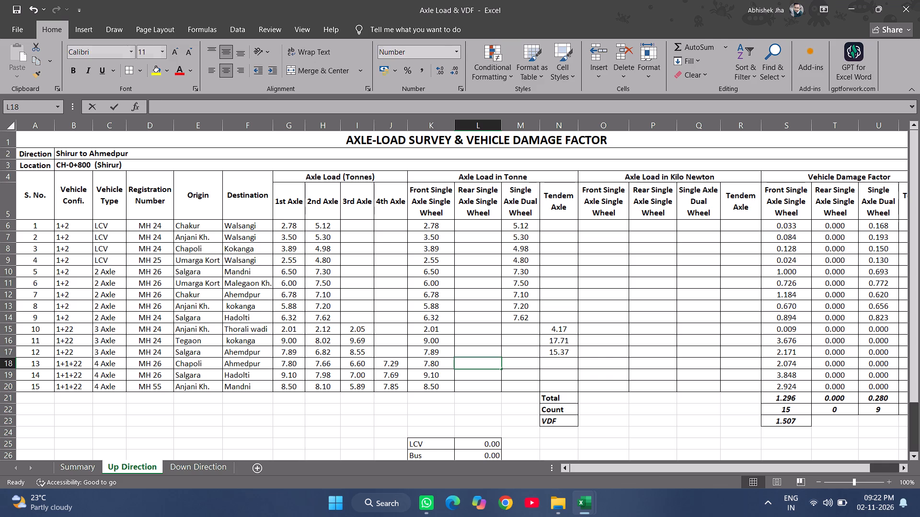
key(Left)
key(Left)
key(Left)
key(Left)
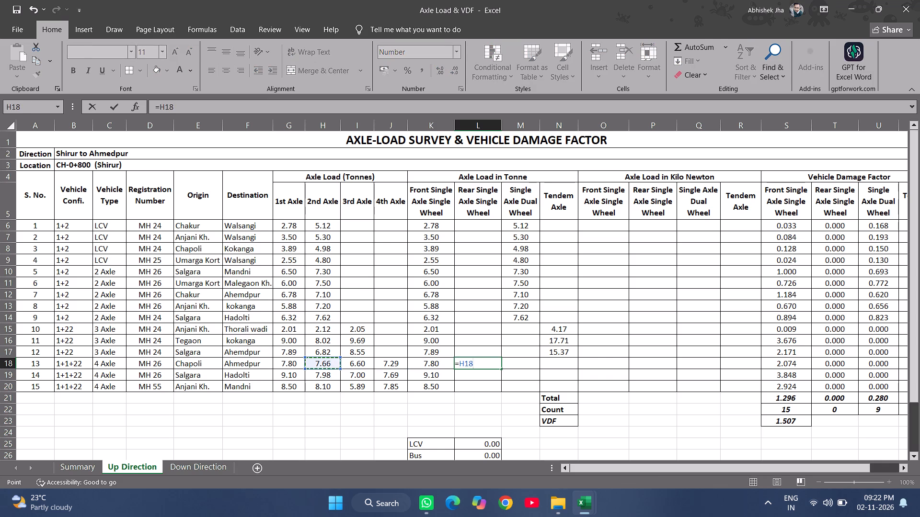
key(Return)
key(ctrl+d)
key(Down)
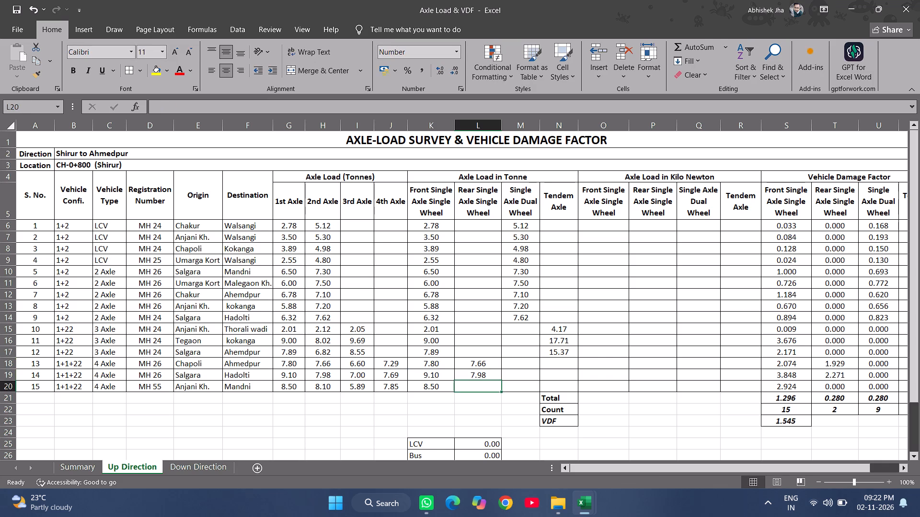
key(ctrl+d)
Enter =I18+J18 as the Tendem Axle load in N18 and fill it down to N20 for the 4 Axle vehicles.
key(Up)
key(Up)
key(Right)
key(Right)
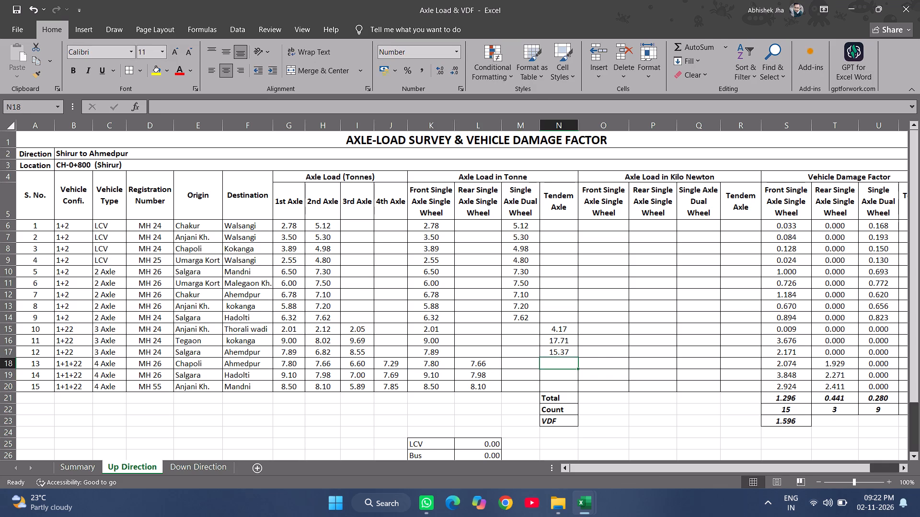
key(equal)
key(Left)
key(Left)
key(Left)
key(Left)
key(Left)
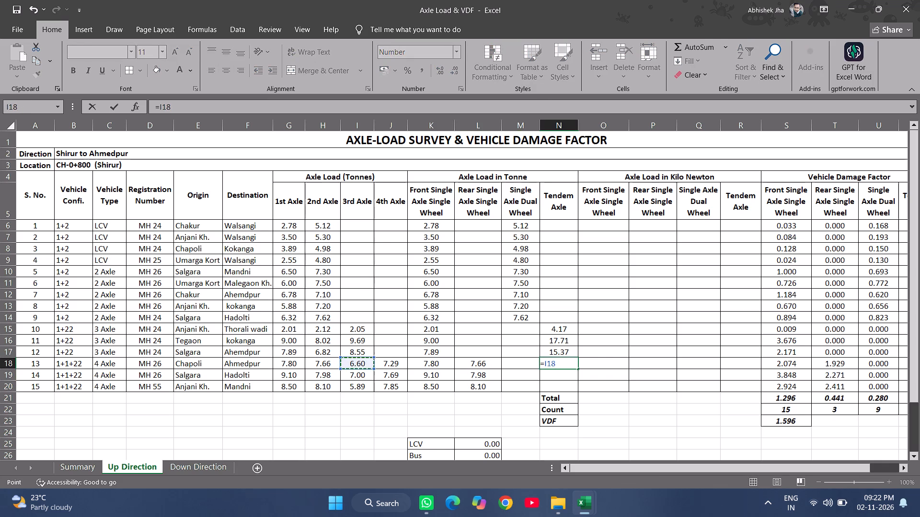
key(shift+plus)
key(Left)
key(Left)
key(Left)
key(Left)
key(Return)
key(apostrophe)
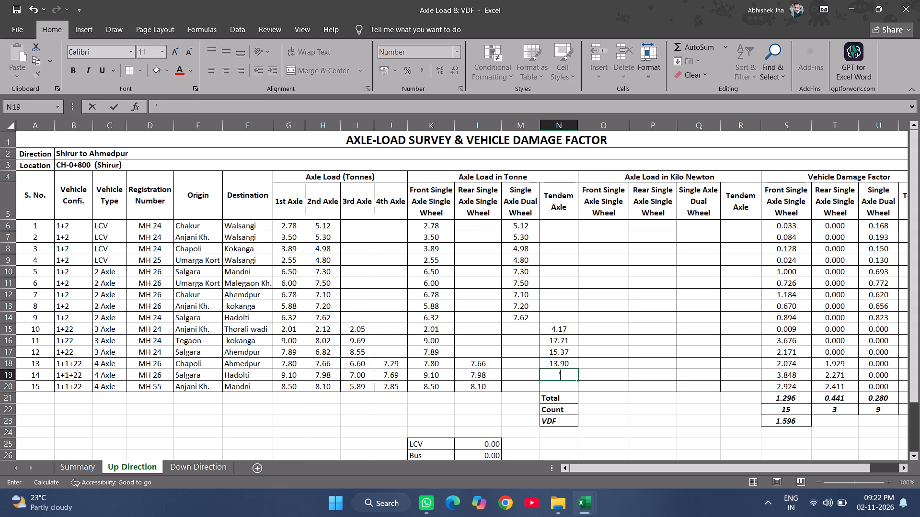
key(Escape)
key(ctrl+d)
key(Down)
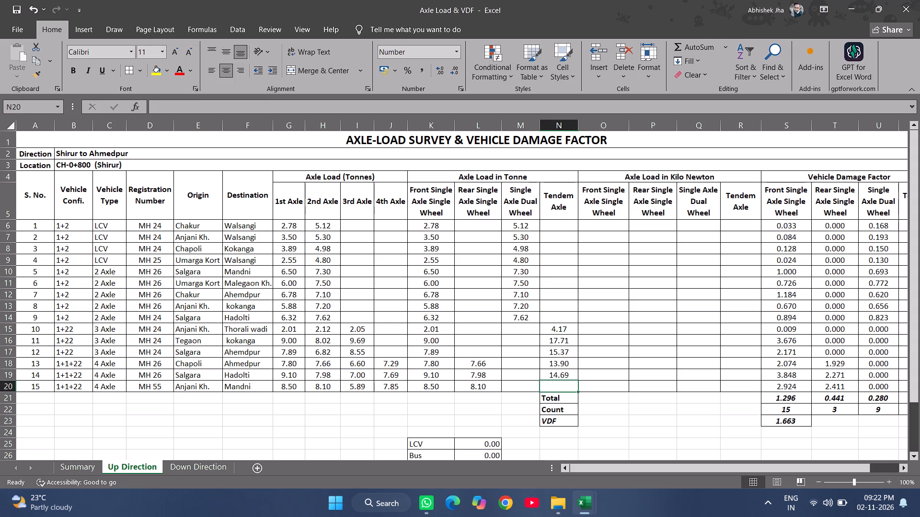
key(ctrl+d)
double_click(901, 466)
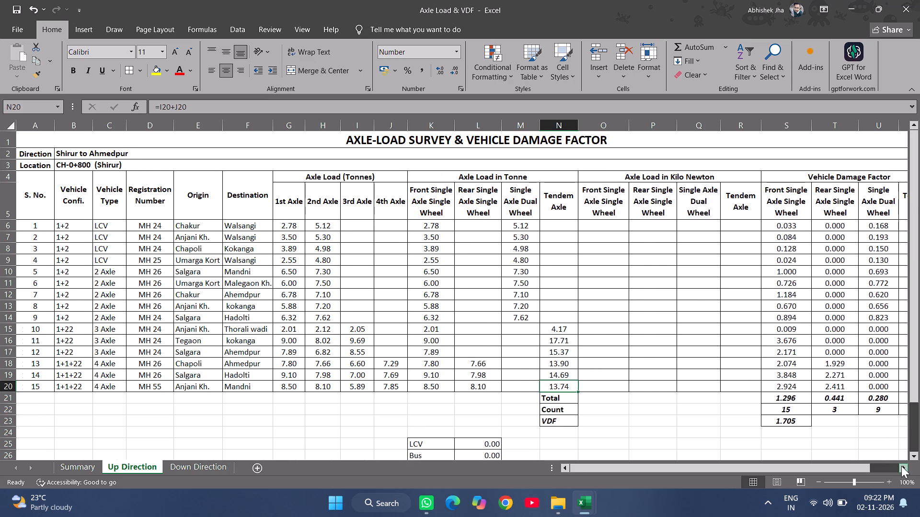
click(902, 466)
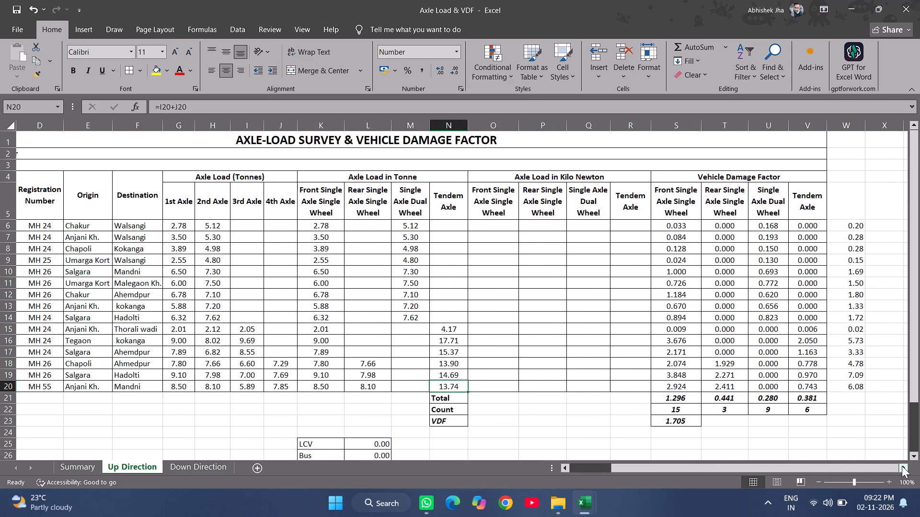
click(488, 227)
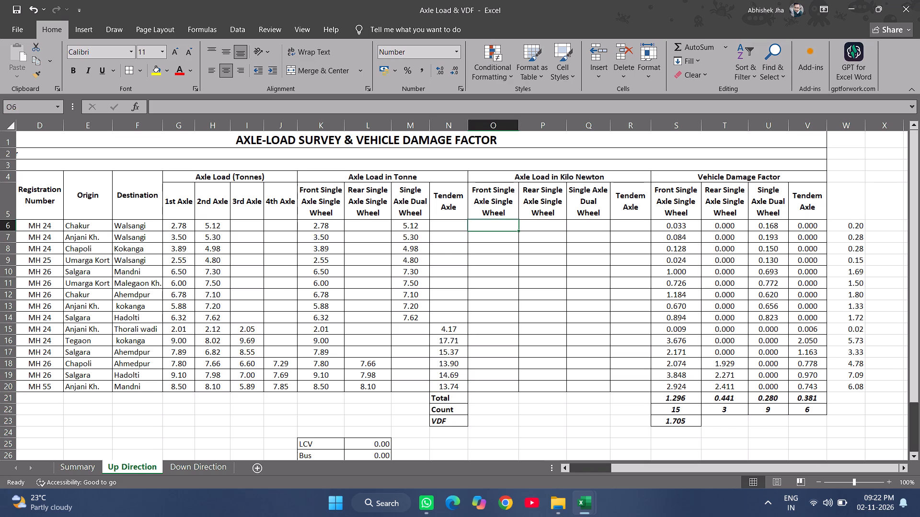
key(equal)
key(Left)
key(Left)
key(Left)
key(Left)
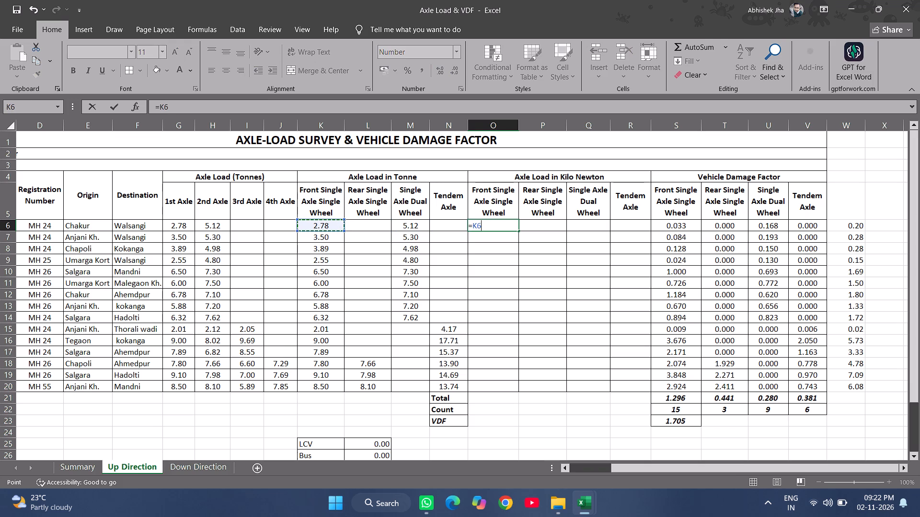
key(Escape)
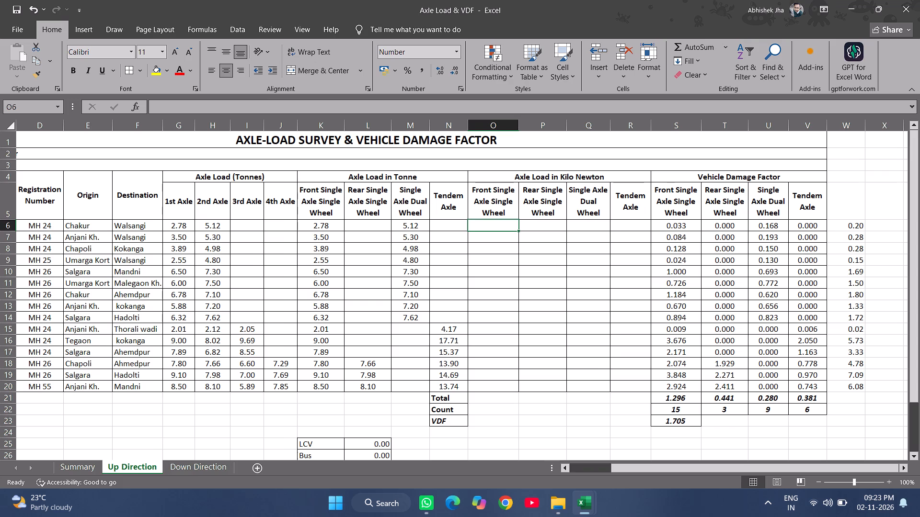
Examine the Axle Load in Kilo Newton formulas in O6, P6 and Q6 on the Down Direction sheet.
click(212, 470)
scroll(611, 288, up, 3)
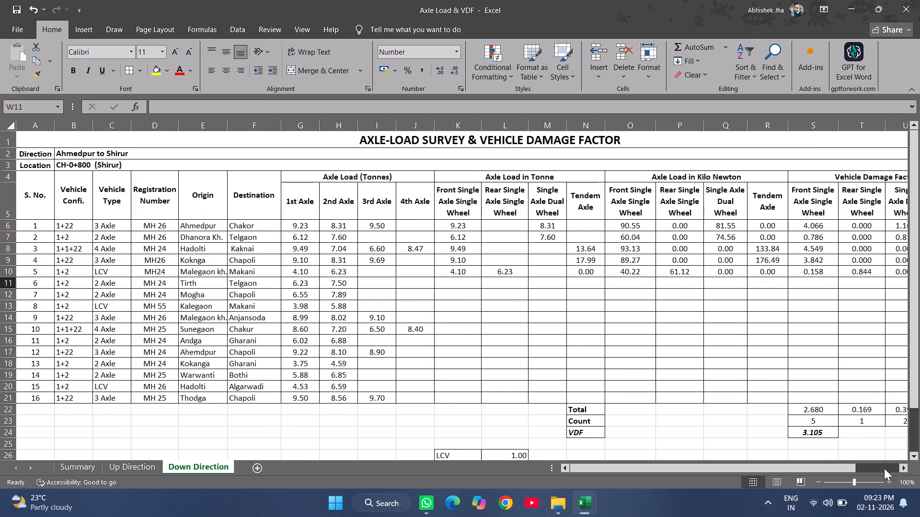
double_click(901, 471)
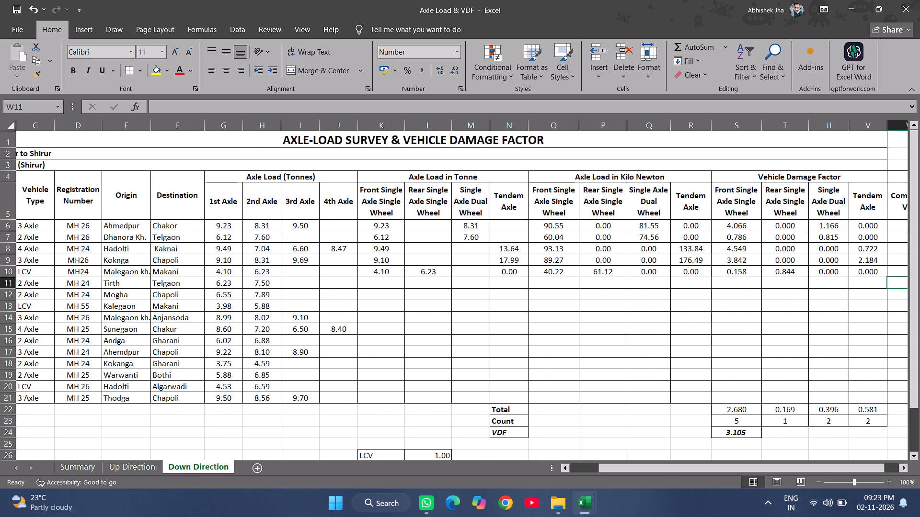
click(561, 225)
double_click(561, 225)
key(Escape)
double_click(605, 225)
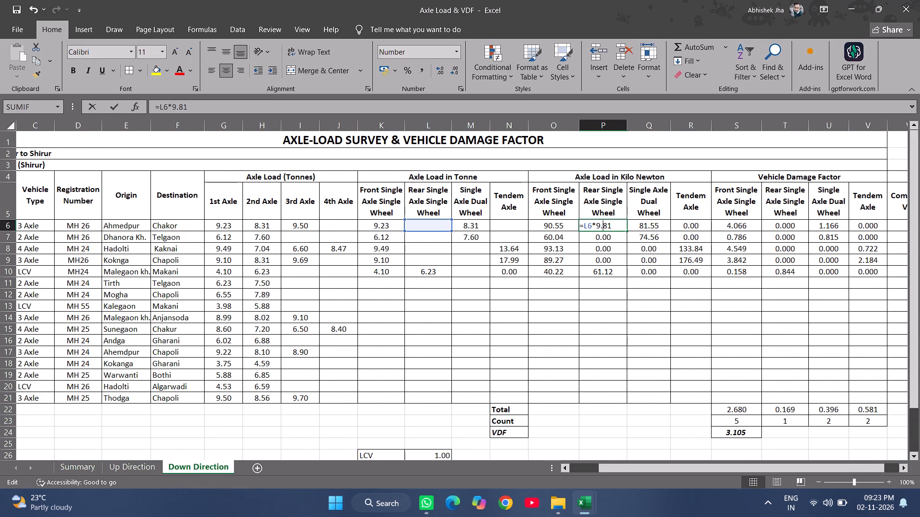
key(Escape)
double_click(649, 227)
key(Escape)
Enter =K6*9.81 in O6 on the Up Direction sheet and fill it across P6:R6 for the kilo newton loads.
click(150, 467)
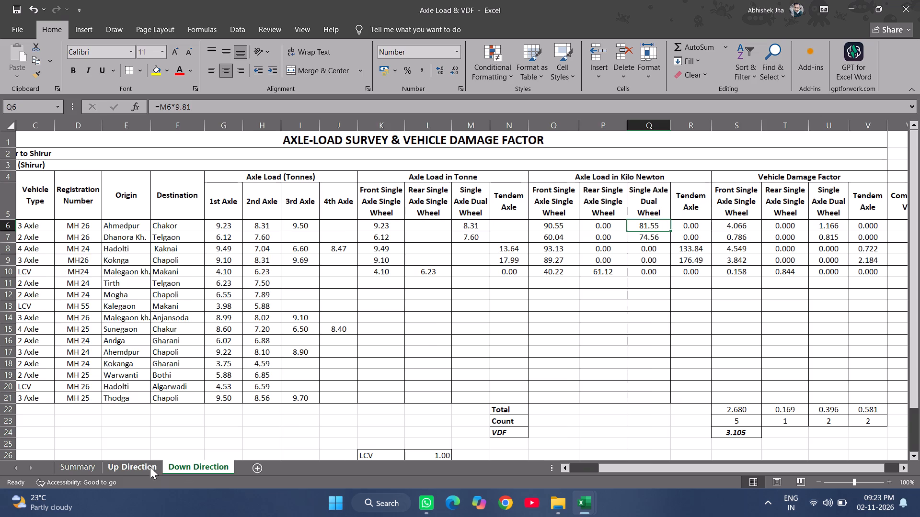
key(equal)
key(Left)
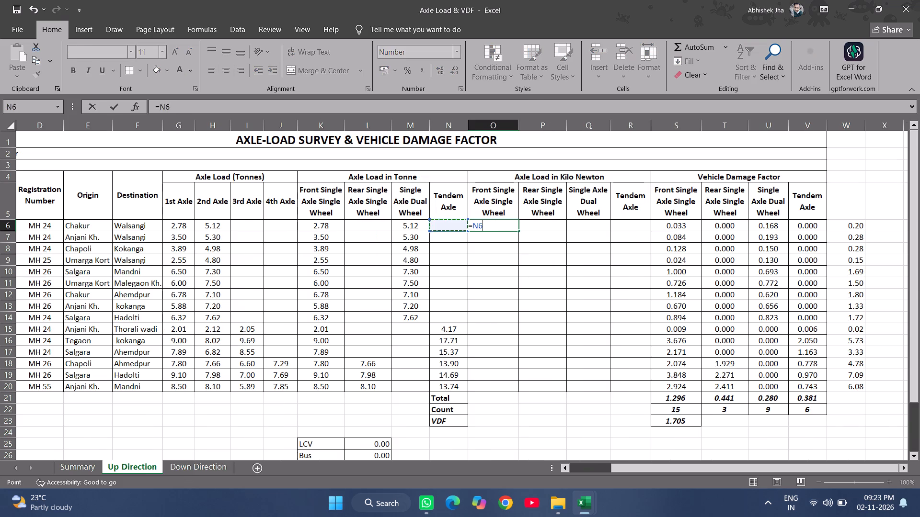
key(Left)
key(Left)
key(Left)
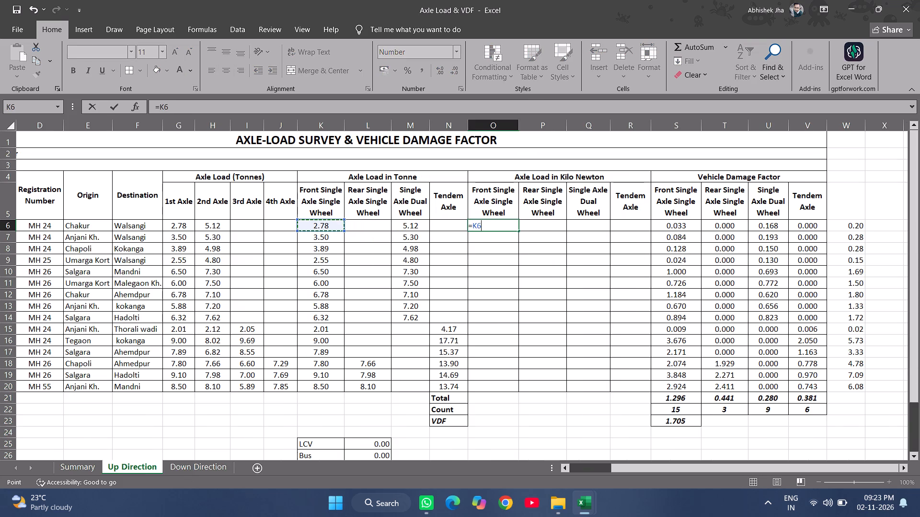
text(*9.81)
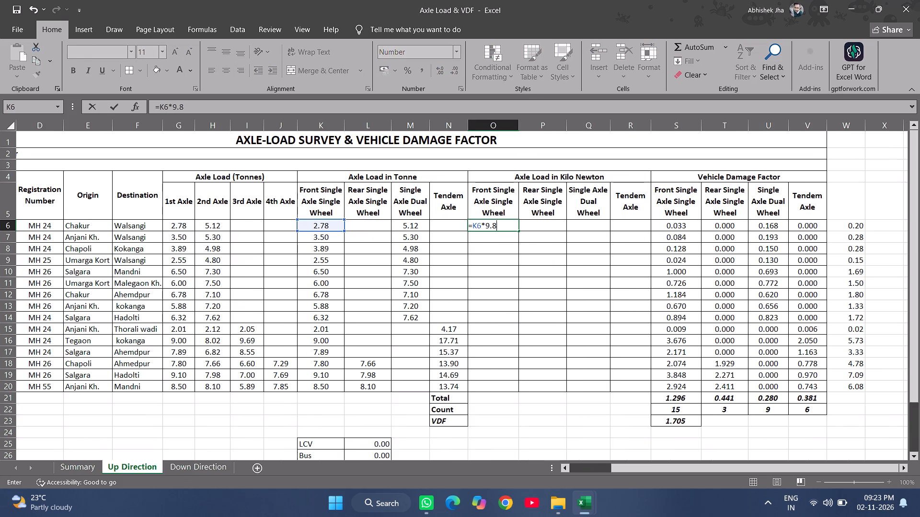
key(Return)
key(Up)
key(Right)
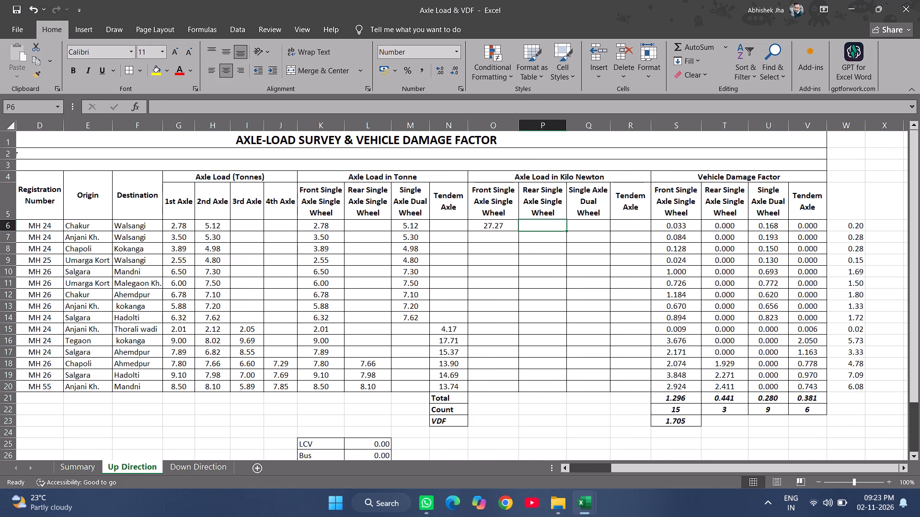
key(ctrl+r)
key(Right)
key(ctrl+r)
key(Right)
key(ctrl+shift+r)
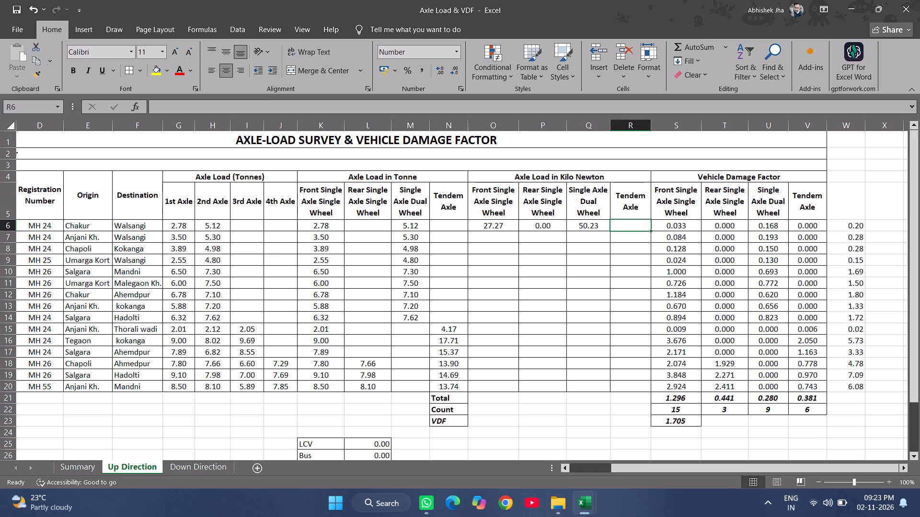
key(ctrl+r)
Fill the kilo newton formulas in O6:R6 down to row 20 for all vehicles.
key(Left)
key(Left)
key(Left)
key(shift+Right)
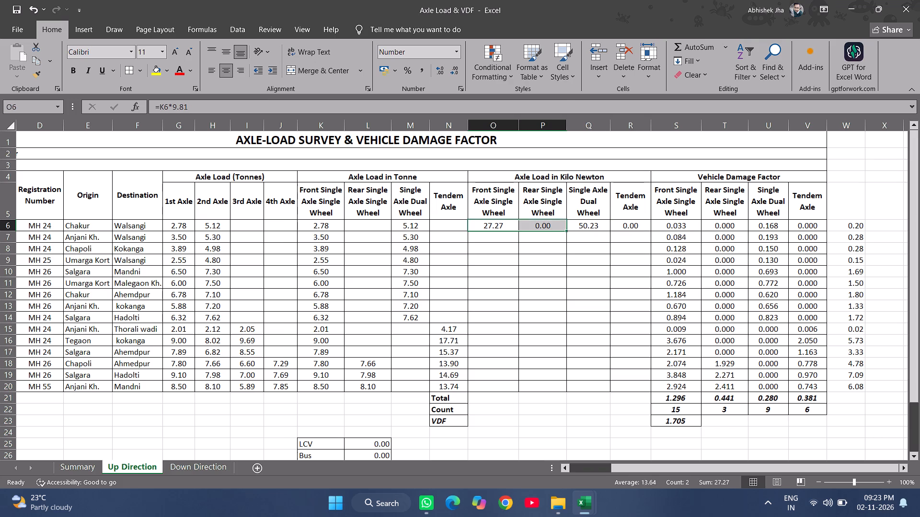
key(shift+Right)
key(shift+Right)
key(shift+Down)
key(shift+Down)
key(shift+Down)
key(shift+Down)
key(shift+Down)
key(shift+Down)
key(shift+Down)
key(shift+Down)
key(shift+Down)
key(shift+Down)
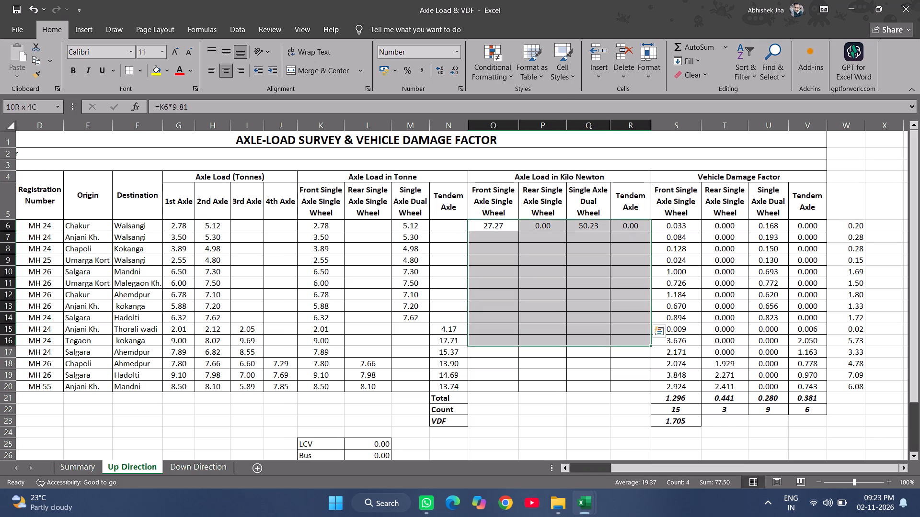
key(shift+Down)
key(shift+Down)
key(shift+Down)
key(shift+Down)
key(ctrl+d)
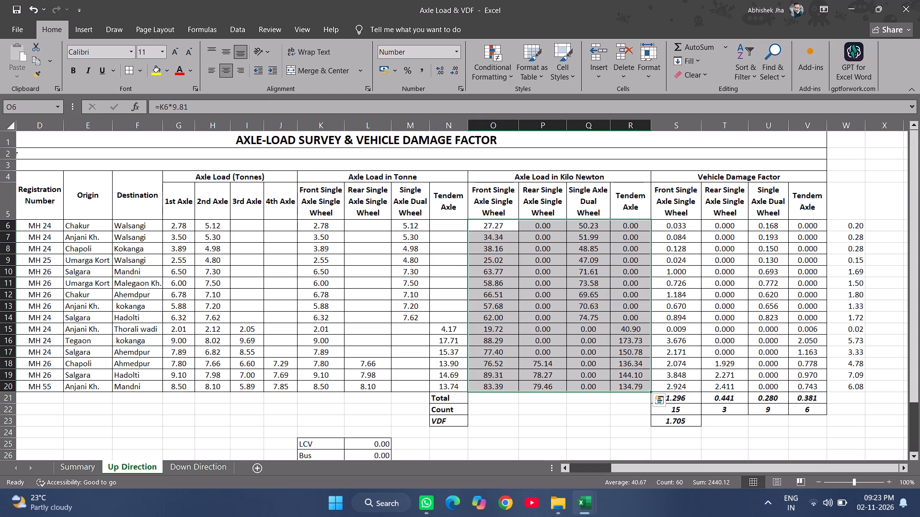
Examine the Total row formulas in S21:V21 under Vehicle Damage Factor.
double_click(678, 396)
key(Escape)
double_click(731, 397)
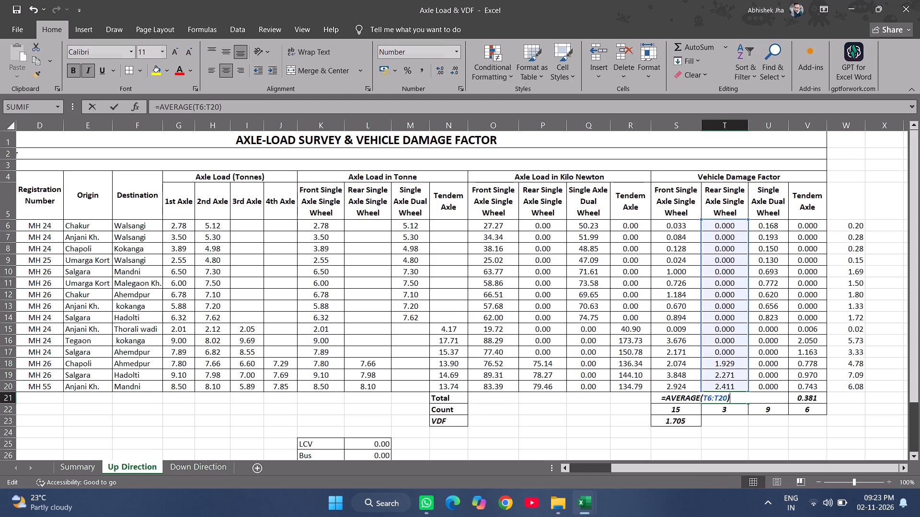
key(Escape)
double_click(771, 395)
key(Escape)
double_click(813, 396)
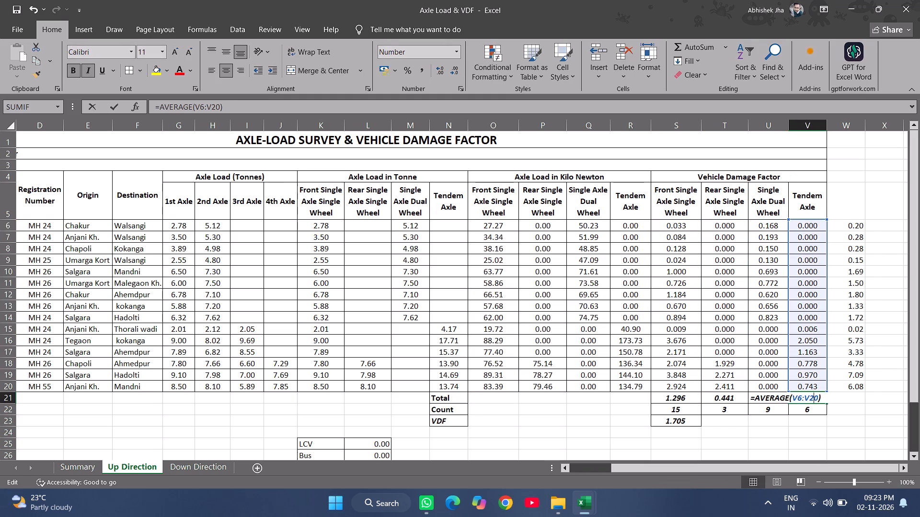
key(Escape)
Extend the LCV MAXIFS formula in L25 to use the ranges $W$6:$W$20 and $C$6:$C$20.
scroll(685, 365, down, 2)
double_click(380, 320)
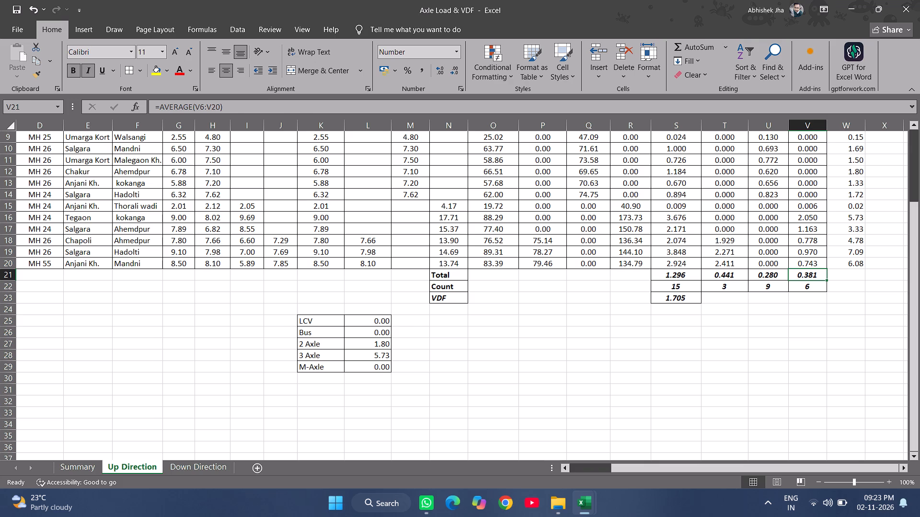
scroll(776, 391, up, 2)
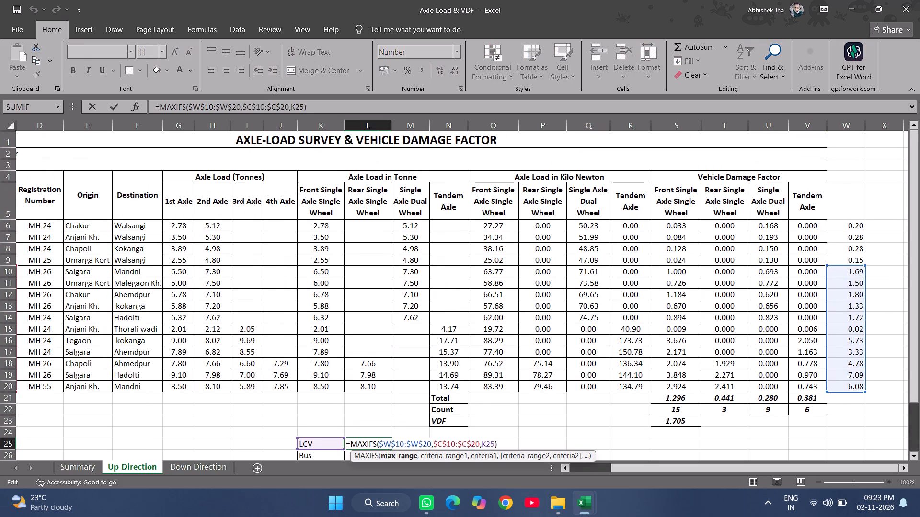
drag(866, 266, 869, 224)
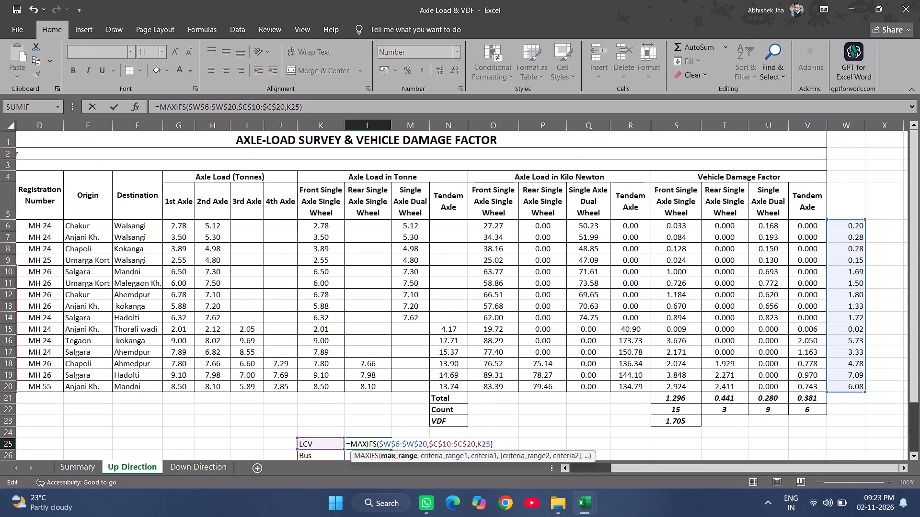
drag(757, 465, 730, 472)
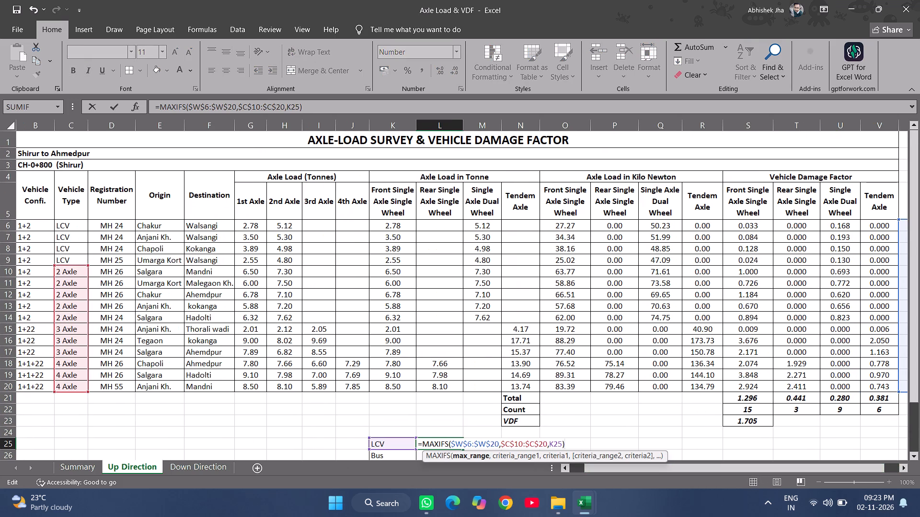
drag(86, 264, 92, 220)
key(Return)
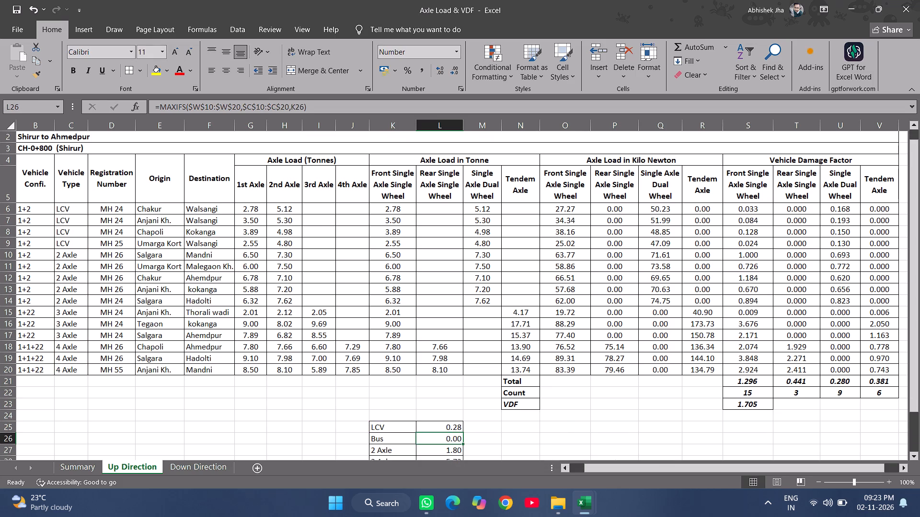
Extend the Bus MAXIFS formula in L26 to use the ranges $W$6:$W$20 and $C$6:$C$20.
double_click(904, 470)
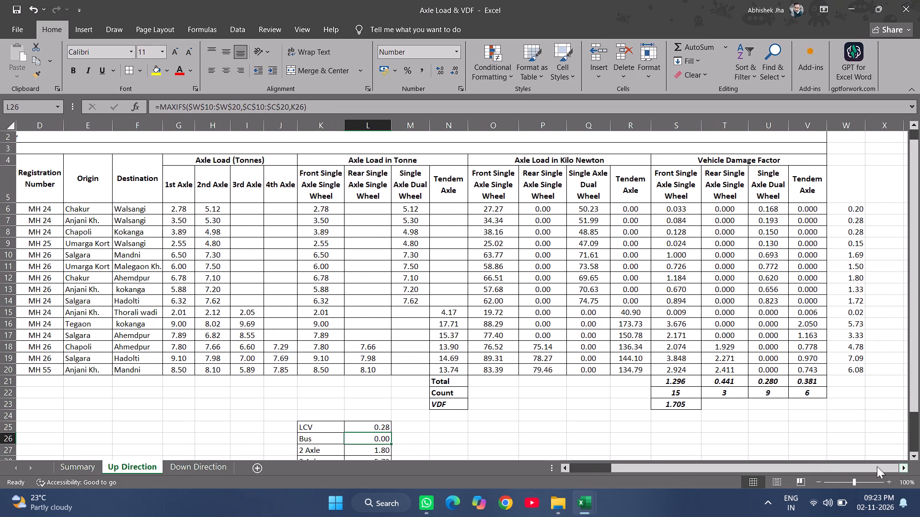
drag(877, 466, 865, 472)
double_click(414, 438)
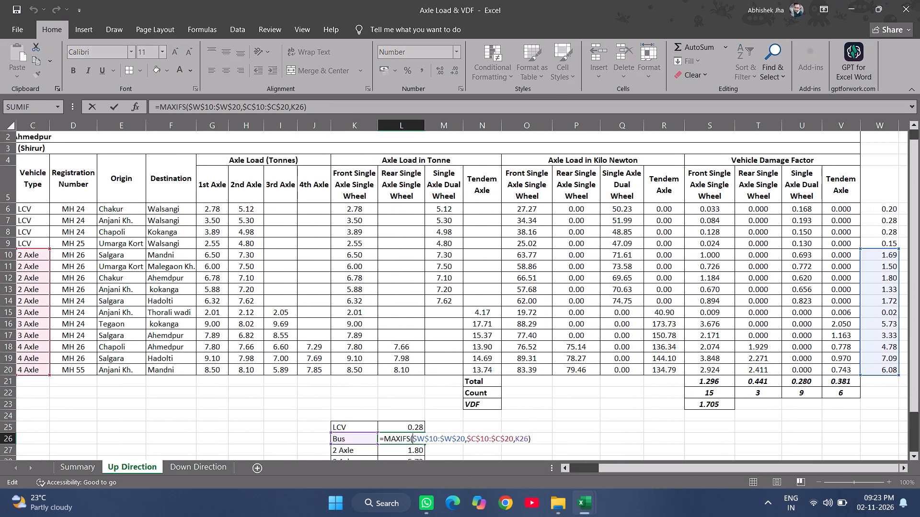
drag(47, 249, 56, 208)
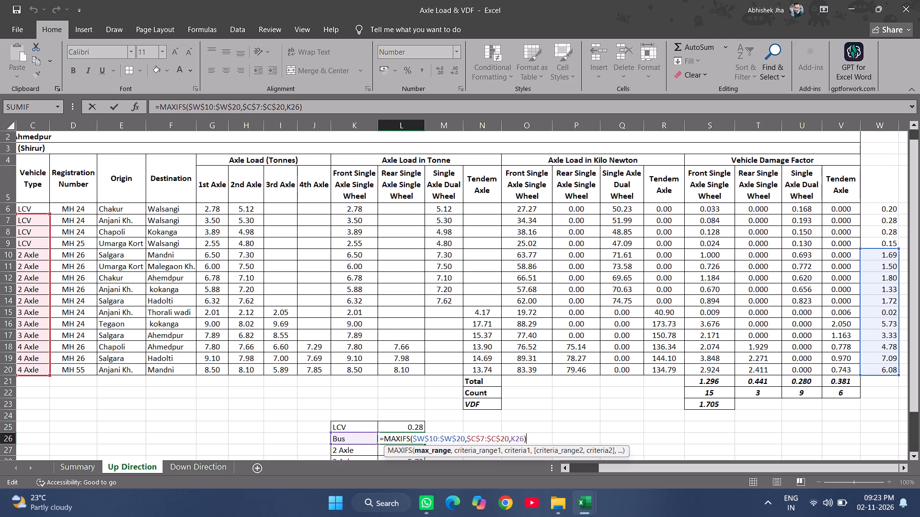
drag(56, 208, 57, 206)
drag(900, 248, 900, 246)
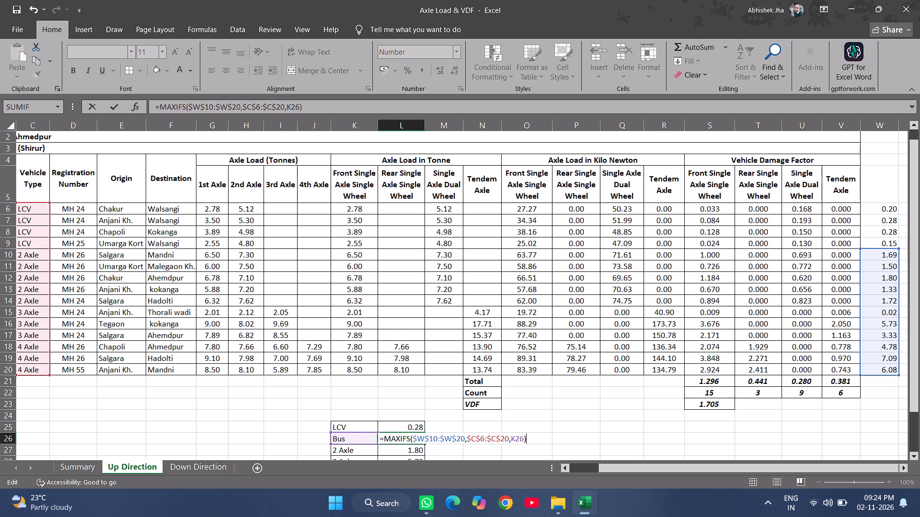
drag(900, 246, 897, 238)
key(Escape)
double_click(410, 438)
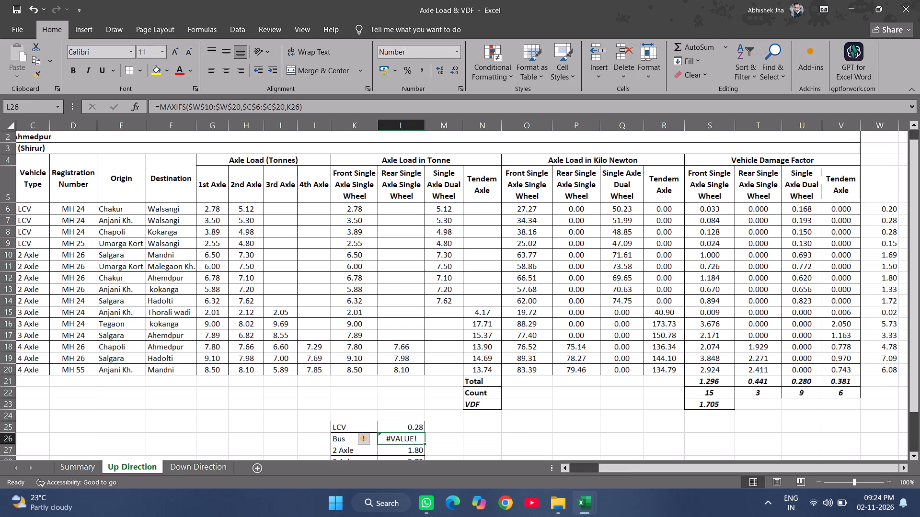
click(408, 442)
double_click(411, 437)
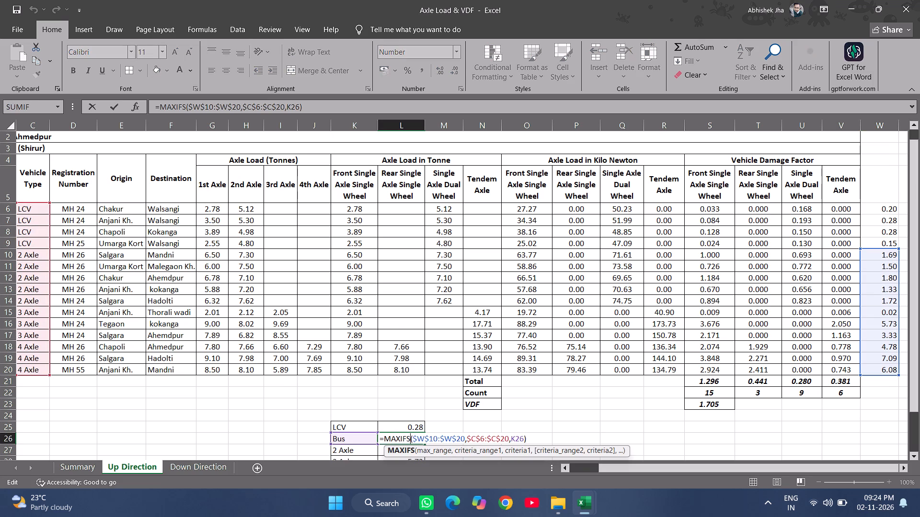
drag(898, 247, 892, 215)
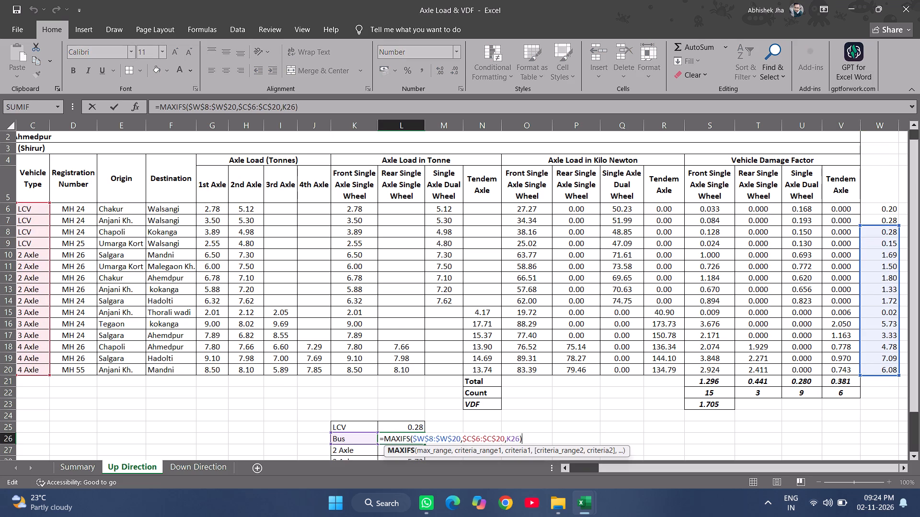
drag(892, 215, 892, 207)
key(Return)
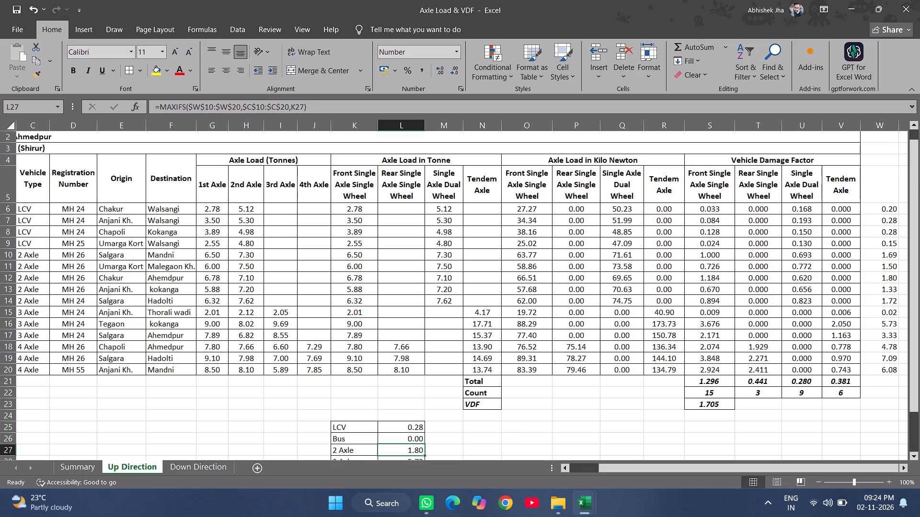
Fill the 2 Axle MAXIFS formula in L27 down to L29 for the 3 Axle and M-Axle rows.
scroll(484, 389, down, 1)
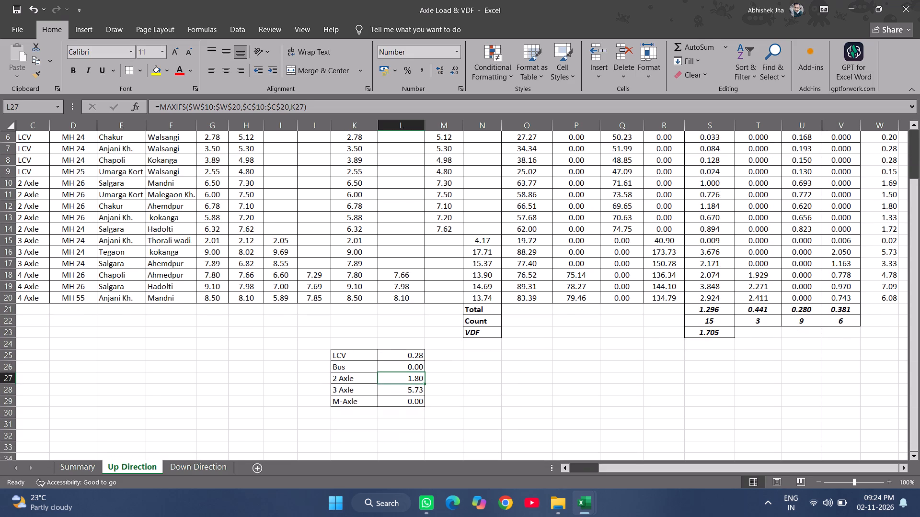
drag(425, 383, 424, 406)
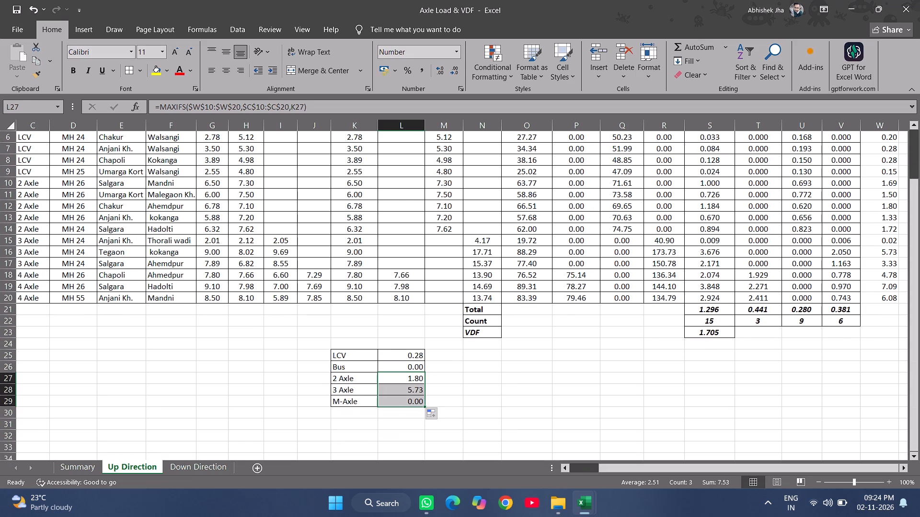
Examine the ranges used by the MAXIFS formulas in L28 for 3 Axle and L26 for Bus.
double_click(409, 388)
double_click(410, 387)
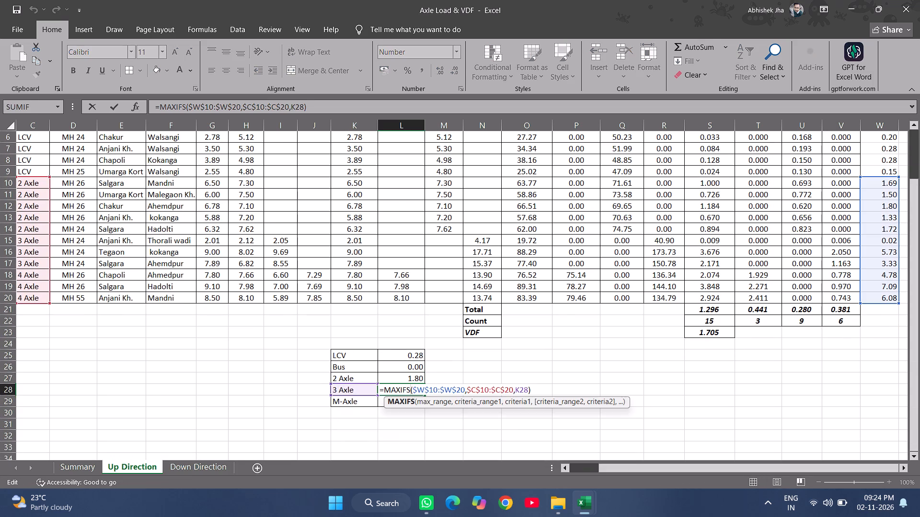
key(Escape)
double_click(417, 368)
key(Escape)
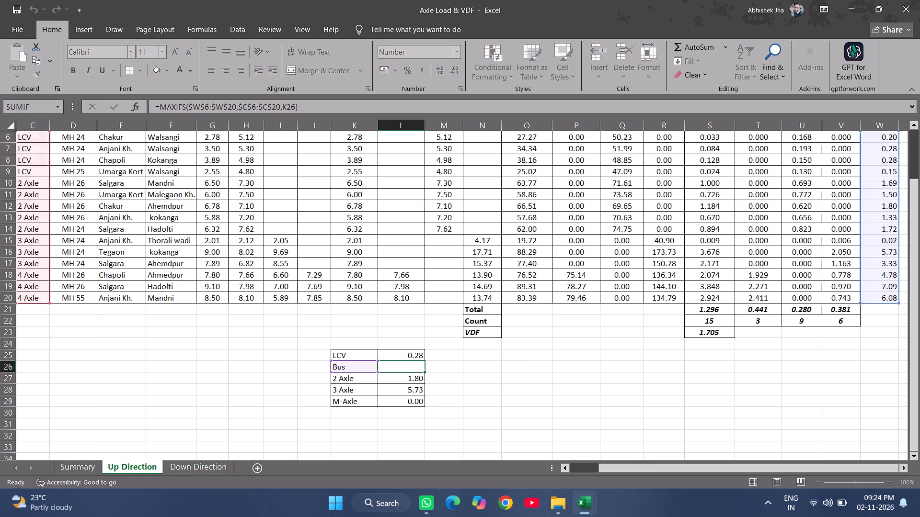
Fill the MAXIFS formula down from the Bus row into L27, L28 and L29.
click(418, 378)
key(ctrl+d)
click(411, 389)
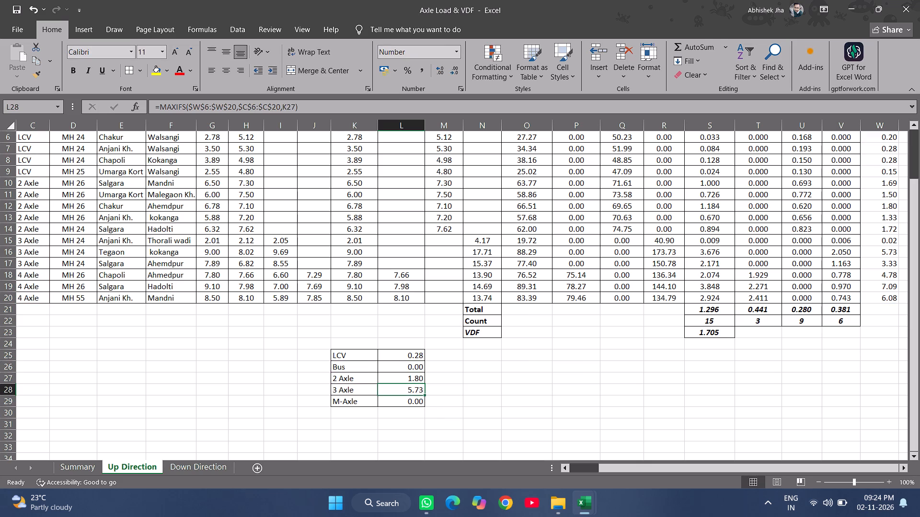
key(ctrl+d)
click(415, 400)
key(ctrl+d)
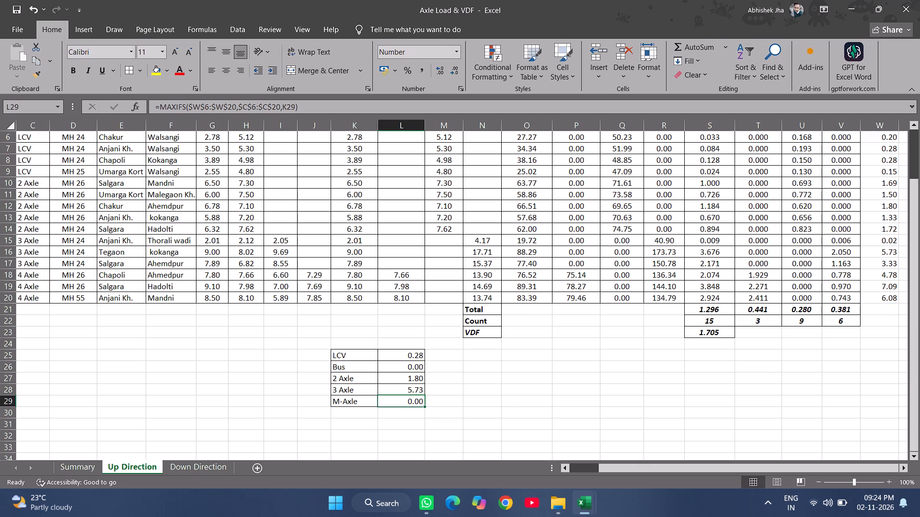
Replace the M-Axle label in K29 with 4 Axle, copied from the vehicle type in C20.
scroll(475, 399, up, 1)
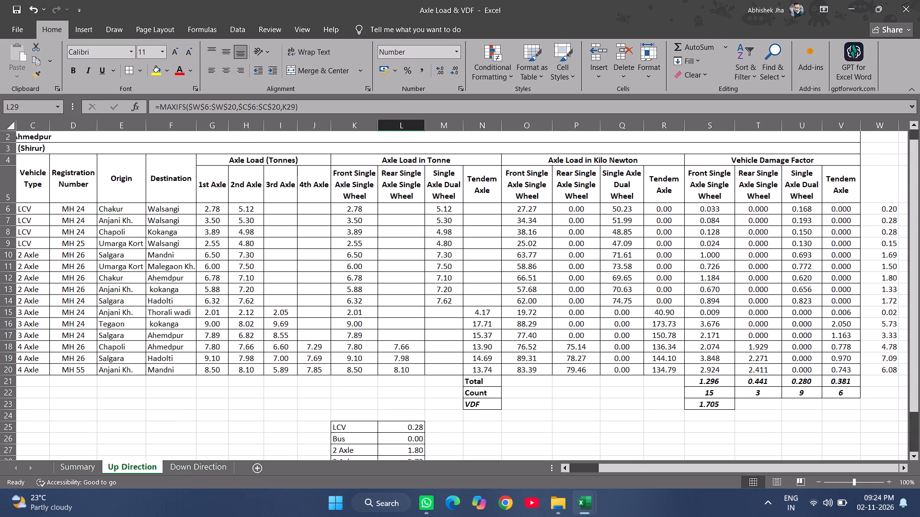
scroll(475, 399, down, 1)
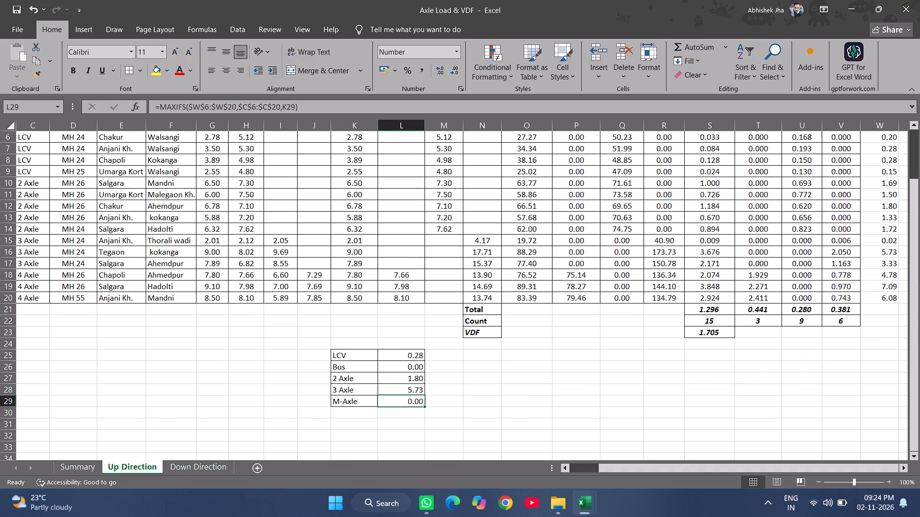
click(352, 402)
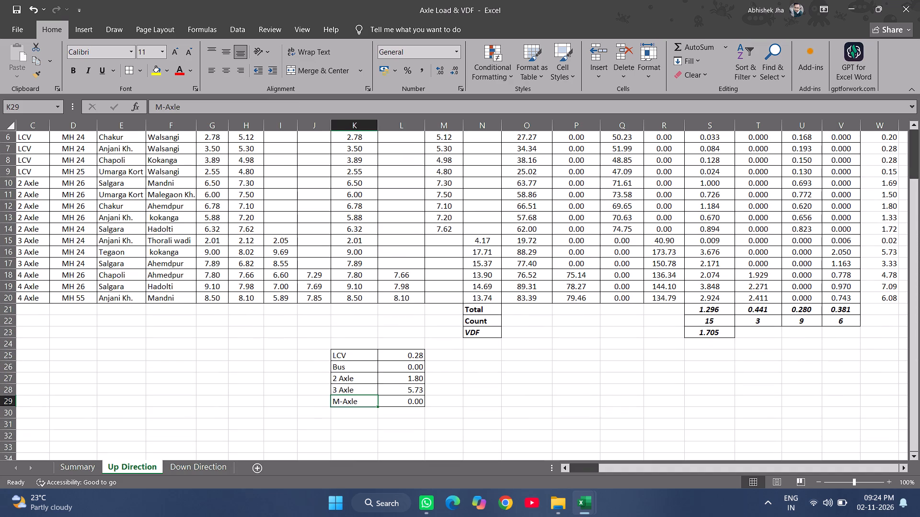
click(28, 297)
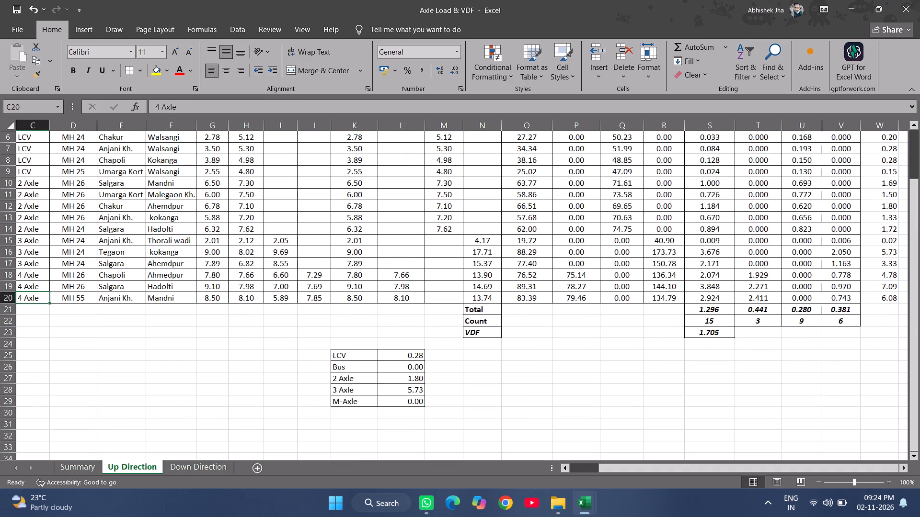
key(ctrl+c)
click(342, 395)
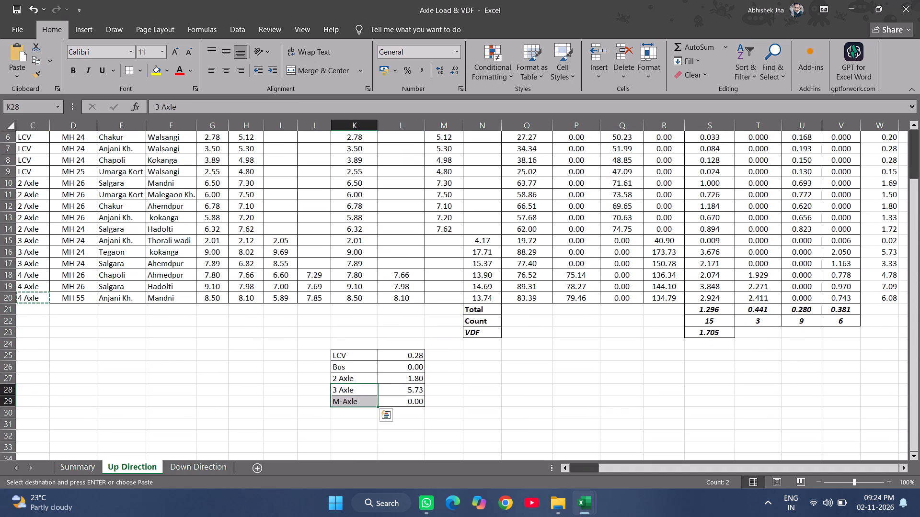
click(363, 399)
key(ctrl+v)
key(Escape)
Examine the ranges and criteria used by the MAXIFS formula in L29 for 4 Axle.
double_click(410, 398)
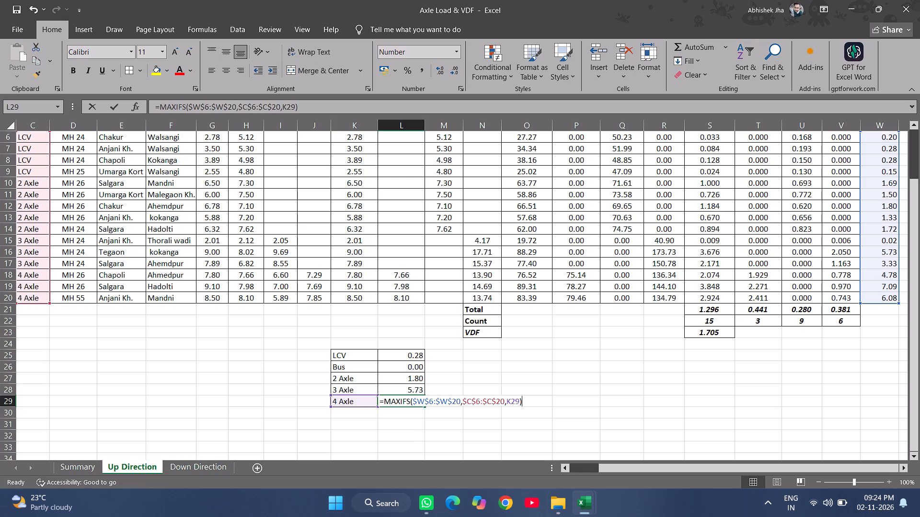
scroll(490, 313, up, 1)
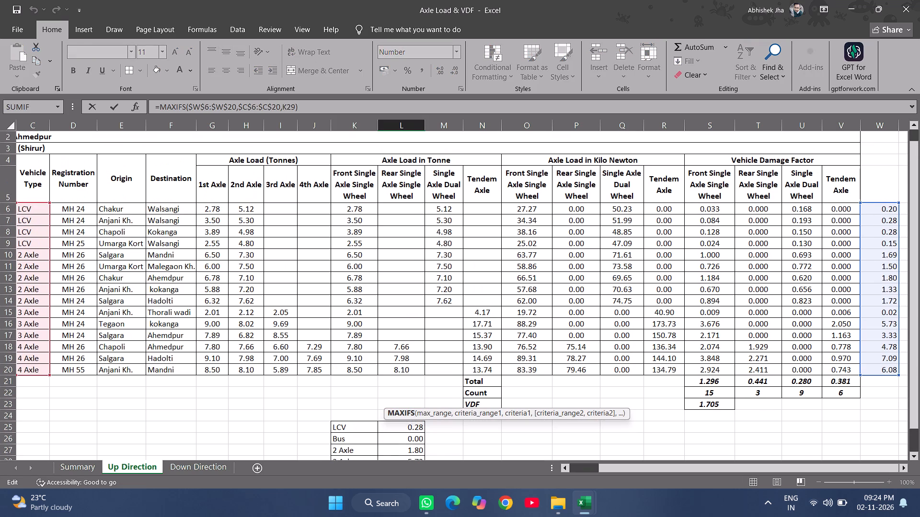
key(Escape)
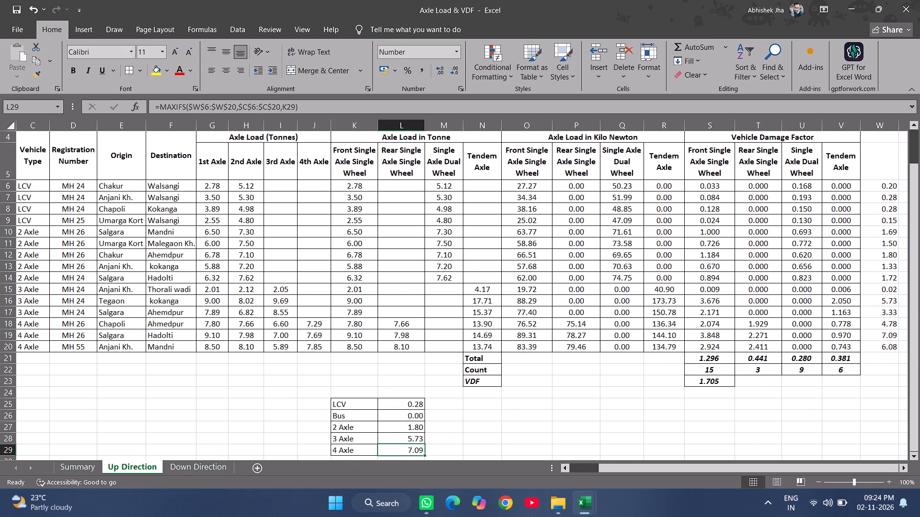
scroll(489, 314, down, 1)
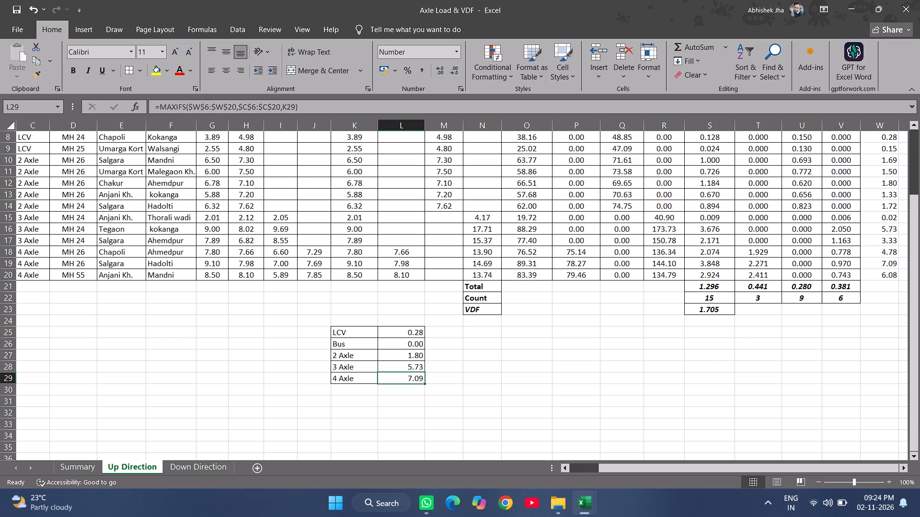
scroll(372, 415, up, 6)
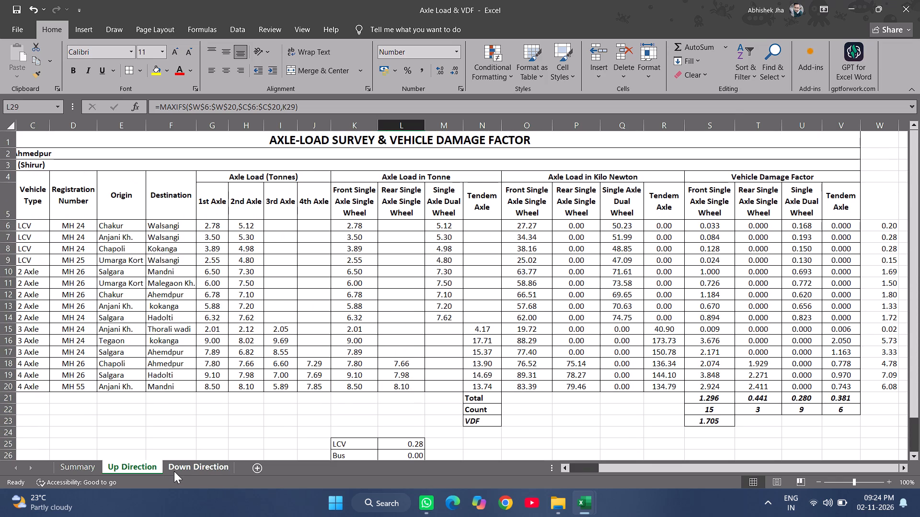
Switch to the Shirur Axle load Survey workbook and close it.
key(alt+Tab)
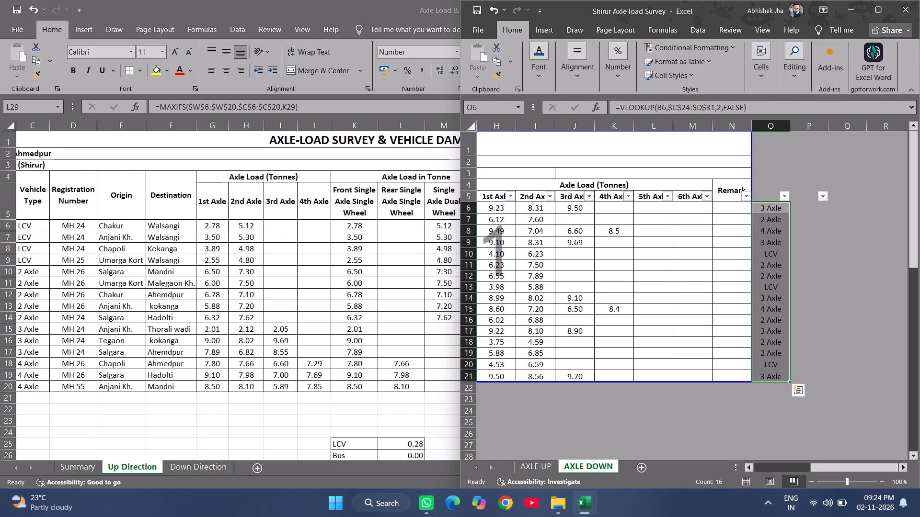
click(694, 346)
click(919, 4)
click(912, 9)
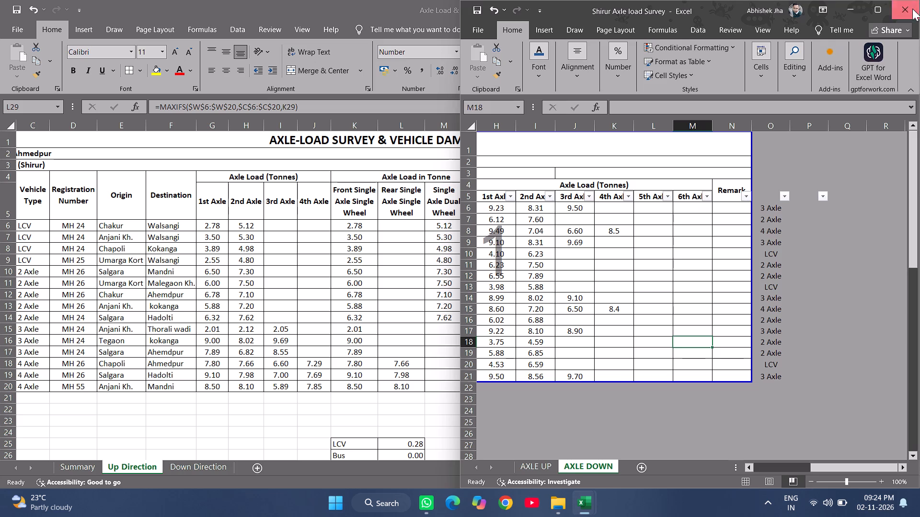
click(690, 342)
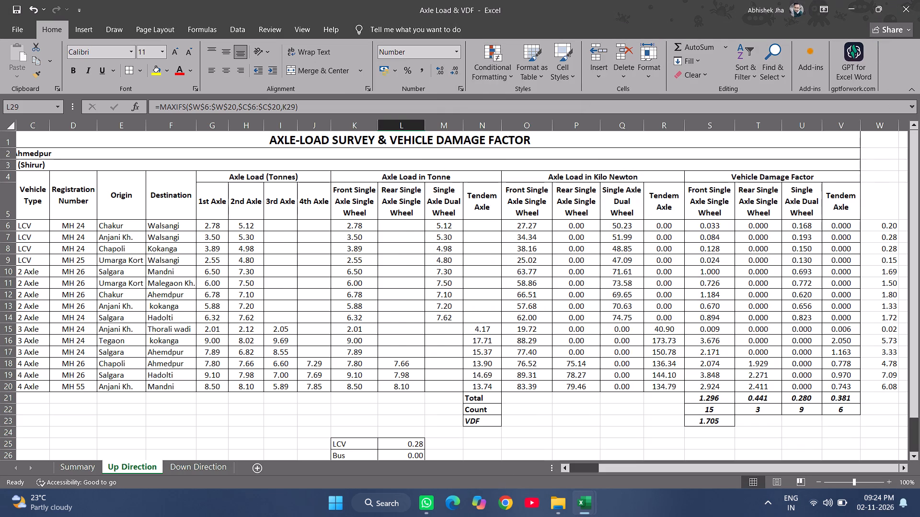
Examine the SUM formulas in W6 and W7 beside the vehicle damage factor columns.
double_click(885, 226)
key(Escape)
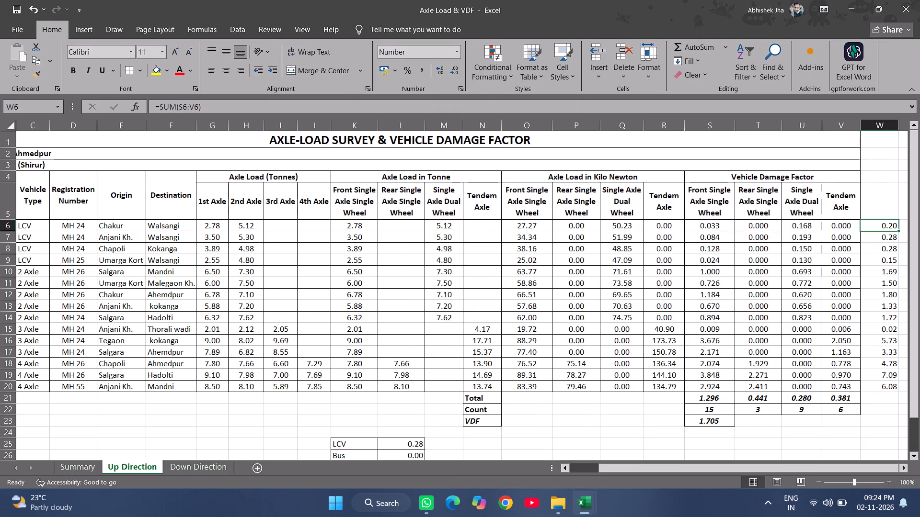
double_click(883, 239)
key(Escape)
scroll(416, 416, down, 3)
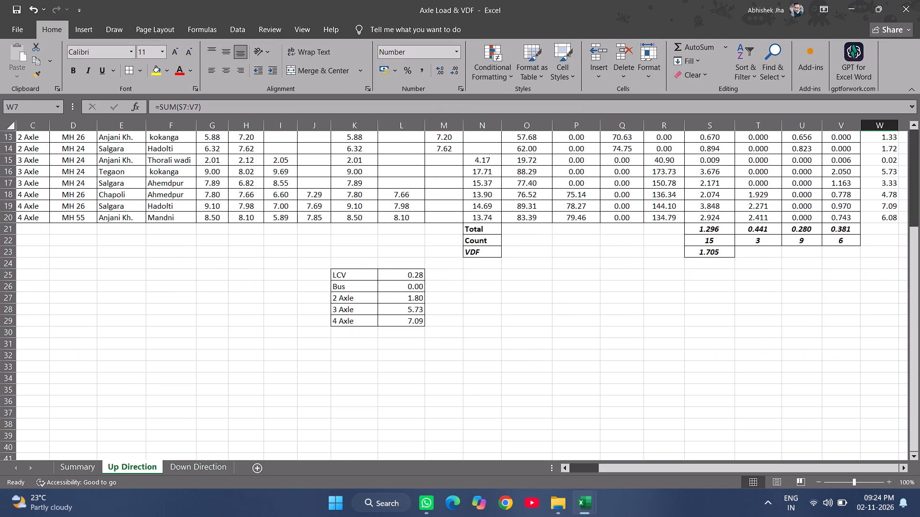
scroll(419, 413, up, 3)
Add filters to header row 5 of the Down Direction sheet.
click(195, 473)
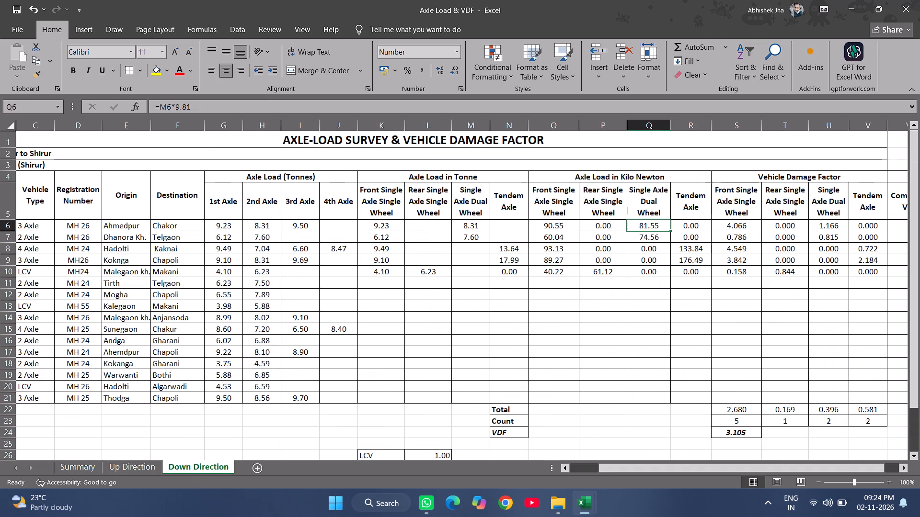
scroll(201, 356, up, 4)
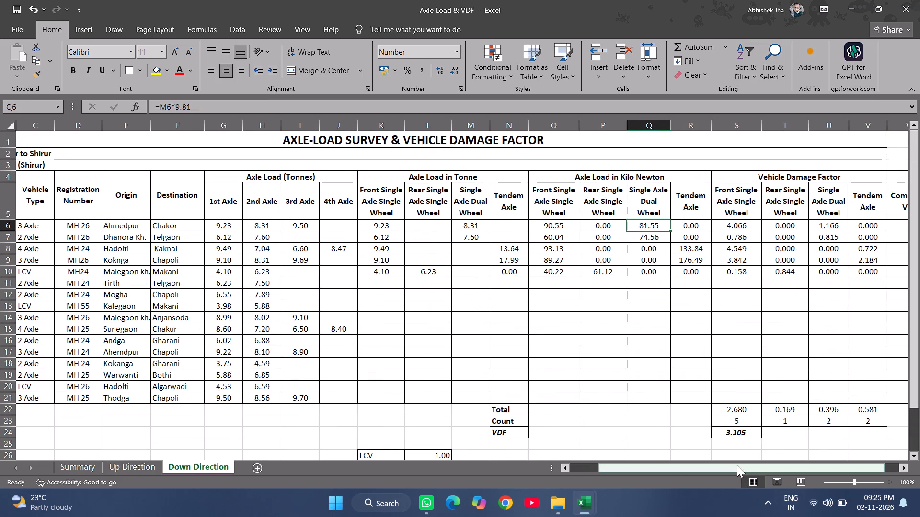
drag(737, 465, 574, 459)
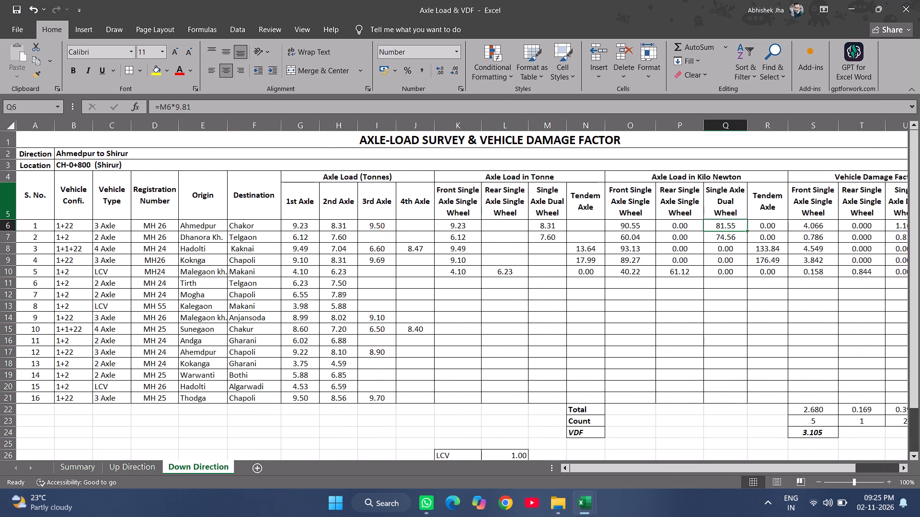
click(12, 208)
click(600, 69)
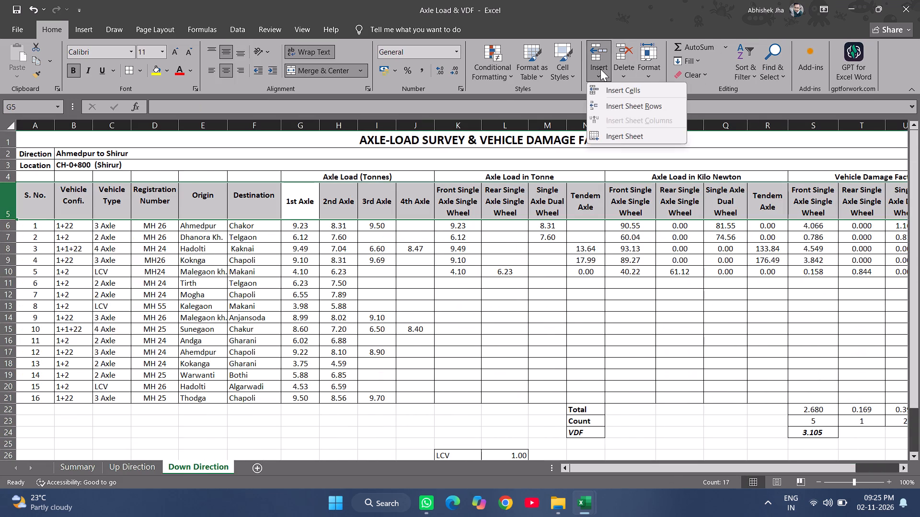
click(600, 69)
click(737, 73)
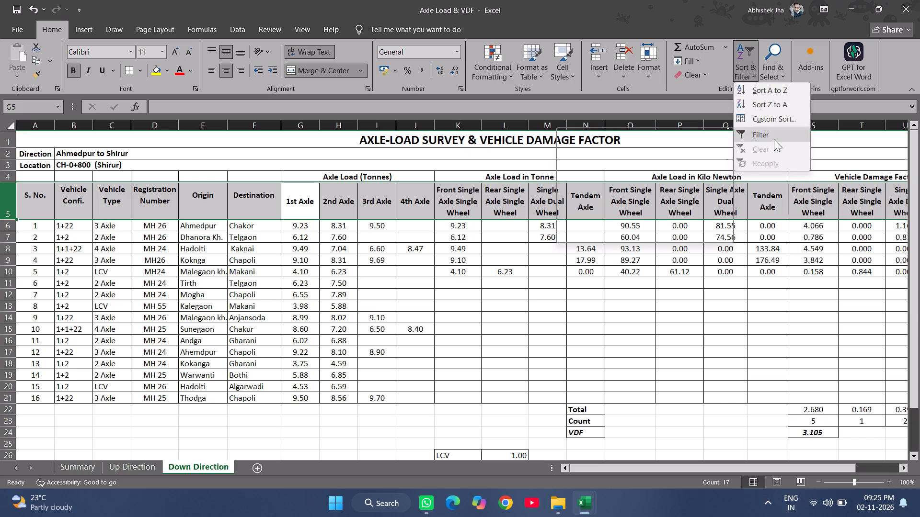
click(774, 139)
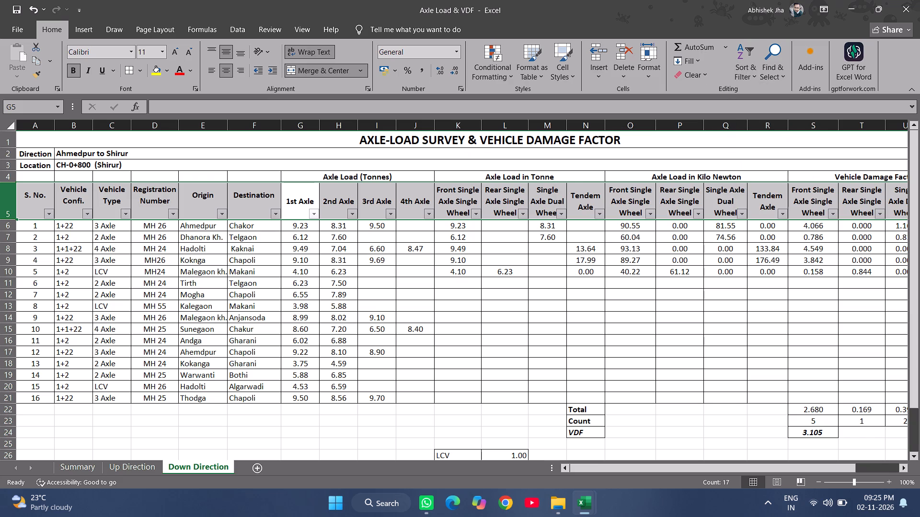
Narrow columns G to J to closely fit the 1st Axle to 4th Axle headings.
click(302, 293)
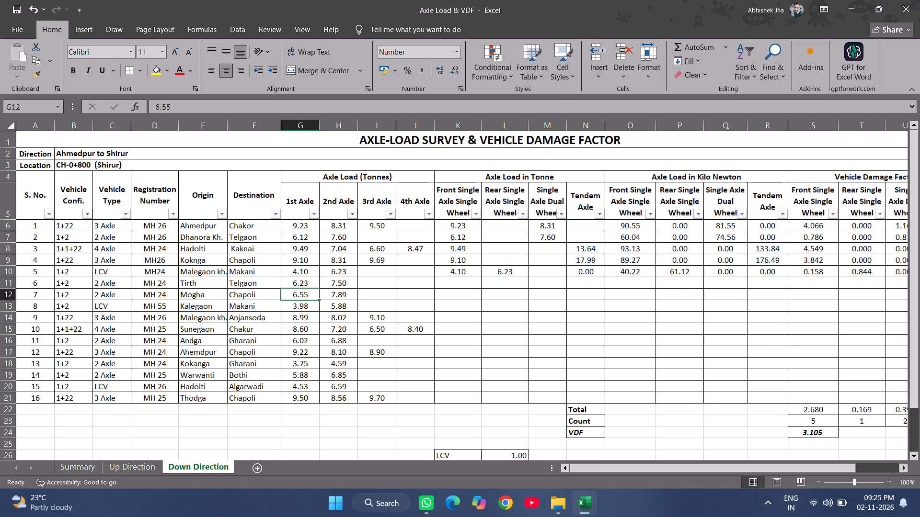
double_click(317, 128)
drag(334, 122, 324, 129)
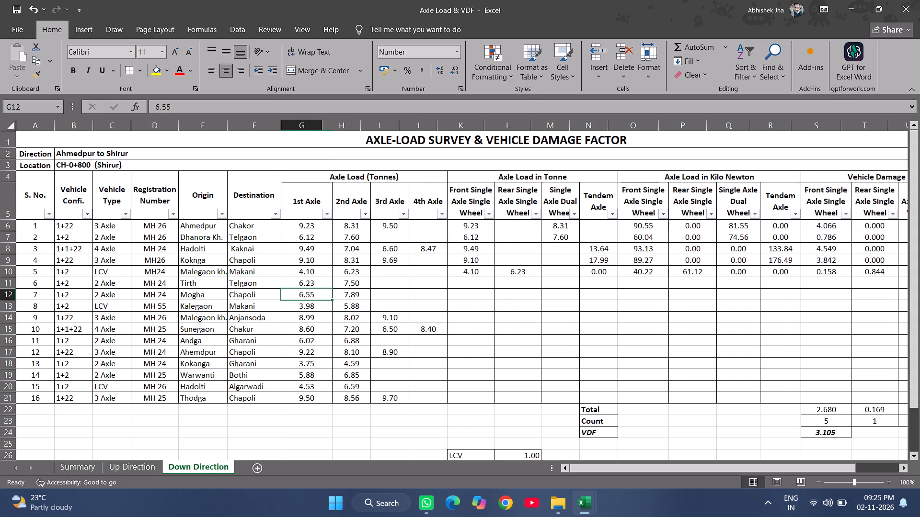
drag(324, 129, 319, 133)
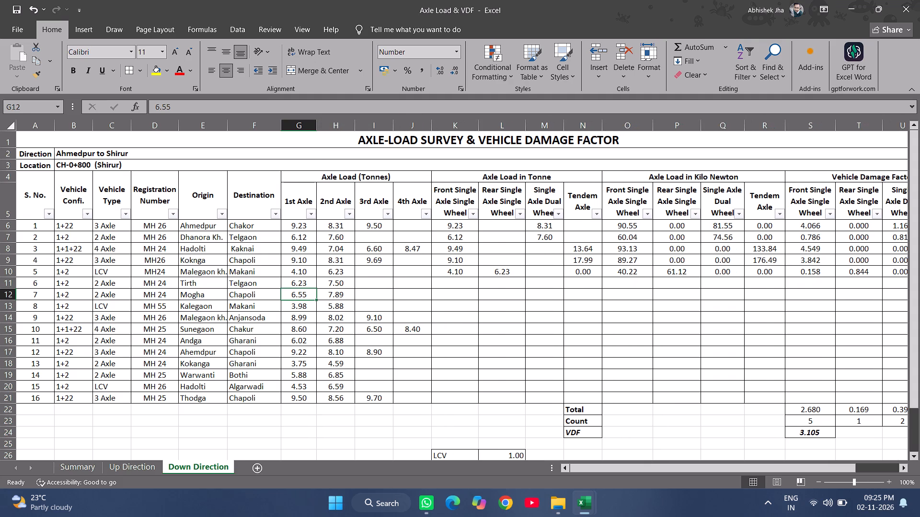
click(321, 132)
click(318, 126)
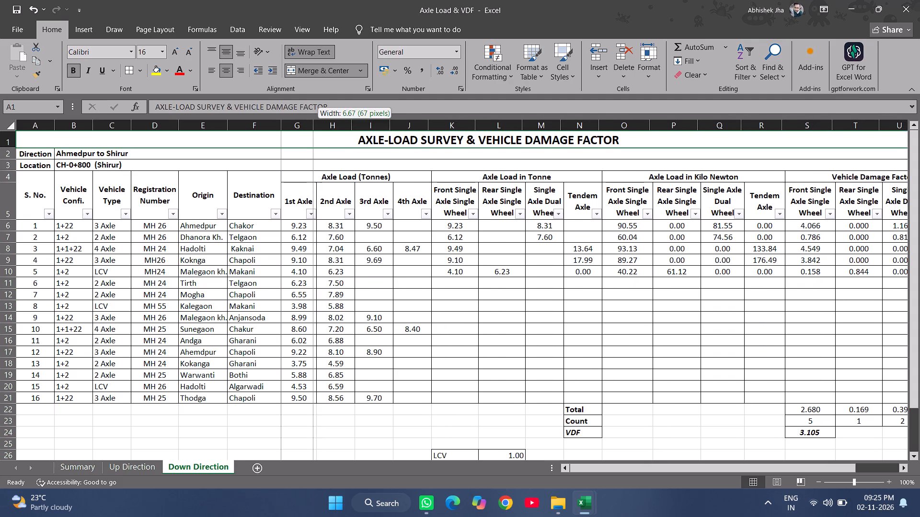
click(350, 124)
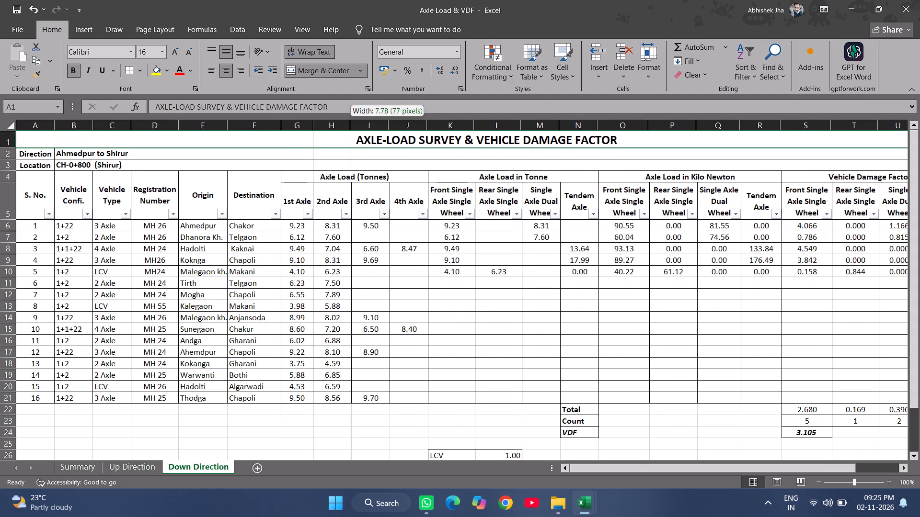
drag(388, 126, 385, 129)
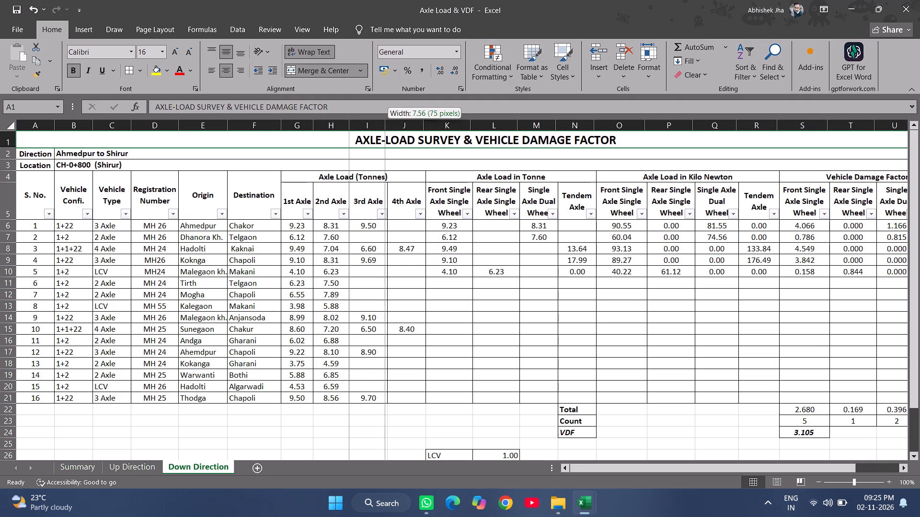
drag(385, 129, 383, 130)
drag(424, 127, 423, 128)
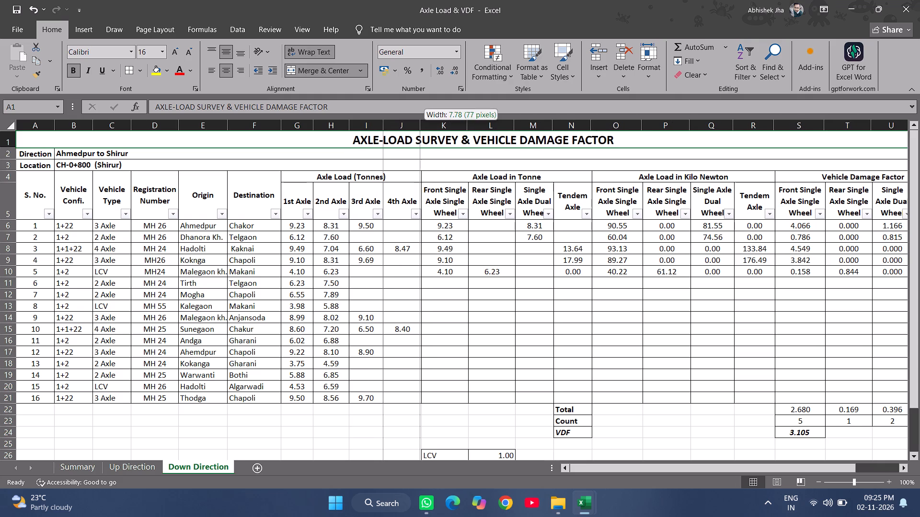
drag(423, 128, 419, 131)
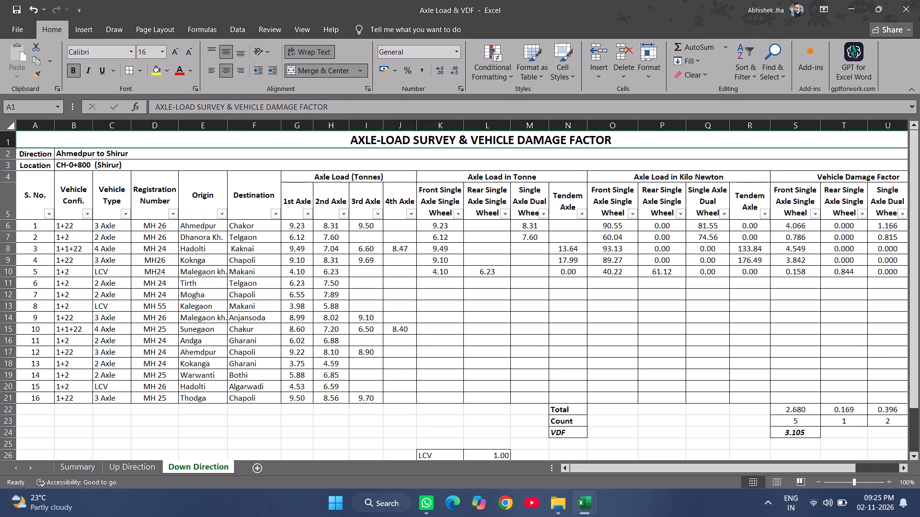
Sort the Down Direction survey rows by Vehicle Type from A to Z.
click(446, 268)
scroll(446, 268, up, 2)
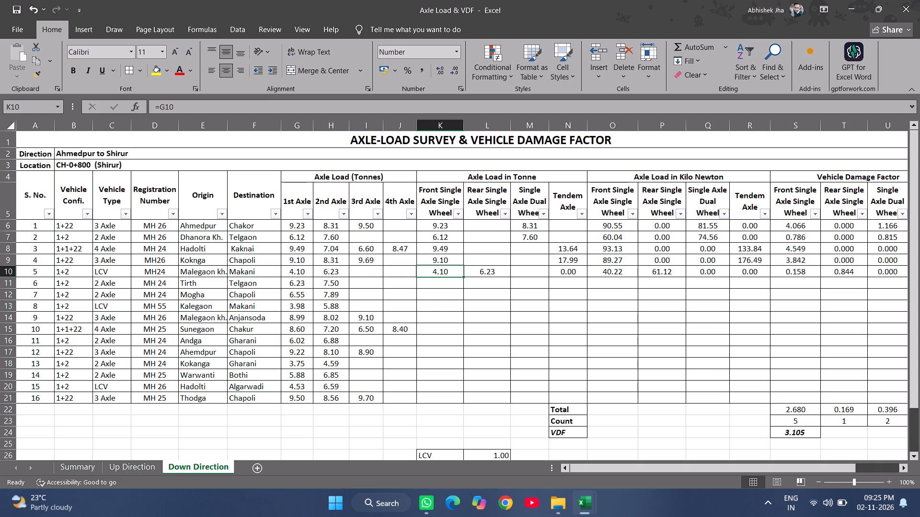
click(128, 218)
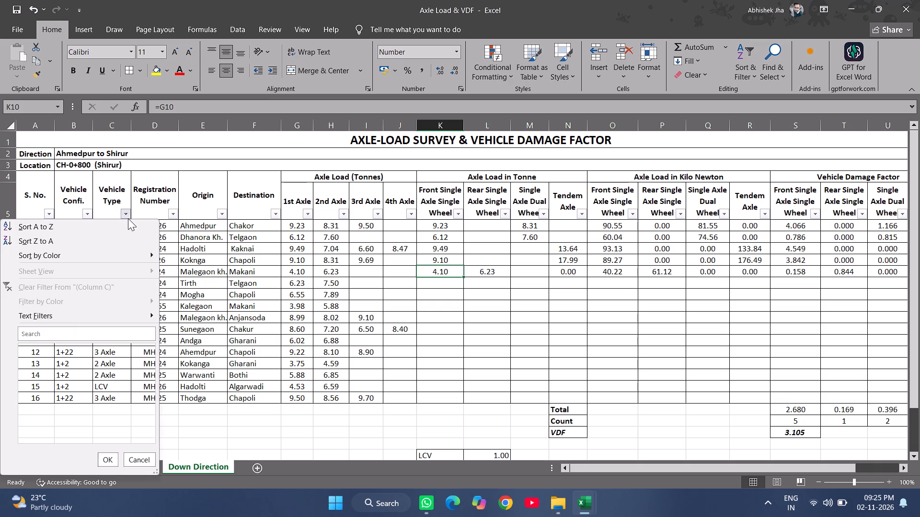
click(71, 226)
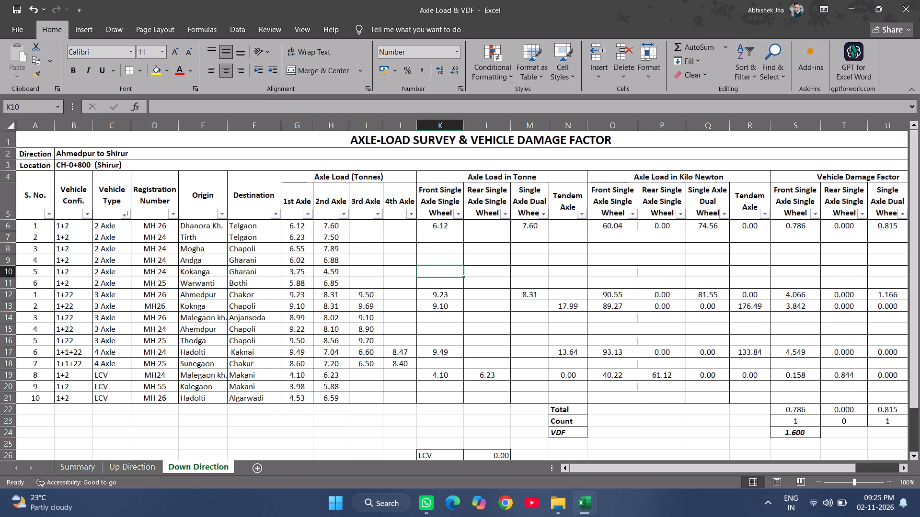
scroll(349, 343, up, 5)
Clear the sort and filter state from header row 5 while keeping the filters on.
click(4, 203)
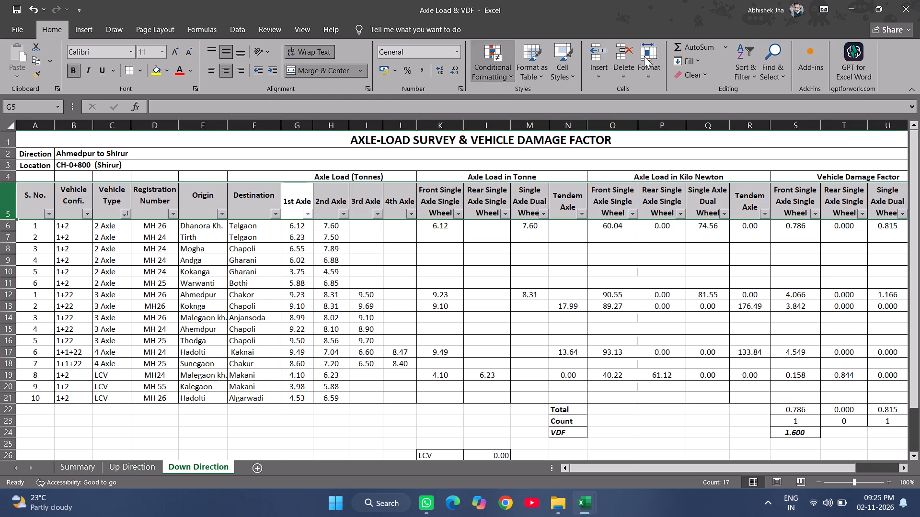
click(749, 76)
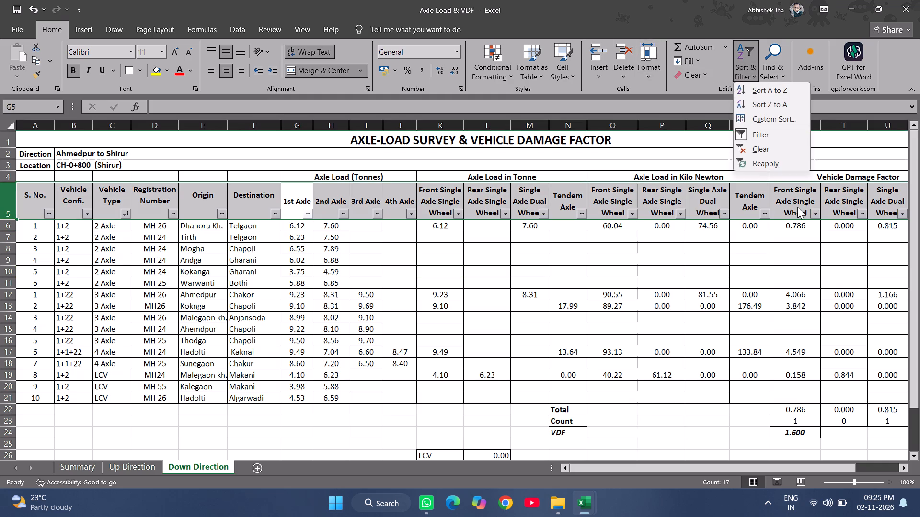
click(763, 146)
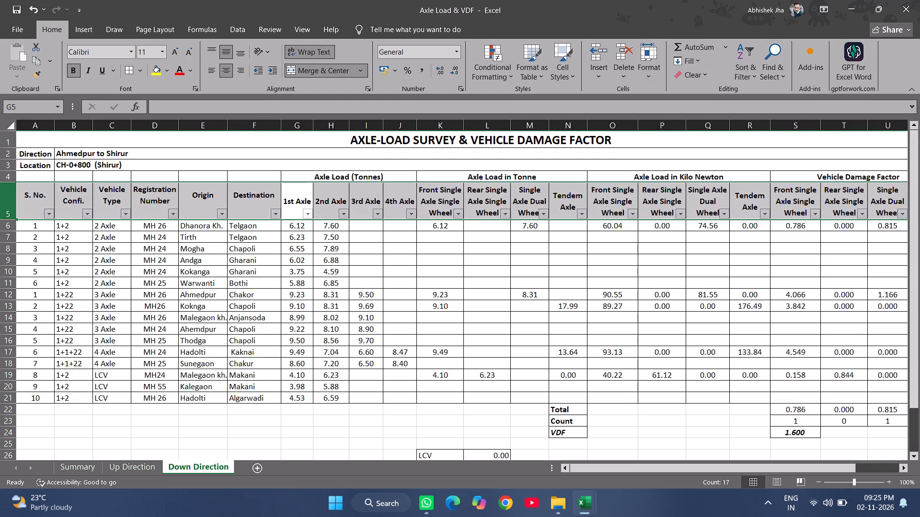
Insert three blank rows above the first survey row, directly below header row 5.
click(132, 278)
scroll(378, 320, up, 2)
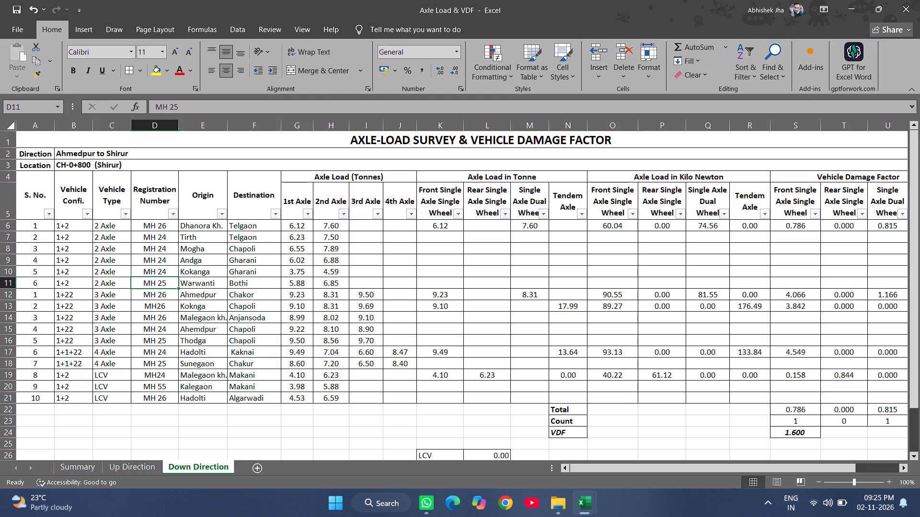
scroll(378, 320, up, 3)
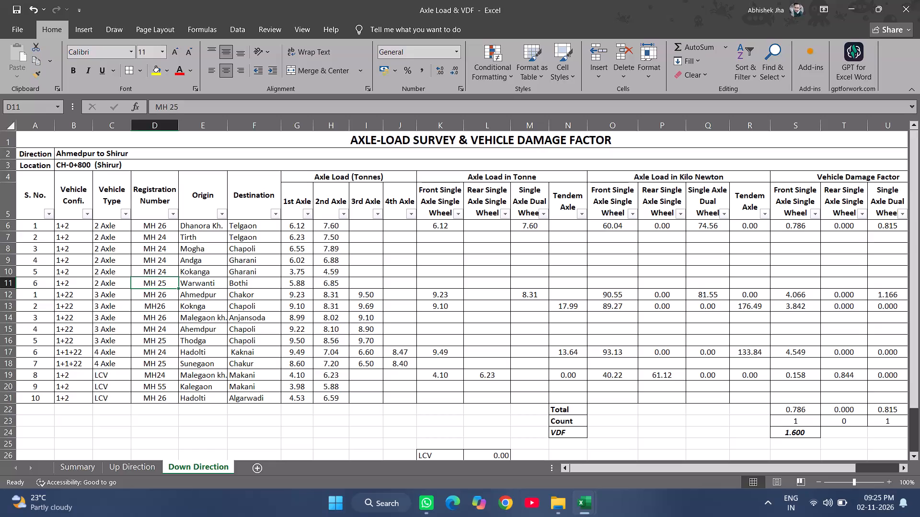
click(118, 229)
key(shift+space)
key(ctrl+shift+equal)
key(ctrl+shift+equal)
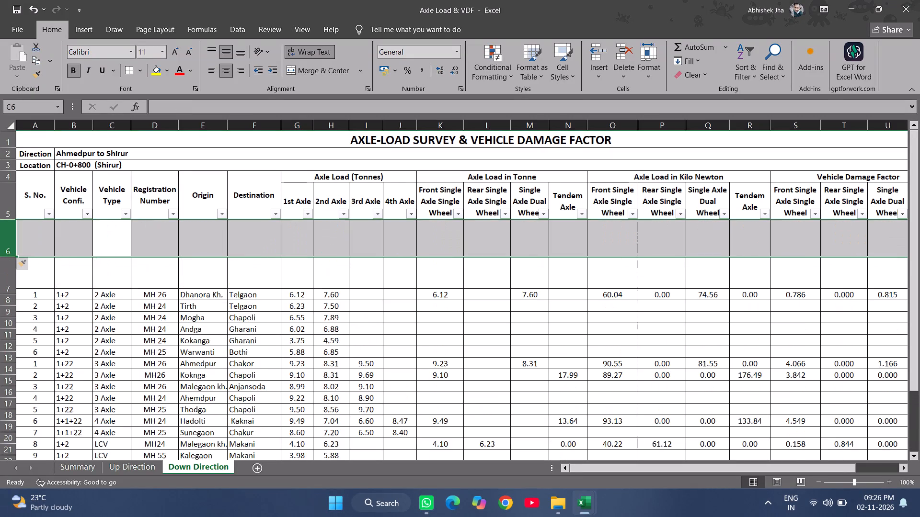
key(ctrl+shift+equal)
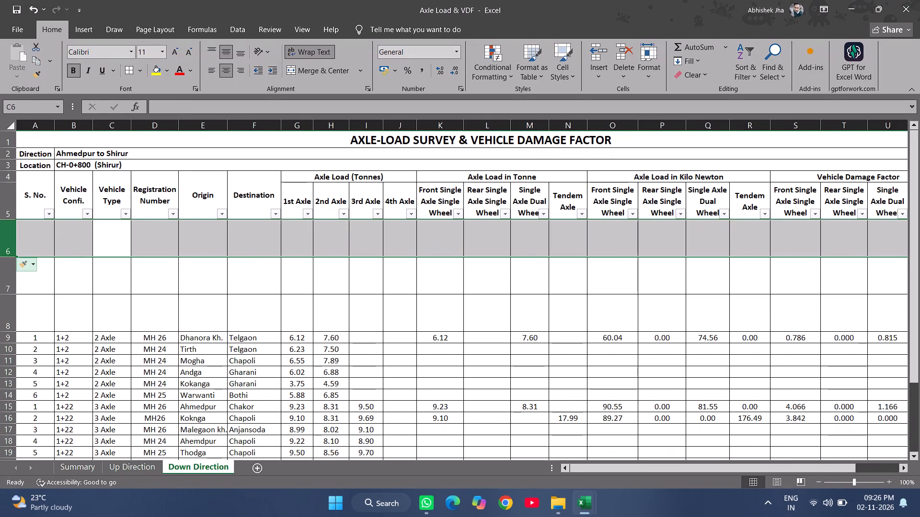
Auto-fit the heights of the three new blank rows 6 to 8.
click(3, 255)
double_click(3, 255)
double_click(10, 268)
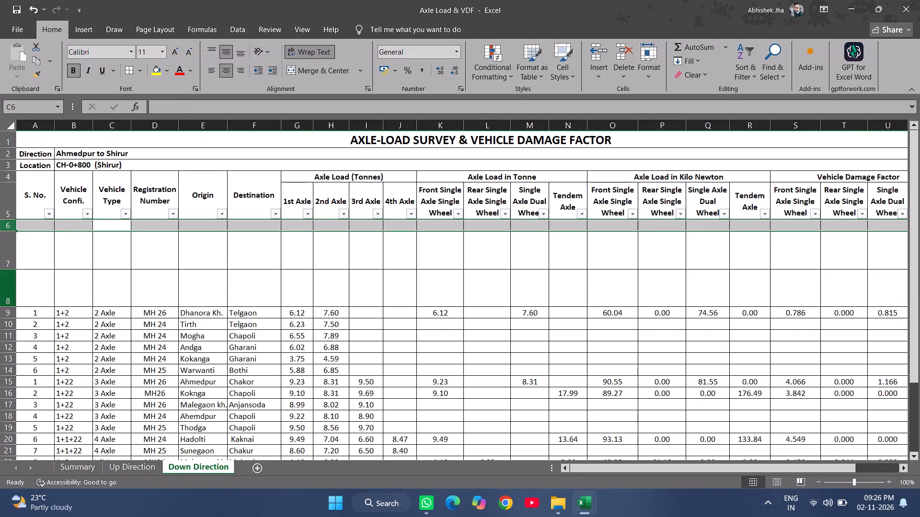
double_click(13, 270)
double_click(12, 280)
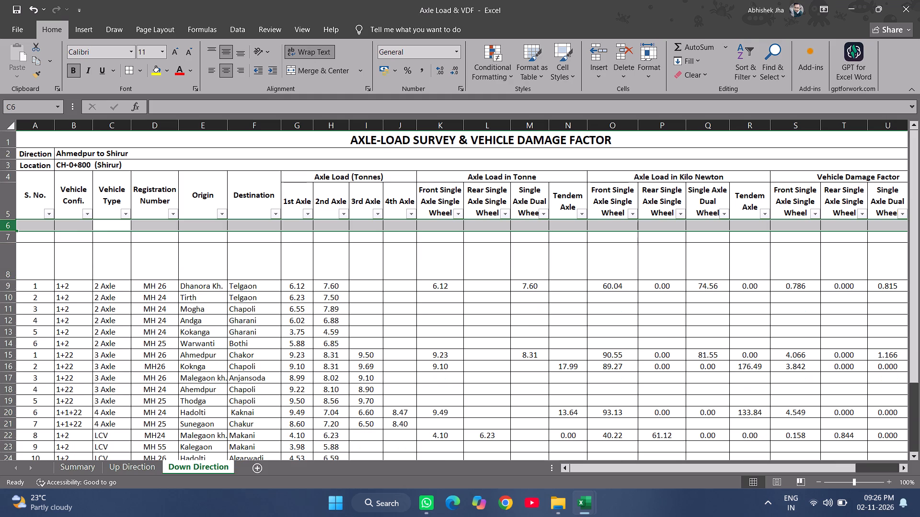
Move the three LCV rows 22 to 24 into blank rows 6 to 8, above the 2 Axle vehicles.
drag(3, 410, 3, 428)
key(ctrl+x)
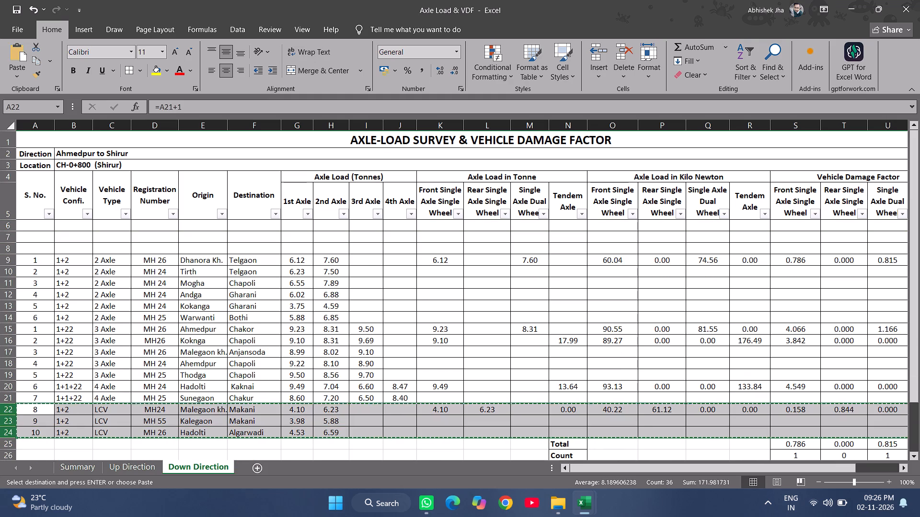
click(0, 225)
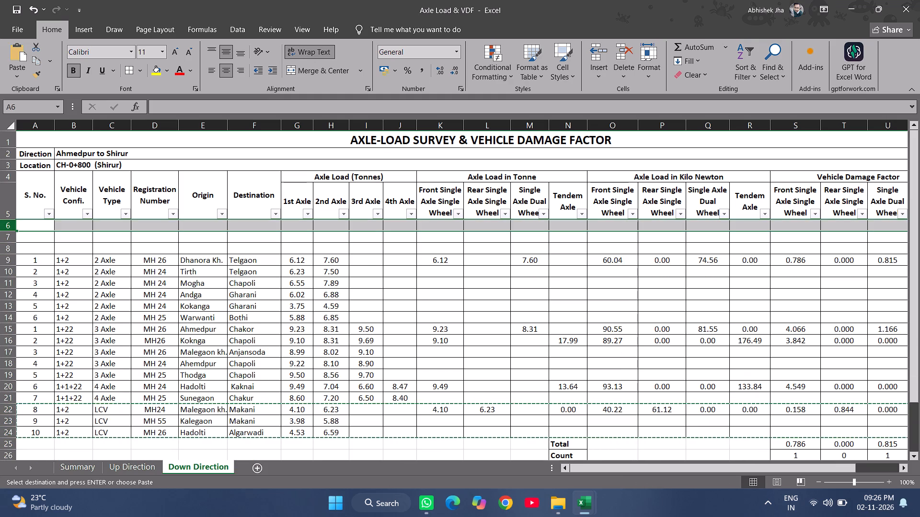
key(ctrl+v)
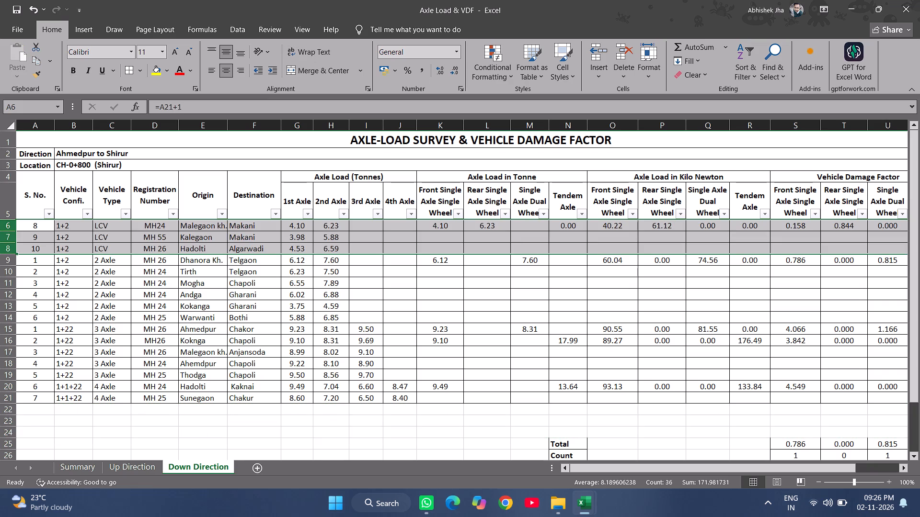
Restart the S. No. column at 1 in A6 and fill the numbering formula from A7 down to row 21.
click(43, 230)
key(1)
click(39, 235)
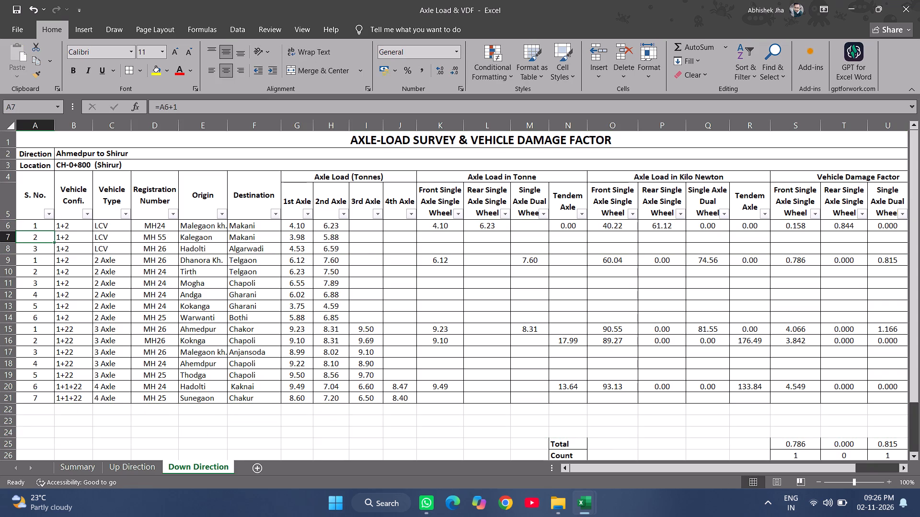
double_click(52, 241)
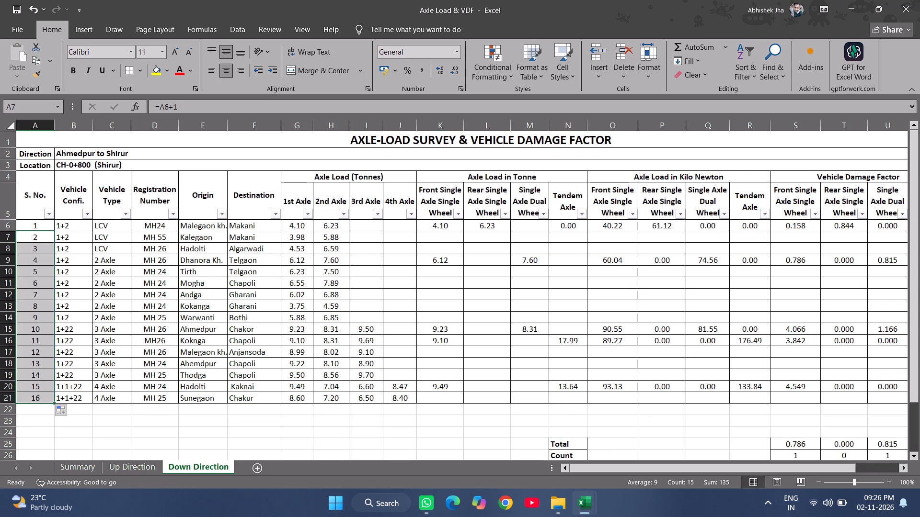
Examine the 2 Axle, 3 Axle and 4 Axle groups in the Vehicle Type column.
scroll(141, 365, up, 2)
drag(114, 263, 113, 294)
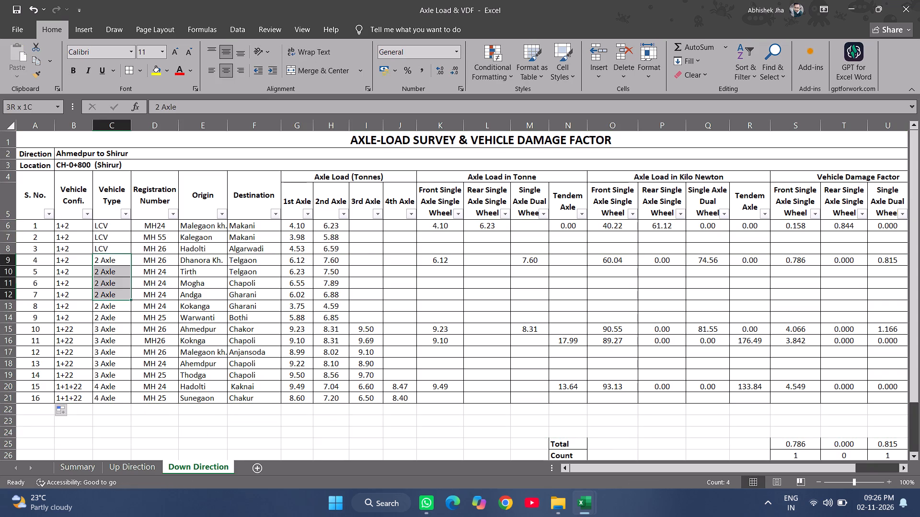
drag(113, 294, 113, 314)
drag(108, 331, 108, 334)
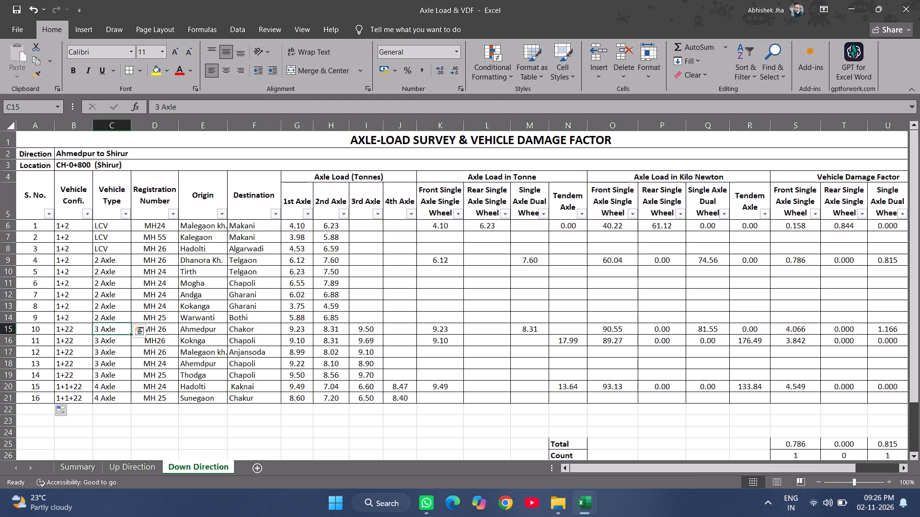
drag(108, 334, 104, 375)
drag(106, 388, 103, 405)
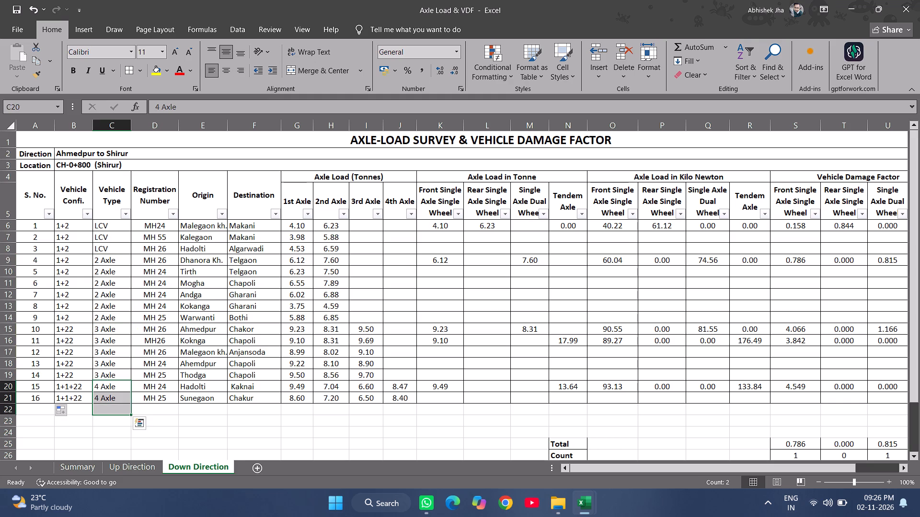
click(325, 369)
scroll(191, 349, up, 5)
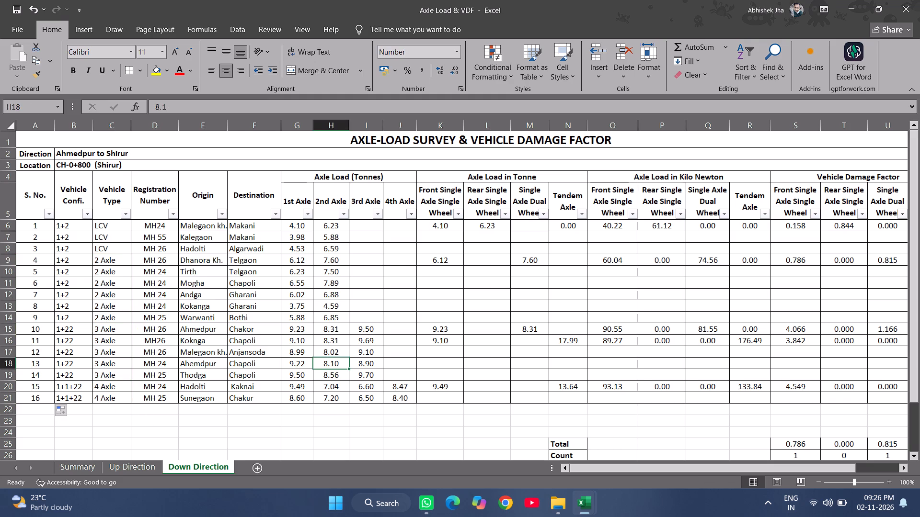
Fill the front single axle formula =G6 in K6 down to K21.
double_click(453, 225)
key(Escape)
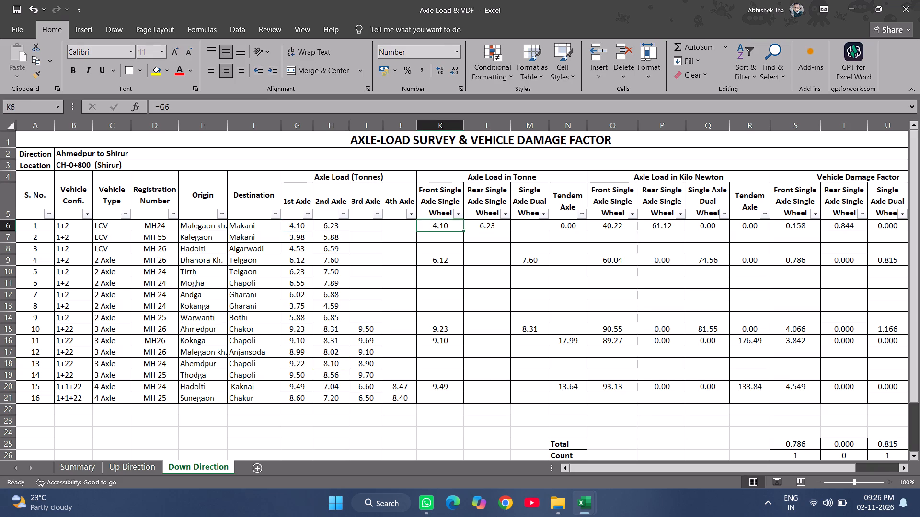
drag(460, 230, 461, 400)
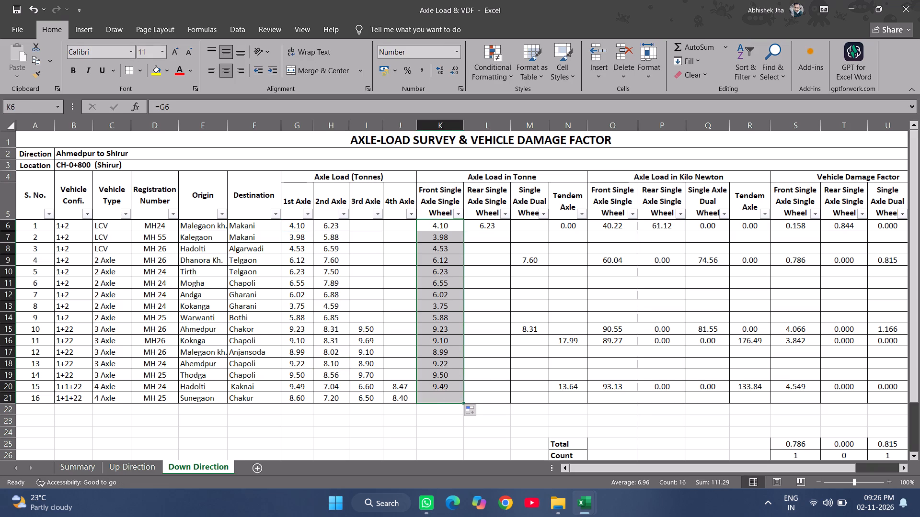
double_click(448, 226)
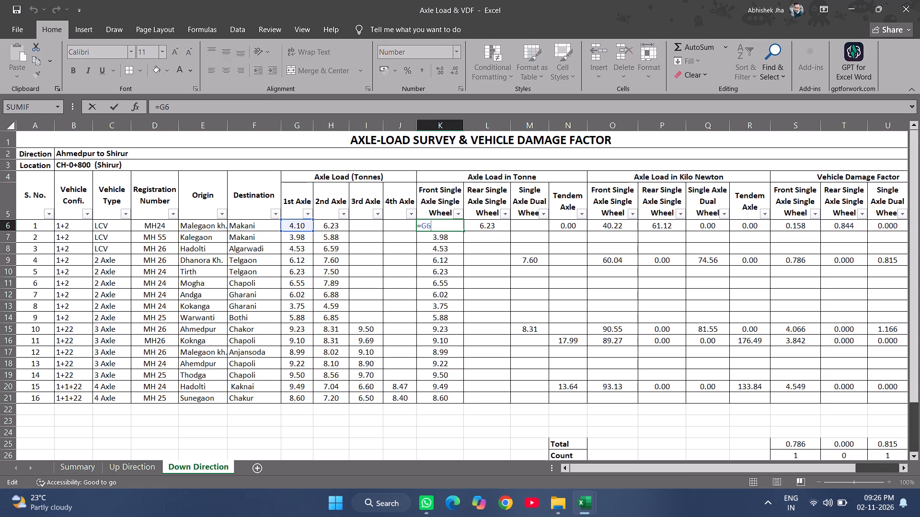
key(Escape)
Clear the remaining tonne and kilonewton axle load cells L6:R21.
drag(493, 225, 847, 382)
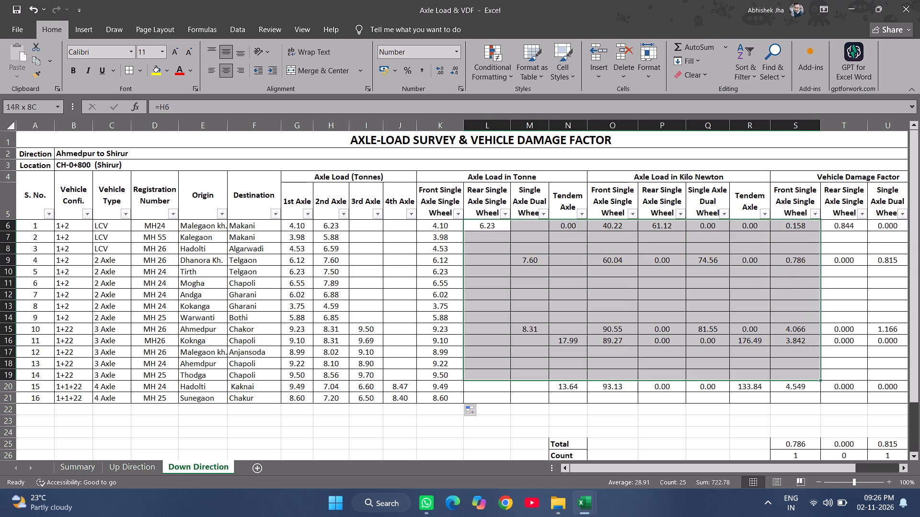
drag(847, 382, 748, 399)
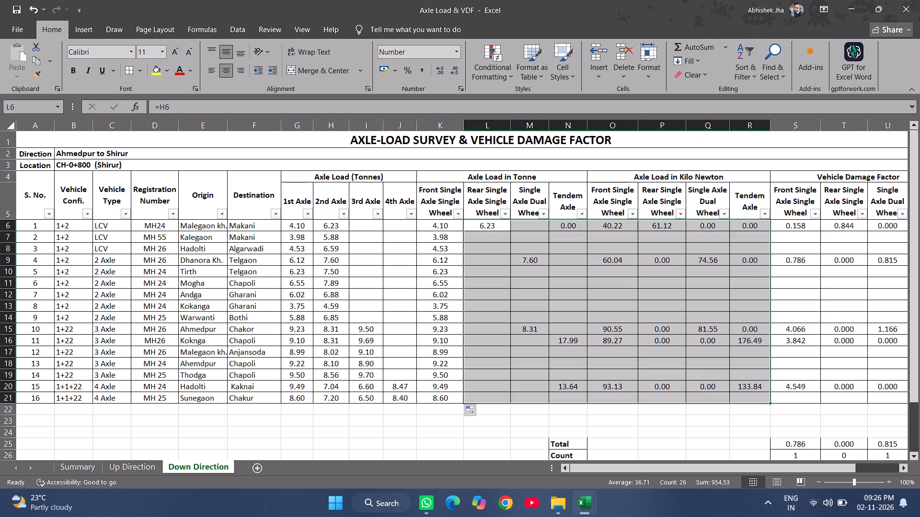
key(Delete)
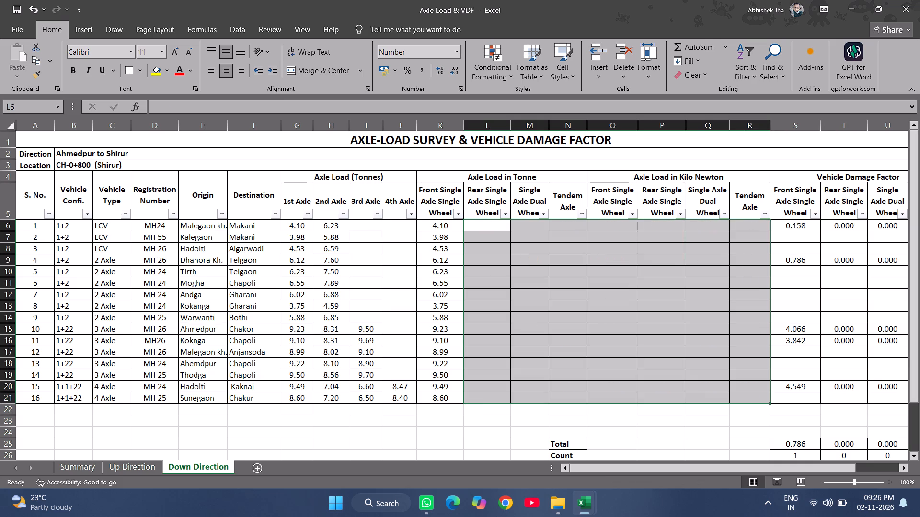
Fill the vehicle damage factor and Combined VDF formulas in S6:W6 down to row 21.
click(808, 230)
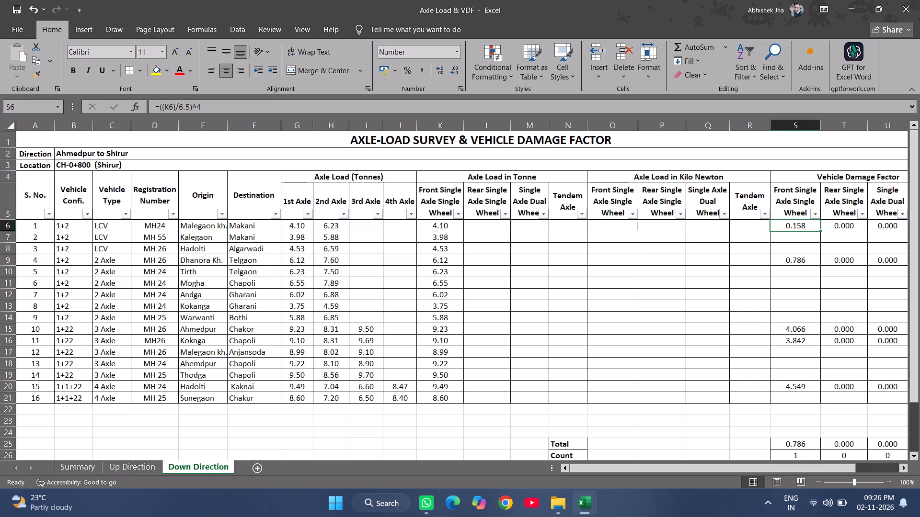
key(shift+Right)
key(shift+Right)
key(shift+Right)
key(shift+Right)
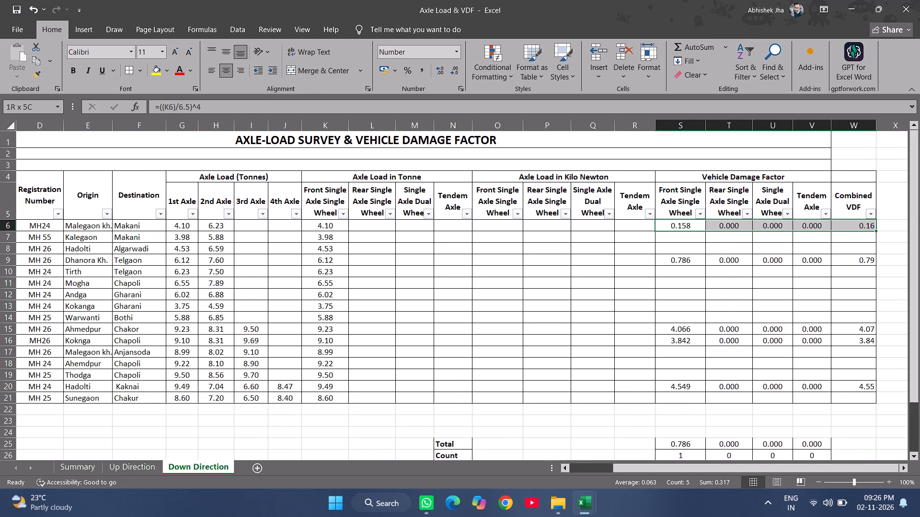
key(ctrl+shift+Down)
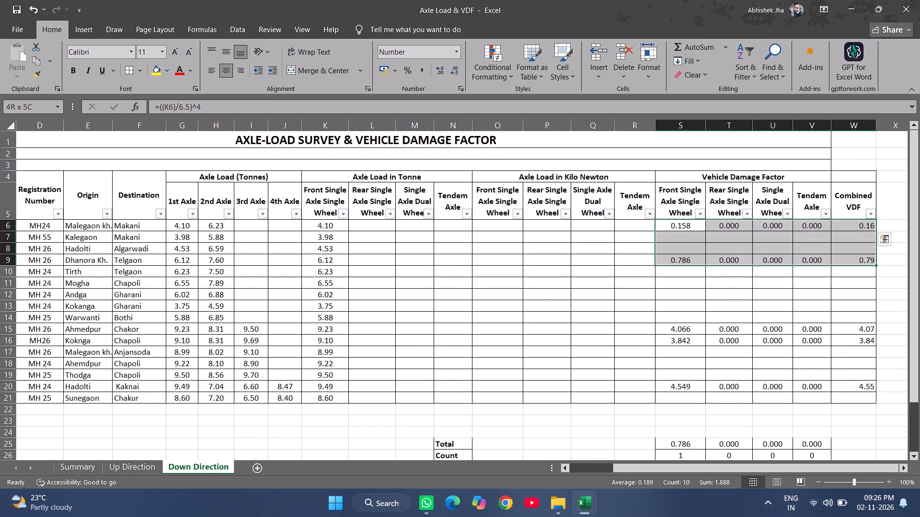
key(ctrl+shift+Down)
key(ctrl+shift+Down)
key(ctrl+shift+Down)
key(ctrl+shift+Down)
key(ctrl+shift+Up)
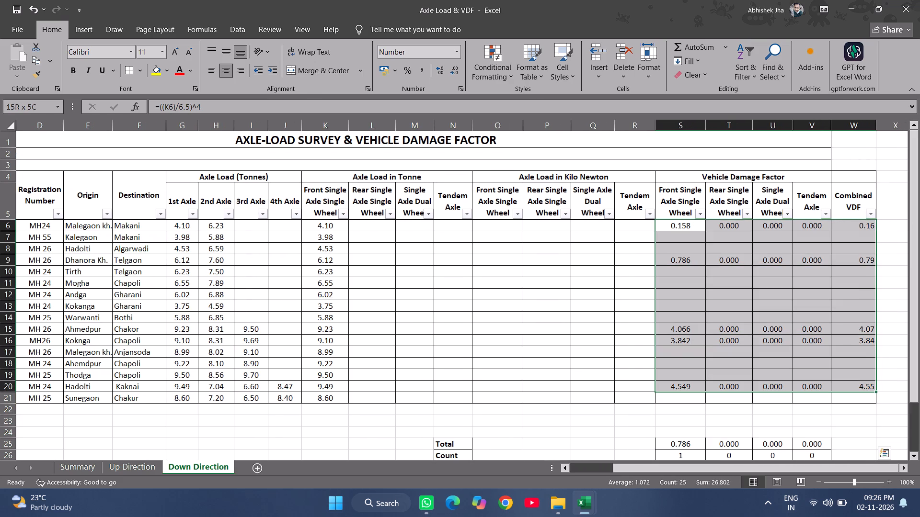
key(shift+Down)
key(ctrl+d)
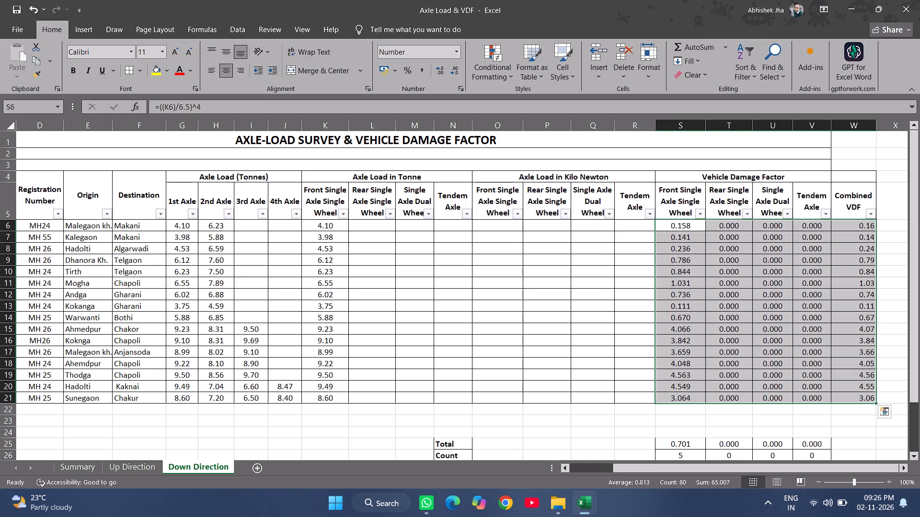
Delete the three blank rows 22 to 24 above the Total row.
click(688, 436)
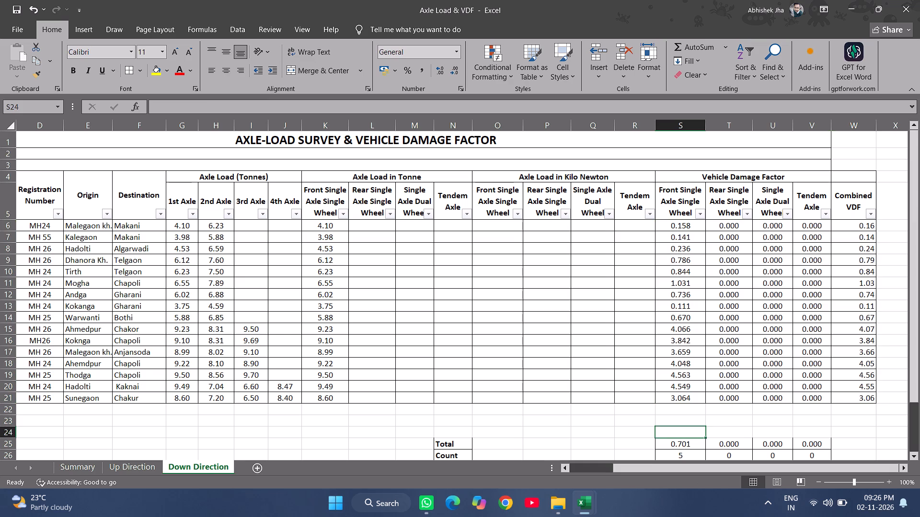
key(shift+space)
key(shift+Up)
key(shift+Up)
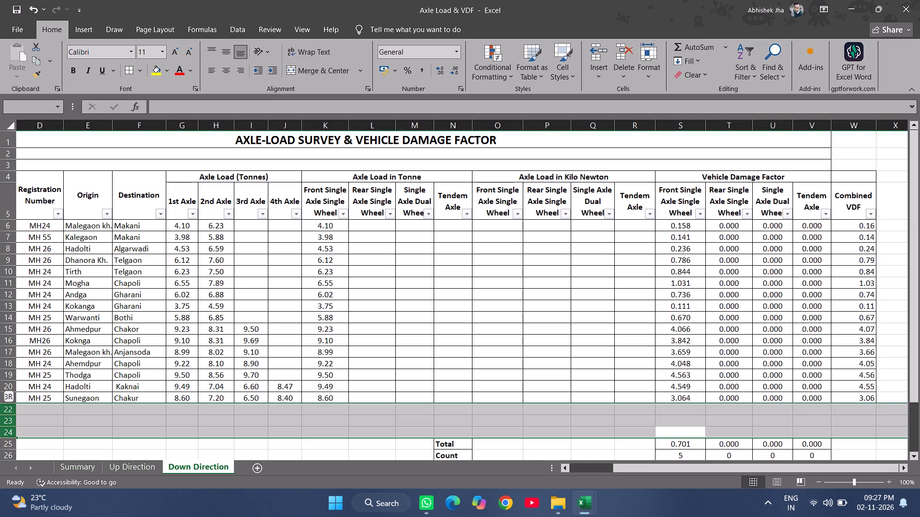
key(ctrl+minus)
Format the Total and Count values in S22:V23 as bold italic.
click(688, 416)
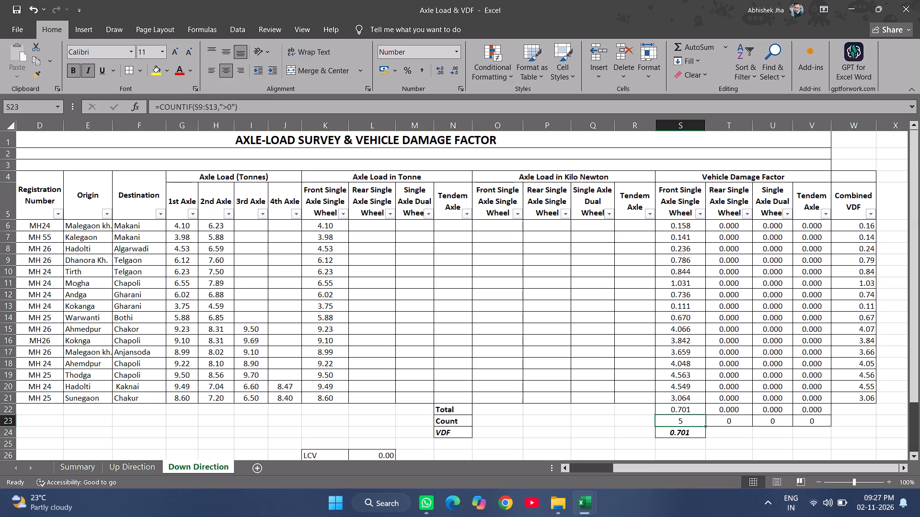
double_click(690, 407)
key(Escape)
drag(685, 408, 718, 409)
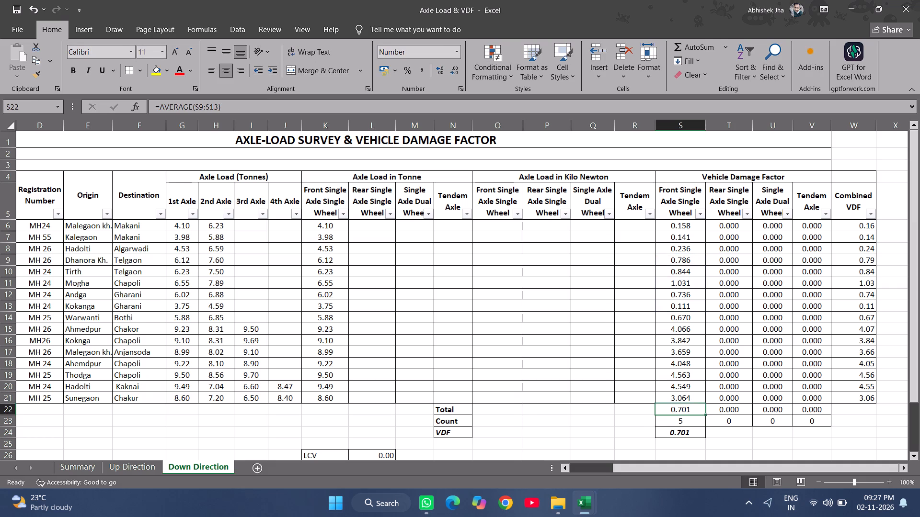
drag(718, 409, 829, 417)
key(ctrl+b)
key(ctrl+i)
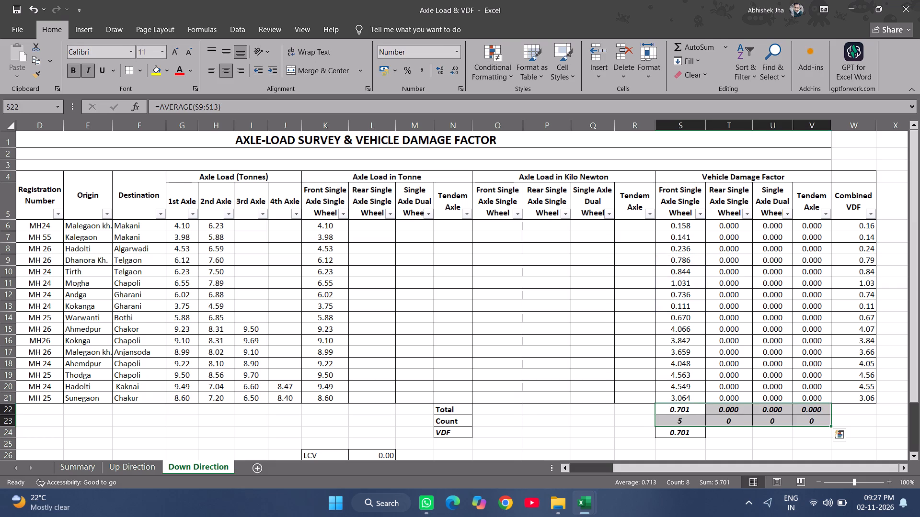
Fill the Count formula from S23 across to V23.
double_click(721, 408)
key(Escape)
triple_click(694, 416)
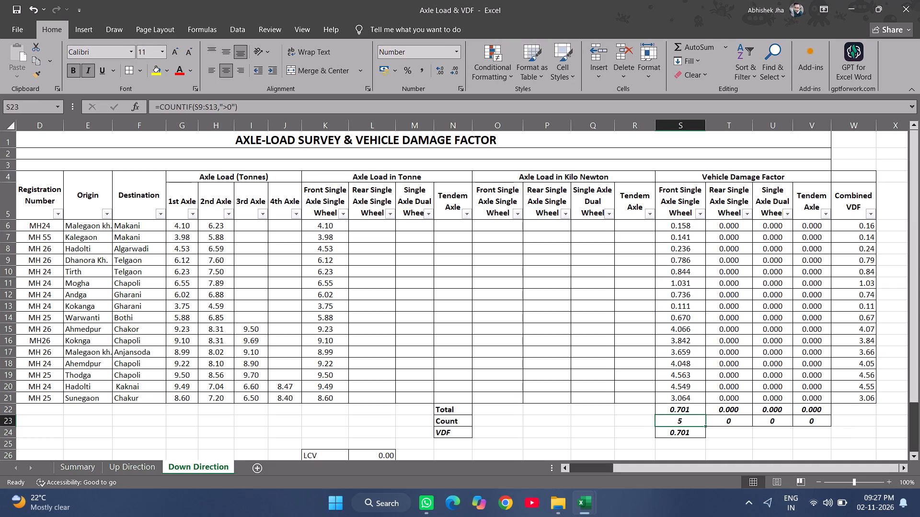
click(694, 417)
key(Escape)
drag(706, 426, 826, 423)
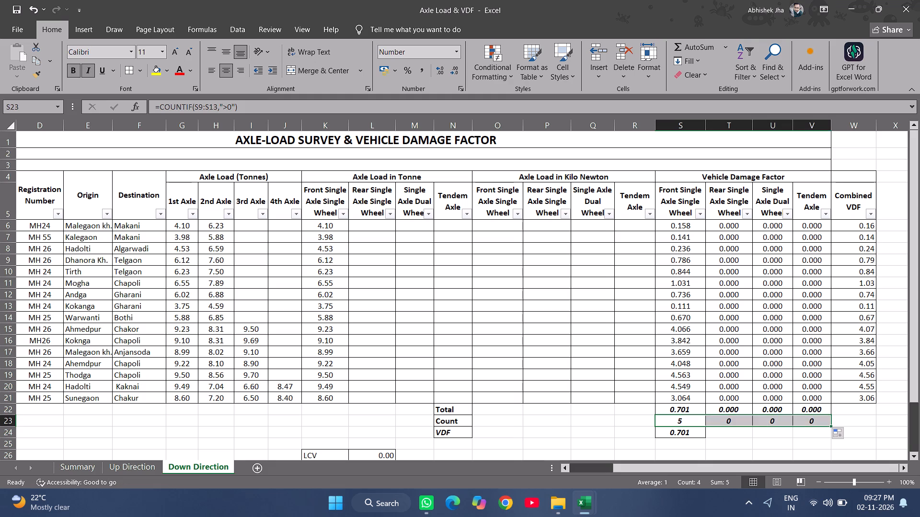
Extend the Total row's average formula in S22 to S6:S21 and fill it across to V22.
double_click(690, 409)
drag(704, 254, 710, 220)
drag(706, 310, 700, 386)
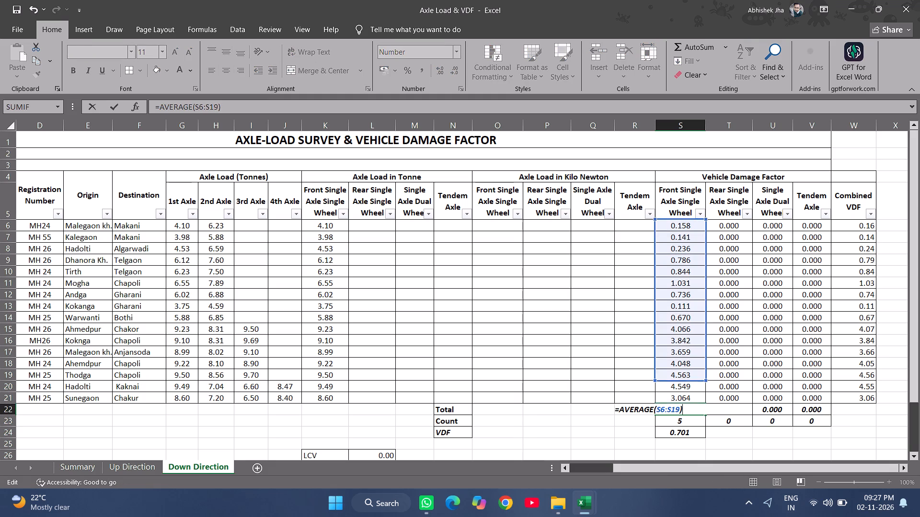
drag(700, 386, 701, 399)
key(Return)
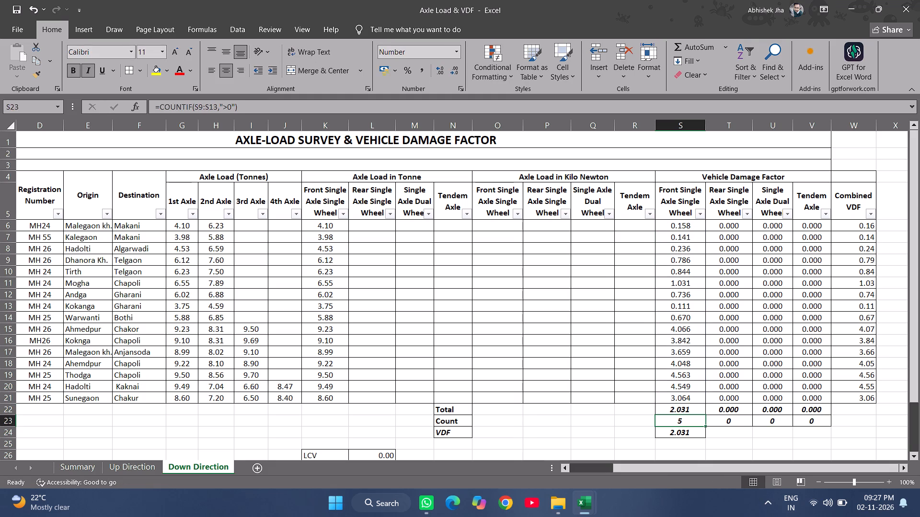
key(Up)
key(Right)
key(ctrl+r)
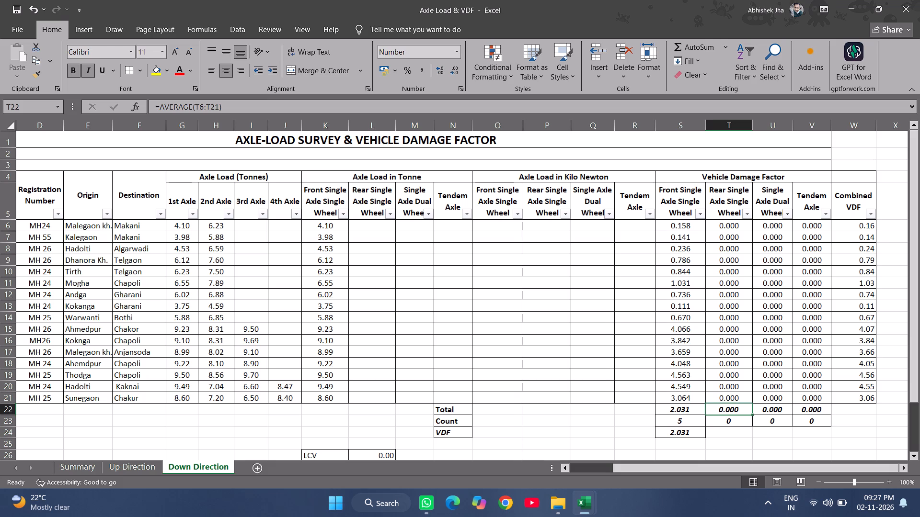
key(Right)
key(ctrl+r)
key(Right)
key(ctrl+r)
Extend the Count formula's range in S23 to S6:S21 and fill it across to V23.
key(Down)
key(Left)
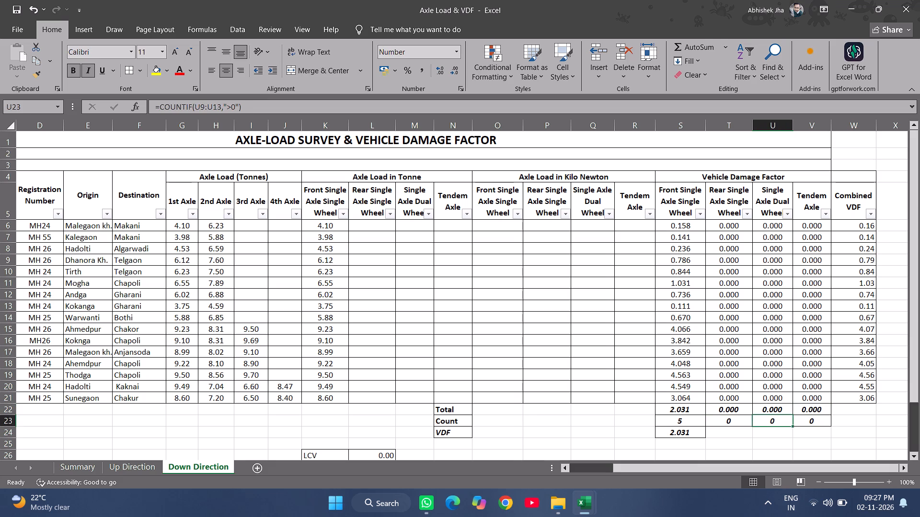
key(Left)
key(Left)
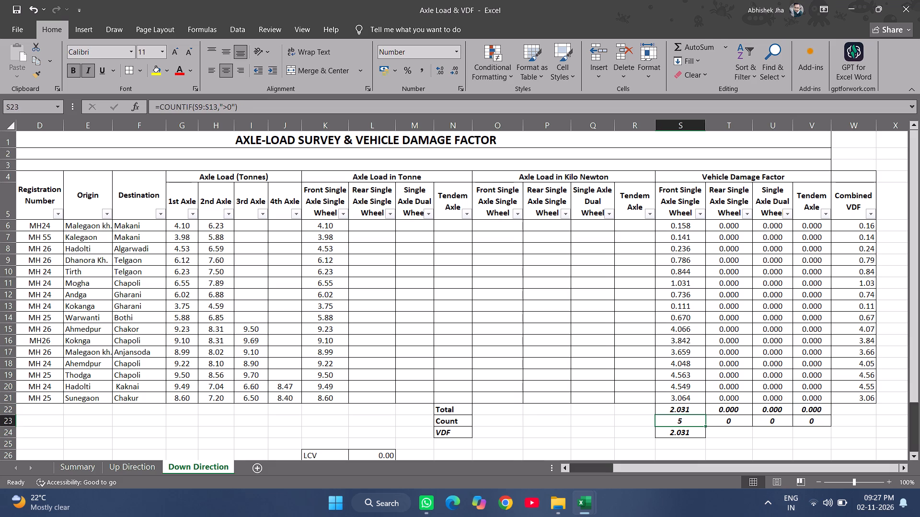
click(723, 422)
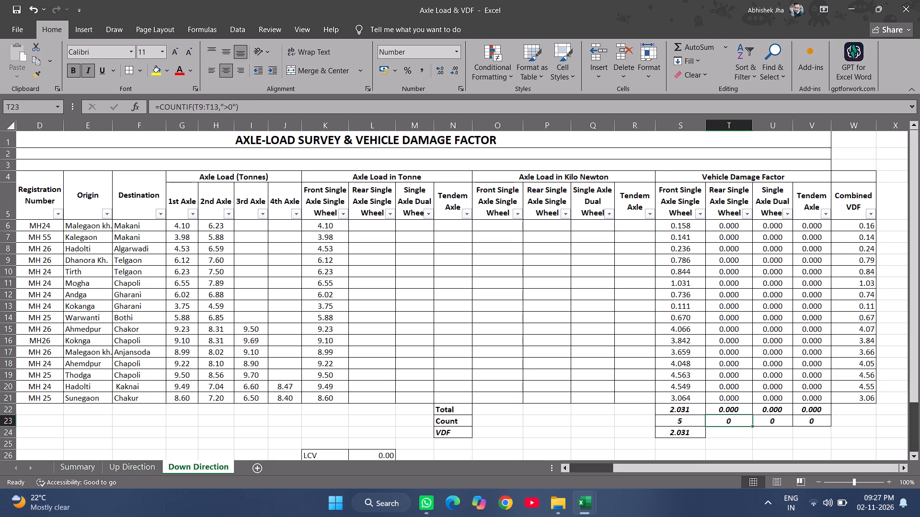
click(678, 420)
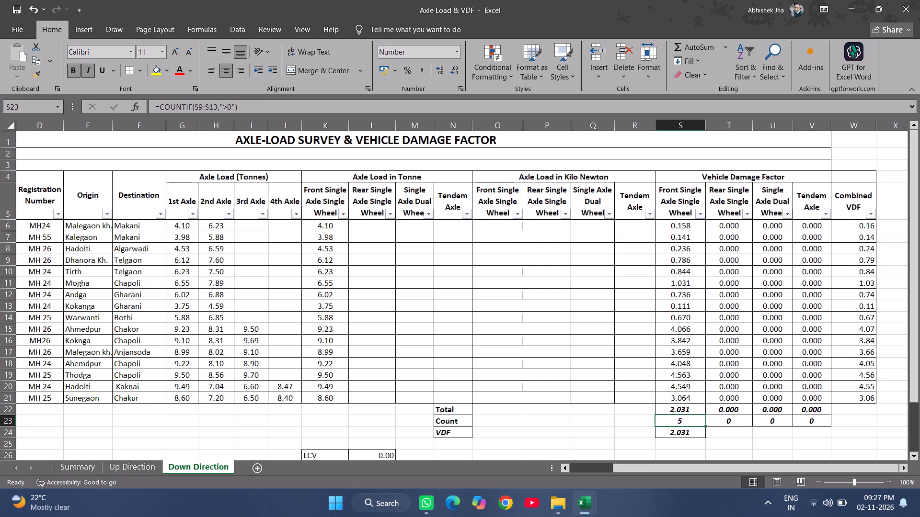
key(F2)
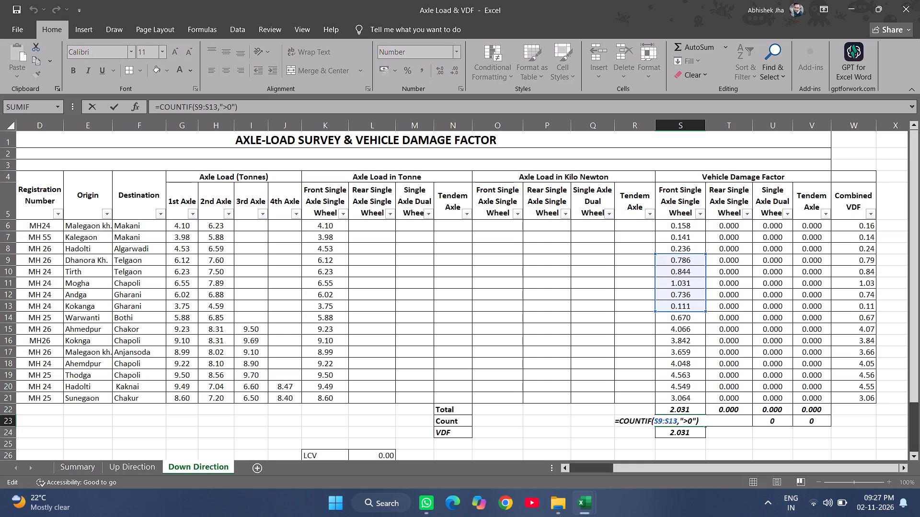
drag(704, 256, 708, 221)
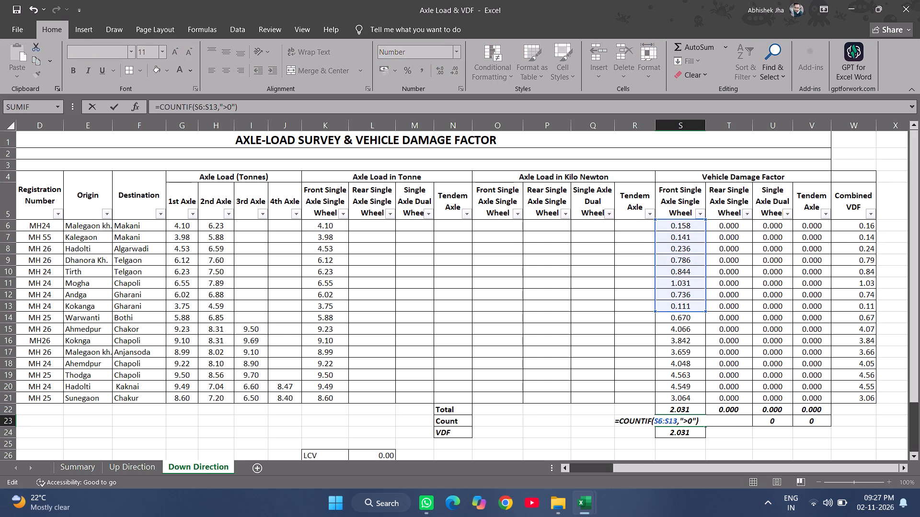
drag(705, 309, 697, 398)
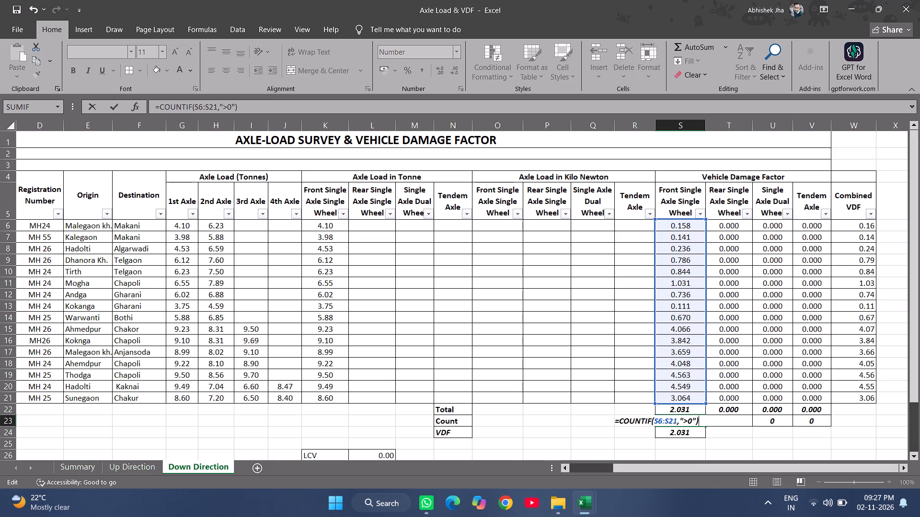
drag(697, 398, 697, 399)
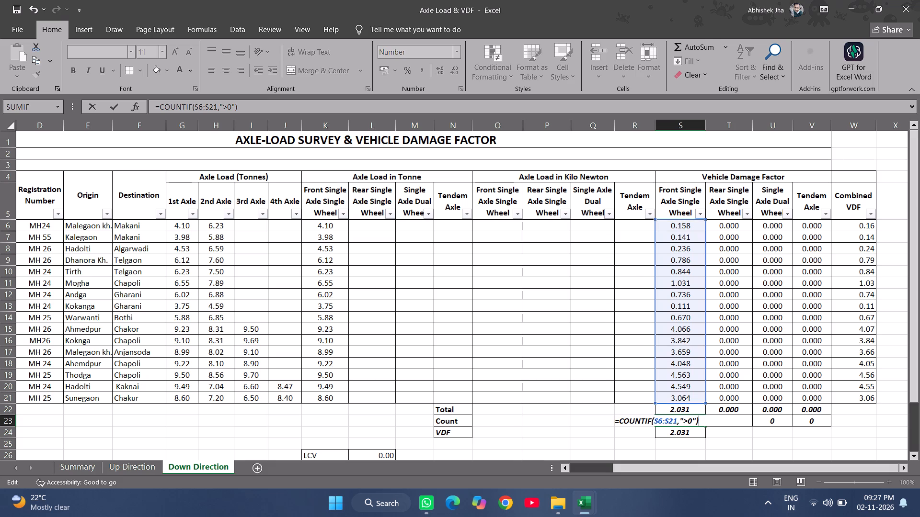
key(Return)
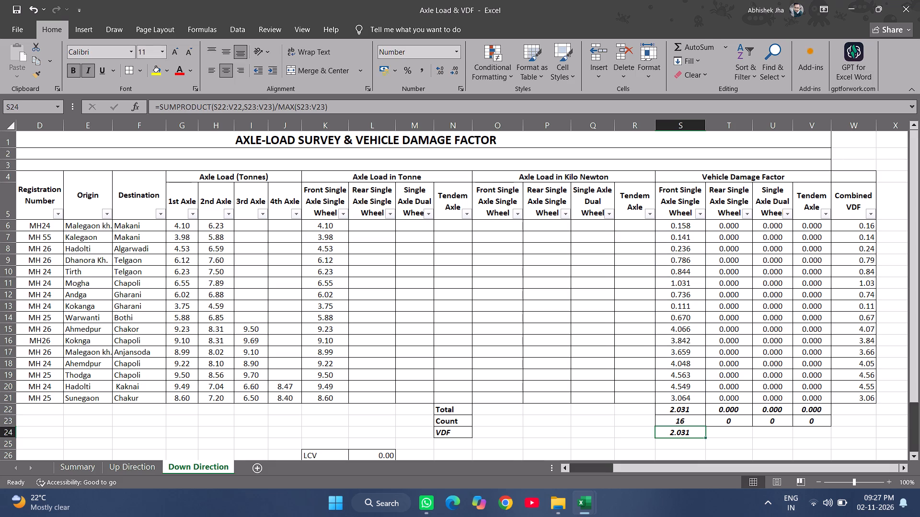
click(690, 421)
drag(703, 427, 817, 424)
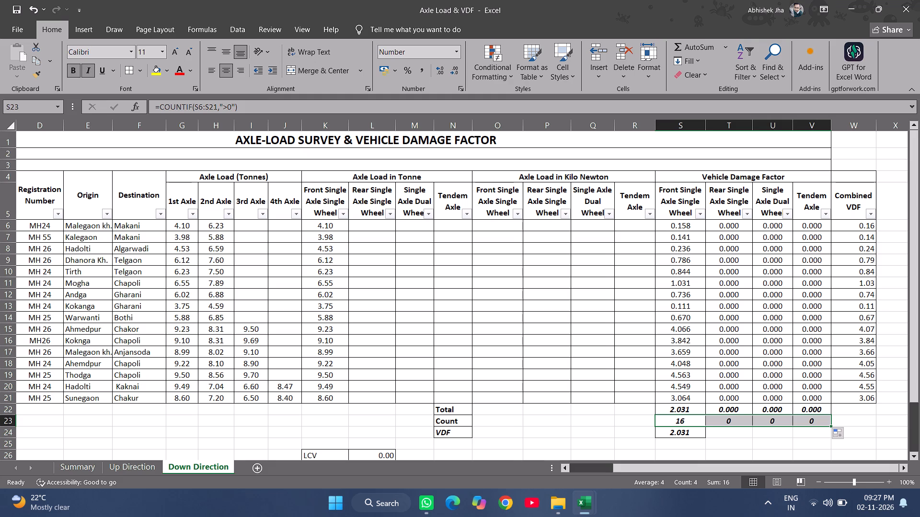
Extend the criteria range of LCV's MAXIFS formula in L26 to the Vehicle Type cells $C$6:$C$21.
scroll(434, 364, down, 3)
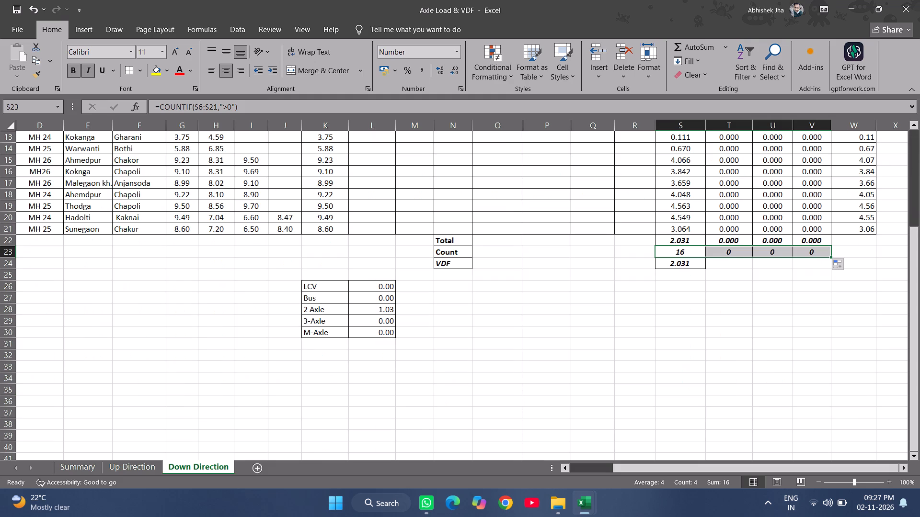
double_click(382, 289)
scroll(540, 389, up, 2)
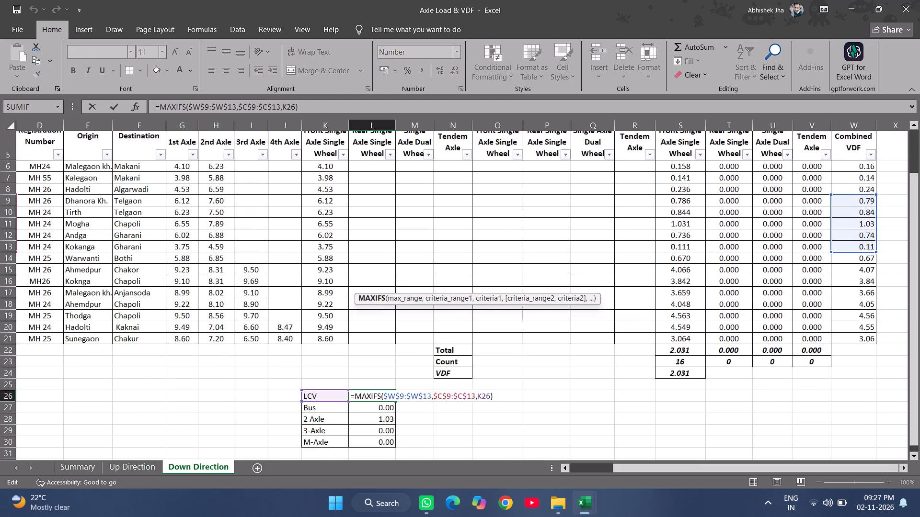
scroll(540, 389, up, 1)
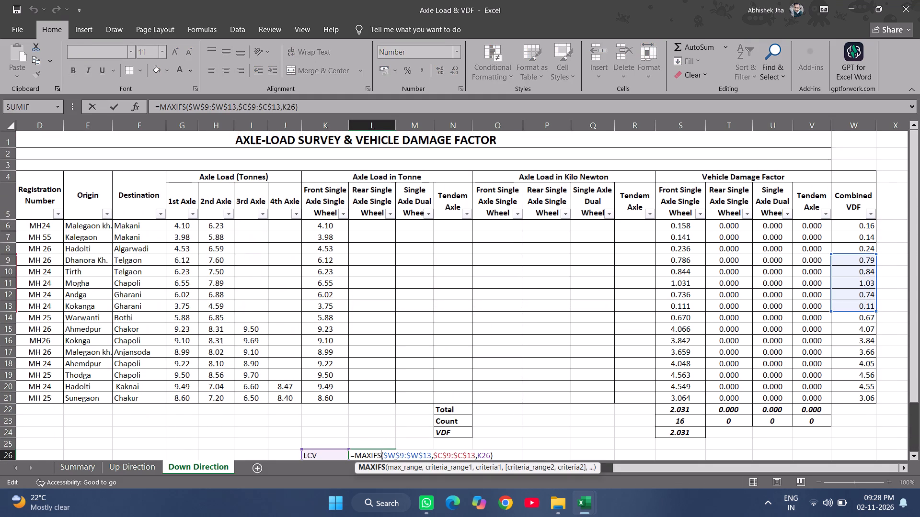
drag(790, 469, 763, 474)
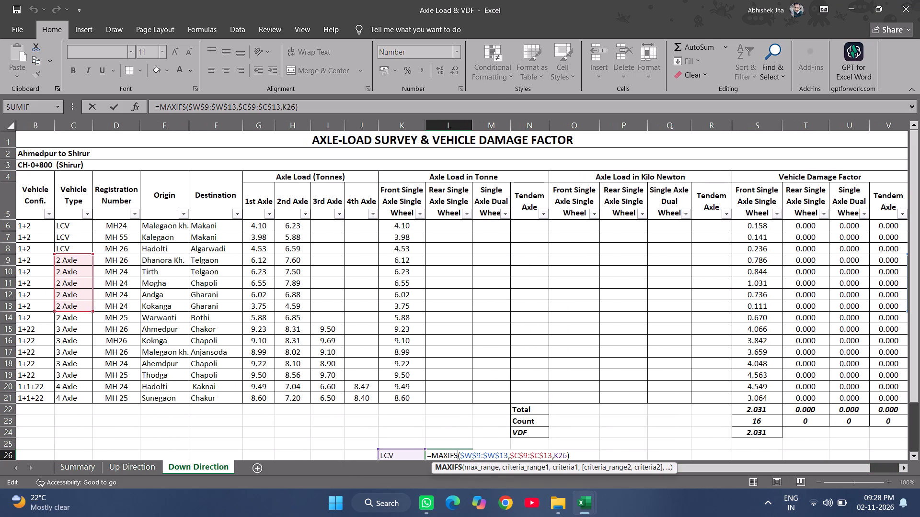
drag(93, 253, 98, 239)
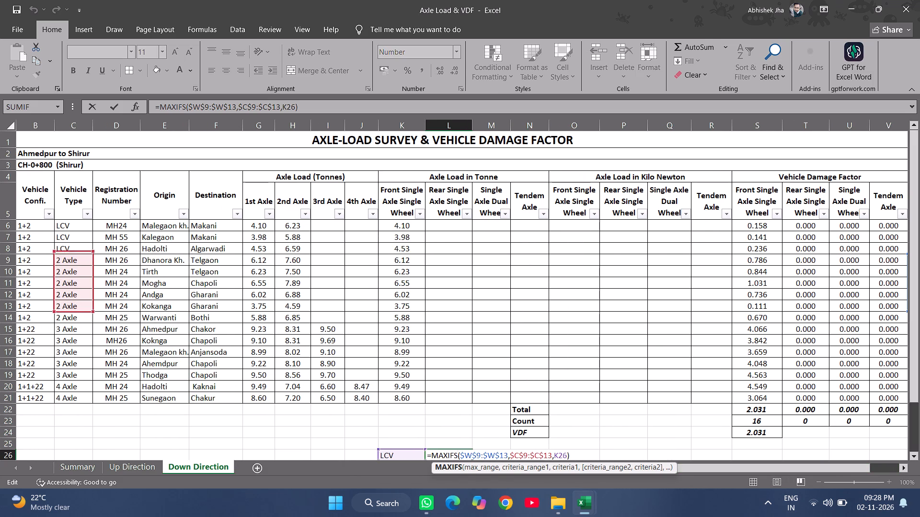
drag(98, 239, 105, 221)
drag(92, 309, 90, 331)
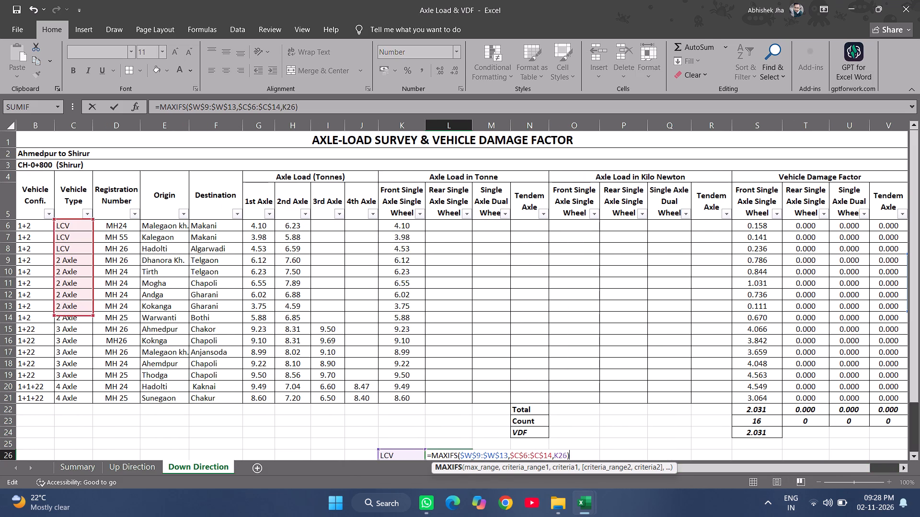
drag(90, 331, 83, 399)
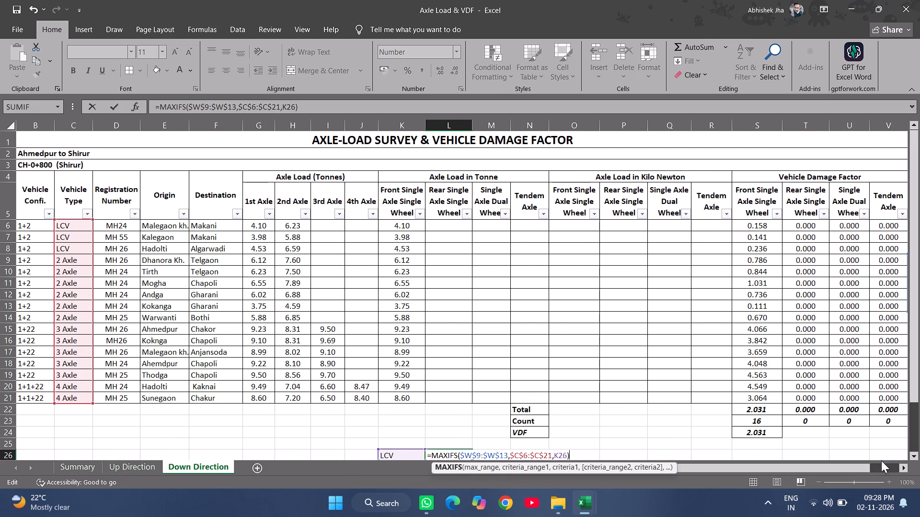
Extend the max range of LCV's MAXIFS formula in L26 to the Combined VDF cells $W$6:$W$21.
triple_click(900, 467)
click(900, 467)
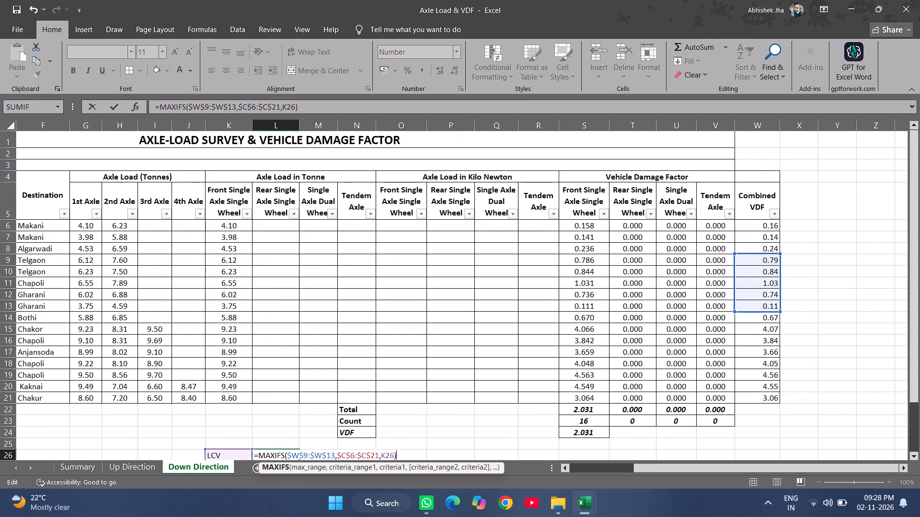
drag(778, 253, 783, 217)
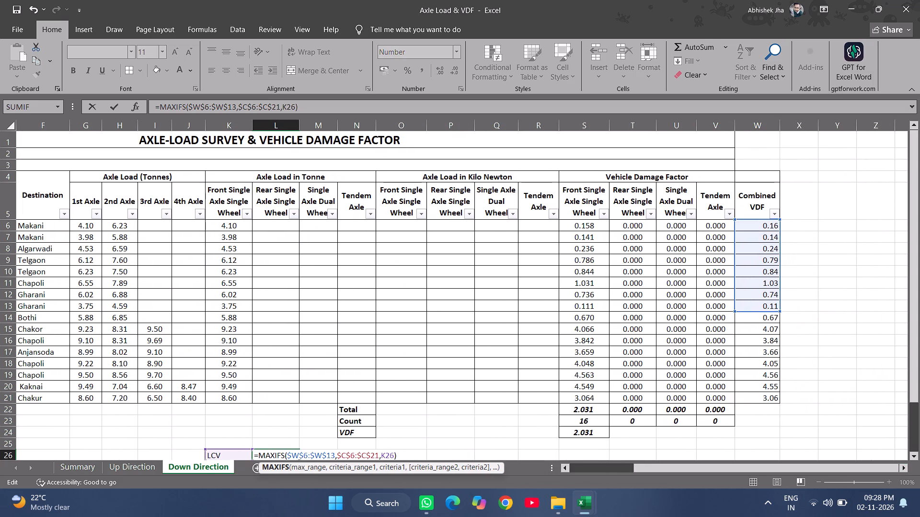
drag(778, 312, 779, 399)
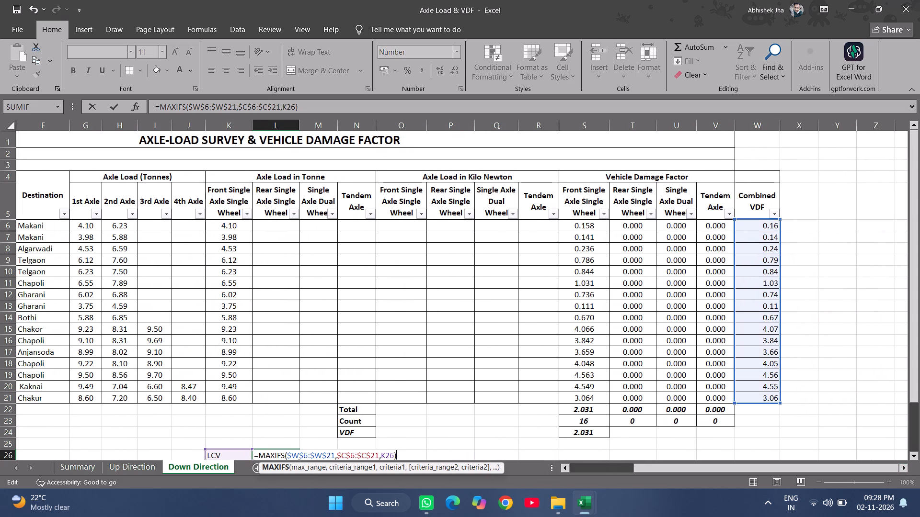
drag(779, 399, 779, 395)
key(Return)
scroll(235, 316, down, 2)
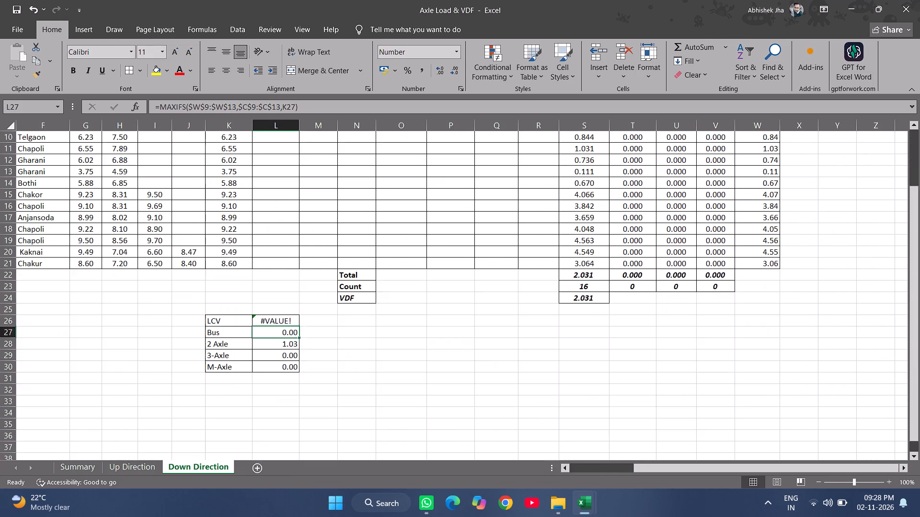
scroll(241, 317, down, 1)
click(282, 277)
double_click(284, 277)
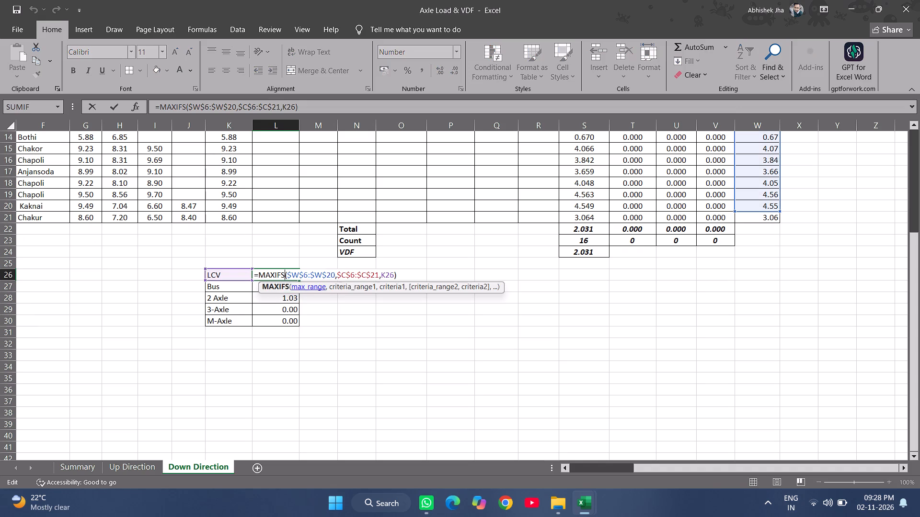
drag(833, 462, 710, 464)
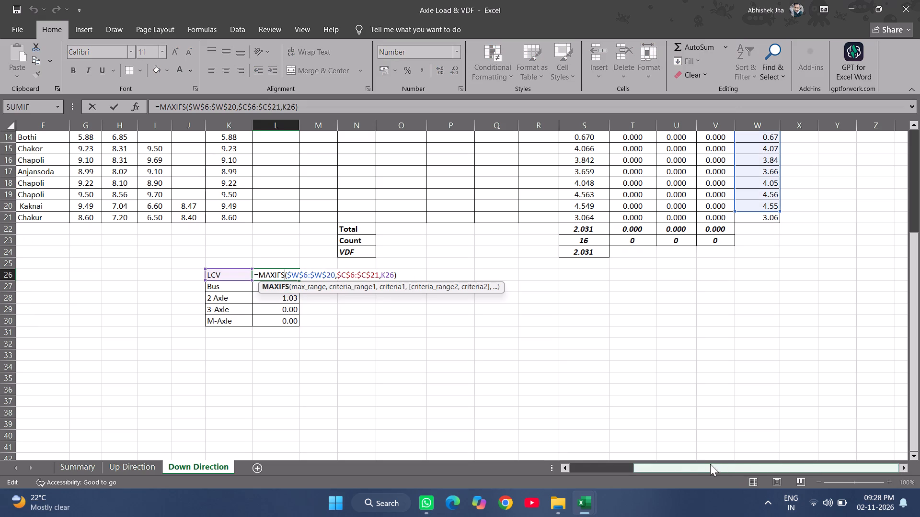
drag(710, 464, 676, 468)
drag(780, 212, 780, 223)
key(Return)
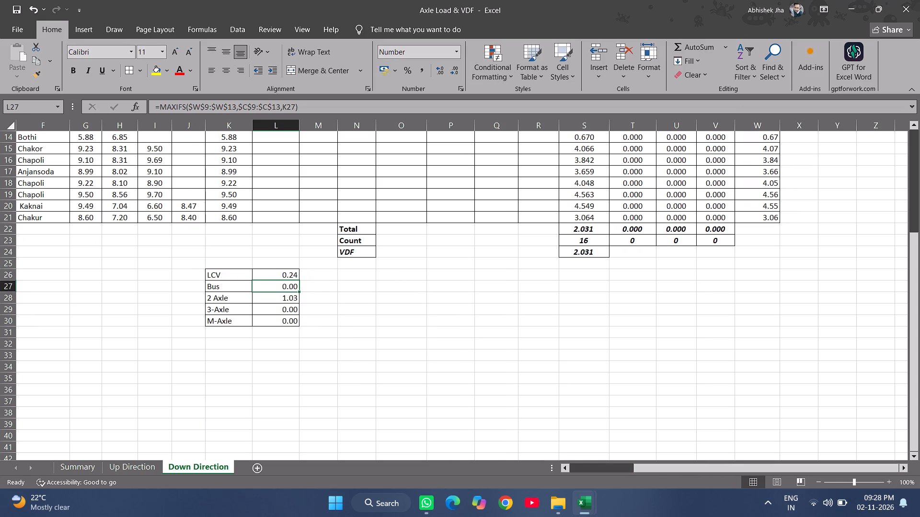
Fill the LCV formula from L26 down to L30 for the other vehicle types.
drag(294, 277, 294, 323)
key(ctrl+d)
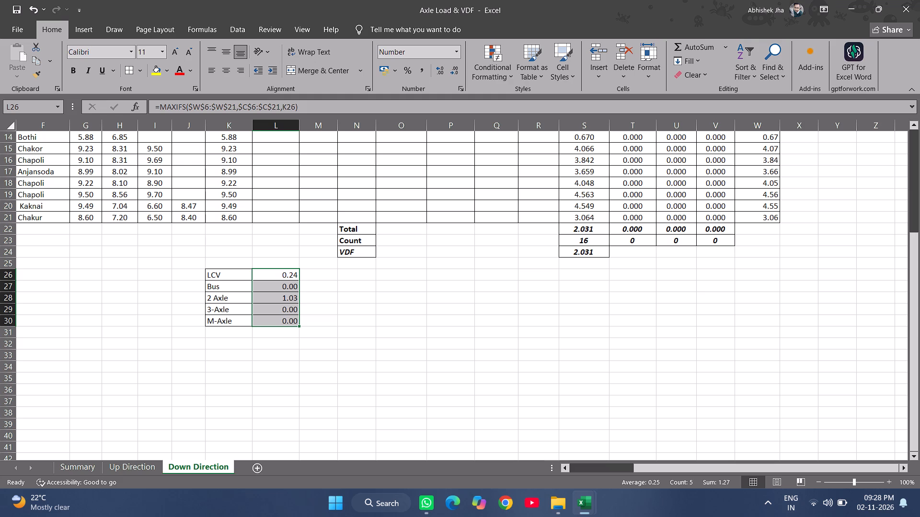
Check the ranges used in the Bus and 2 Axle MAXIFS formulas in L27 and L28.
scroll(312, 338, up, 1)
double_click(291, 287)
double_click(291, 287)
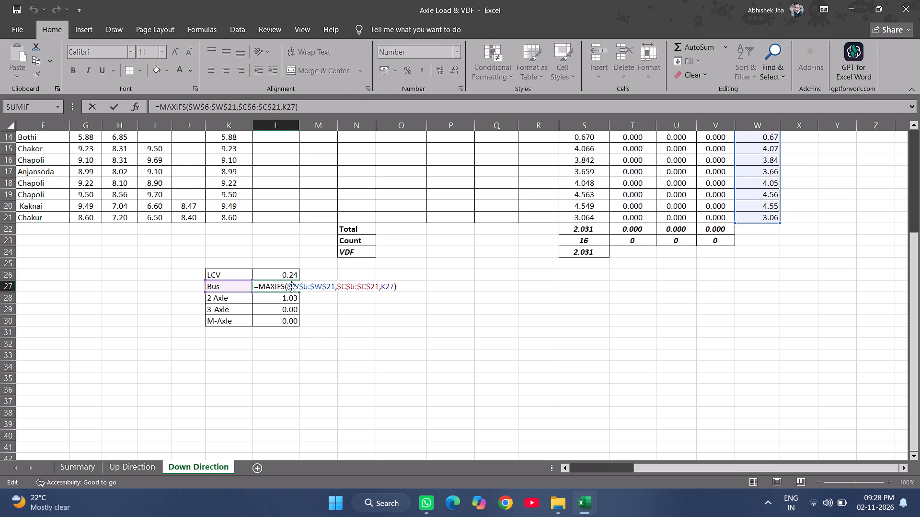
scroll(527, 347, up, 5)
scroll(527, 347, down, 2)
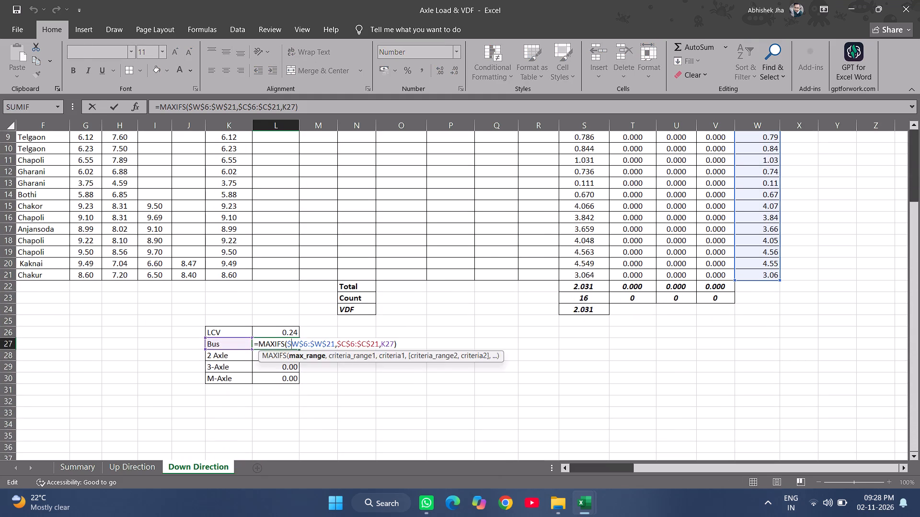
key(Escape)
double_click(279, 355)
scroll(640, 332, up, 1)
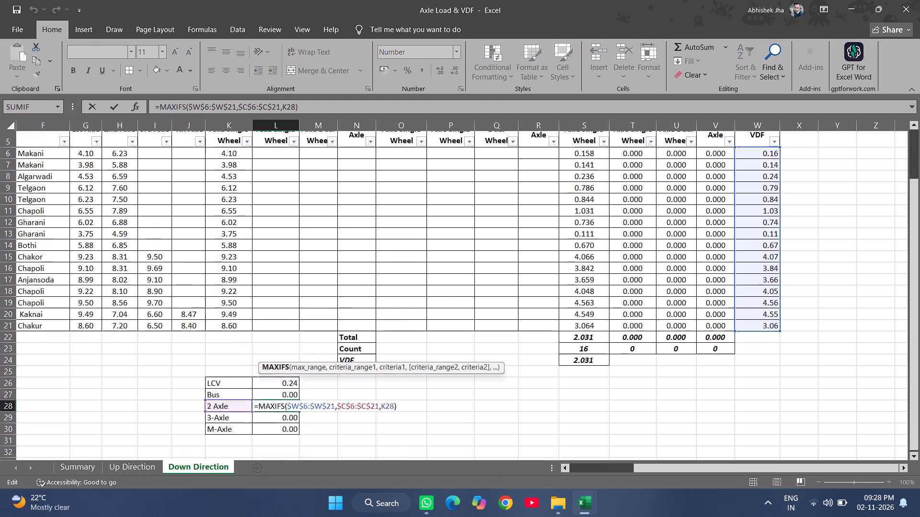
scroll(640, 332, up, 1)
key(Escape)
Narrow the Registration Number column and the 1st to 4th Axle columns G to J on the Down Direction sheet.
drag(808, 468, 757, 467)
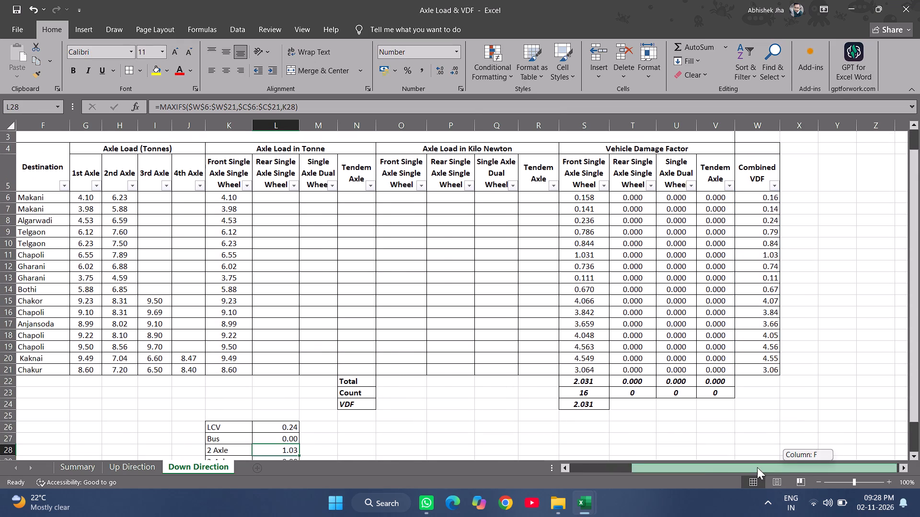
drag(757, 467, 710, 467)
scroll(107, 274, up, 2)
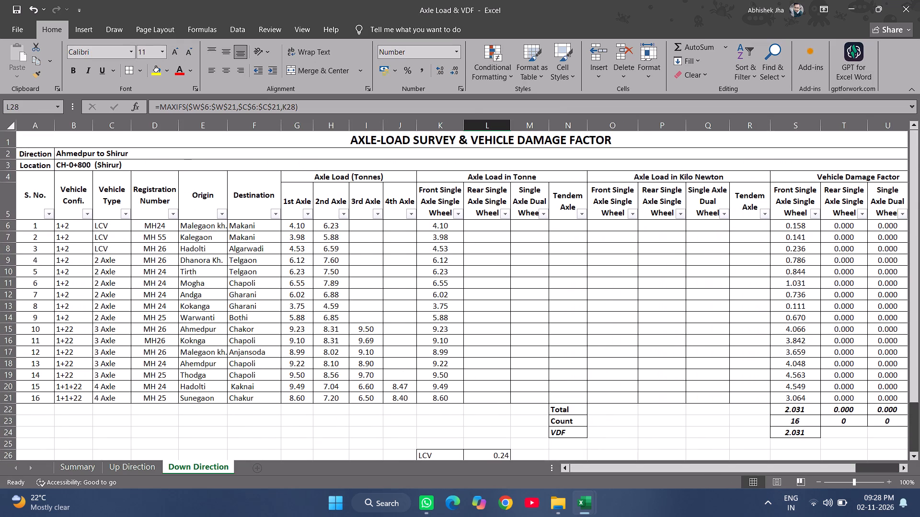
drag(134, 128, 127, 131)
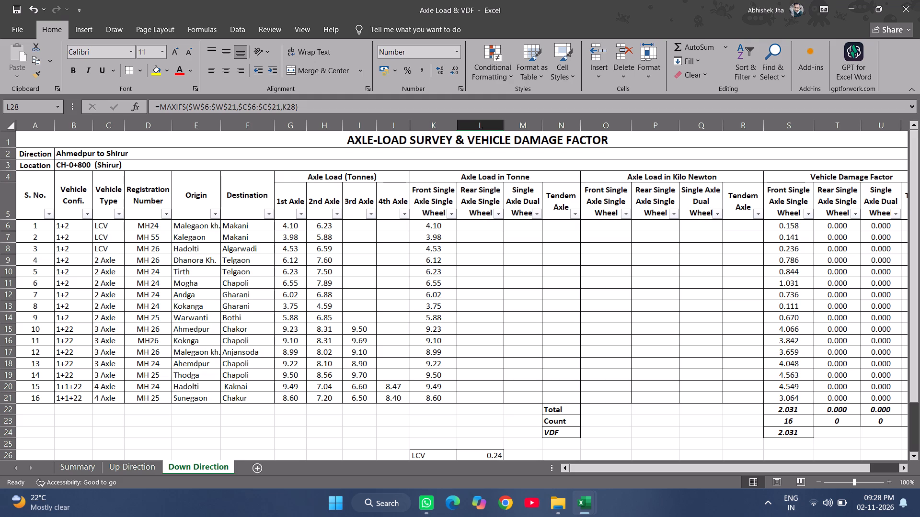
drag(308, 126, 303, 126)
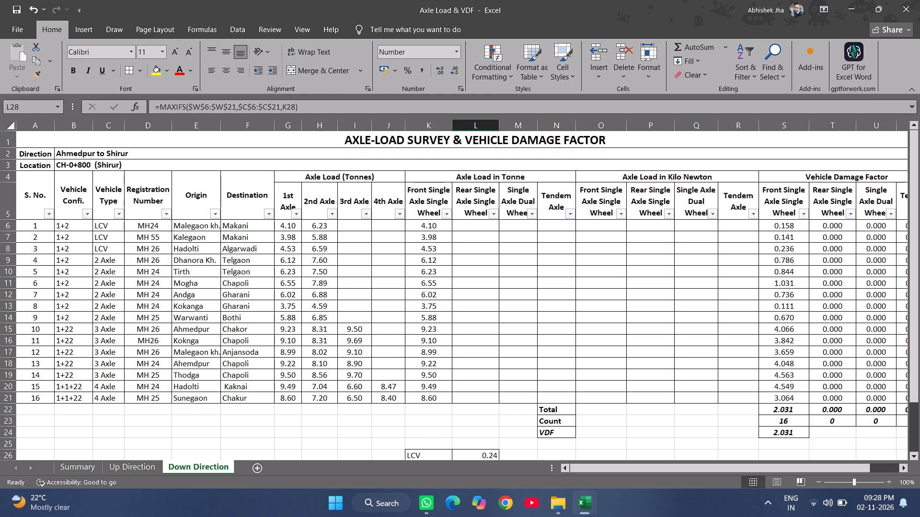
drag(339, 124, 335, 125)
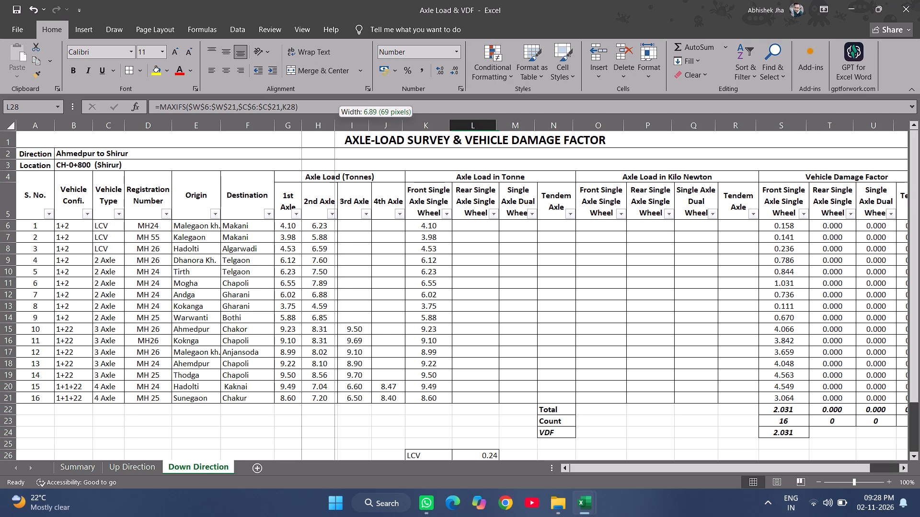
drag(335, 125, 333, 129)
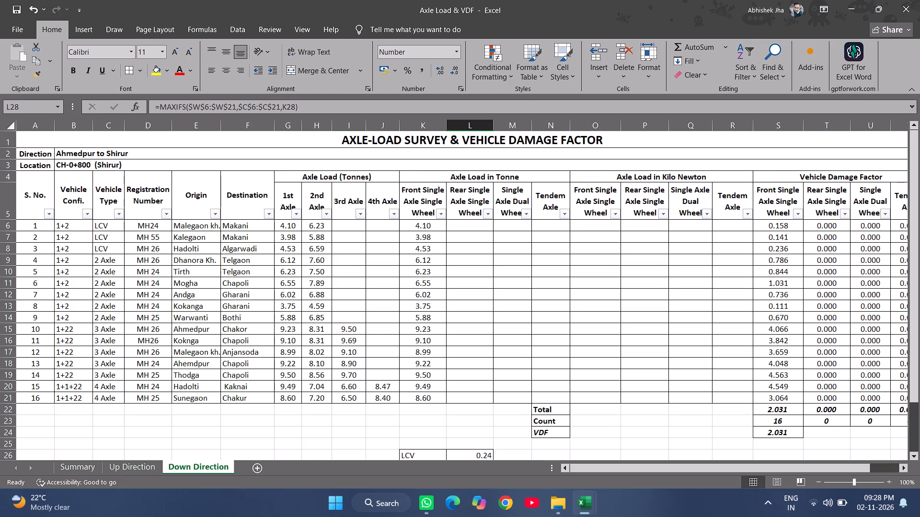
drag(371, 128, 365, 132)
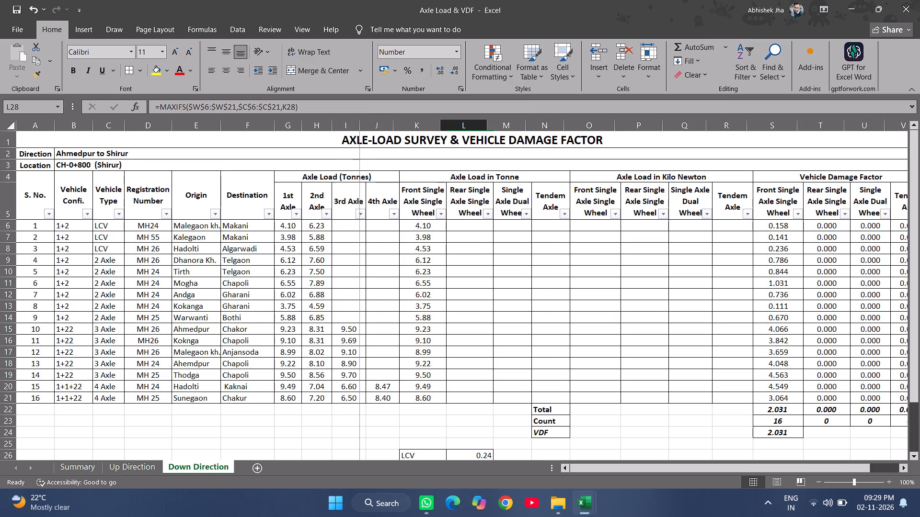
drag(391, 124, 388, 129)
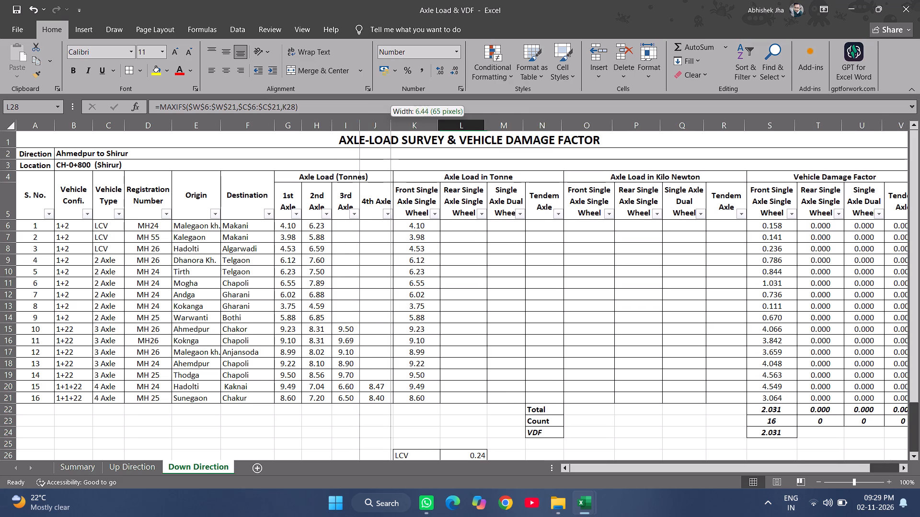
drag(388, 129, 384, 132)
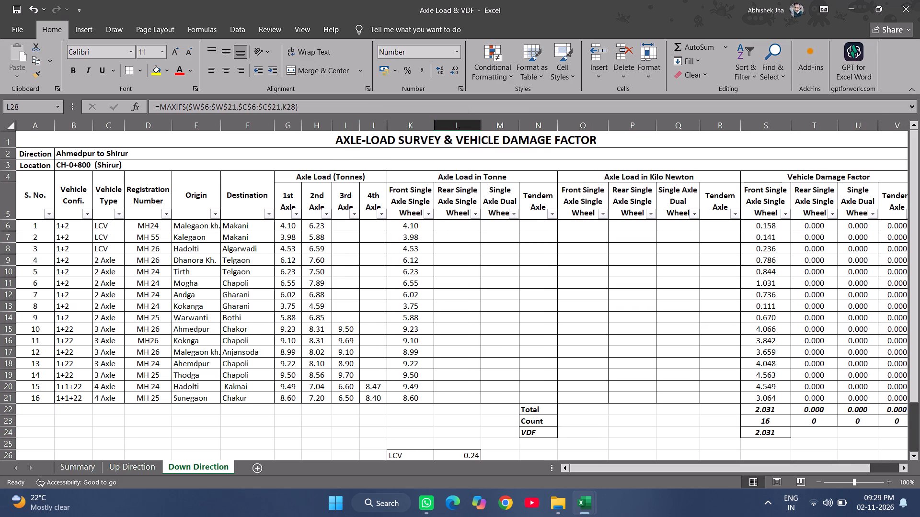
scroll(393, 370, up, 4)
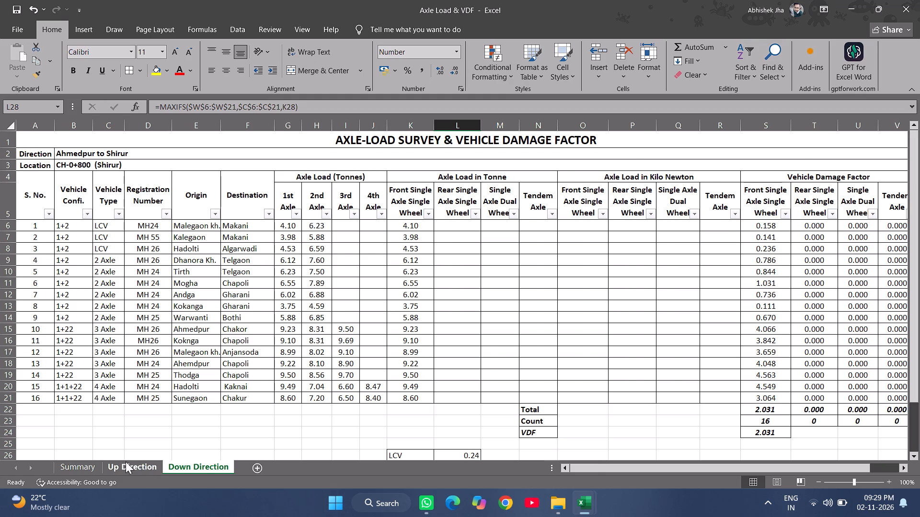
Narrow the 1st to 4th Axle columns G to J on the Up Direction sheet, and return to the Down Direction sheet.
click(139, 466)
scroll(215, 233, up, 4)
drag(230, 128, 230, 129)
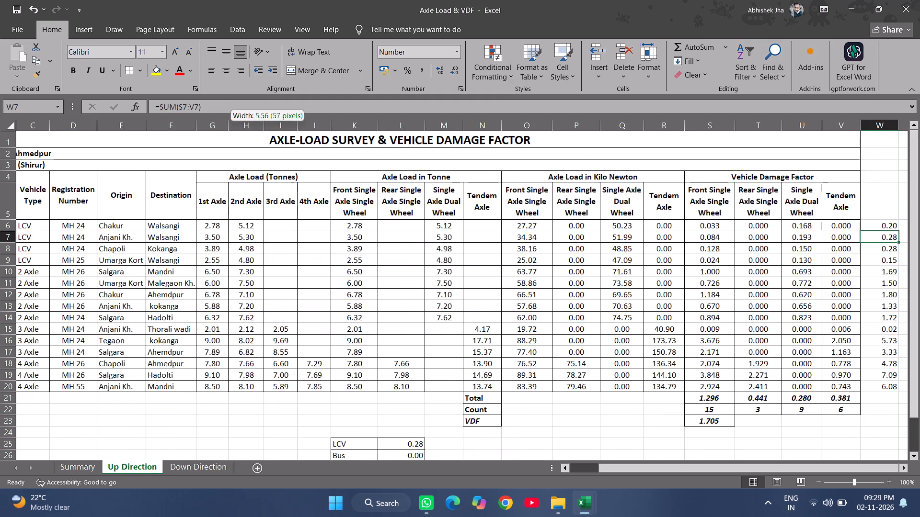
drag(230, 129, 226, 133)
drag(258, 124, 253, 127)
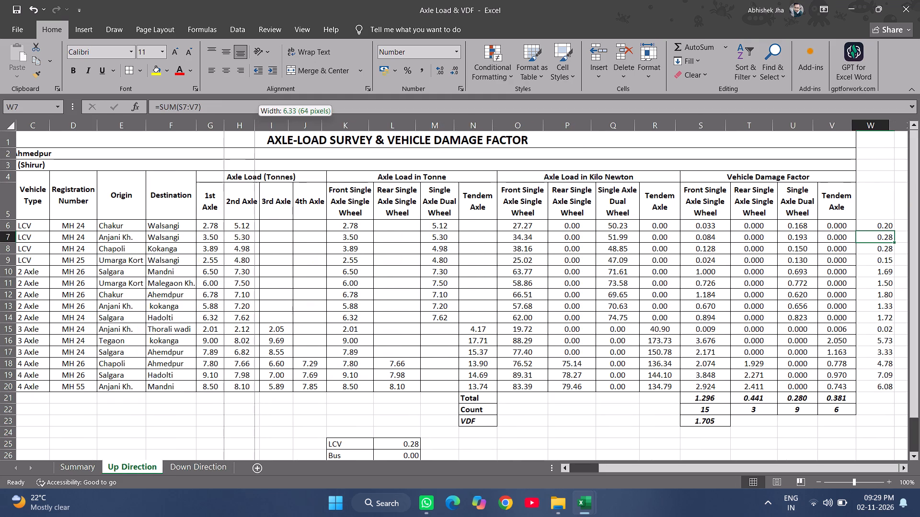
drag(253, 127, 252, 128)
drag(287, 124, 282, 128)
drag(314, 126, 309, 130)
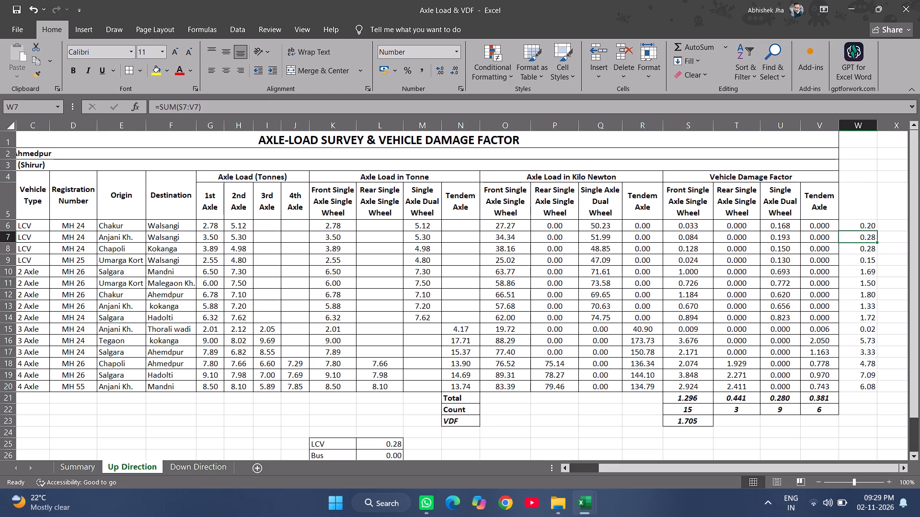
click(192, 463)
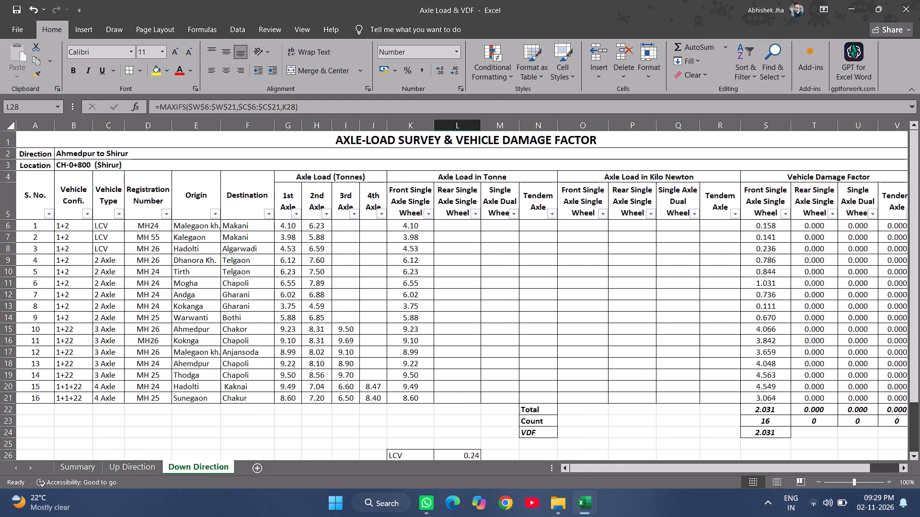
scroll(282, 328, up, 6)
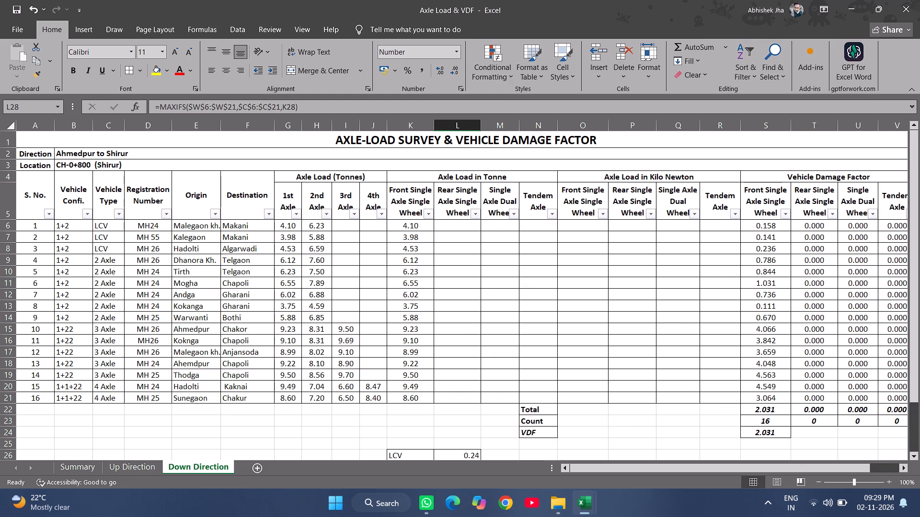
scroll(382, 290, up, 5)
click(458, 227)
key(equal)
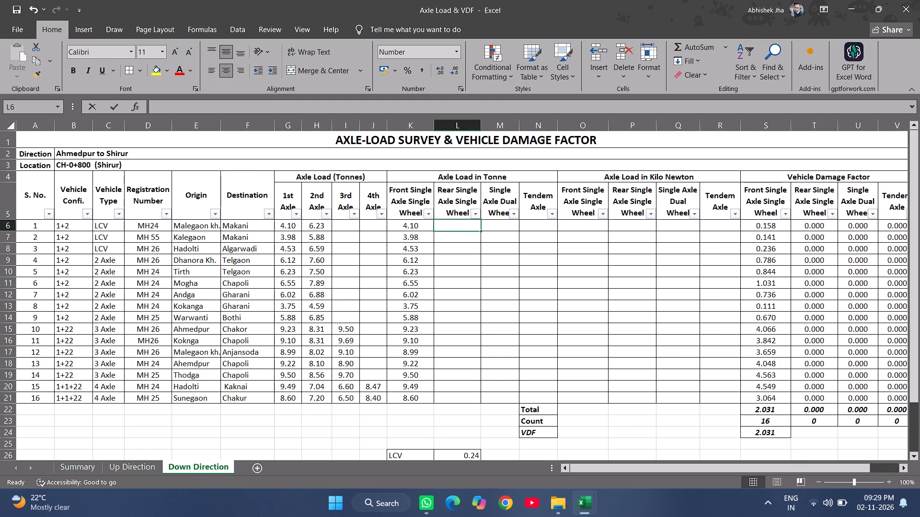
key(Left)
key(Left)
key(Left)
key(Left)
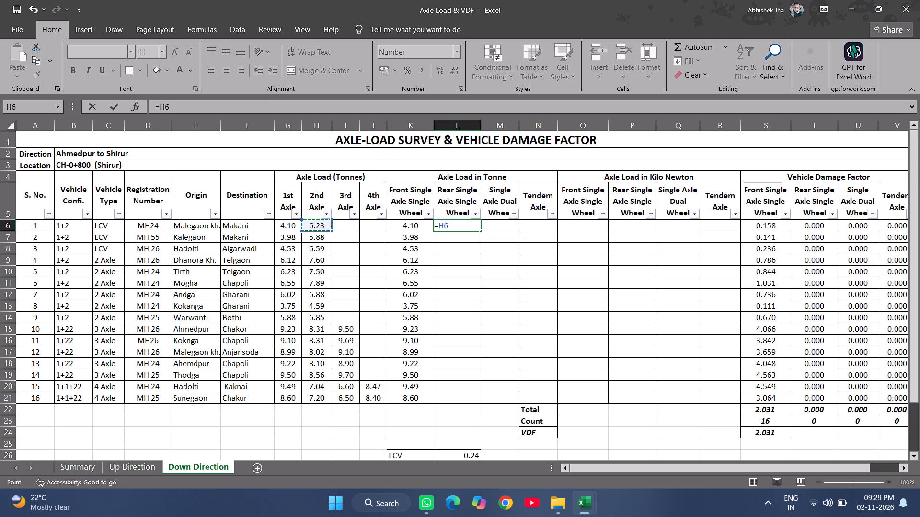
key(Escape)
Enter =H6 in M6 to take the first vehicle's Single Axle Dual Wheel load from its 2nd Axle load.
key(Right)
key(equal)
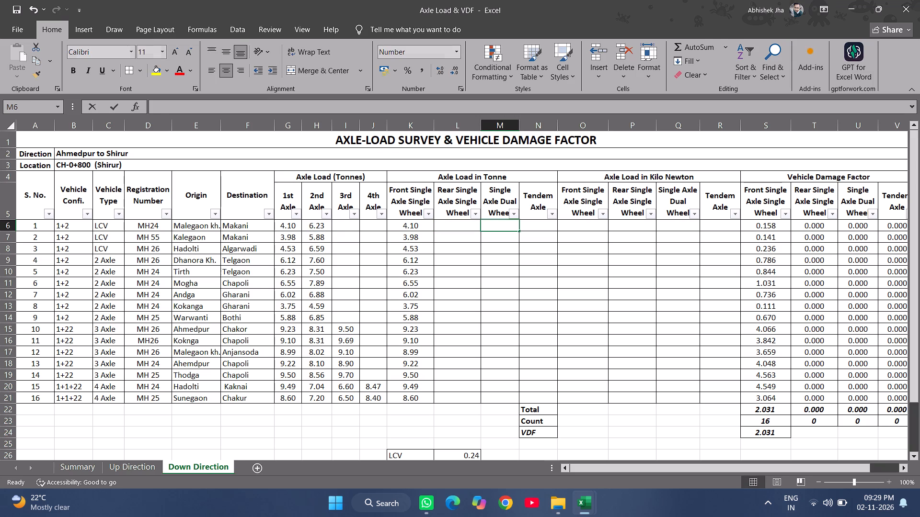
key(Left)
key(Left)
key(Left)
key(Left)
key(Left)
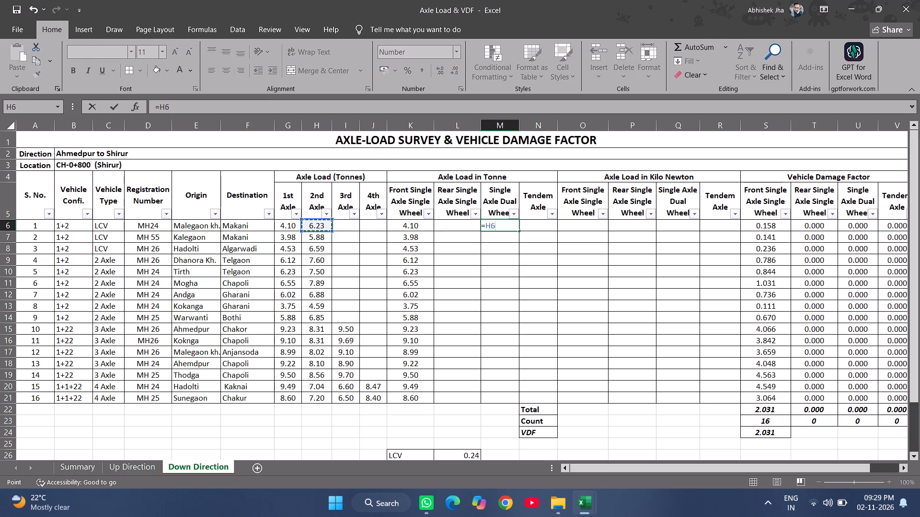
key(Return)
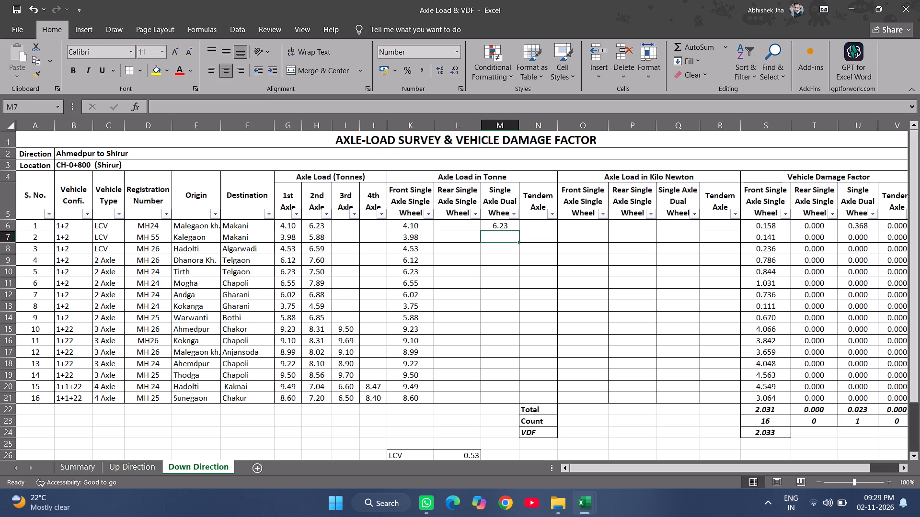
Fill the Single Axle Dual Wheel formula from M6 down to M14 for the remaining LCV and 2 Axle rows.
key(ctrl+d)
key(Down)
key(ctrl+d)
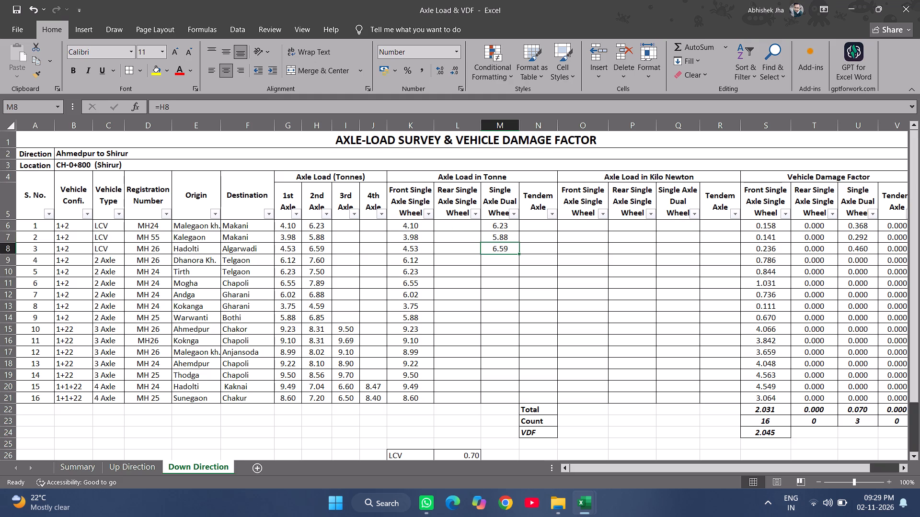
key(shift+space)
key(Down)
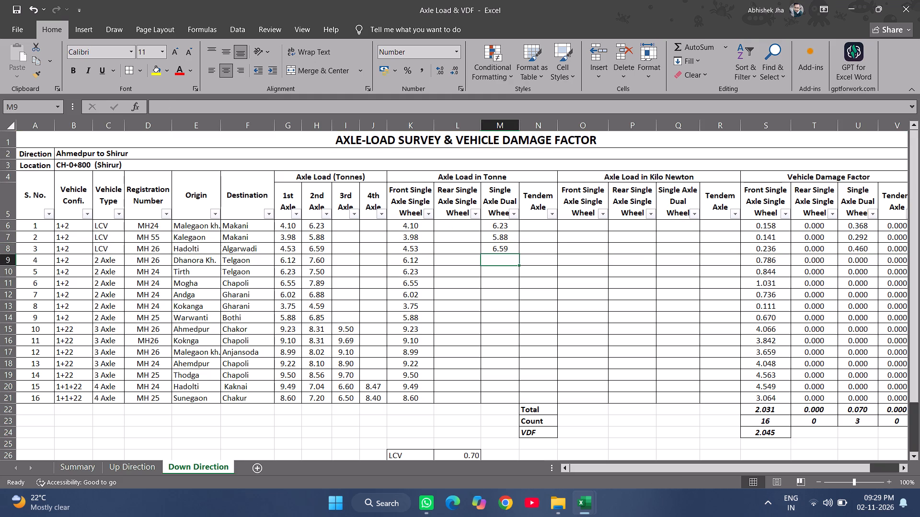
key(shift+space)
key(Down)
key(Up)
key(ctrl+d)
key(Down)
key(ctrl+d)
key(Down)
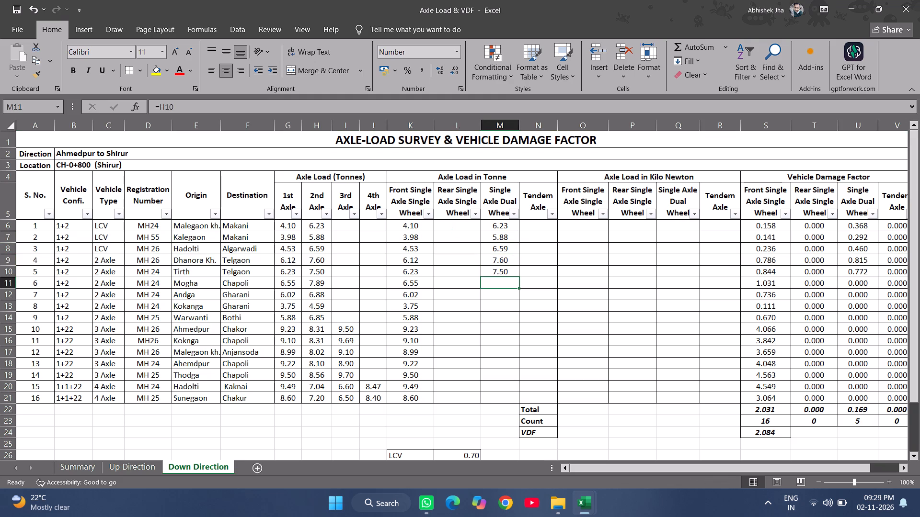
key(ctrl+d)
key(Down)
key(ctrl+d)
key(Down)
key(ctrl+d)
key(shift+space)
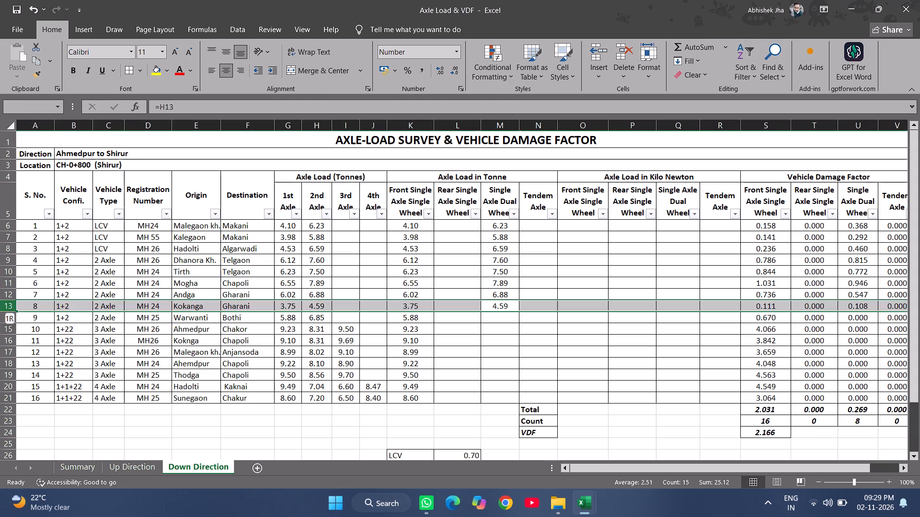
key(Down)
key(ctrl+d)
key(shift+space)
Enter =H15+I15 in N15 as the first 3 Axle vehicle's Tendem Axle load, summing its 2nd and 3rd Axle loads.
key(Down)
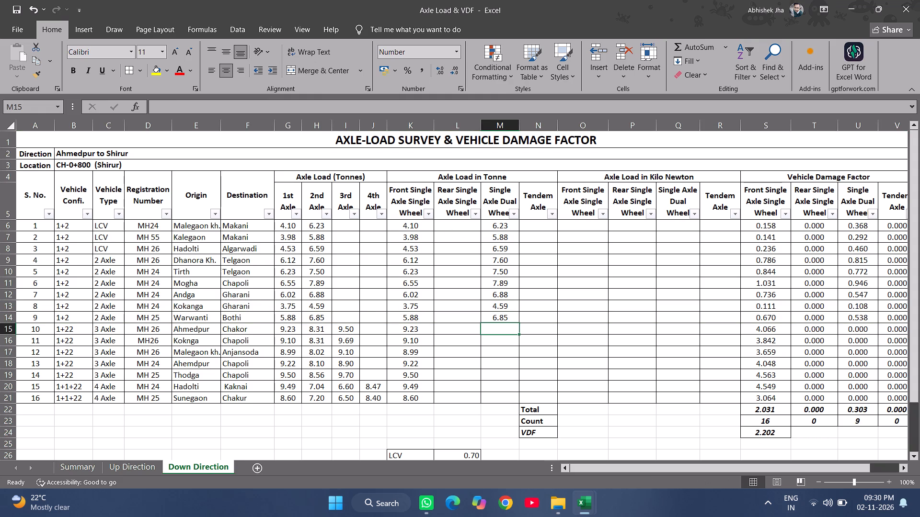
key(Right)
key(equal)
key(Left)
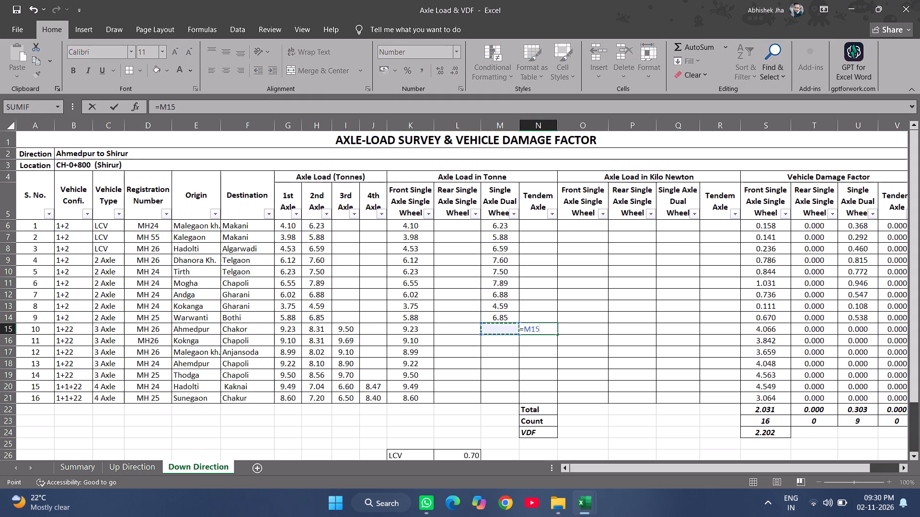
key(Left)
key(Left)
key(Left)
key(Left)
key(Left)
key(shift+plus)
key(Left)
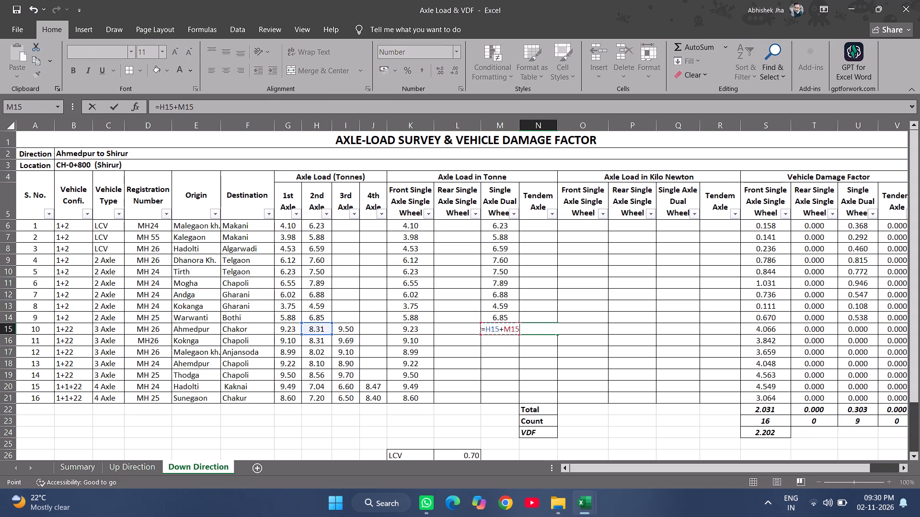
key(Left)
key(Left)
key(Left)
key(Left)
key(Return)
Fill the Tendem Axle formula from N15 down to N19 for the remaining 3 Axle vehicles.
key(ctrl+d)
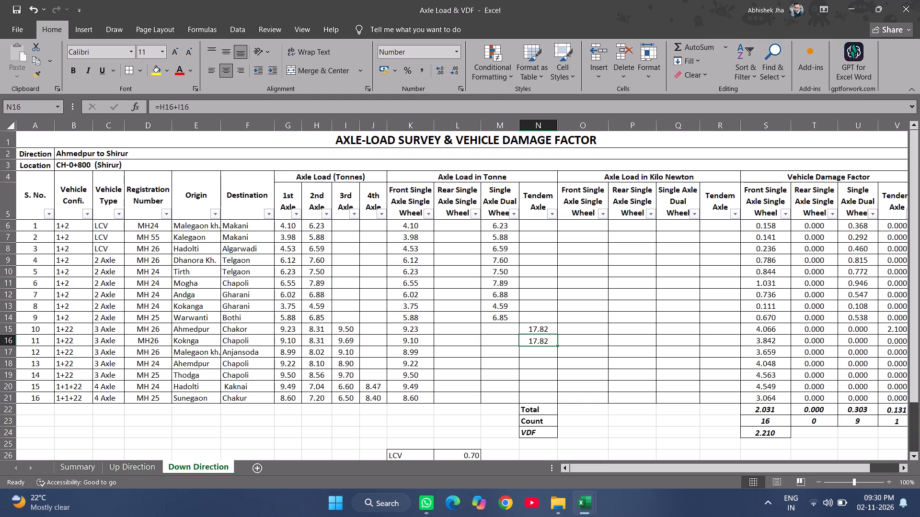
key(shift+space)
key(Down)
key(ctrl+d)
key(shift+space)
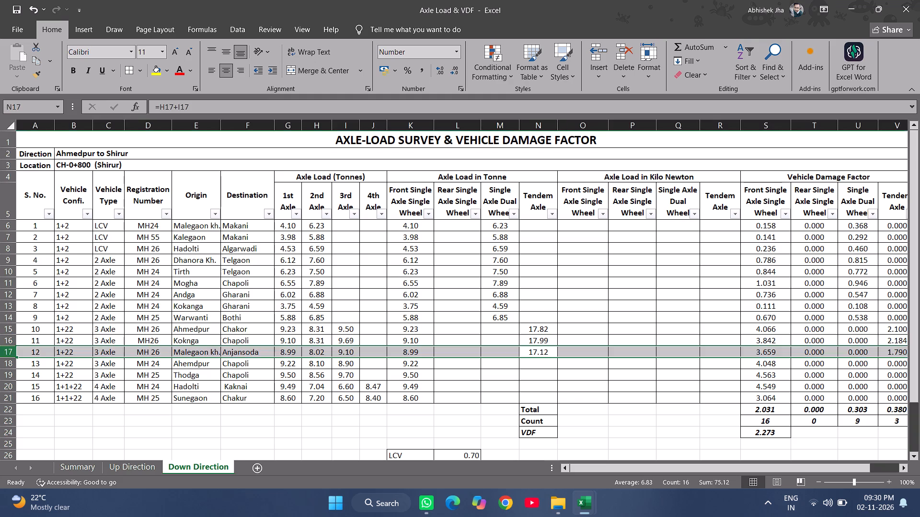
key(Down)
key(ctrl+d)
key(shift+space)
key(Down)
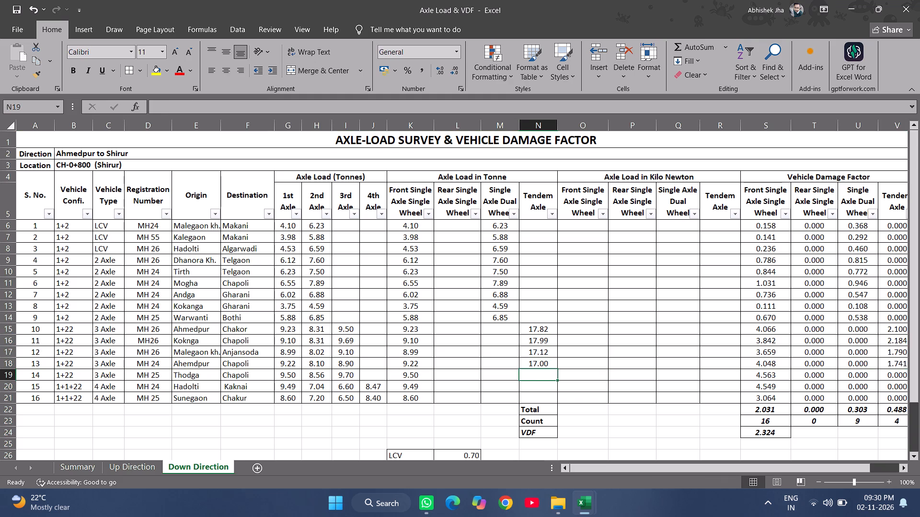
key(ctrl+d)
key(shift+space)
Enter =H20 in L20 as the first 4 Axle vehicle's Rear Single Axle load, save, and fill it down to L21.
key(Down)
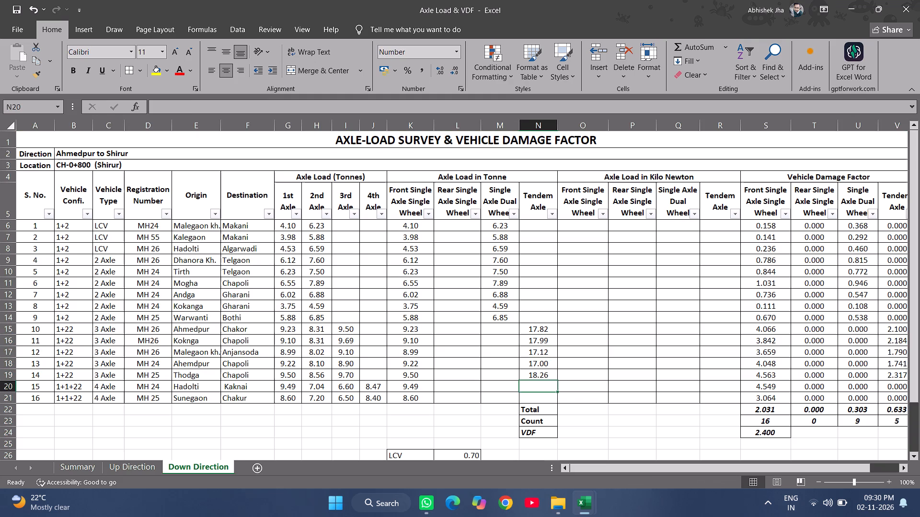
key(Left)
key(Left)
key(equal)
key(Left)
key(Left)
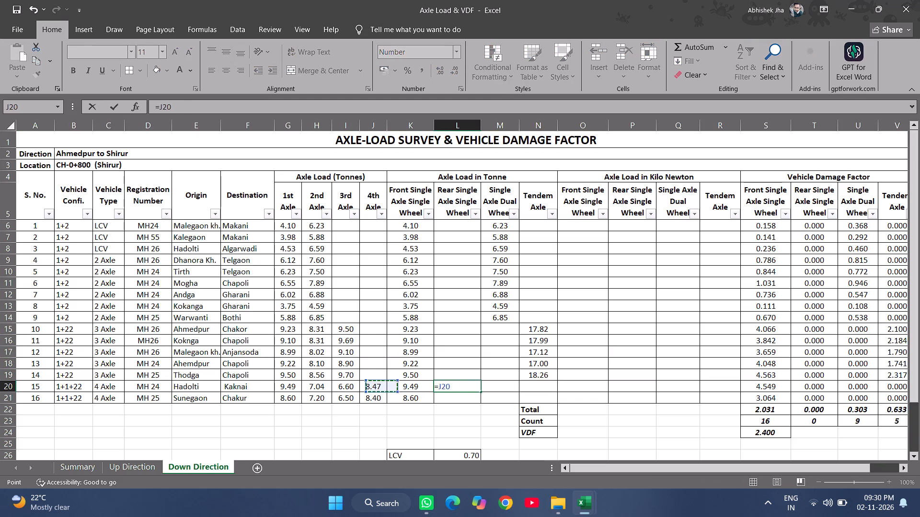
key(Left)
key(Left)
key(Return)
key(ctrl+s)
key(ctrl+d)
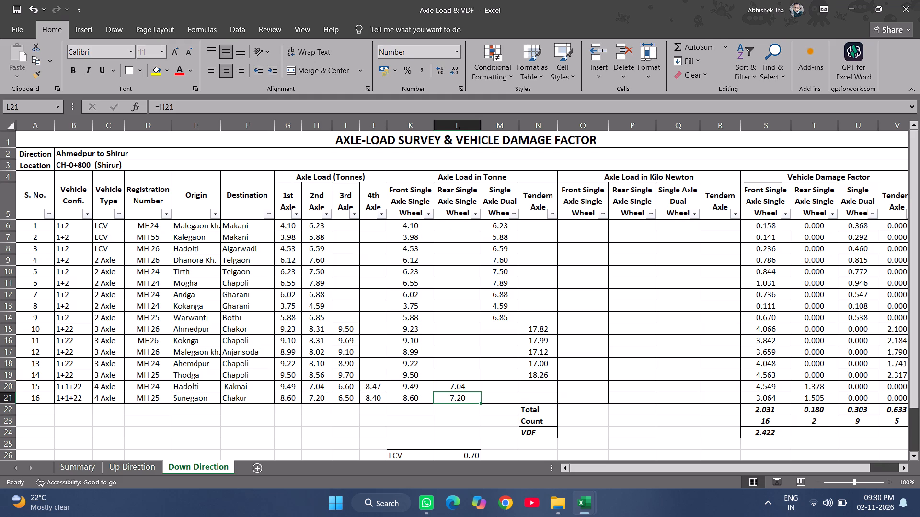
Enter =I20+J20 in N20 to sum the 3rd and 4th Axle loads as the Tendem Axle load, and fill it down to N21.
key(Up)
key(Right)
key(Right)
key(equal)
key(Left)
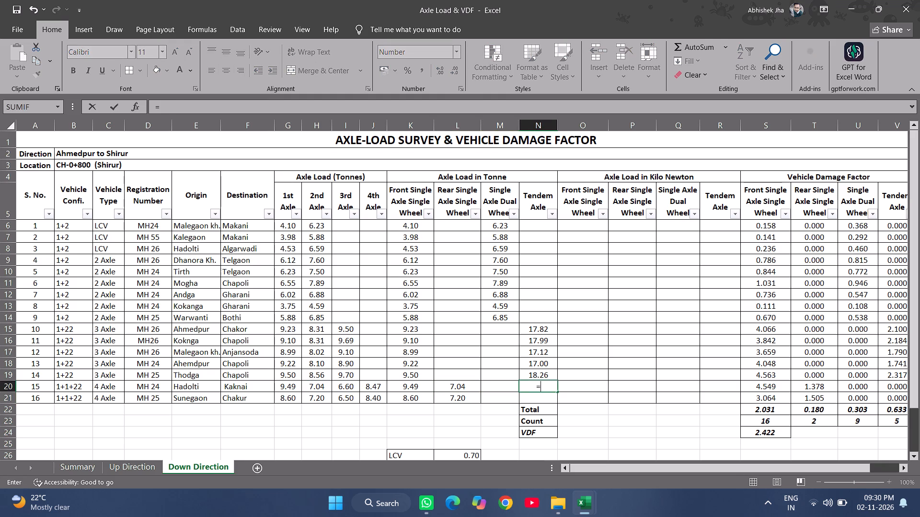
key(Left)
key(Left)
key(Left)
key(Left)
key(shift+plus)
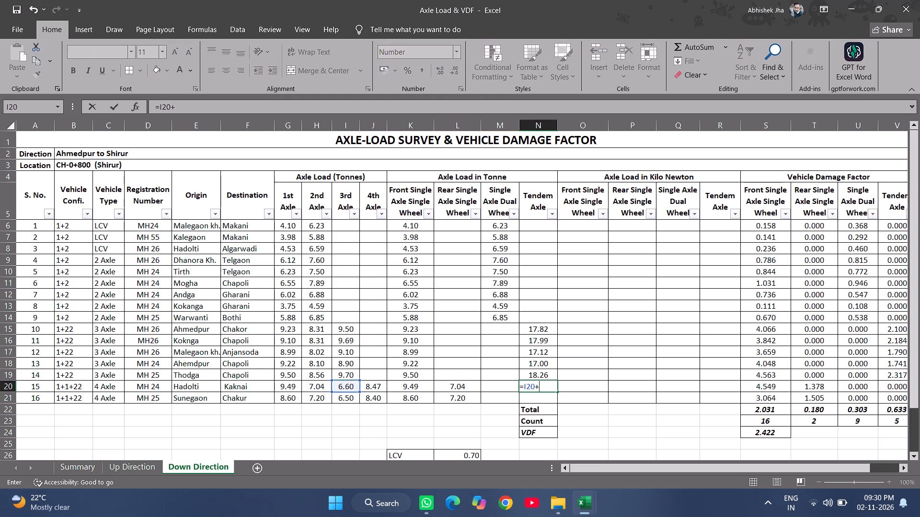
key(Left)
key(Left)
key(Left)
key(Left)
key(Return)
key(ctrl+d)
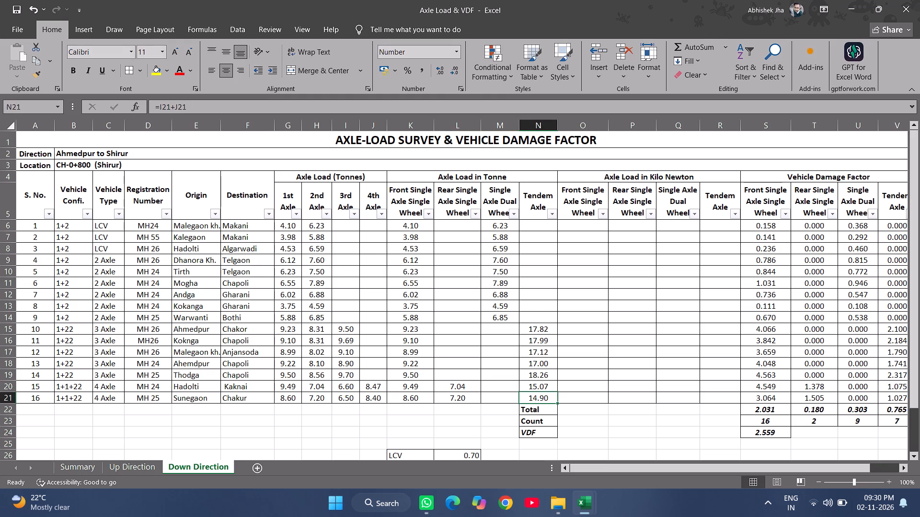
Check the first vehicle's Vehicle Damage Factor formulas in T6 and S6.
triple_click(899, 465)
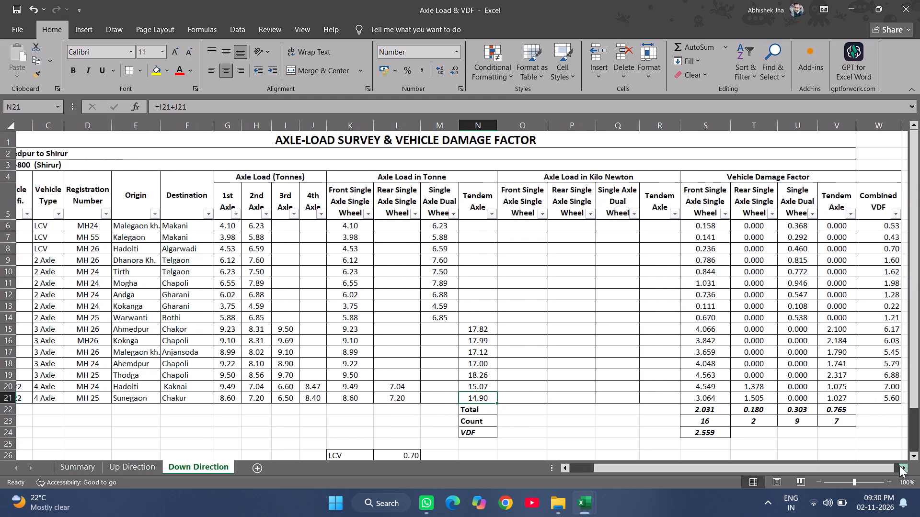
double_click(704, 227)
key(Escape)
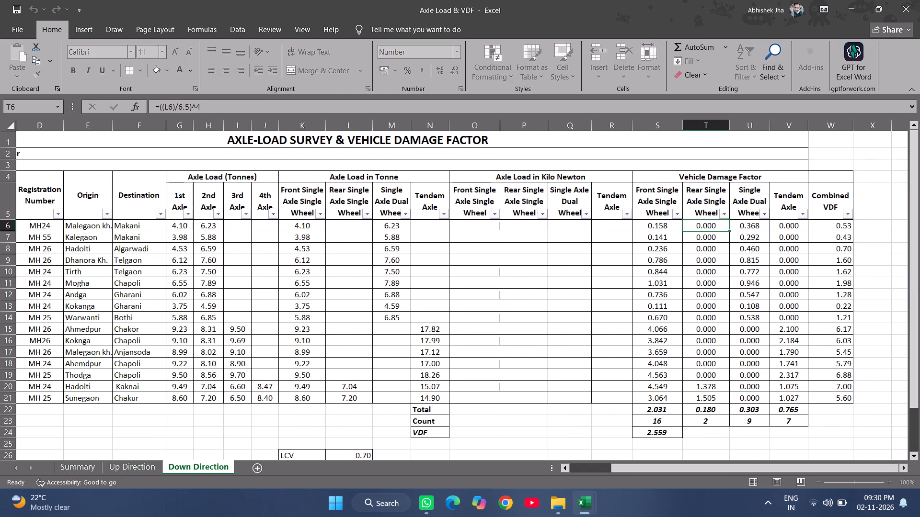
double_click(665, 224)
key(Escape)
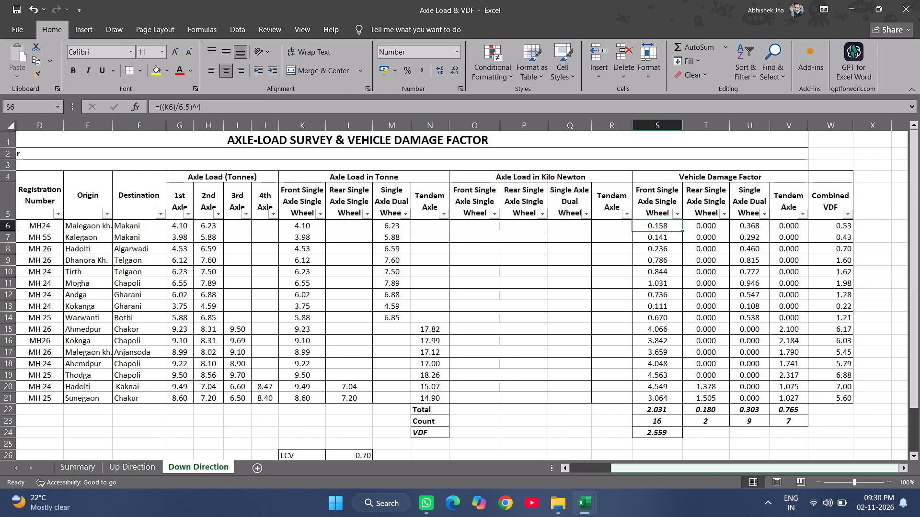
Enter =K6*9.81 in O6 and fill it across to R6 to convert the first vehicle's tonne loads to kilonewtons.
drag(724, 471, 657, 478)
click(586, 225)
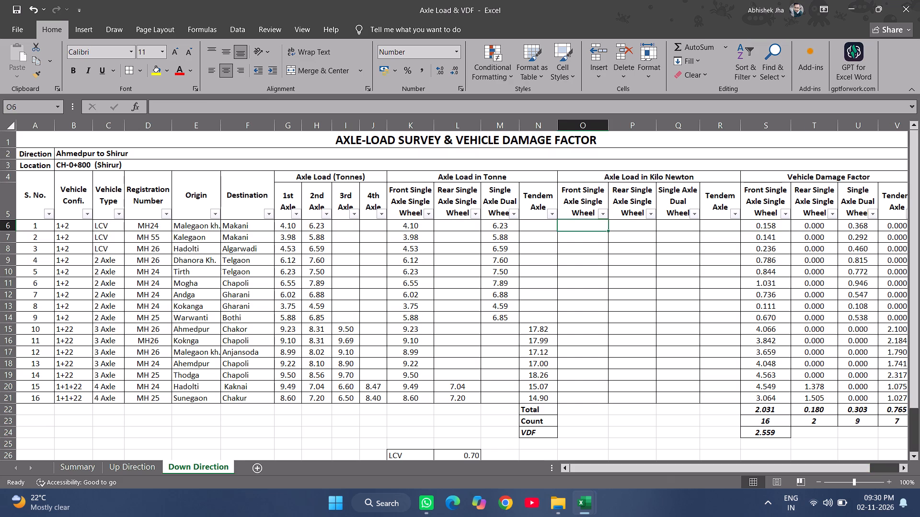
key(equal)
key(Left)
key(Left)
key(Left)
key(Left)
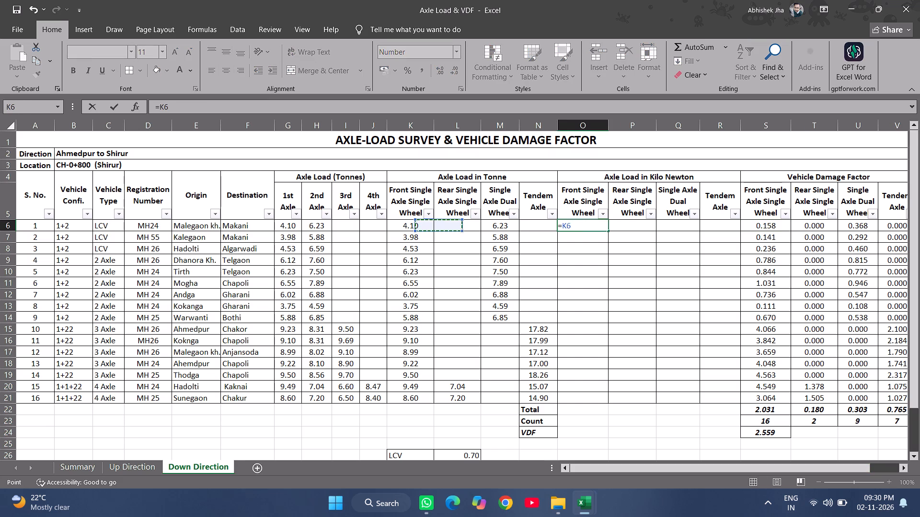
text(*9.81)
key(Return)
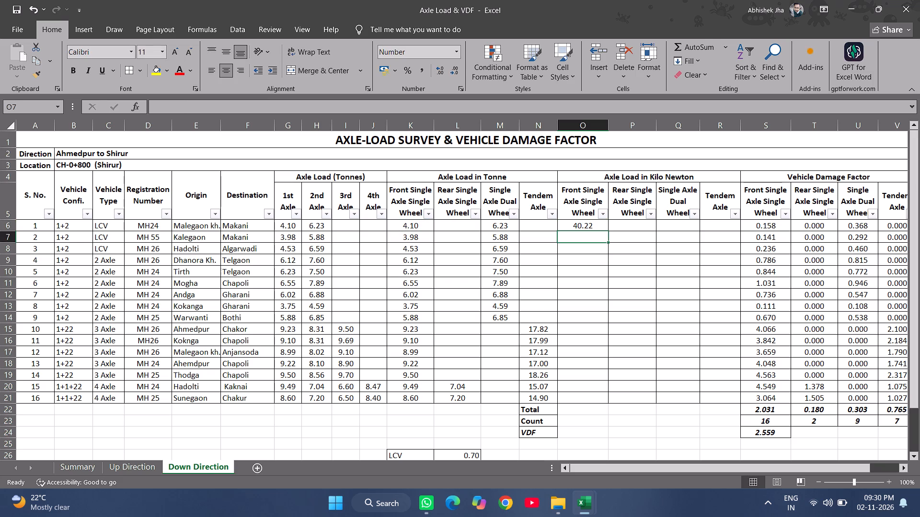
click(589, 224)
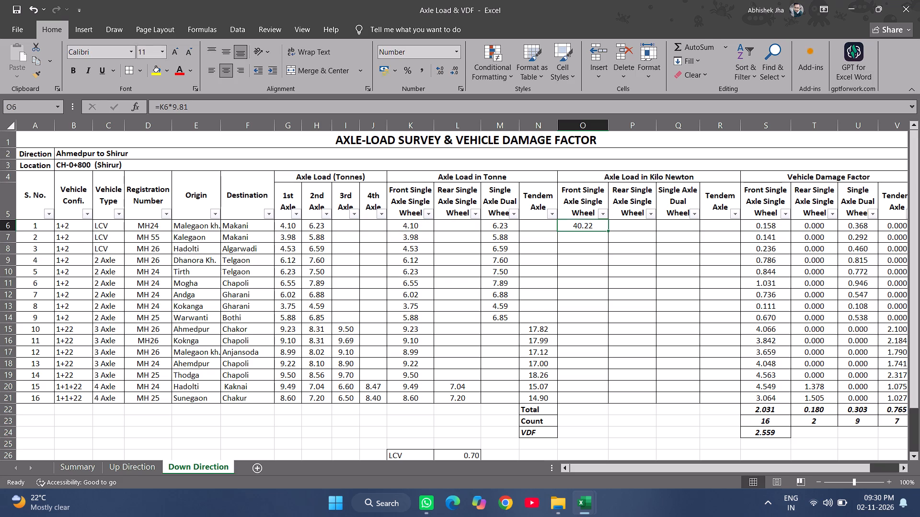
drag(609, 231, 750, 235)
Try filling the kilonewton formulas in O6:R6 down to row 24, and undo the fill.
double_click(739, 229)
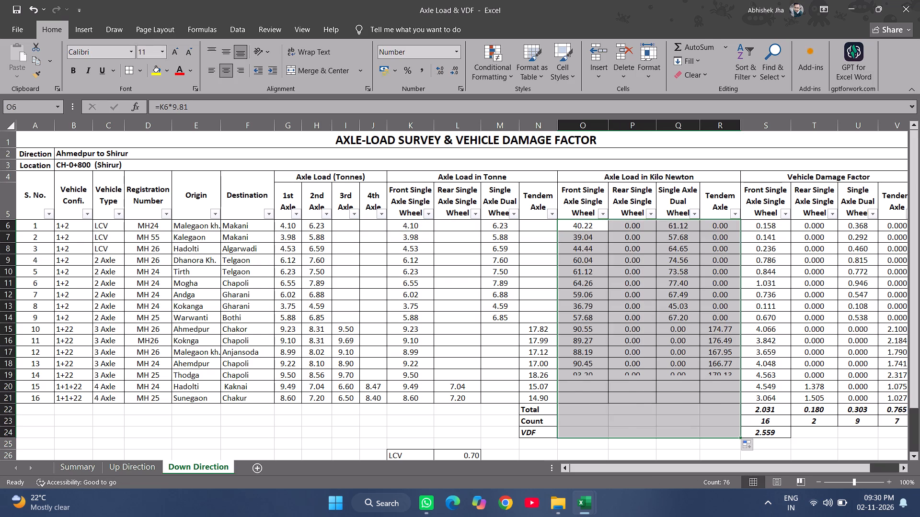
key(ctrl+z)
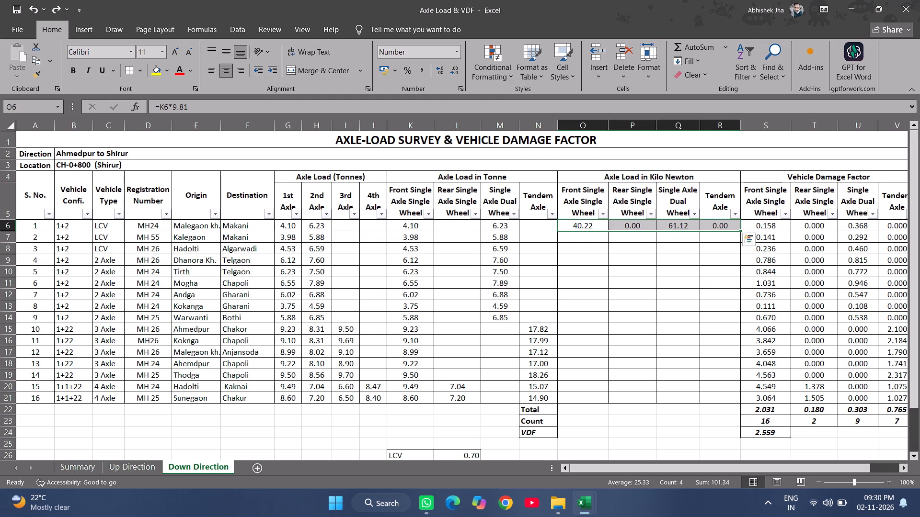
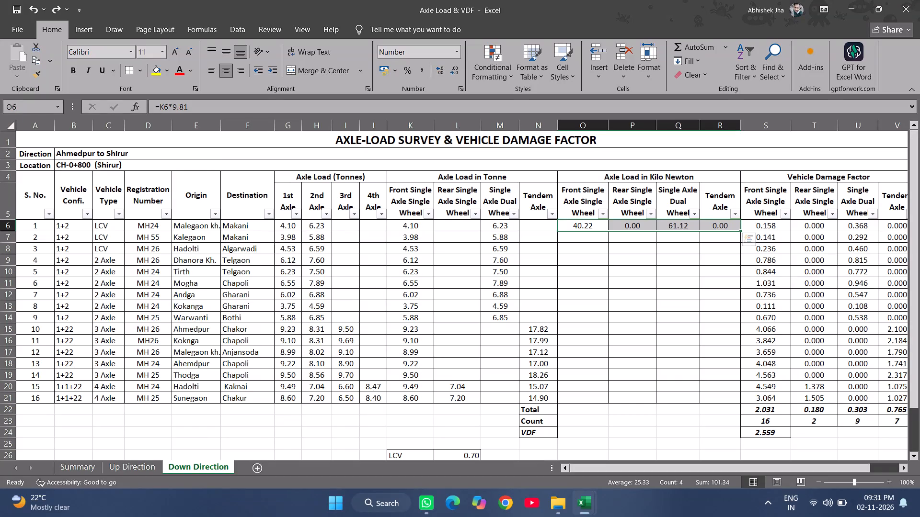
Fill the kilonewton formulas in O6:R6 down to the last vehicle in row 21.
double_click(742, 230)
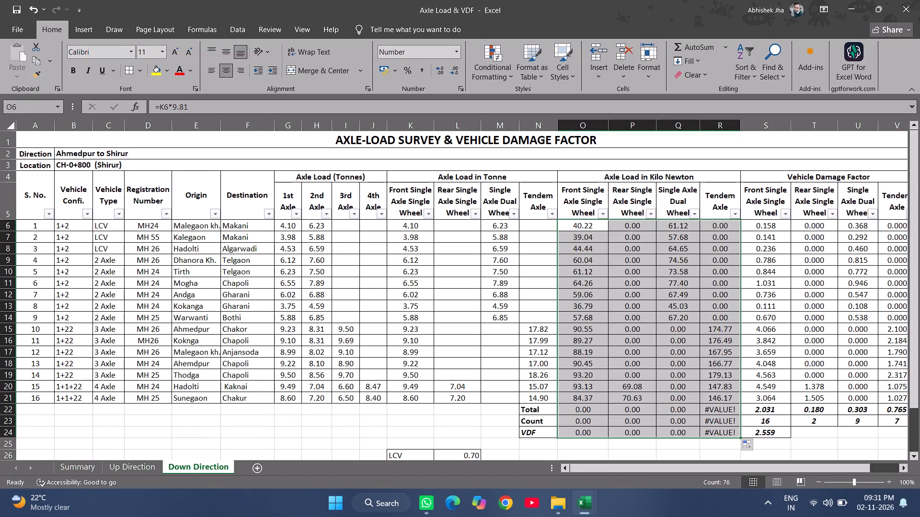
key(ctrl+z)
drag(741, 231, 726, 388)
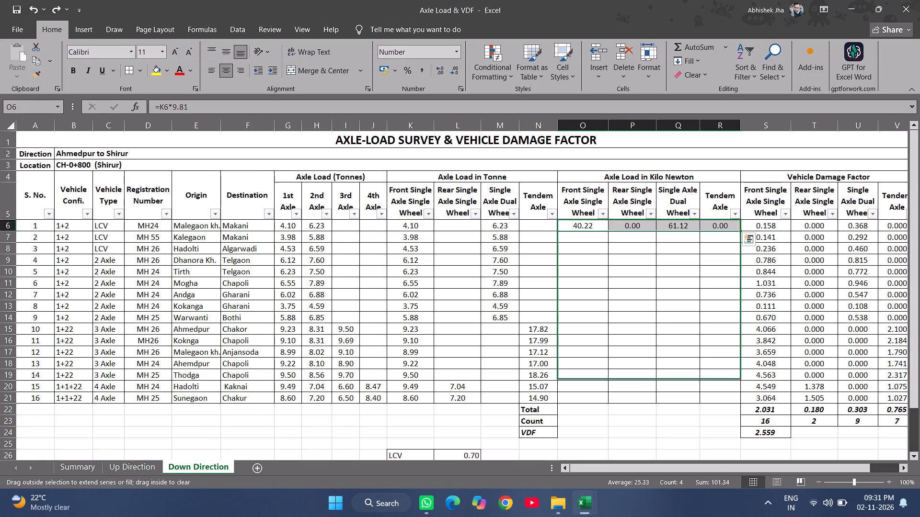
drag(726, 388, 728, 402)
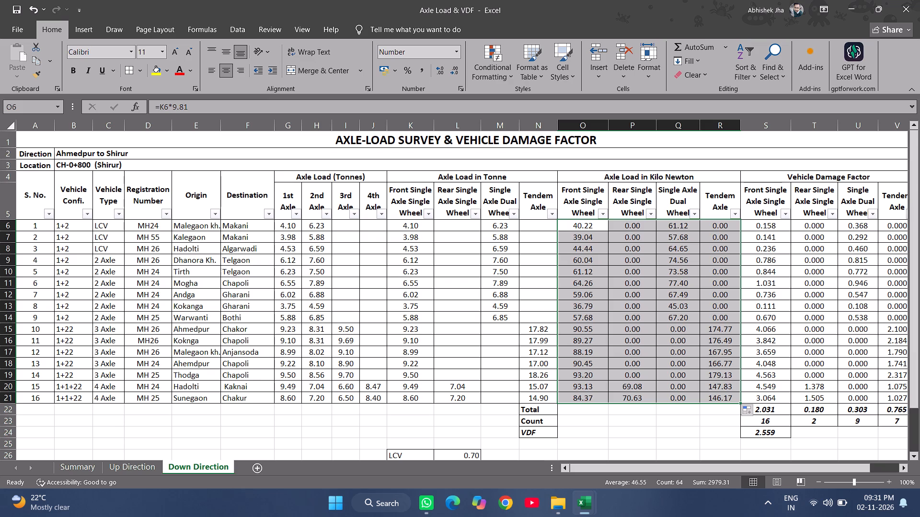
Fit the width of the Combined VDF column W and center its values.
double_click(902, 467)
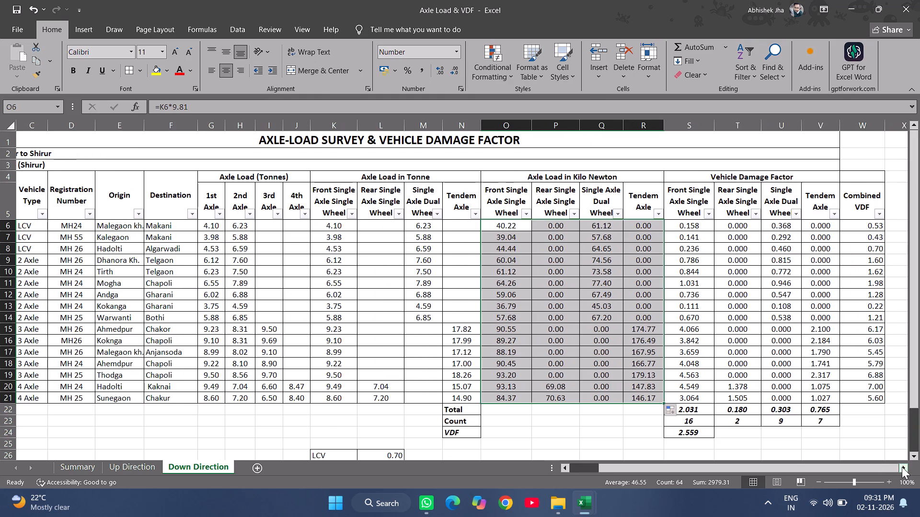
double_click(902, 467)
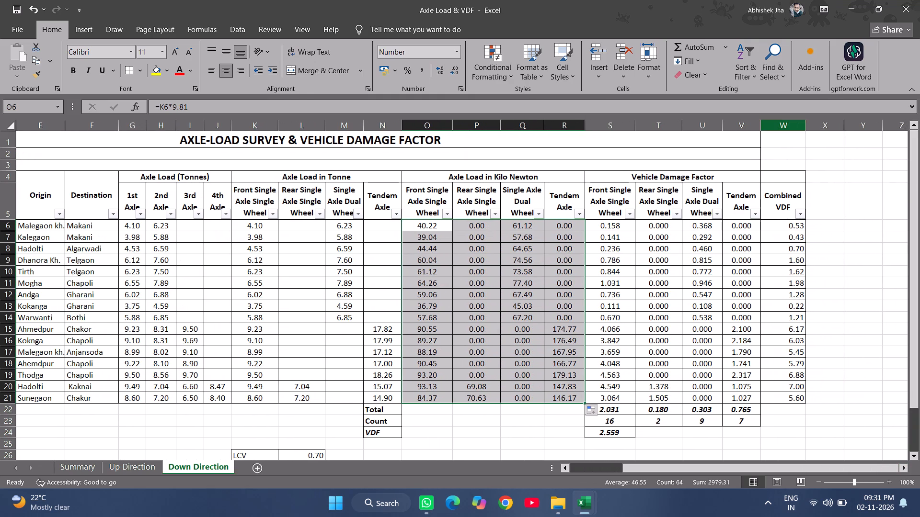
click(805, 127)
click(785, 124)
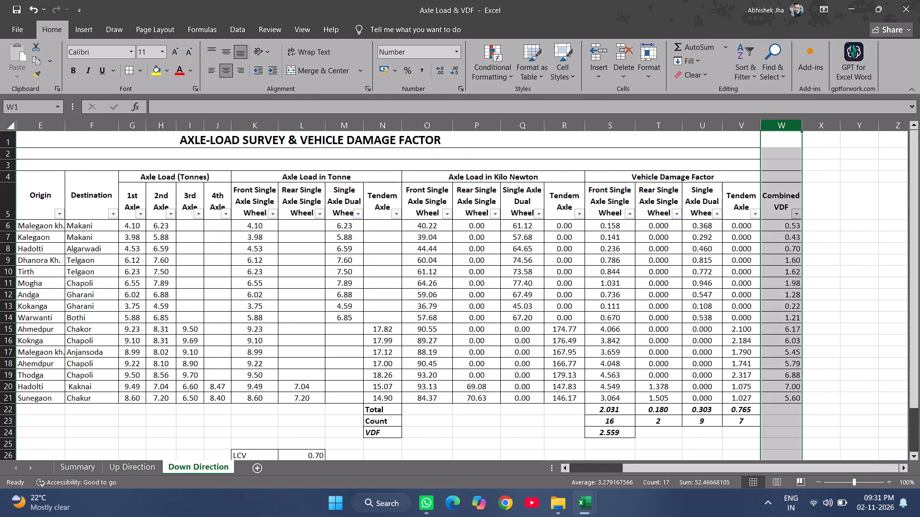
click(229, 72)
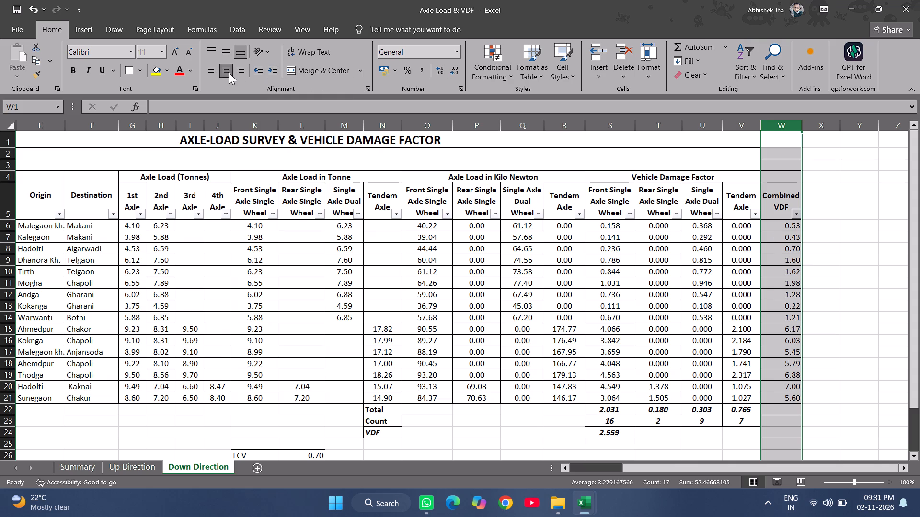
Check the Rear Single Axle Total and Count formulas in T22 and T23, and save the workbook.
click(713, 327)
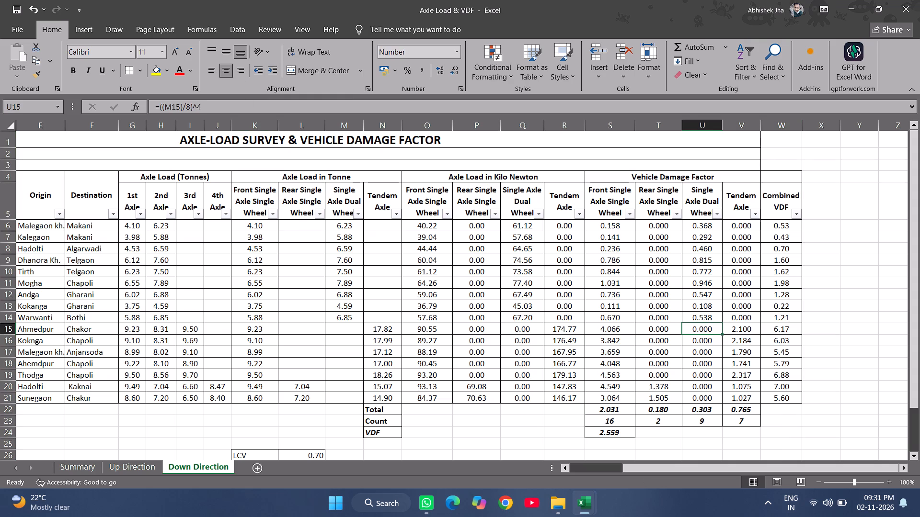
double_click(666, 411)
key(Escape)
double_click(664, 421)
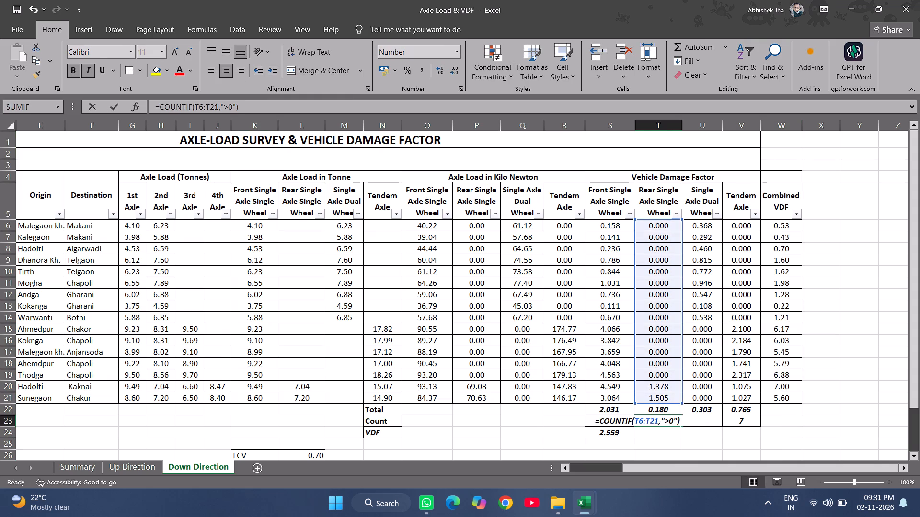
key(Escape)
key(ctrl+s)
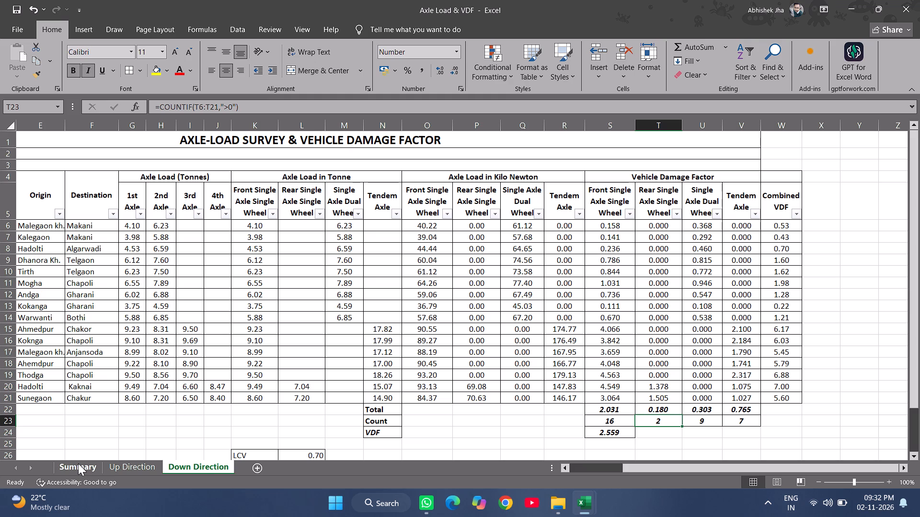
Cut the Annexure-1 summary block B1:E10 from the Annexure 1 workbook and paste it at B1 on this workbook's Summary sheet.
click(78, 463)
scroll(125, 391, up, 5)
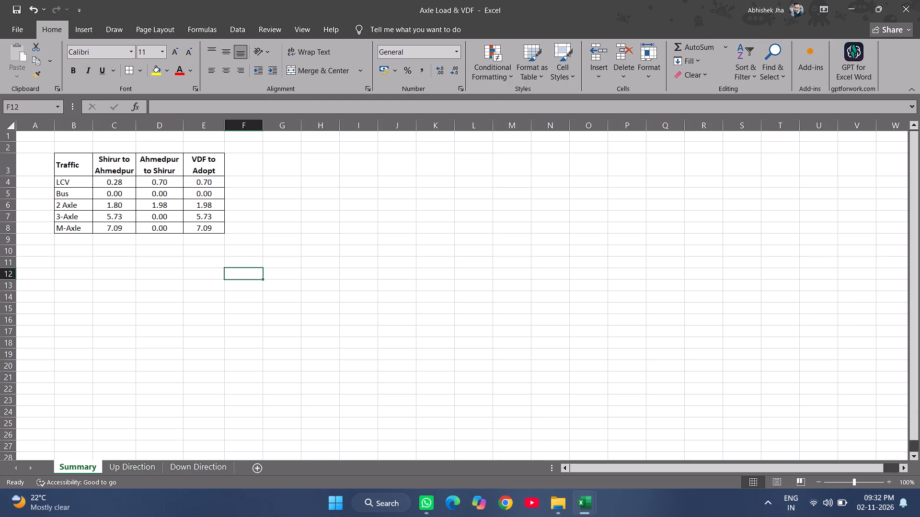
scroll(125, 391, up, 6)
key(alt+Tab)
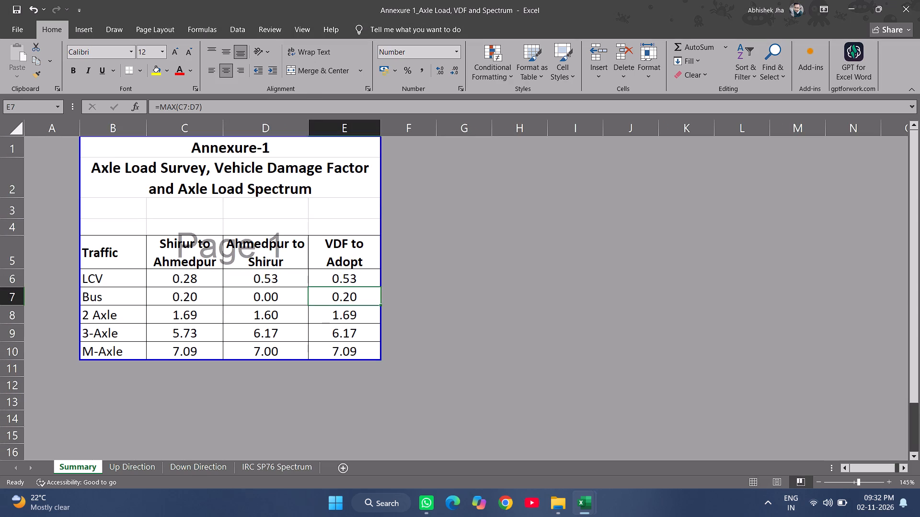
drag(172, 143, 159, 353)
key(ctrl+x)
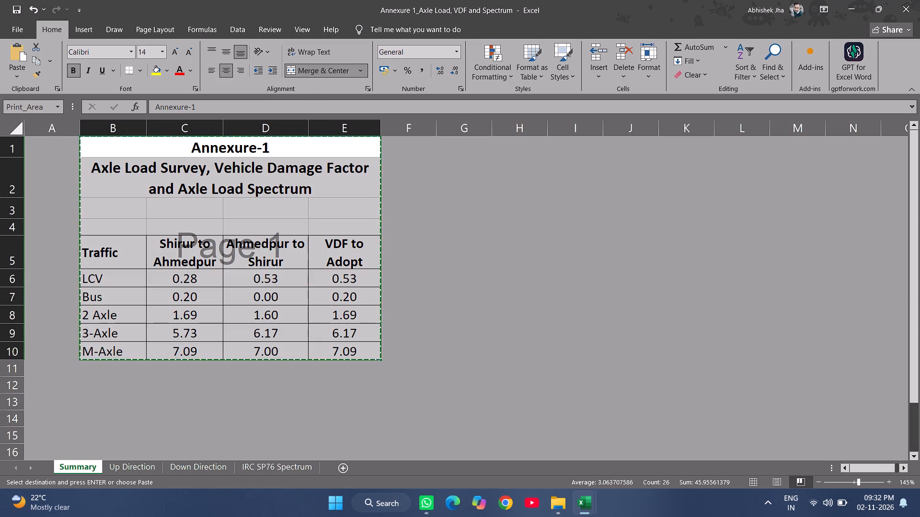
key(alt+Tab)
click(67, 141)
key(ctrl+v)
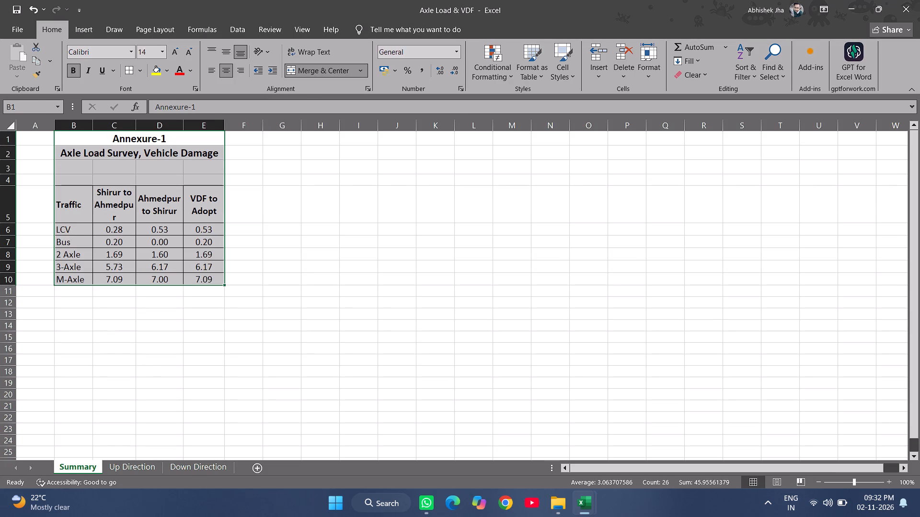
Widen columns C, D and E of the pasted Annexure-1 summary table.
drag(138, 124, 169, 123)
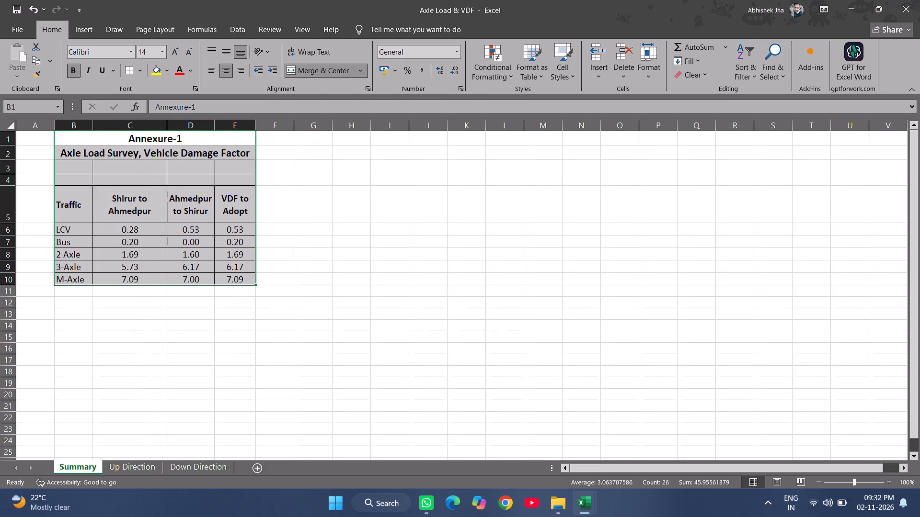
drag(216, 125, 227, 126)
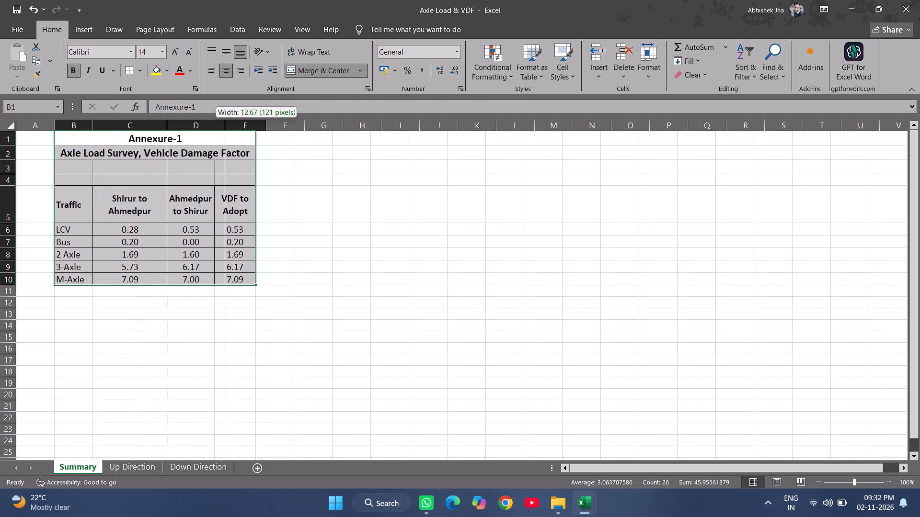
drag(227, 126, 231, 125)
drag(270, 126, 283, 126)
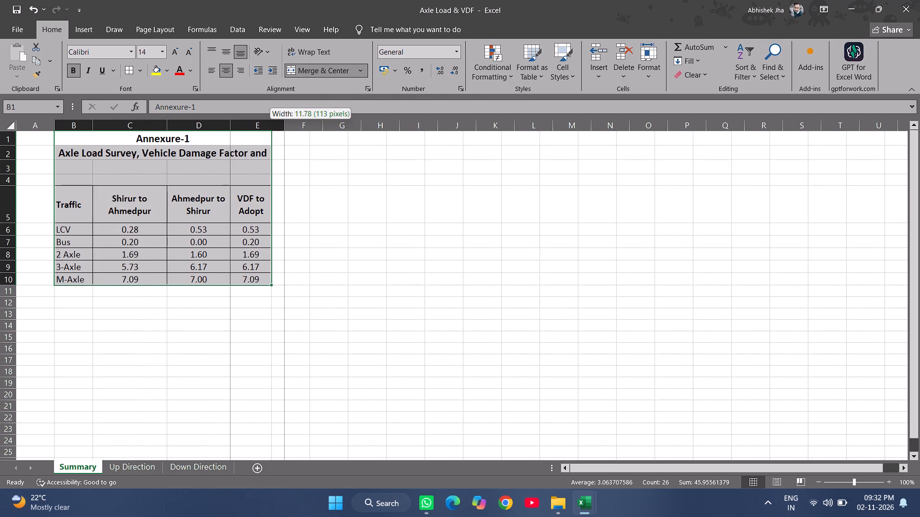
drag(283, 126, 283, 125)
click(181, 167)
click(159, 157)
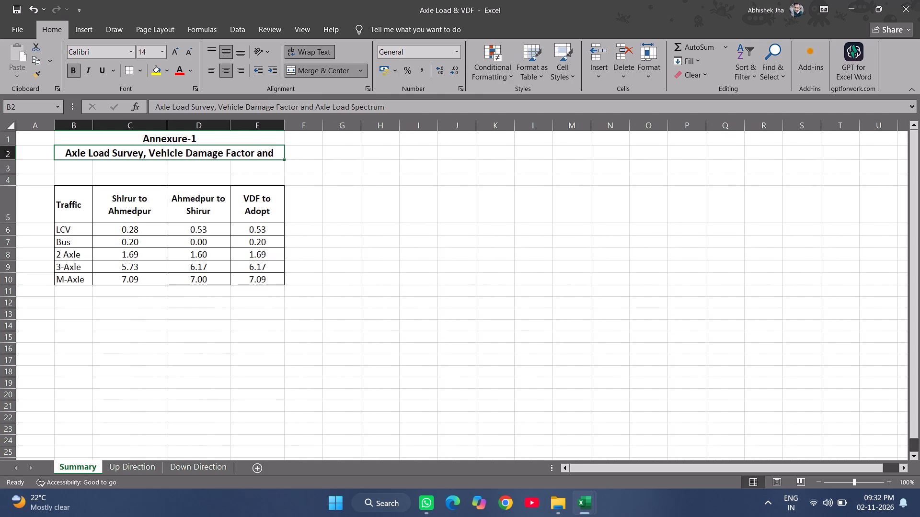
Compare the pasted summary with the Annexure 1 workbook and inspect the formulas behind C5 and C6.
click(171, 229)
key(alt+Tab)
click(149, 287)
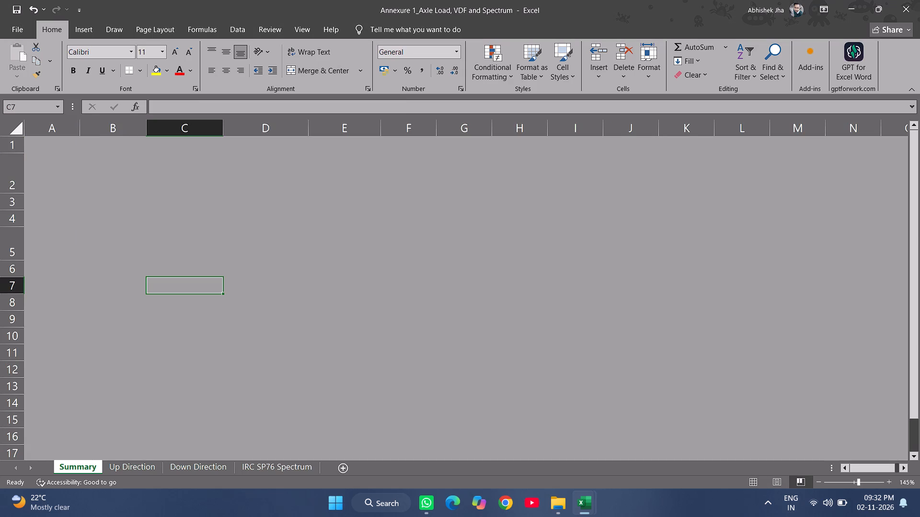
scroll(173, 336, up, 5)
drag(138, 462, 140, 469)
key(alt+Tab)
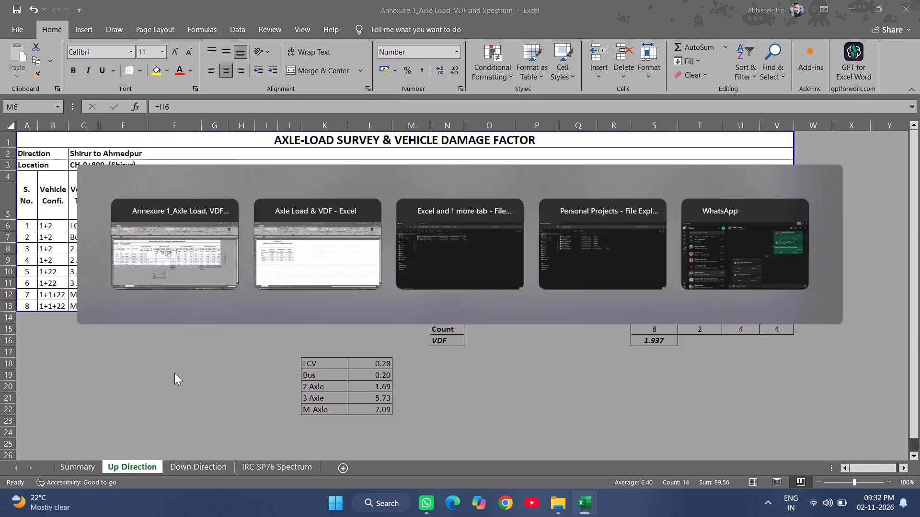
click(133, 222)
double_click(133, 223)
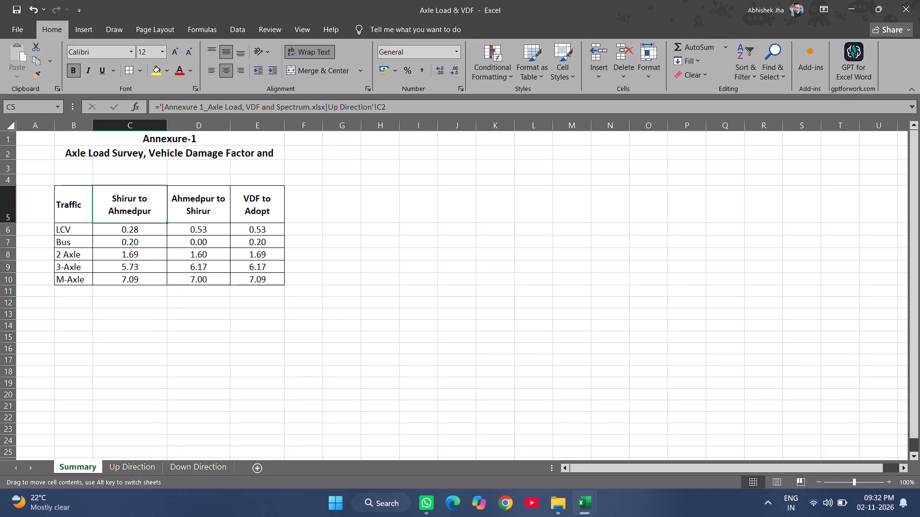
double_click(133, 231)
key(Escape)
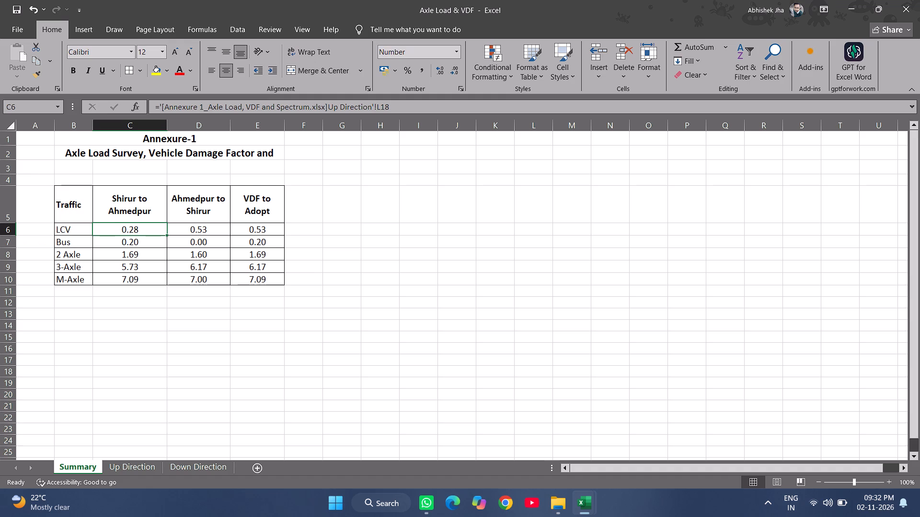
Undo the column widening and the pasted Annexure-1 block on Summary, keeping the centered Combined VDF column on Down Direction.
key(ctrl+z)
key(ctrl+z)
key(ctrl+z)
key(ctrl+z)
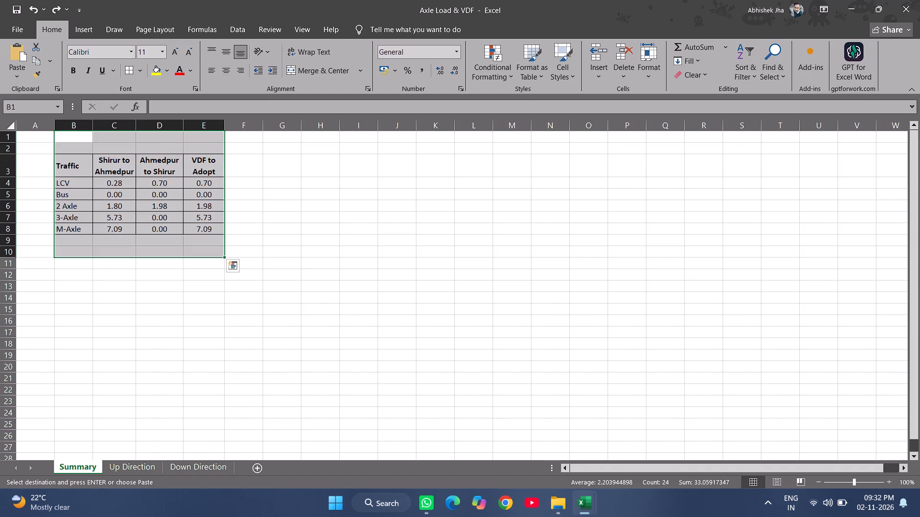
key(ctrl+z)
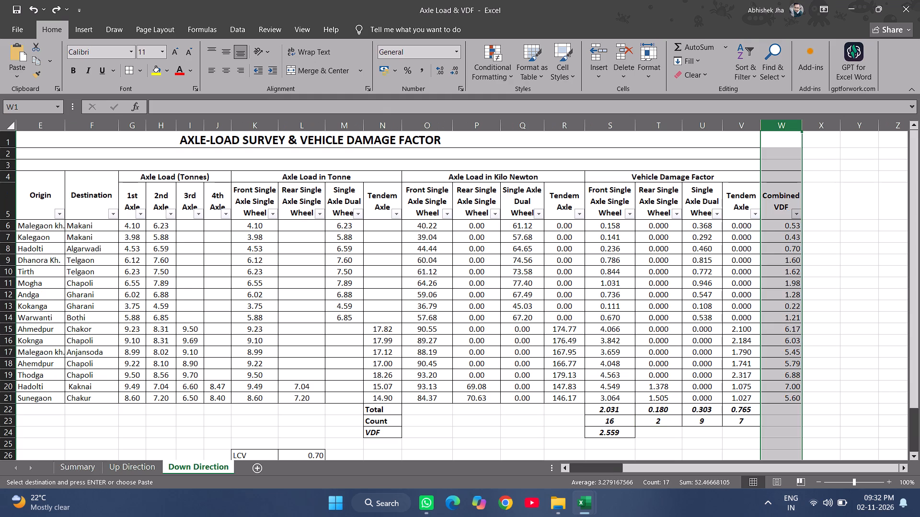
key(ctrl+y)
Copy the summary block B1:E10 from the Annexure 1 workbook, paste it at B1 on Axle Load & VDF's Summary sheet, and widen column C.
key(alt+Tab)
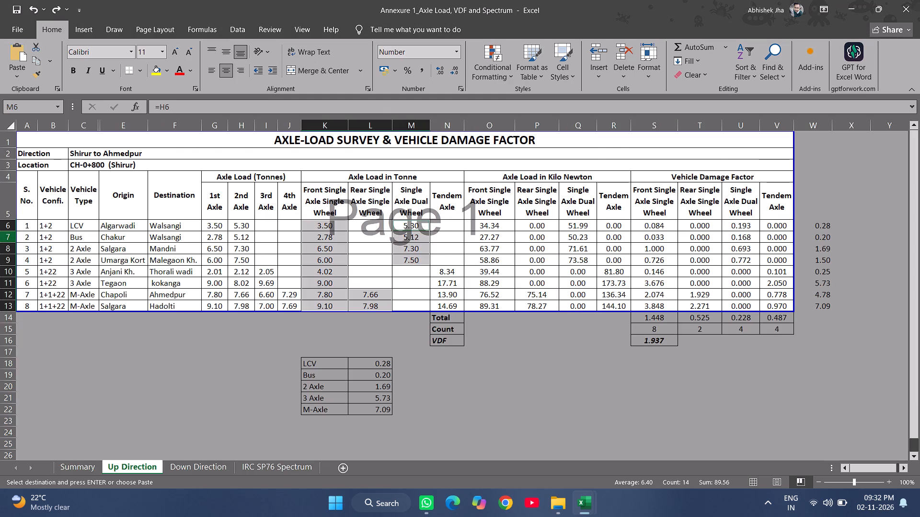
click(90, 464)
scroll(103, 255, up, 3)
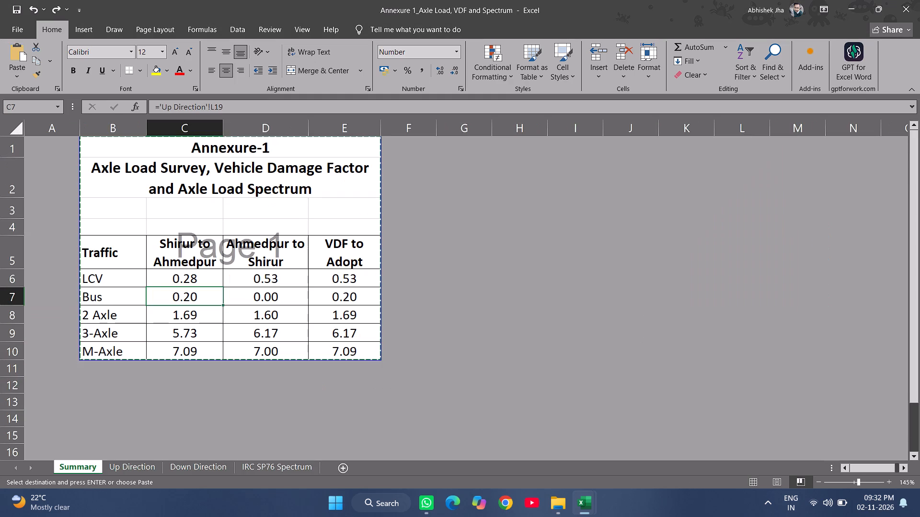
scroll(103, 255, up, 1)
click(199, 174)
drag(235, 148, 223, 345)
key(ctrl+c)
key(alt+Tab)
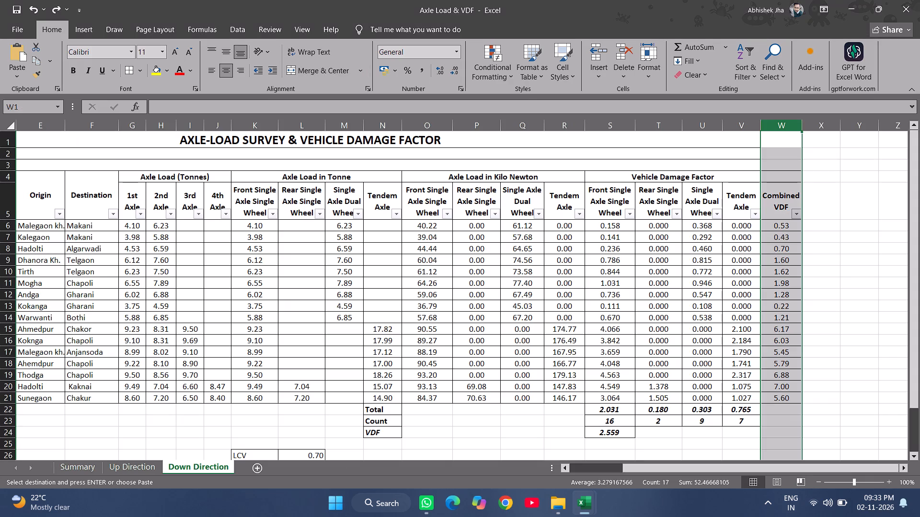
key(alt+Tab)
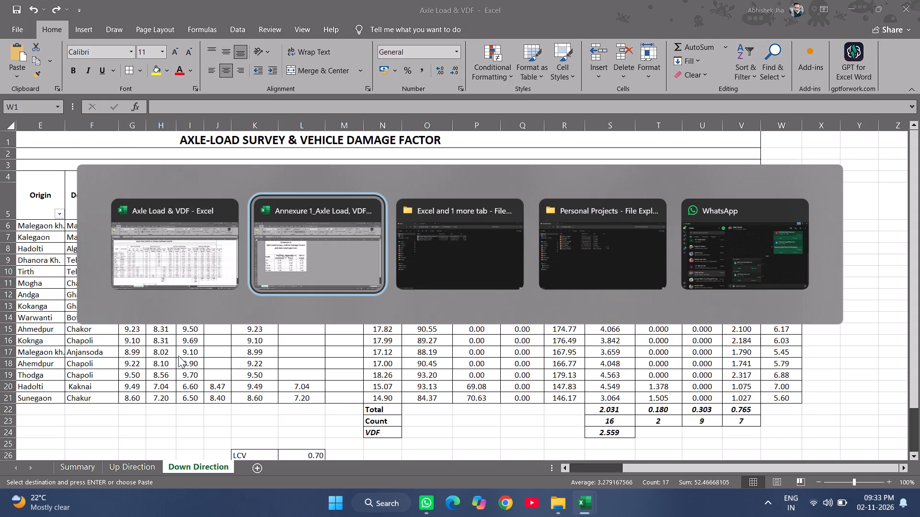
alt+click(188, 261)
click(90, 464)
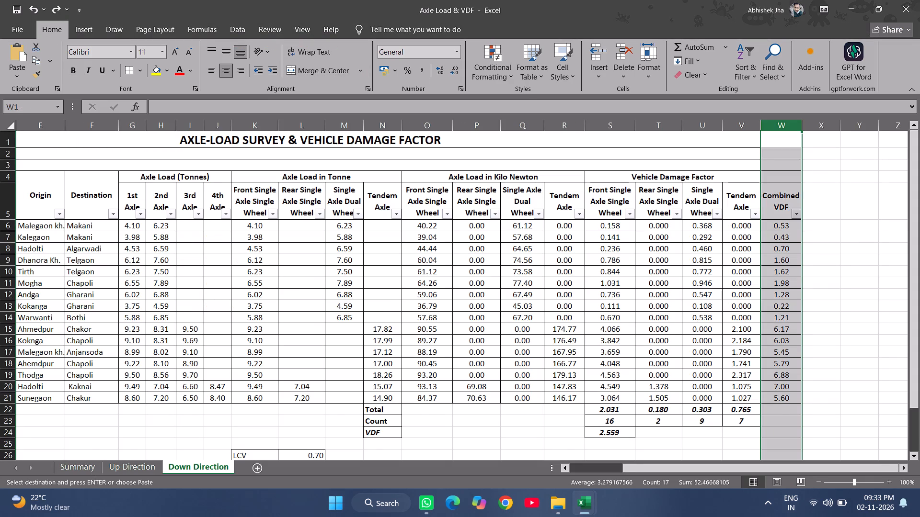
click(71, 133)
key(ctrl+v)
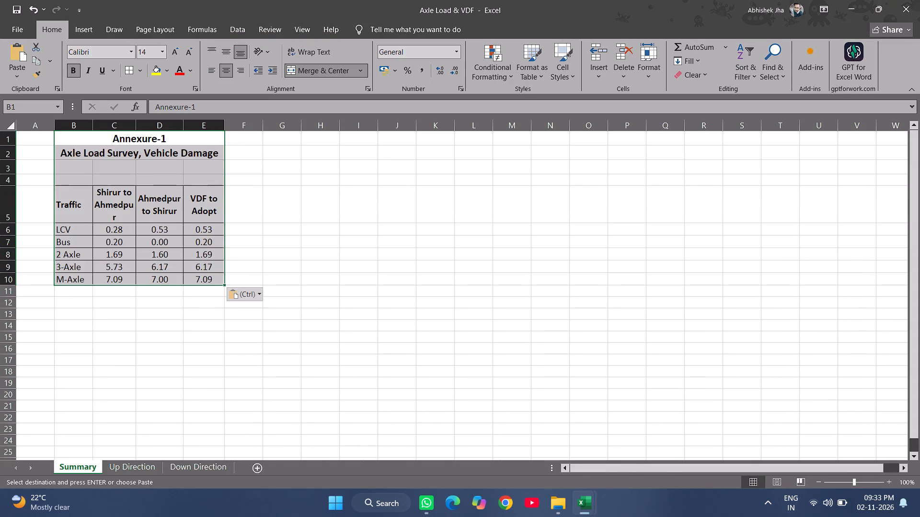
drag(137, 121, 148, 122)
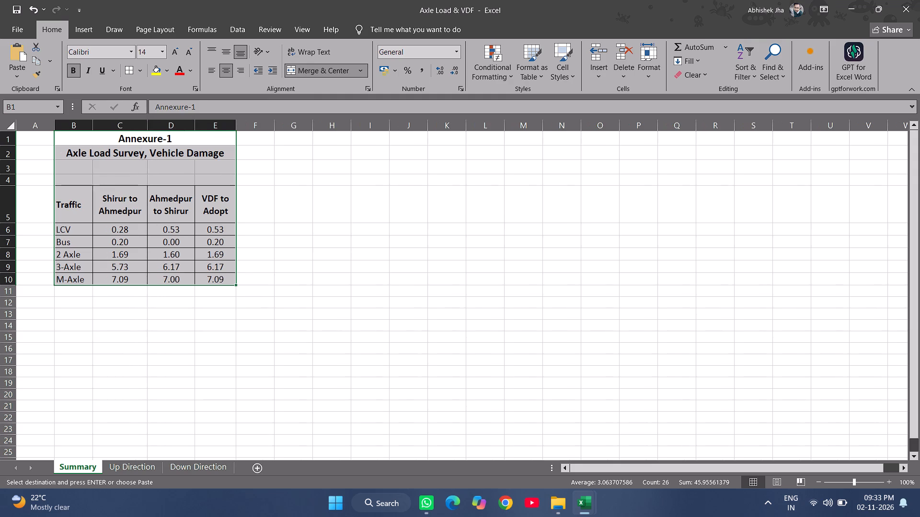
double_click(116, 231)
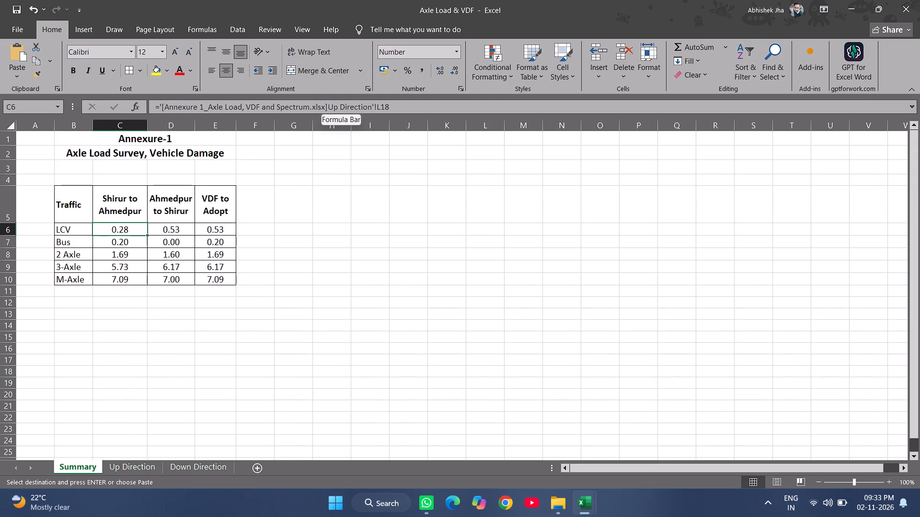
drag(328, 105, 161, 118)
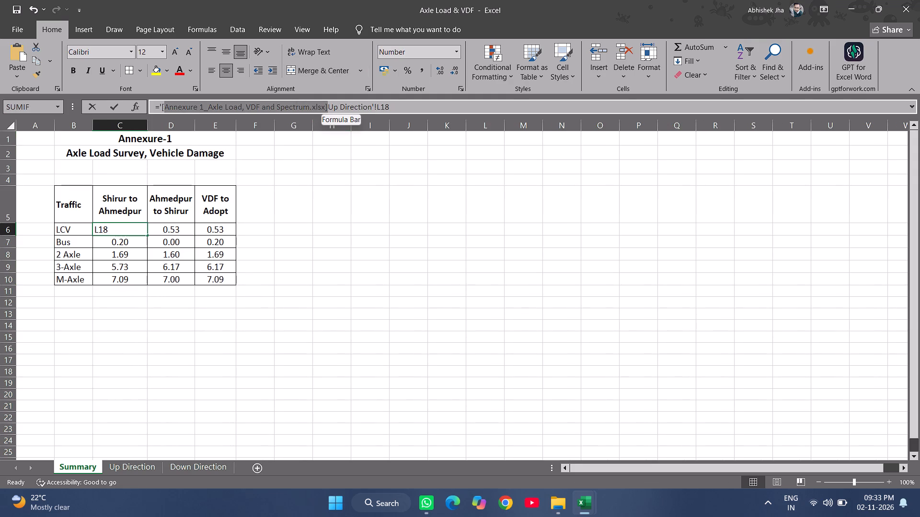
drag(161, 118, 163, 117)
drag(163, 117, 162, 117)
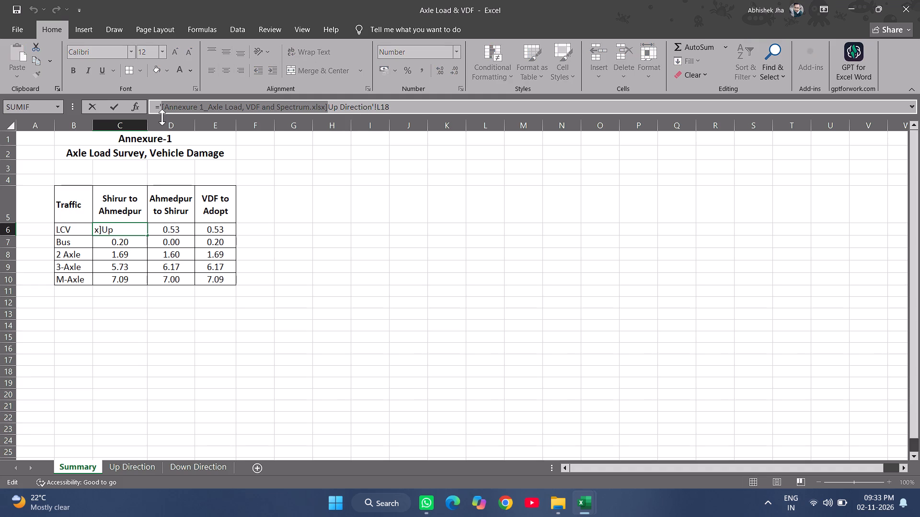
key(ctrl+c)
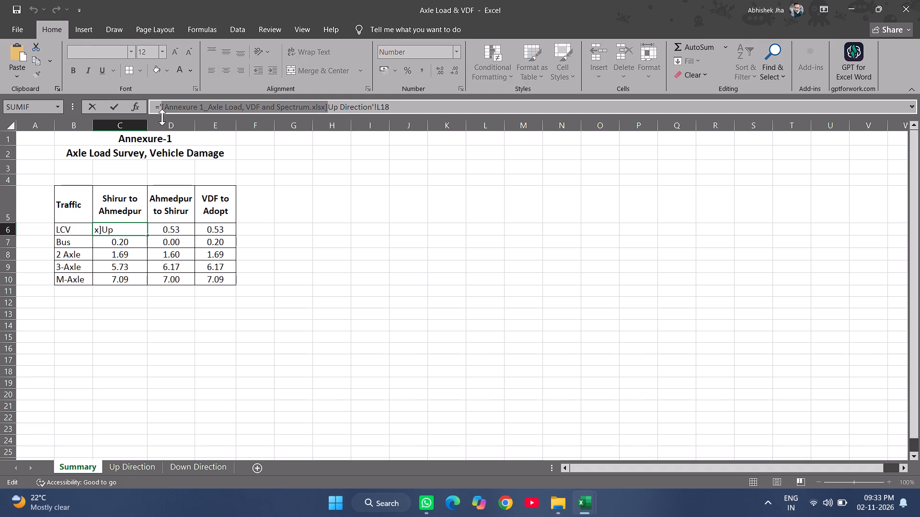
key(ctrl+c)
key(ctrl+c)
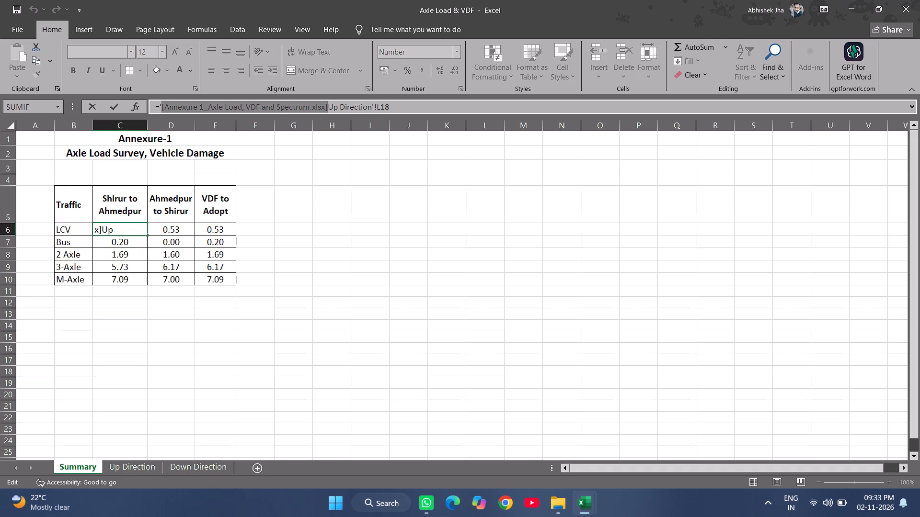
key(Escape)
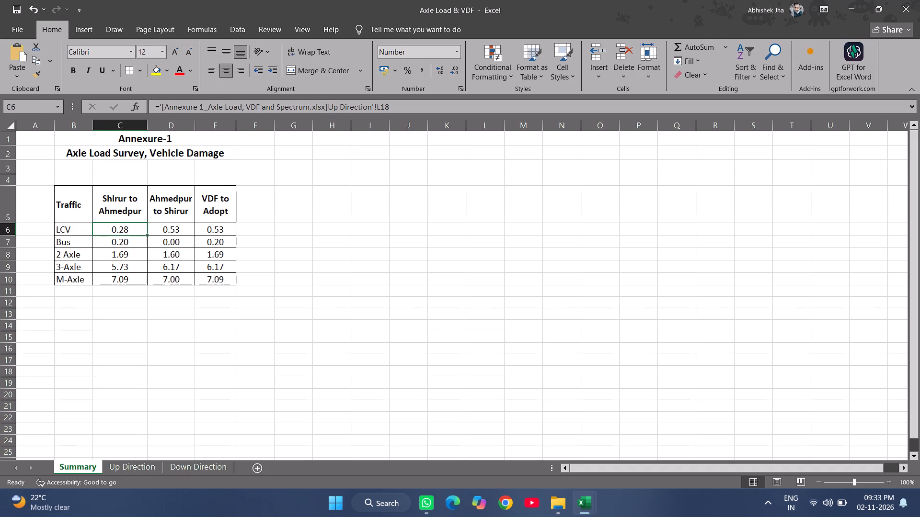
Link Summary cell C6 to L25 on the Up Direction sheet and fill the formula down through C10.
key(equal)
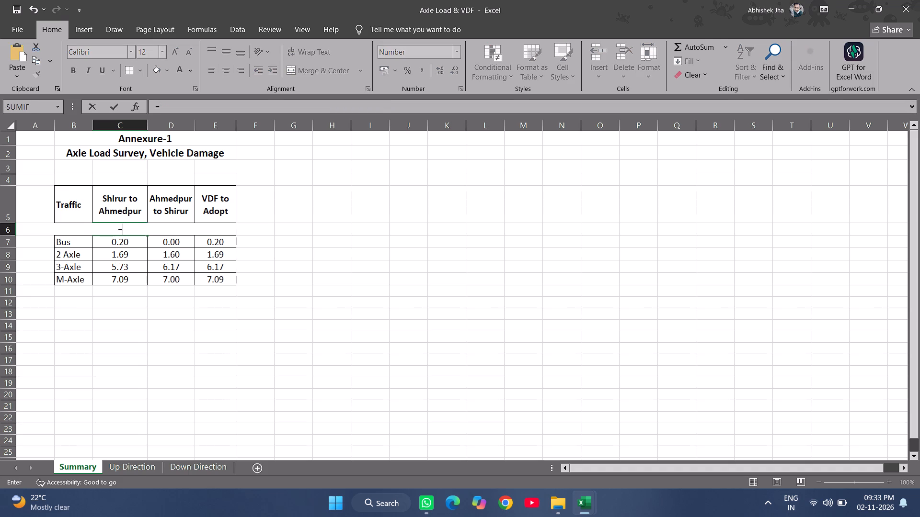
click(130, 466)
scroll(377, 403, down, 3)
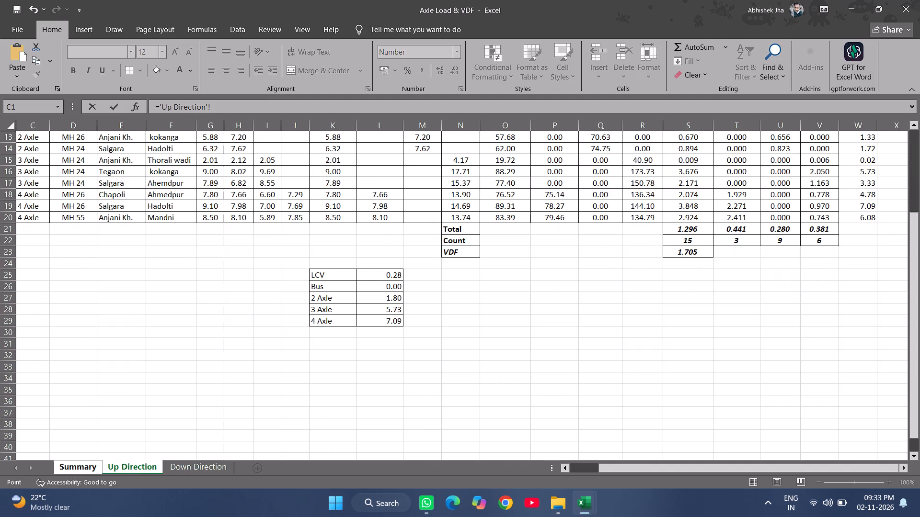
click(398, 278)
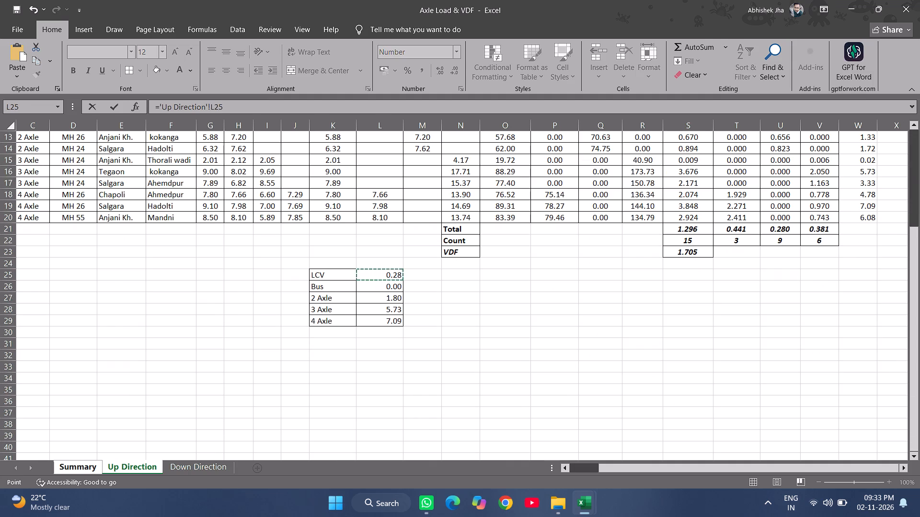
key(Return)
click(137, 229)
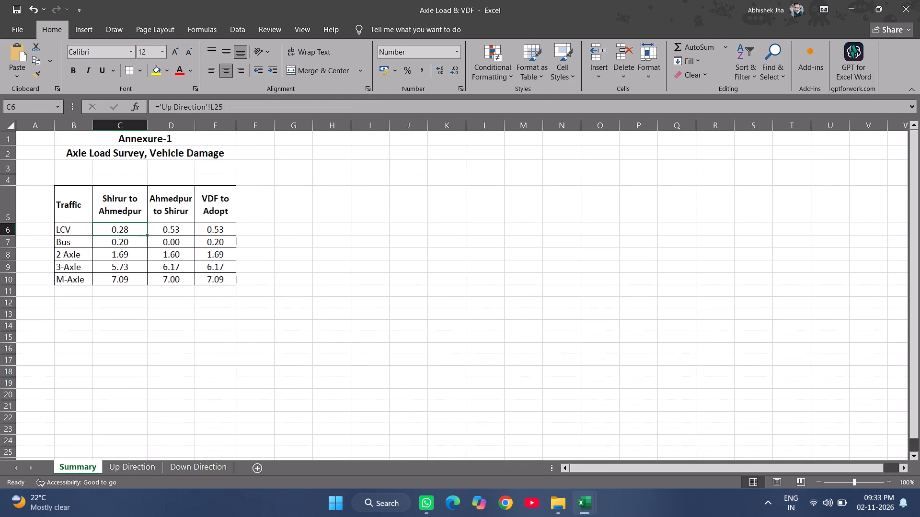
drag(147, 235, 140, 282)
Link Summary cell D6 to L26 on the Down Direction sheet and fill the formula down through D10.
click(184, 232)
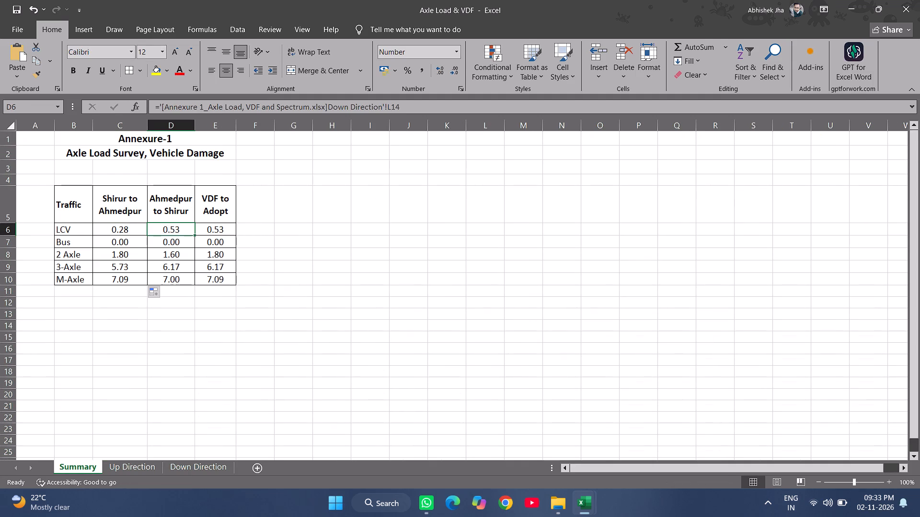
key(equal)
click(195, 470)
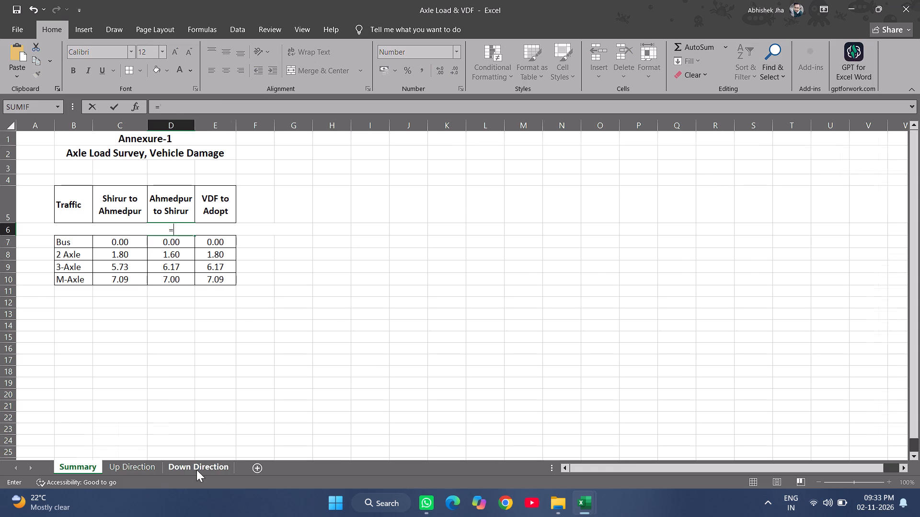
scroll(457, 386, down, 3)
click(315, 285)
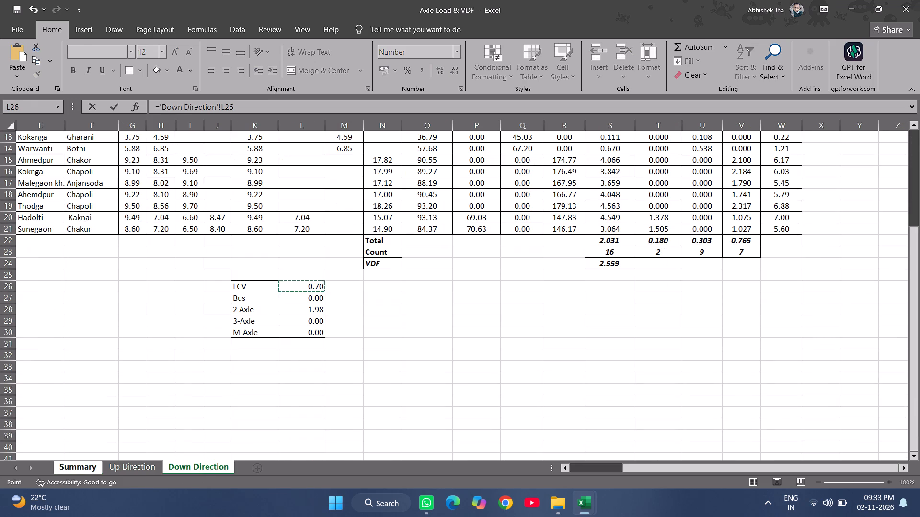
key(Return)
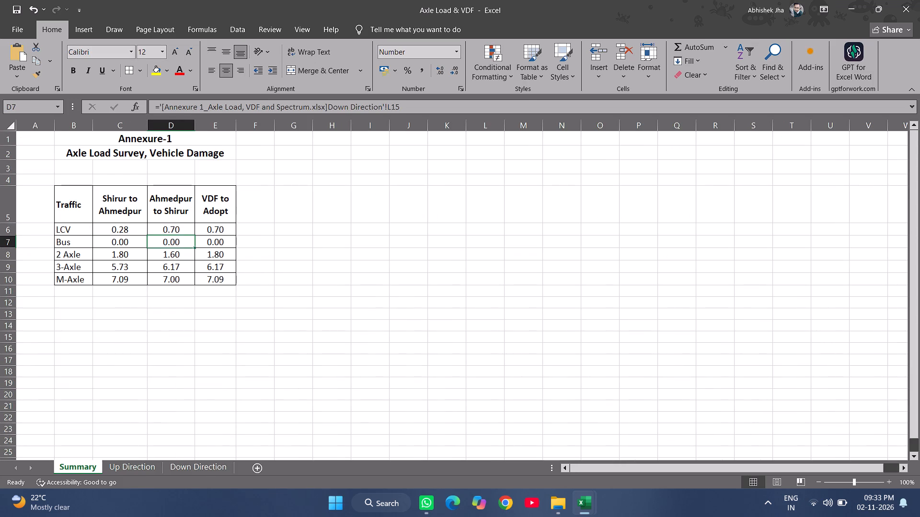
click(178, 228)
drag(192, 234, 184, 284)
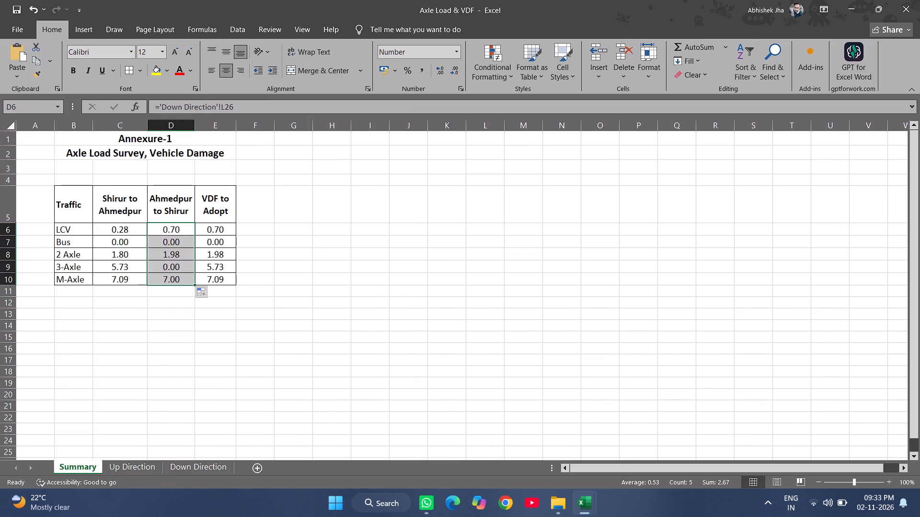
Check the MAXIFS formula in L26 on Down Direction and replace the K29 label with "3 Axle" copied from C19.
click(191, 465)
scroll(339, 338, up, 2)
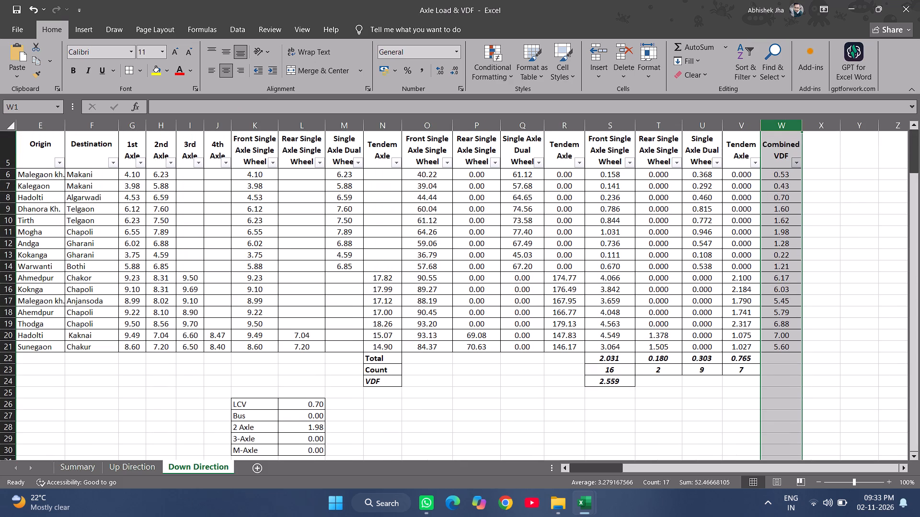
double_click(306, 404)
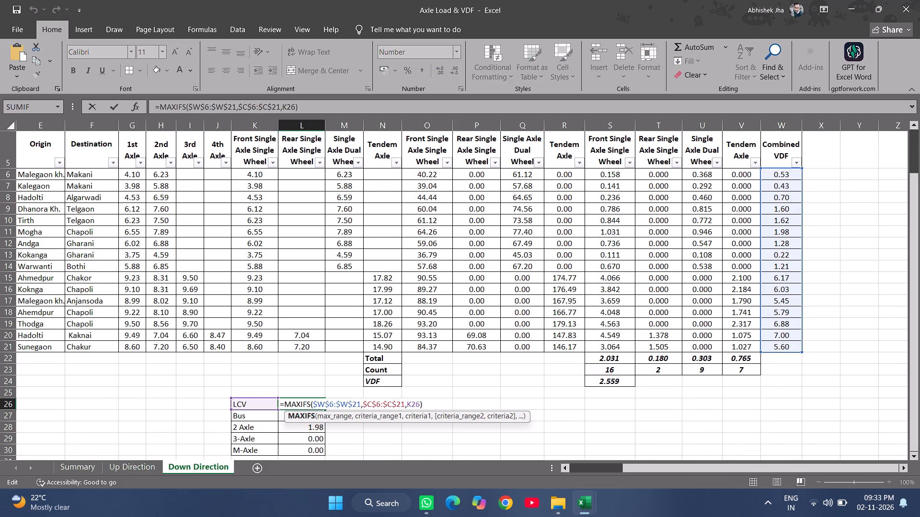
key(Escape)
click(253, 430)
click(253, 437)
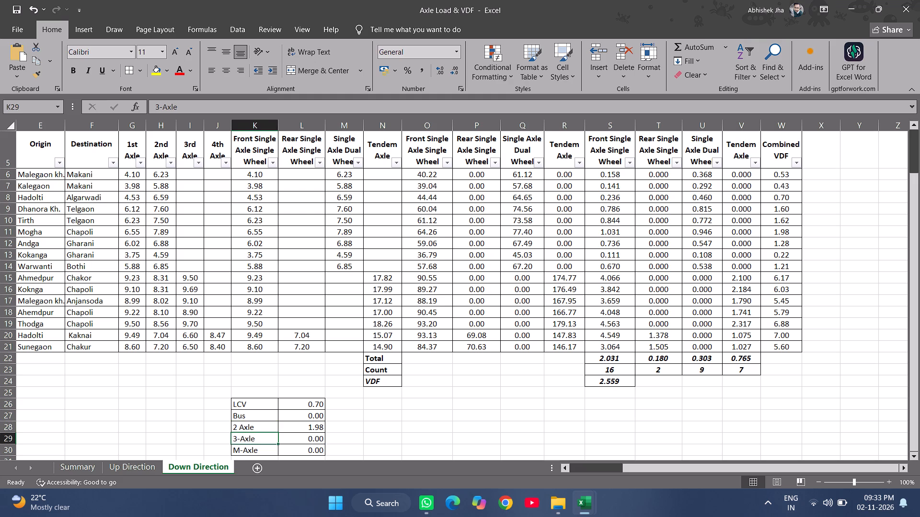
key(Left)
key(Left)
key(Left)
key(Left)
key(Left)
key(Left)
key(Left)
key(Left)
key(Left)
key(Left)
key(Left)
key(Up)
key(Up)
key(Up)
key(Up)
key(Up)
key(Up)
key(Up)
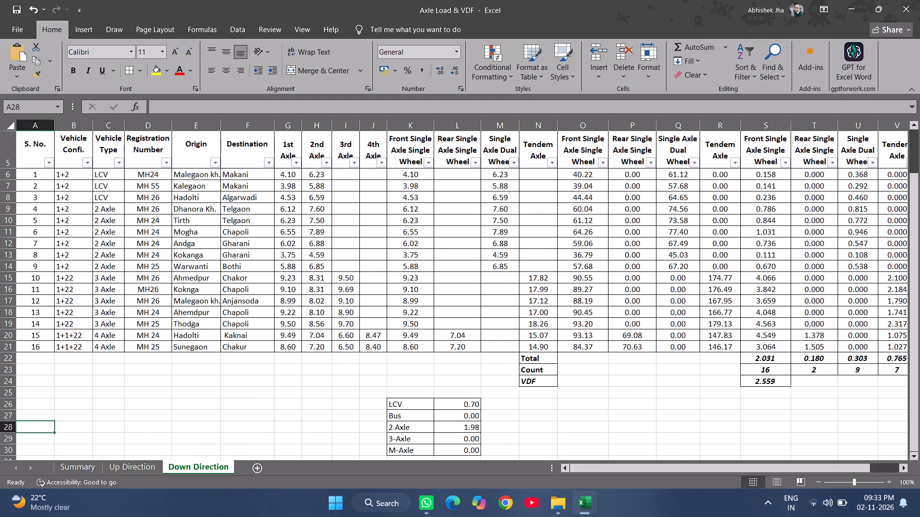
key(Right)
key(Up)
key(Up)
key(Up)
key(Right)
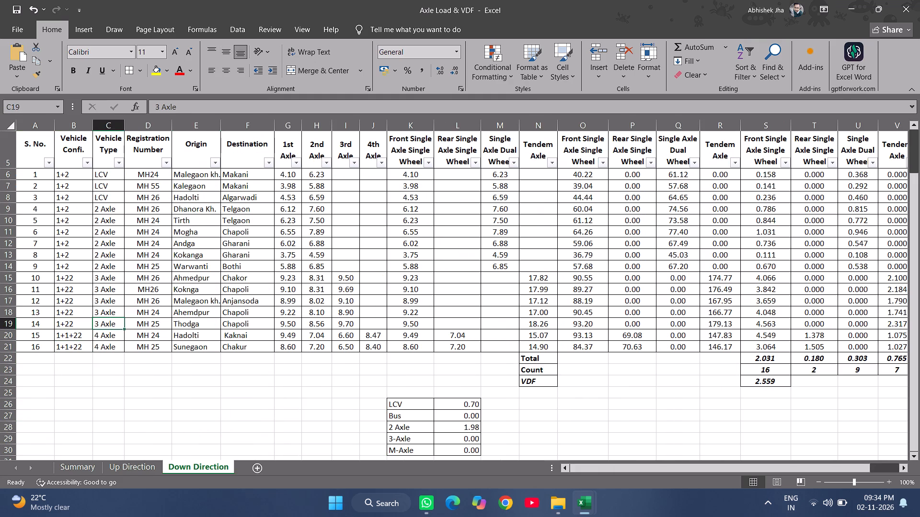
key(ctrl+c)
click(398, 441)
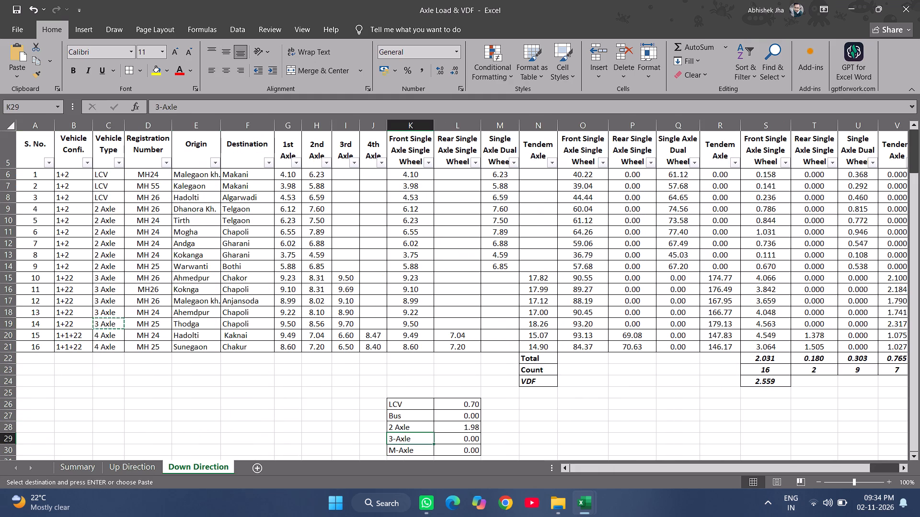
key(ctrl+v)
Replace the M-Axle label in K30 on Down Direction with "4 Axle" copied from C20.
click(109, 336)
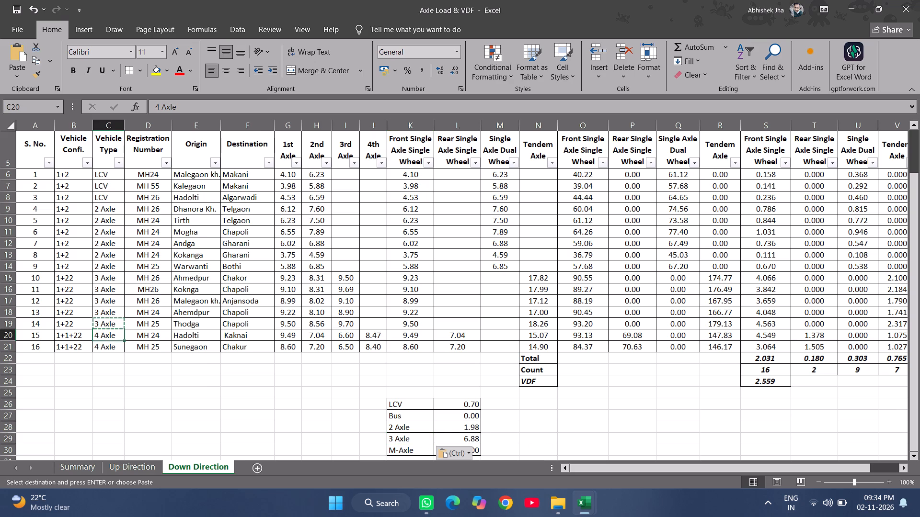
key(ctrl+c)
click(413, 450)
key(ctrl+v)
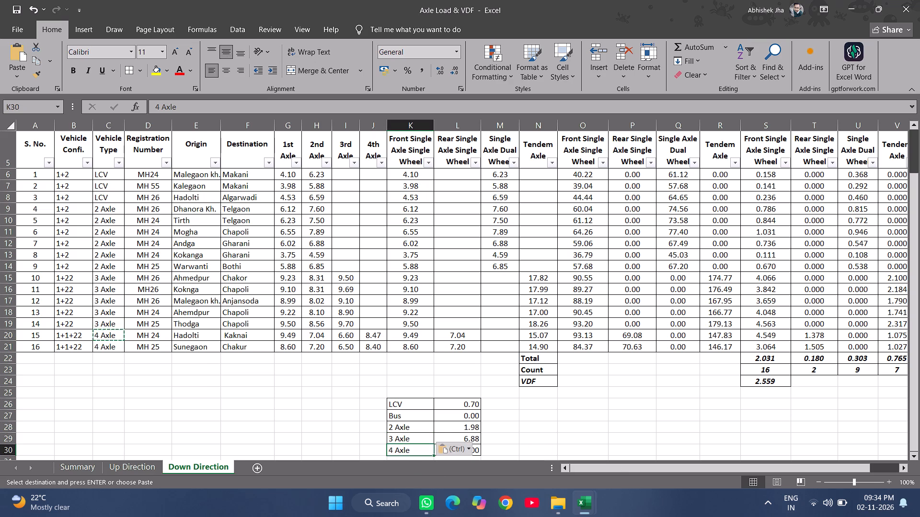
key(Escape)
Review the Summary sheet's table and examine the formula in E10 under VDF to Adopt.
click(93, 471)
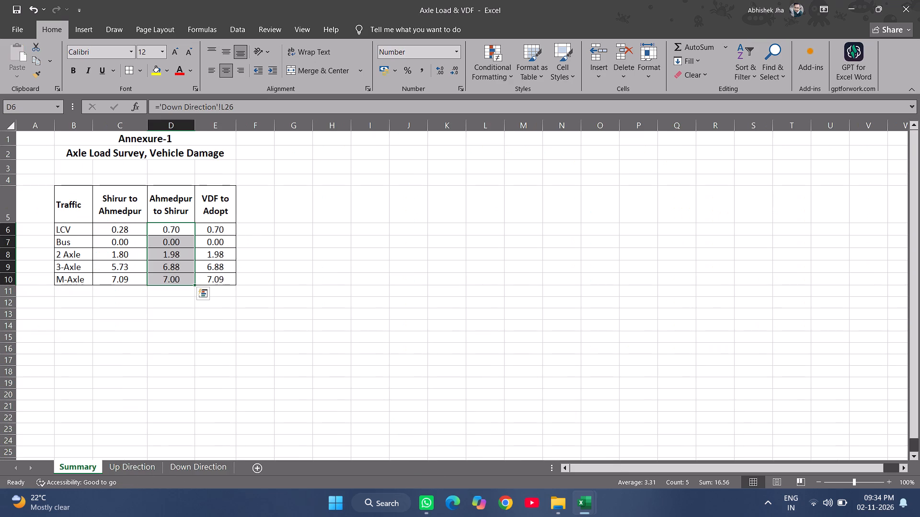
click(310, 318)
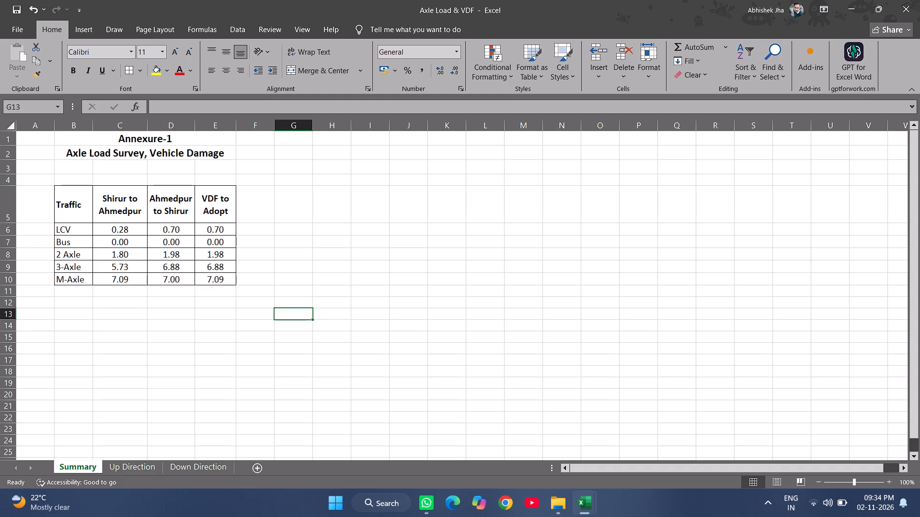
double_click(215, 278)
key(Escape)
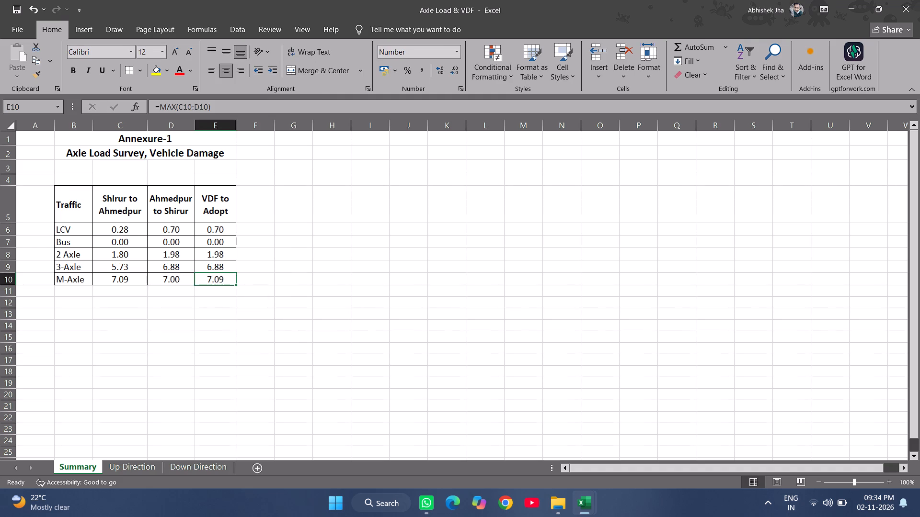
Widen columns E, D, C and B of the Annexure-1 table on the Summary sheet.
drag(232, 126, 247, 125)
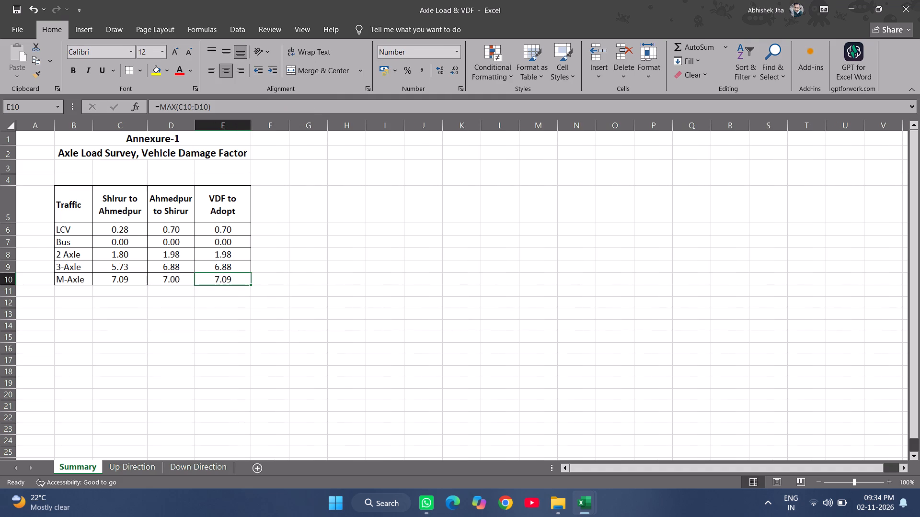
drag(196, 127, 203, 127)
drag(151, 126, 154, 126)
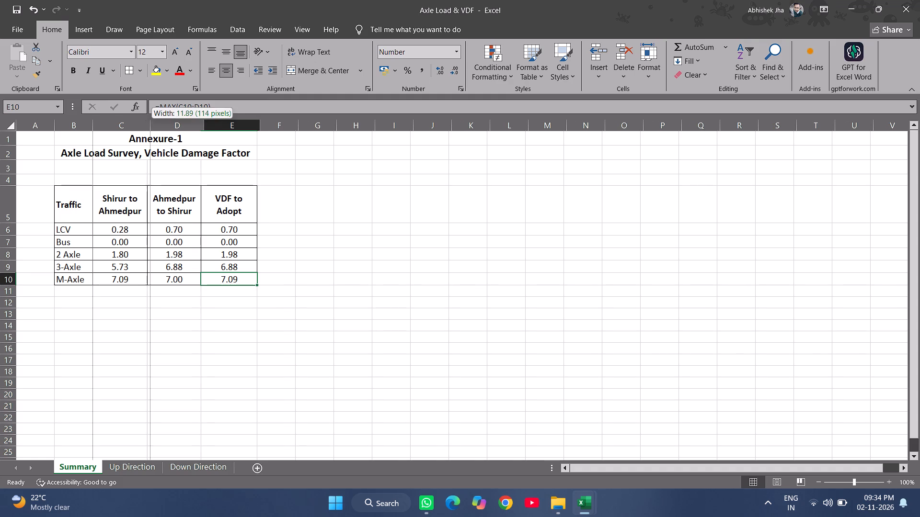
drag(154, 126, 156, 127)
drag(91, 125, 104, 126)
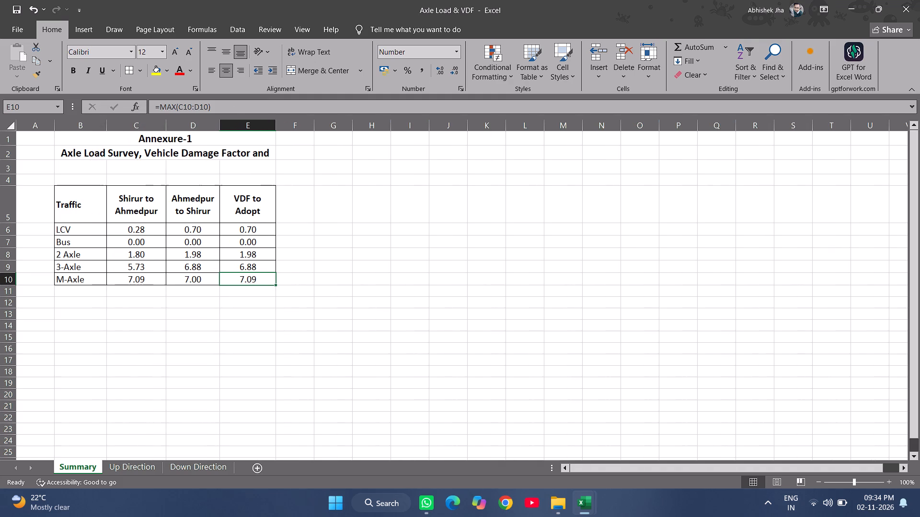
Change the M-Axle label in B10 of the Summary table to "4 Axle".
click(77, 284)
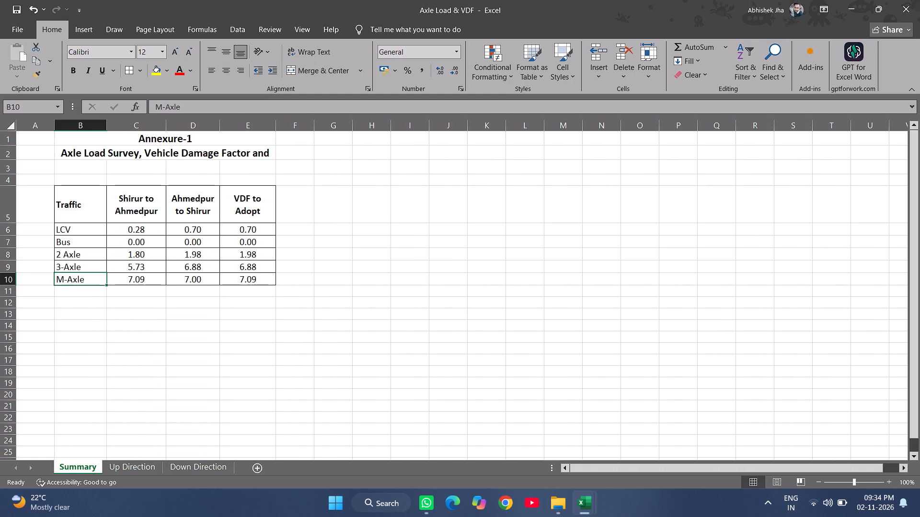
text(4 Axle)
key(Return)
Fill B9 of the Summary table from the 2 Axle label above and edit it to read "3 Axle".
key(Up)
key(Up)
key(Up)
key(Down)
key(ctrl+d)
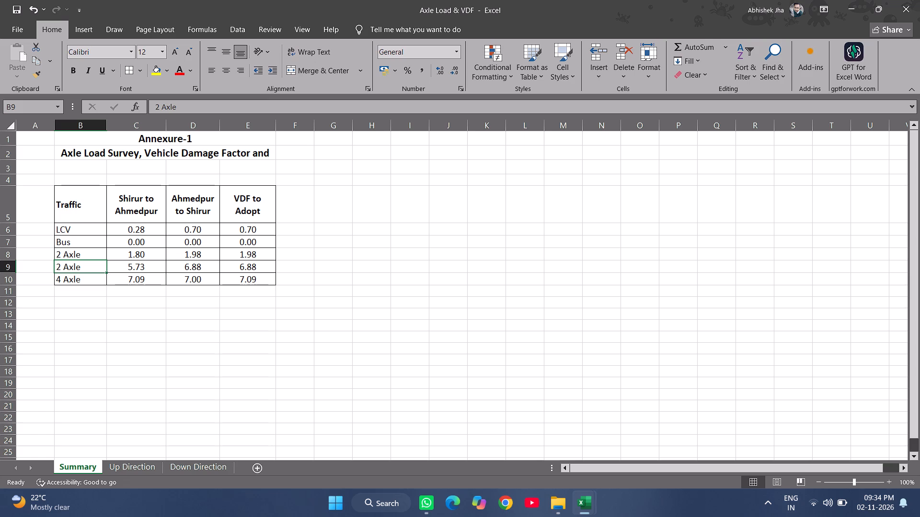
key(Left)
key(Right)
key(F2)
key(Left)
key(Left)
key(Left)
key(Left)
key(Left)
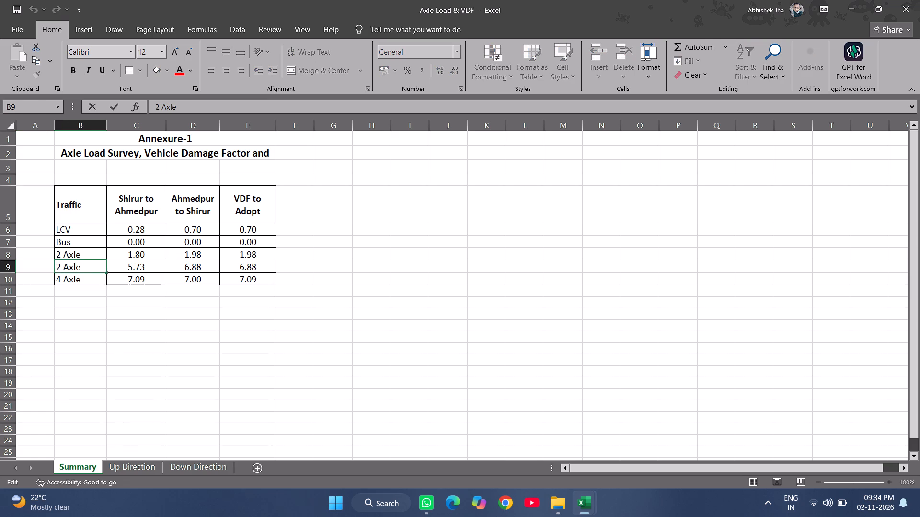
key(BackSpace)
key(3)
key(Return)
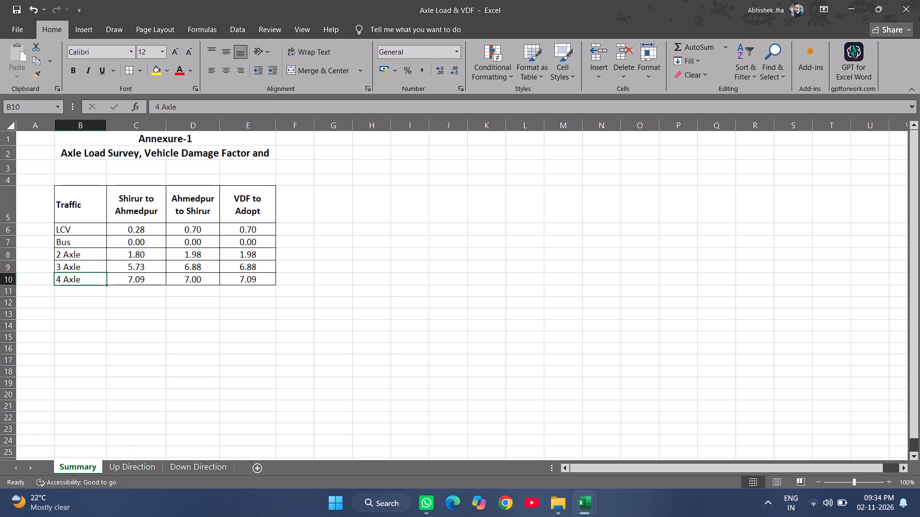
Save the Axle Load & VDF workbook.
key(ctrl+s)
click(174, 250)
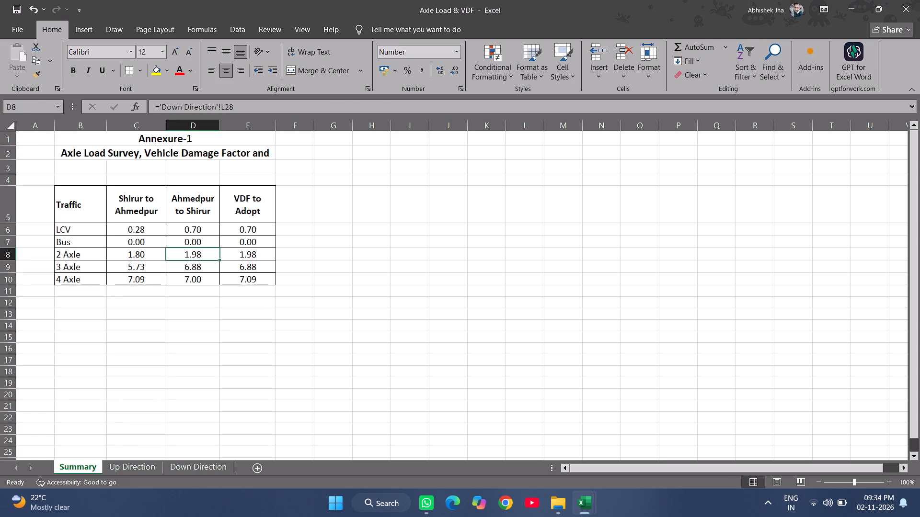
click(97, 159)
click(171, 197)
Copy the IRC SP76 Spectrum sheet from the Annexure 1_Axle Load, VDF and Spectrum workbook to the end of the Axle Load & VDF workbook.
key(alt+Tab)
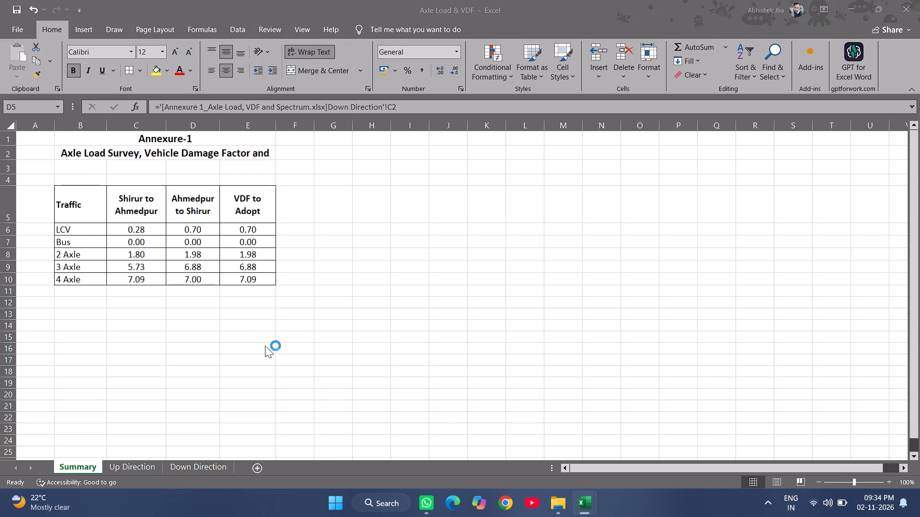
click(285, 472)
right_click(293, 466)
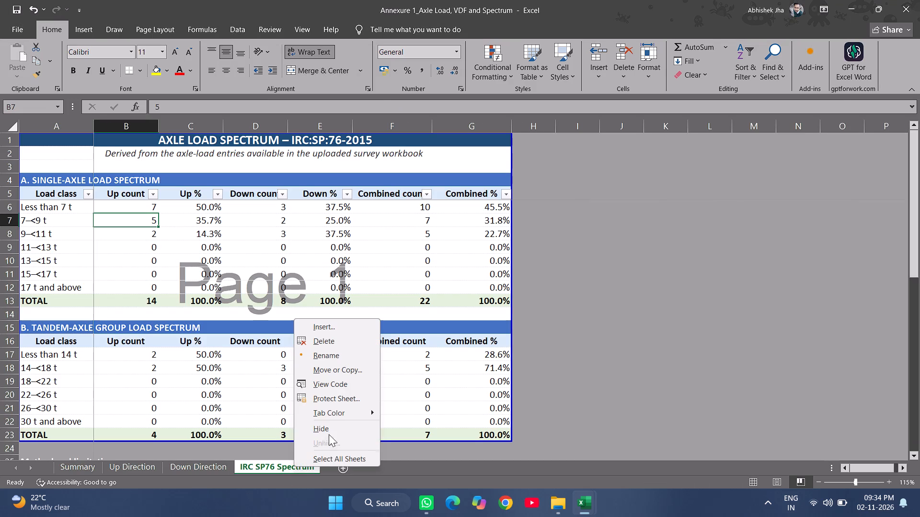
click(344, 366)
click(278, 401)
click(282, 448)
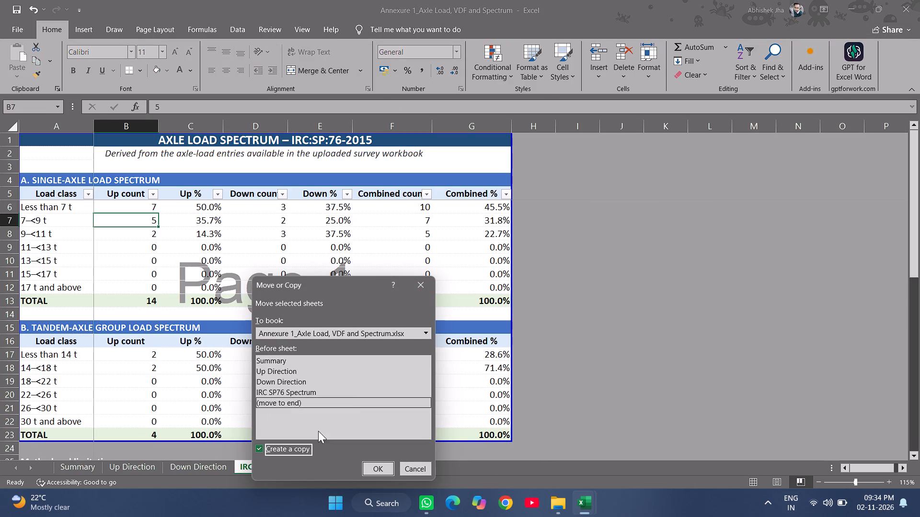
click(424, 329)
click(395, 355)
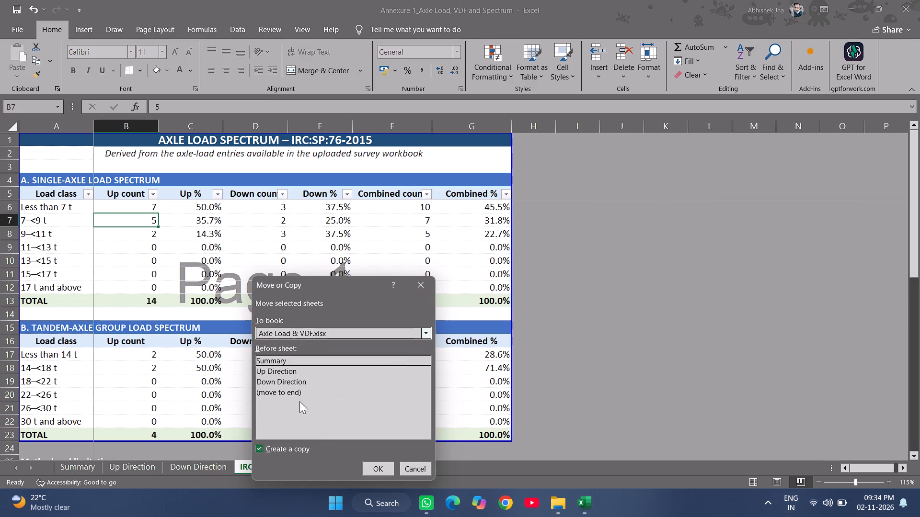
click(275, 392)
click(371, 465)
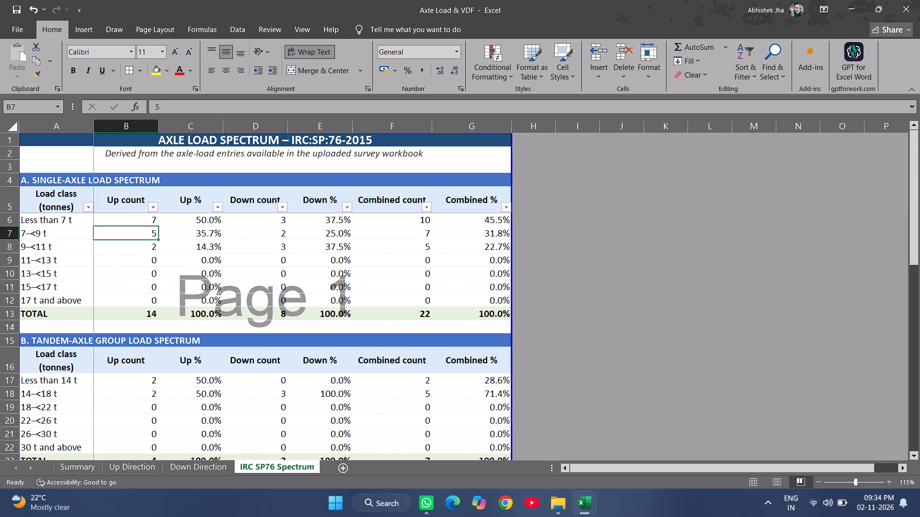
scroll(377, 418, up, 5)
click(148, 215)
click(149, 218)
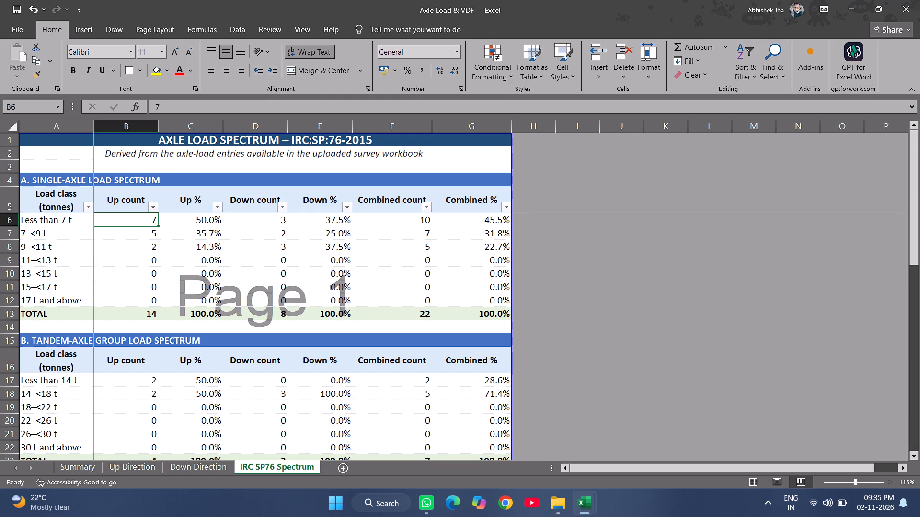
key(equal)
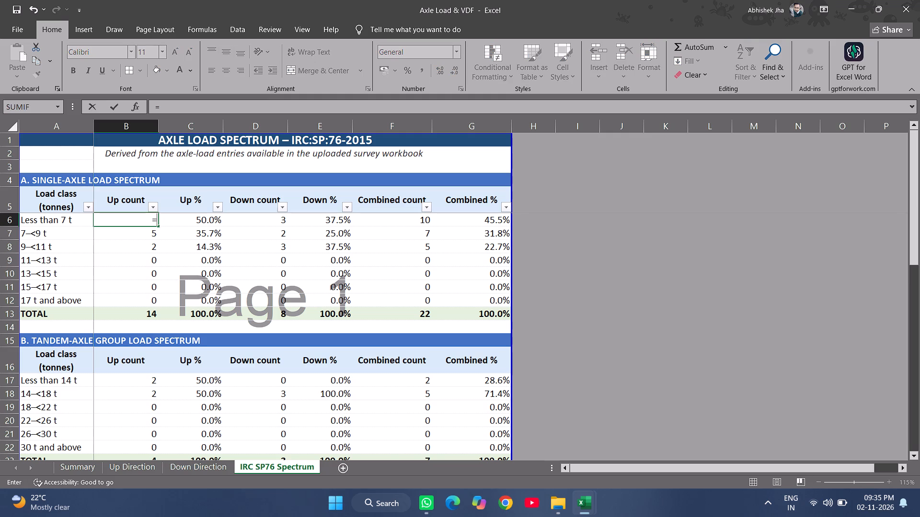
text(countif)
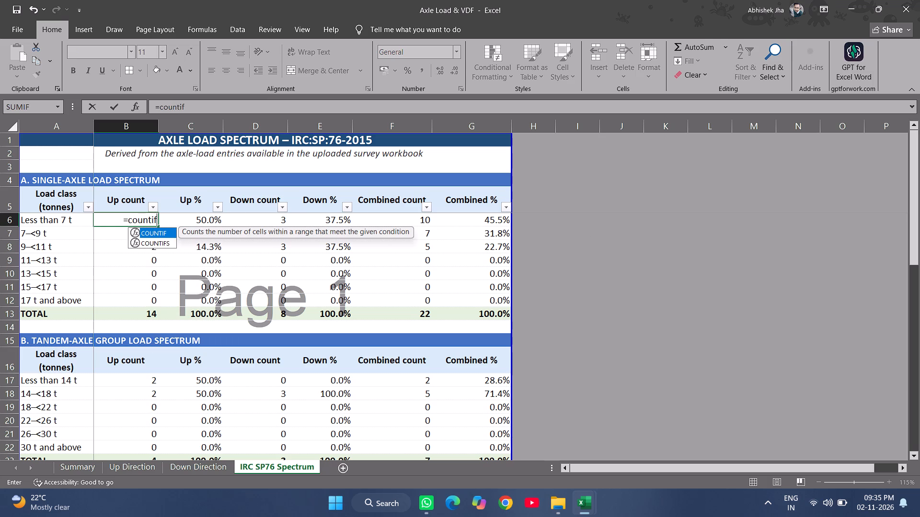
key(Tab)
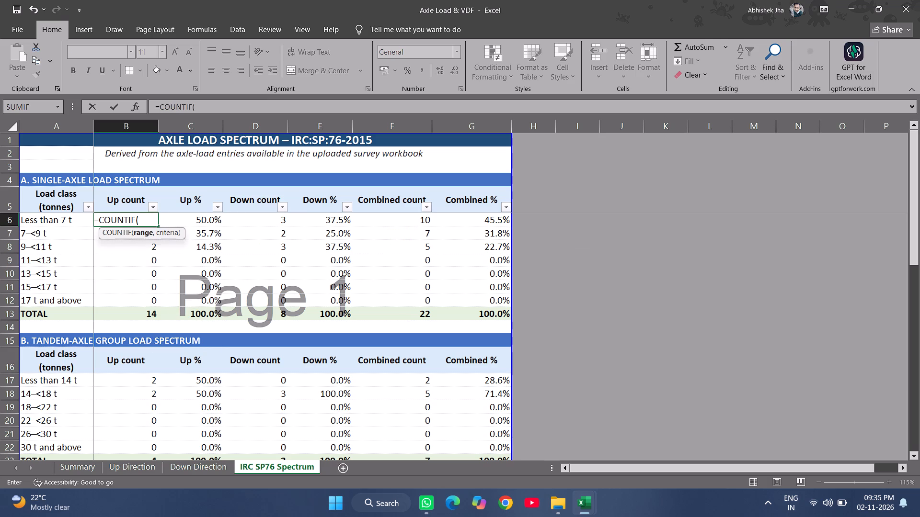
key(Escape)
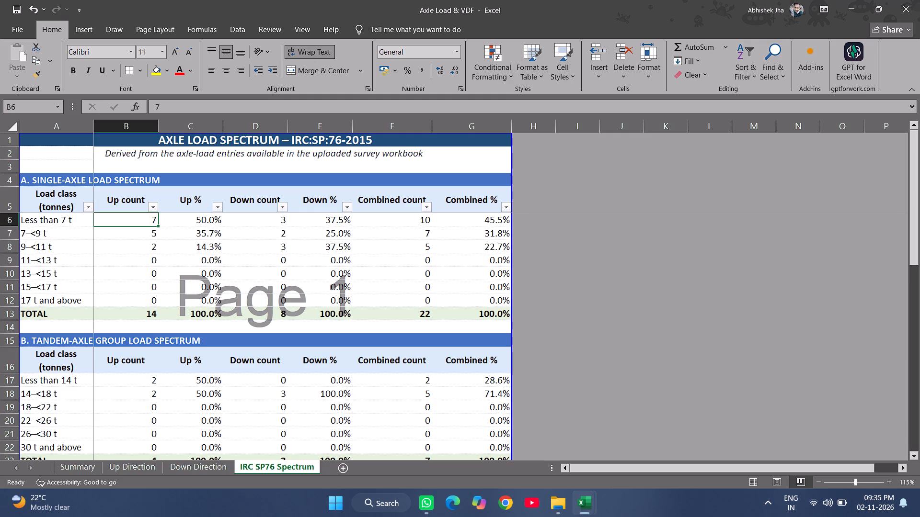
Enter load-class limits beside the single-axle spectrum table: 7 in H6, 7 in H7 and 9 in I7.
click(534, 221)
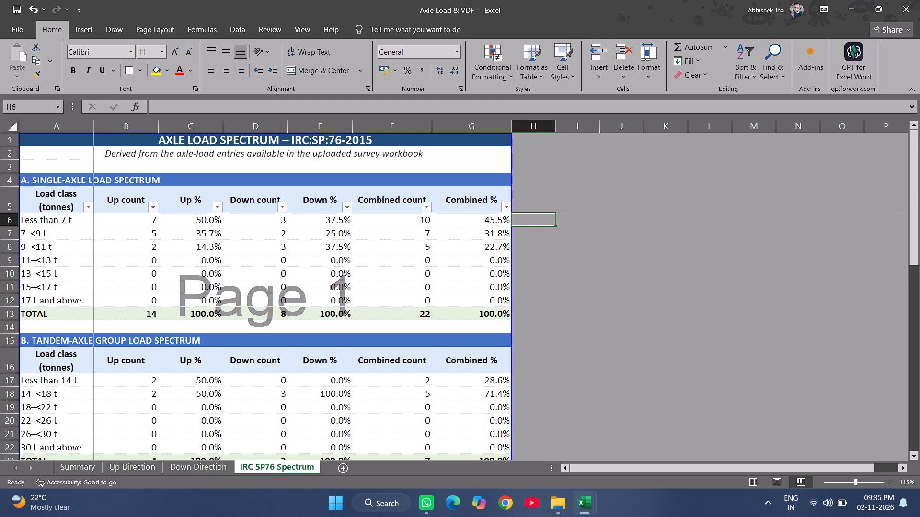
scroll(164, 298, up, 4)
key(7)
key(Down)
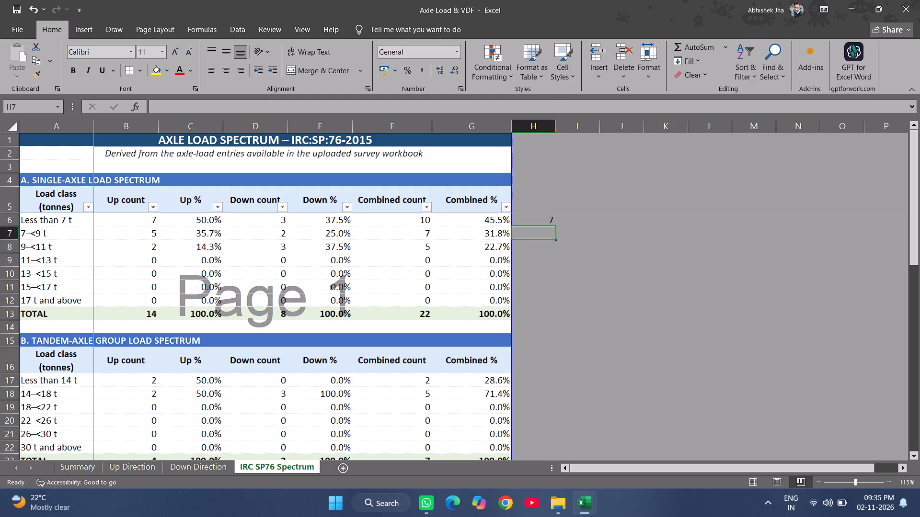
key(7)
key(Right)
key(Right)
key(Left)
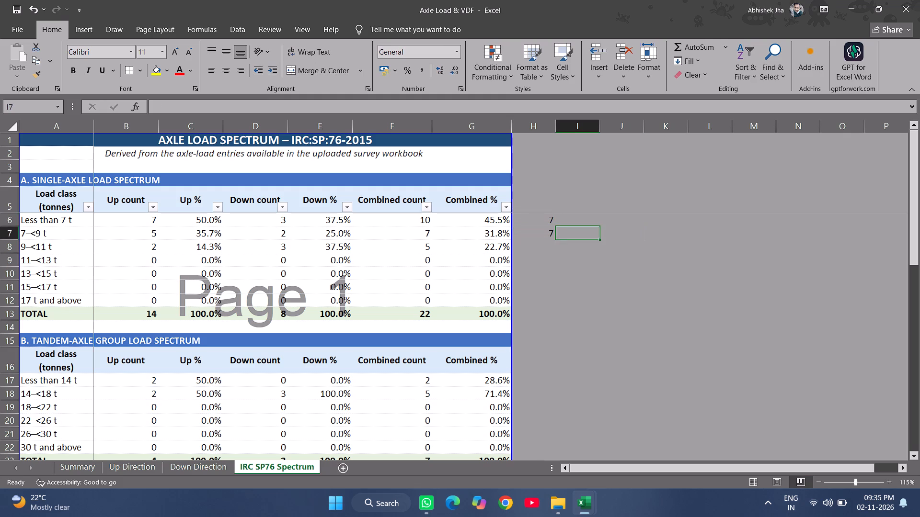
key(9)
key(Down)
key(Left)
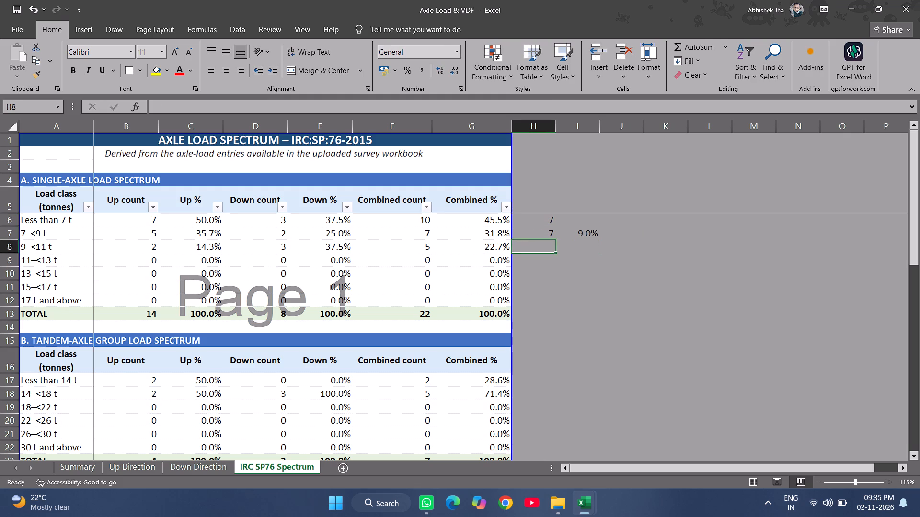
Copy the number format of H7 onto I7 and re-enter I7 as 9.
key(Up)
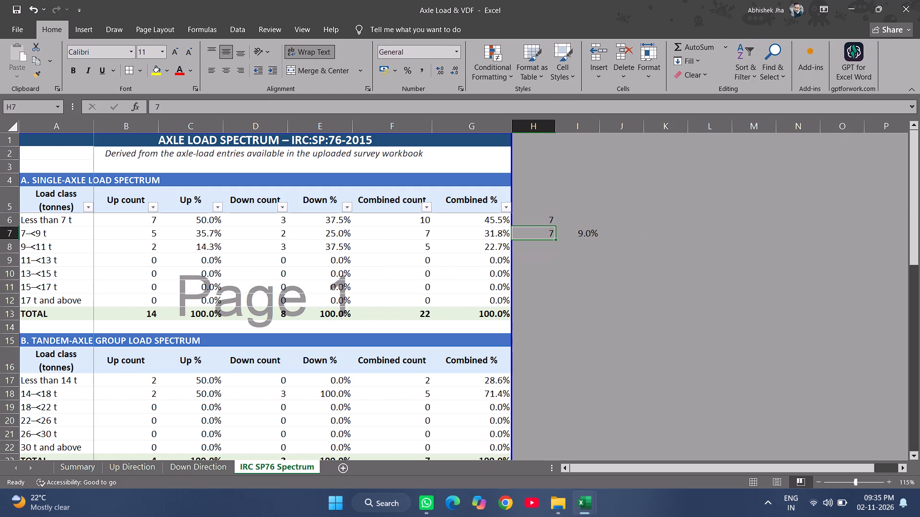
click(41, 78)
click(586, 233)
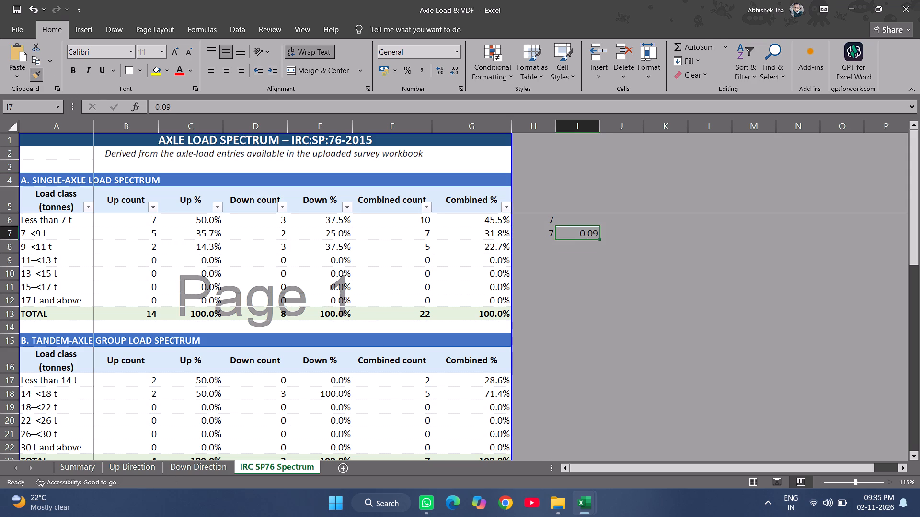
key(9)
key(Return)
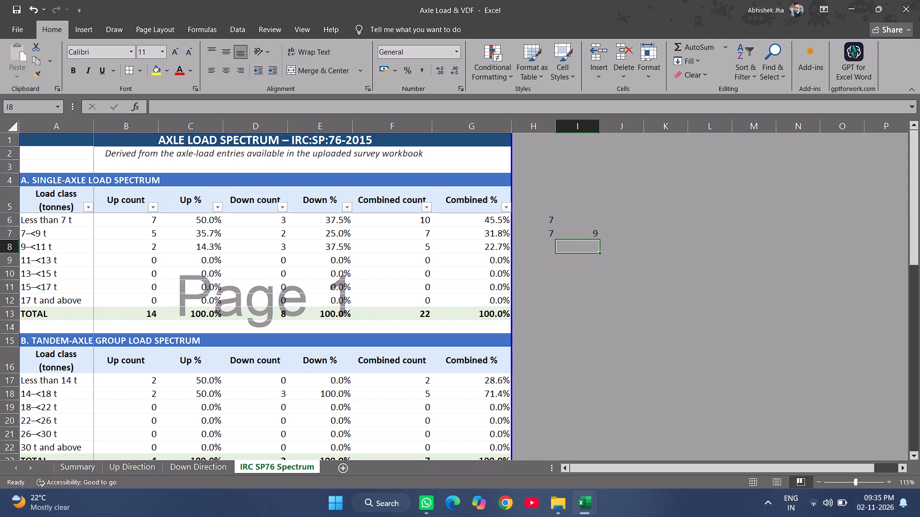
Link the lower limit in H8 to I7 and enter 11 as the upper limit in I8.
click(551, 232)
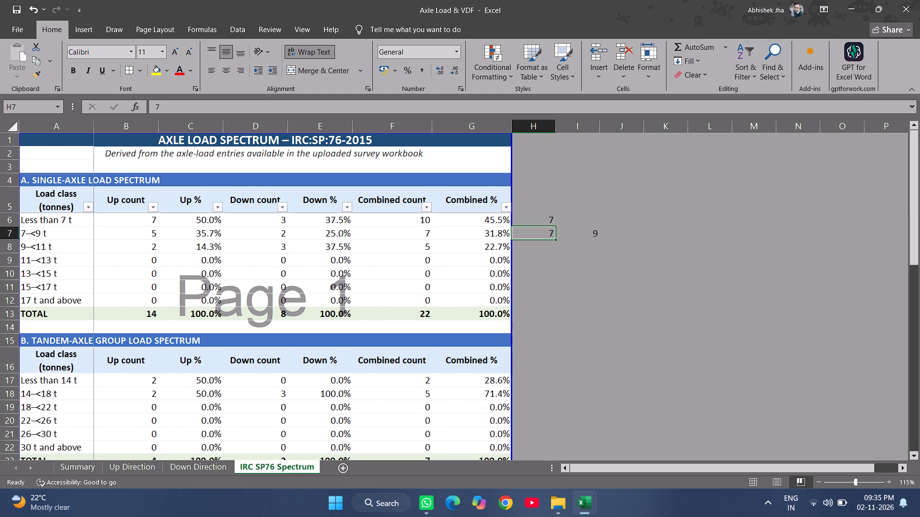
key(Down)
key(equal)
key(Up)
key(Right)
key(Return)
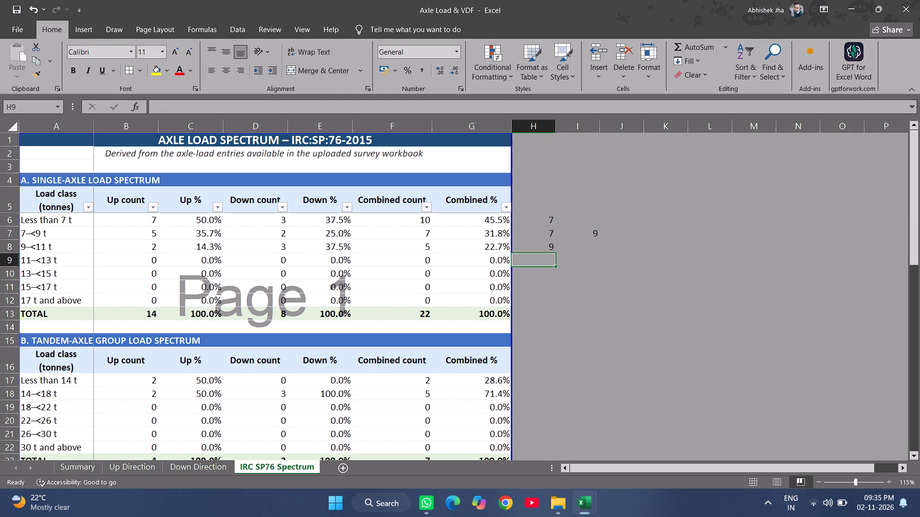
click(586, 247)
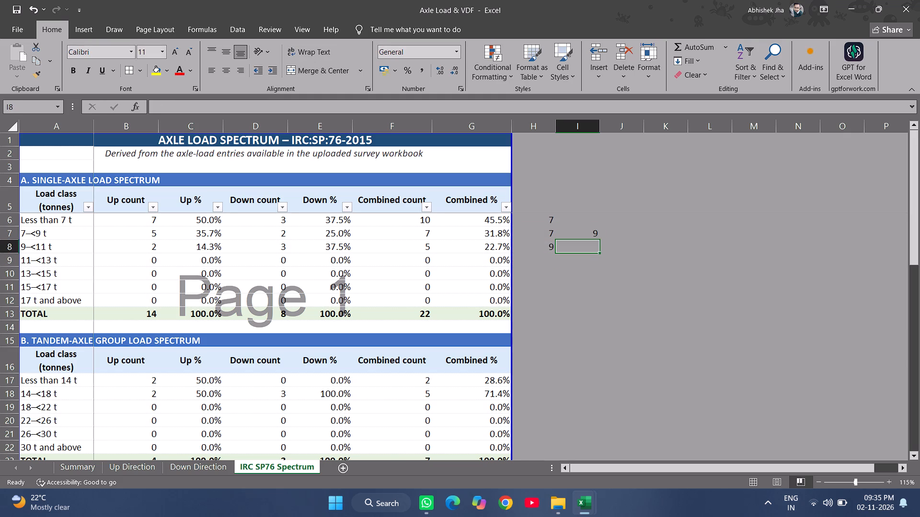
text(11)
key(Down)
Fill the lower-limit link down into H9 and H10, with upper limits 13 in I9 and 15 in I10.
key(Left)
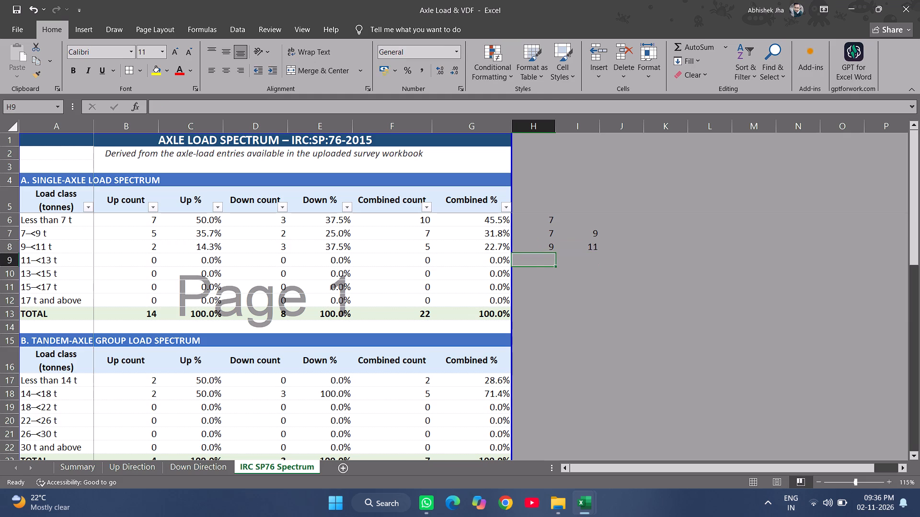
key(ctrl+d)
key(Right)
text(12)
key(Down)
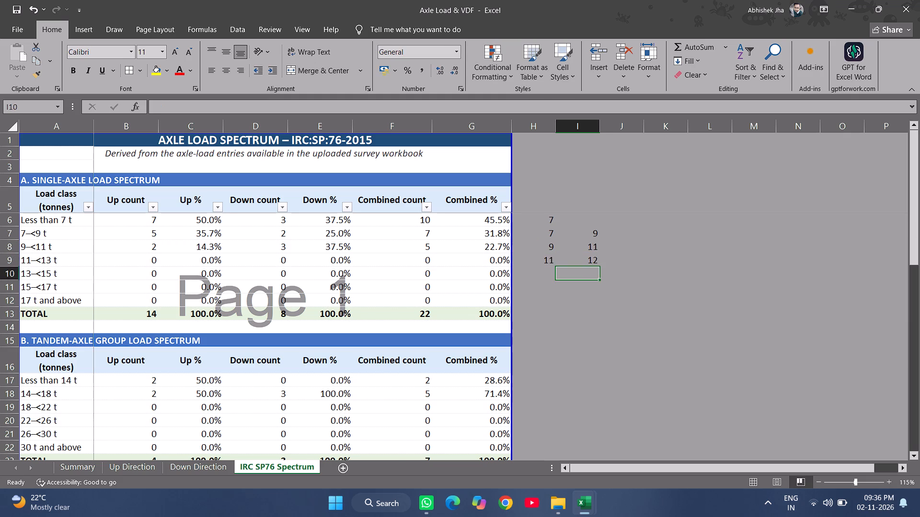
key(Up)
text(13)
key(Down)
key(Left)
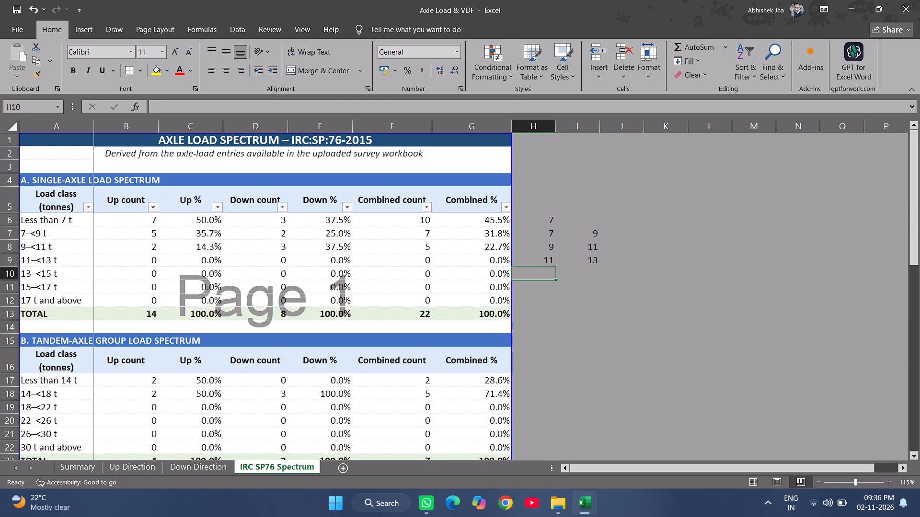
key(ctrl+d)
key(Right)
text(15)
key(Return)
Fill the lower-limit link down into H11 and H12, and enter 17 as the upper limit in I11.
key(Down)
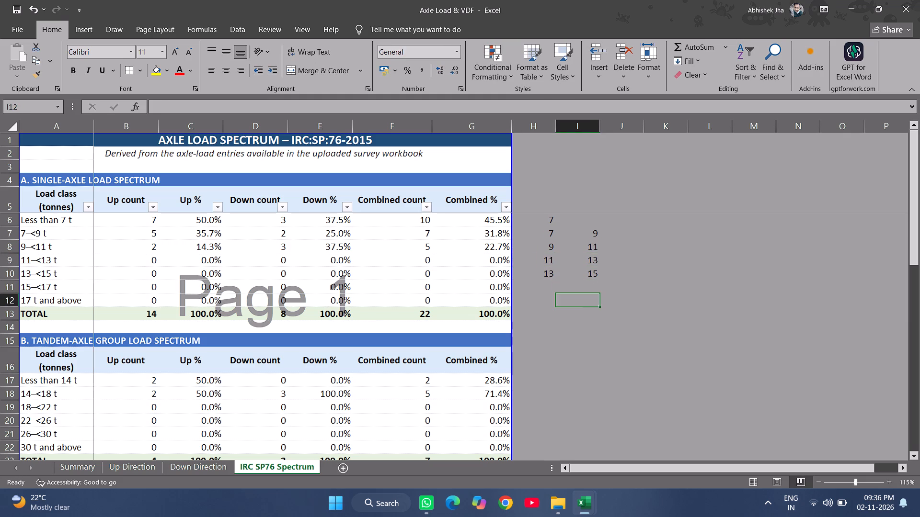
key(Left)
key(Up)
key(ctrl+d)
key(Right)
text(17)
key(Return)
key(Left)
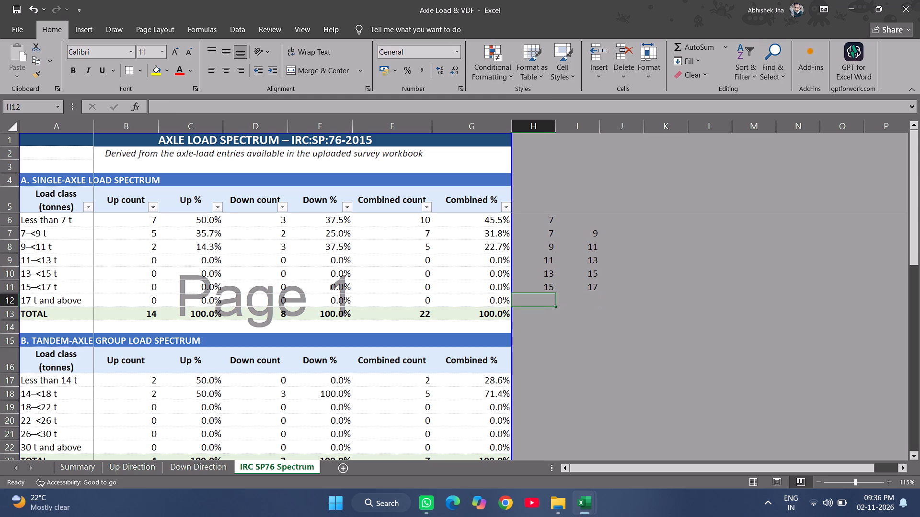
key(ctrl+d)
scroll(342, 369, down, 1)
scroll(633, 337, up, 2)
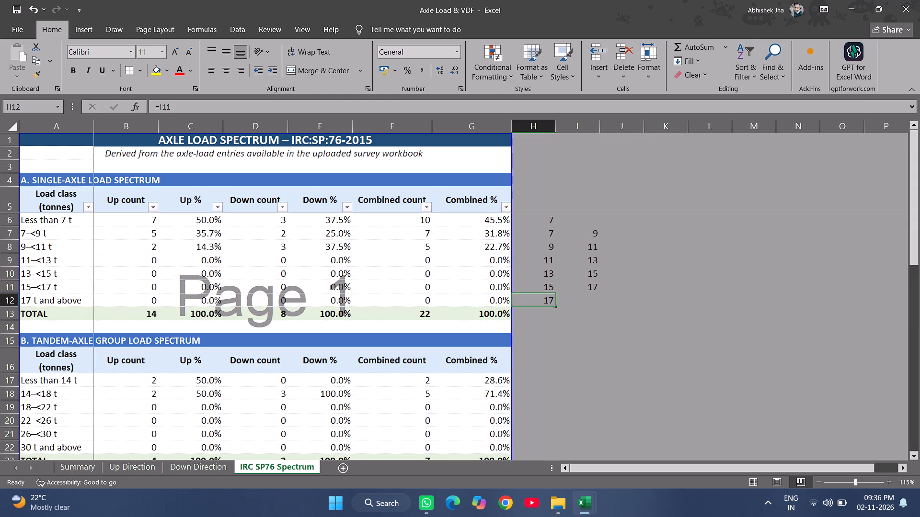
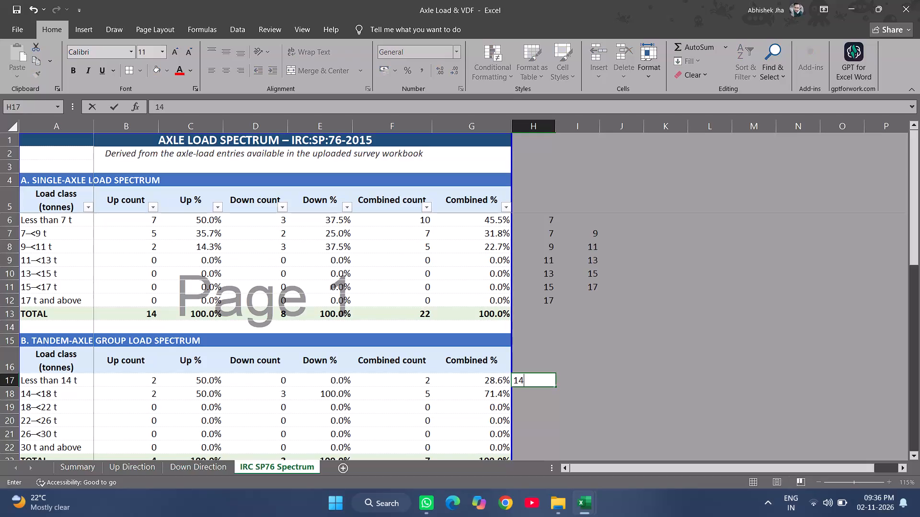
Enter limits 14 in H18 and 18 in I18 for the 14–<18 t tandem class, copying H18's number format to I18.
key(Down)
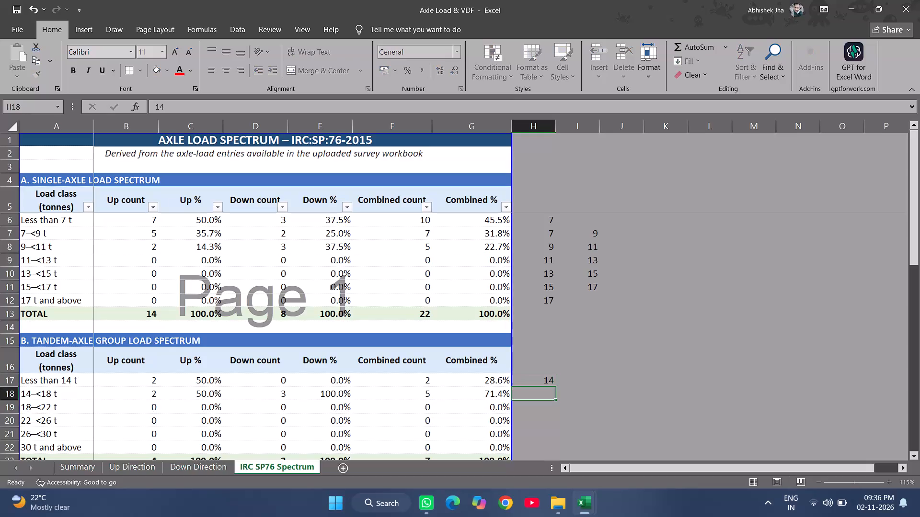
text(14)
key(Right)
text(18)
key(Return)
key(Left)
key(Up)
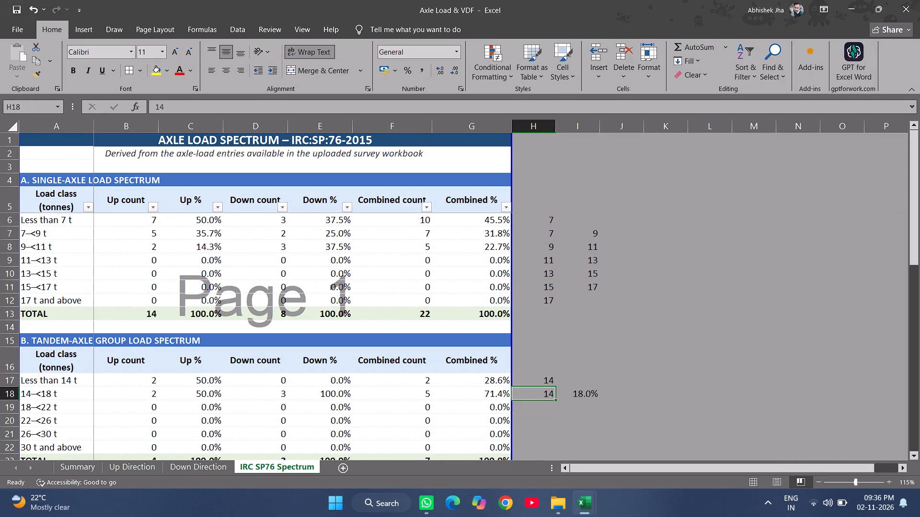
click(34, 74)
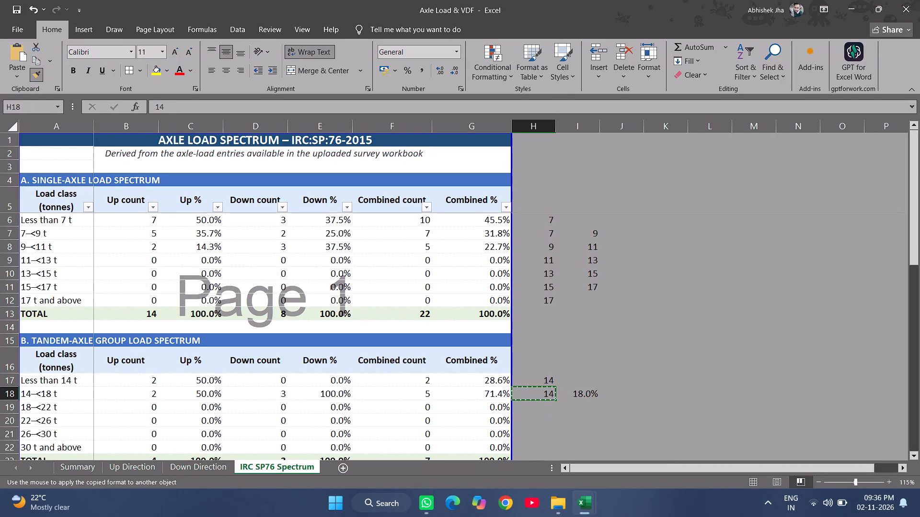
click(584, 392)
text(17)
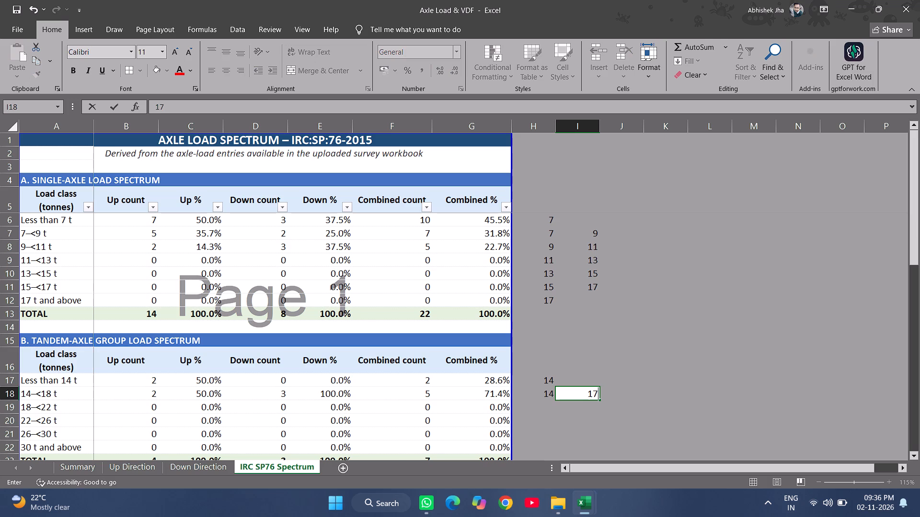
key(BackSpace)
key(8)
key(Return)
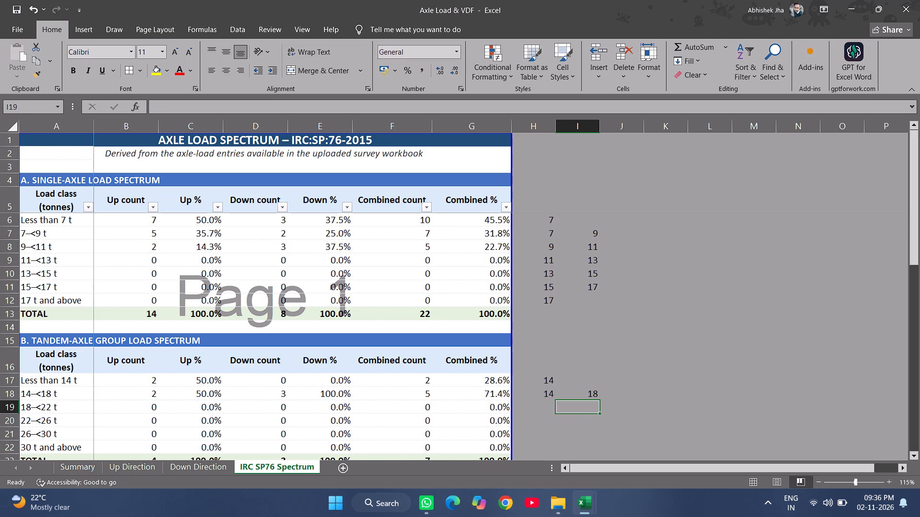
Link the lower limit of the 18–<22 t class in H19 to the previous upper limit with =I18.
key(Down)
key(Up)
key(Left)
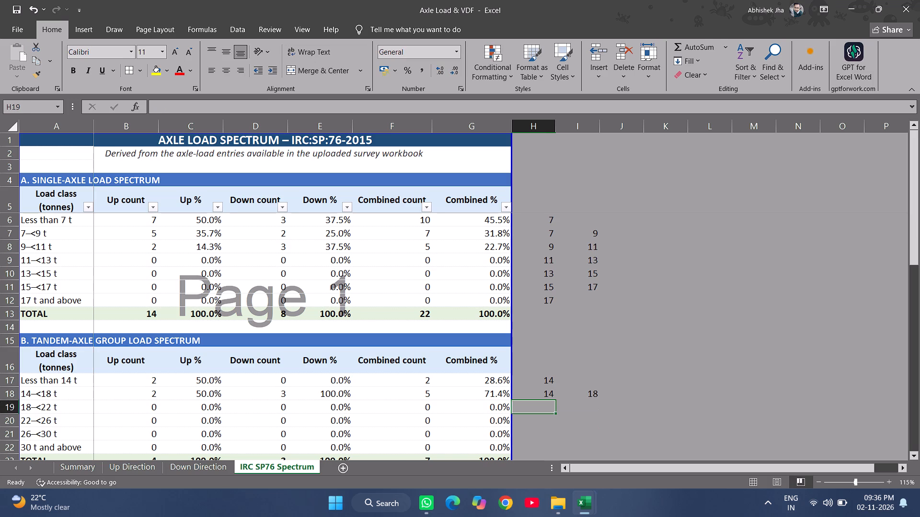
key(ctrl+d)
key(equal)
key(Up)
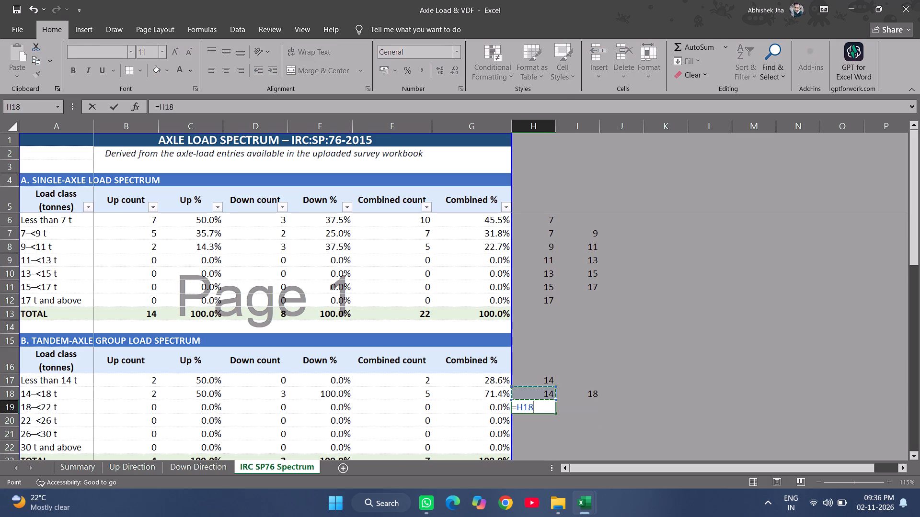
key(Right)
key(Return)
Enter the upper limit 22 in I19, with H19's number format copied to I19:I22.
key(Up)
key(Right)
text(22)
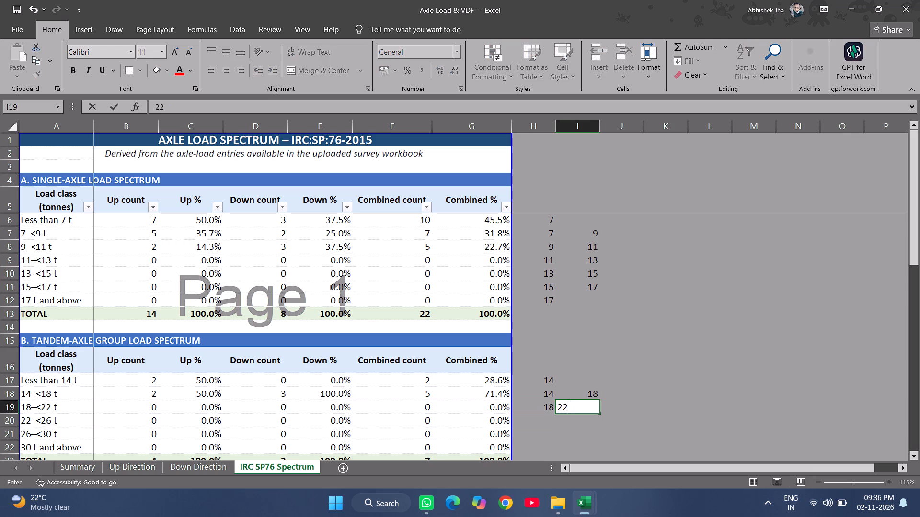
key(Down)
key(Left)
scroll(679, 379, down, 3)
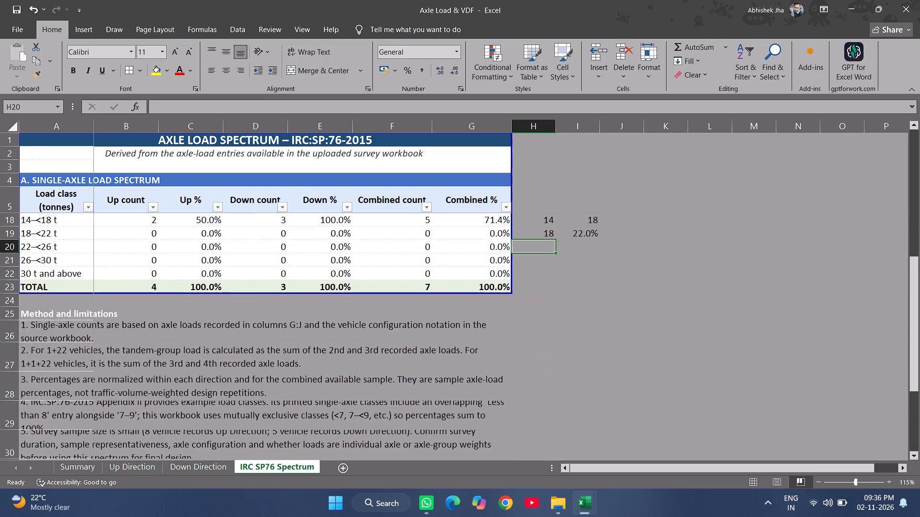
click(548, 232)
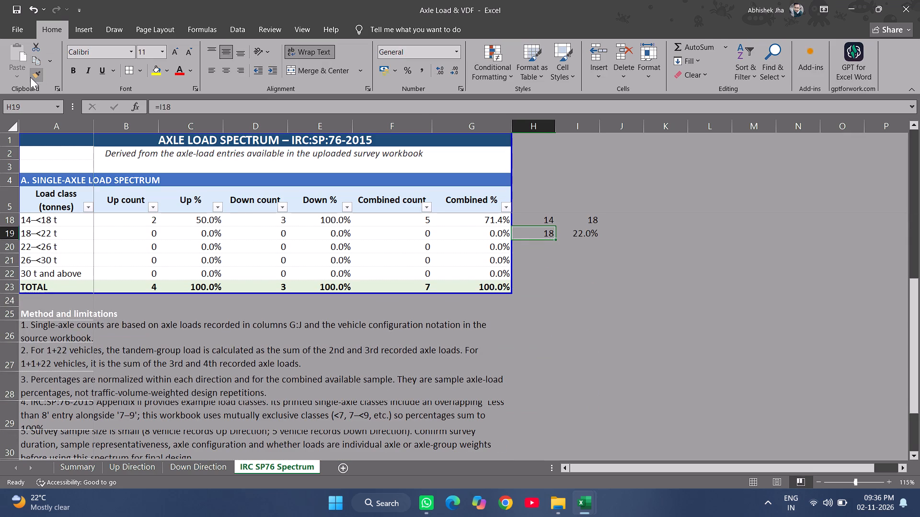
click(32, 74)
drag(586, 236, 586, 273)
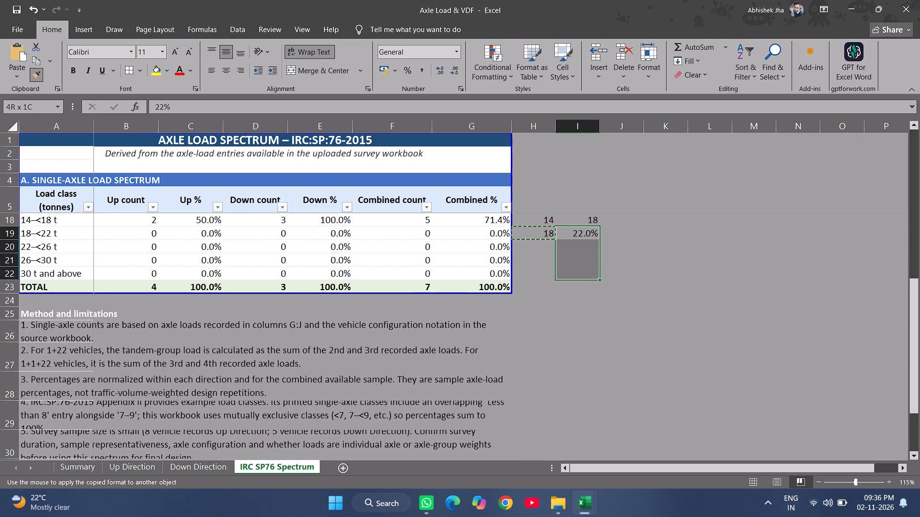
drag(586, 273, 586, 272)
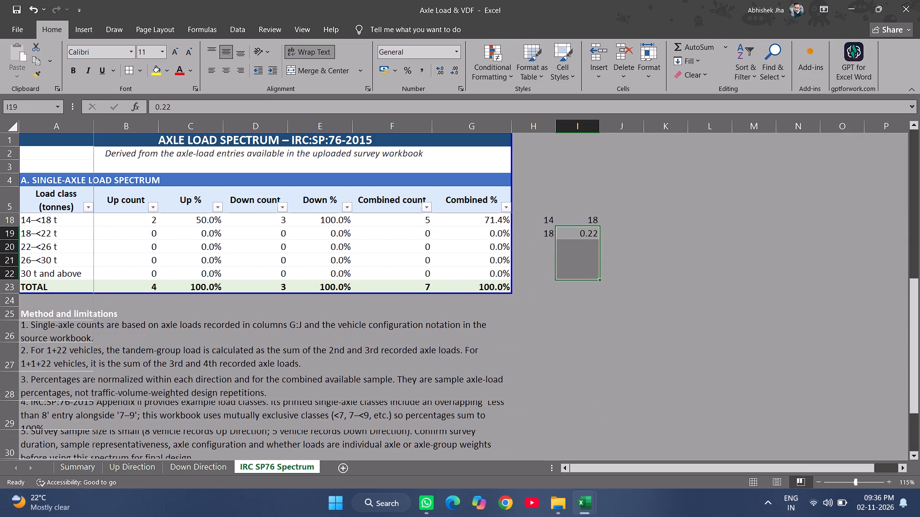
key(Down)
key(Up)
key(Up)
key(Down)
text(22)
Fill the lower-limit formula down into H20 and enter 26 as the upper limit in I20.
key(Left)
key(Down)
key(ctrl+d)
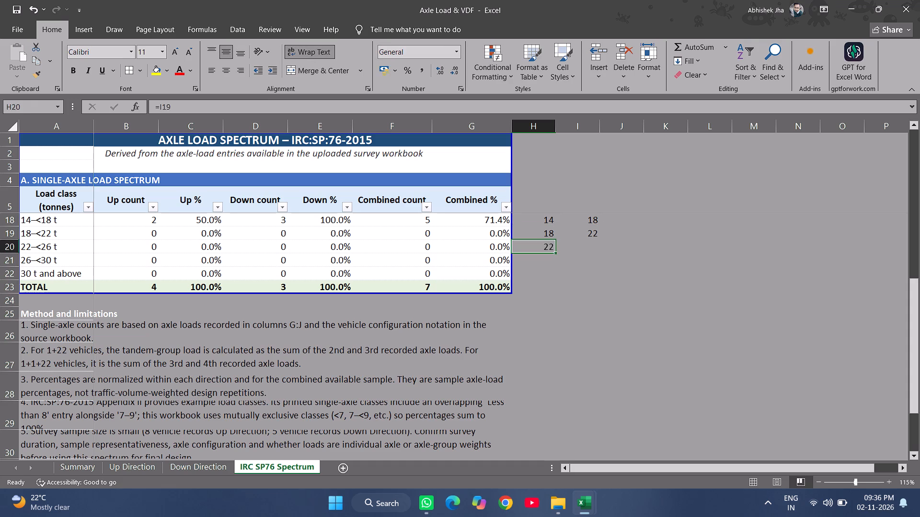
key(Right)
text(26)
key(Down)
key(Left)
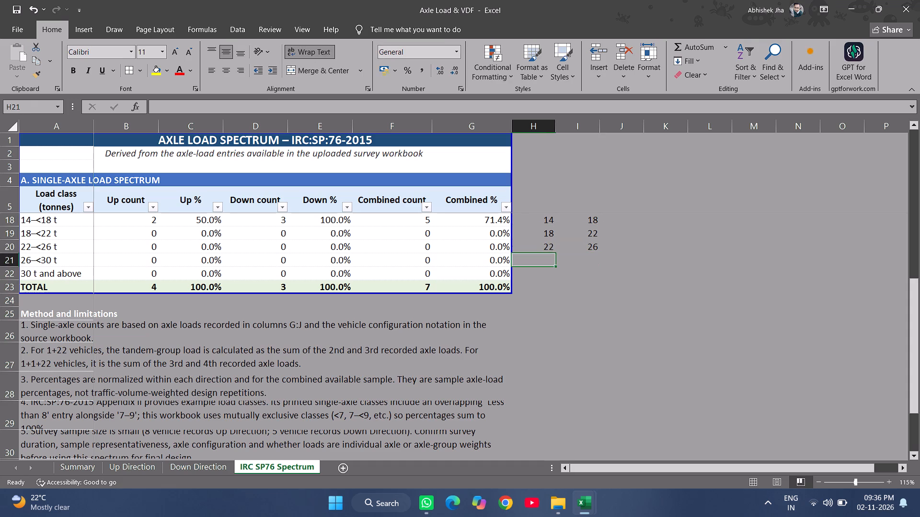
Fill the lower-limit formula down into H21, enter upper limit 30 in I21, and enter 30 in H22 for the last class.
key(ctrl+d)
key(Right)
text(30)
key(Down)
key(Left)
text(30)
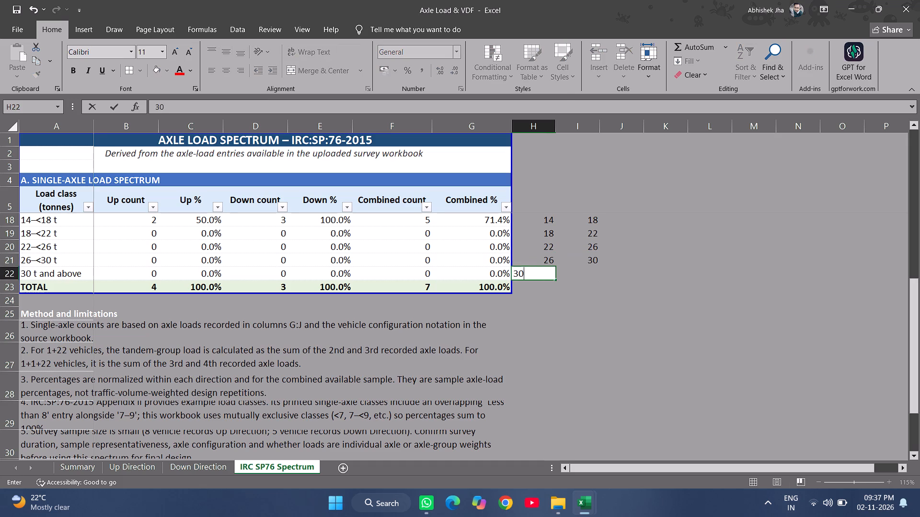
key(Return)
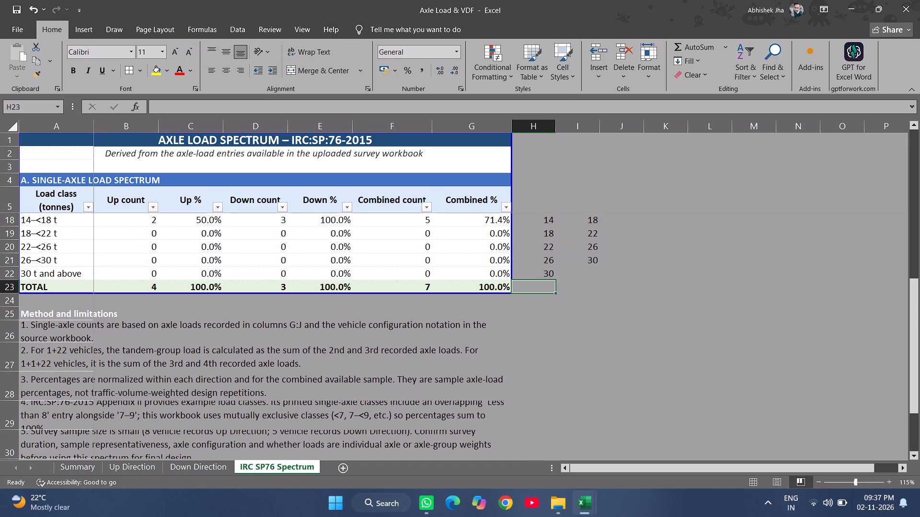
Review the spectrum limits, the Summary sheet and the Up Direction axle-load data, ending on the IRC SP76 Spectrum sheet.
scroll(696, 302, up, 5)
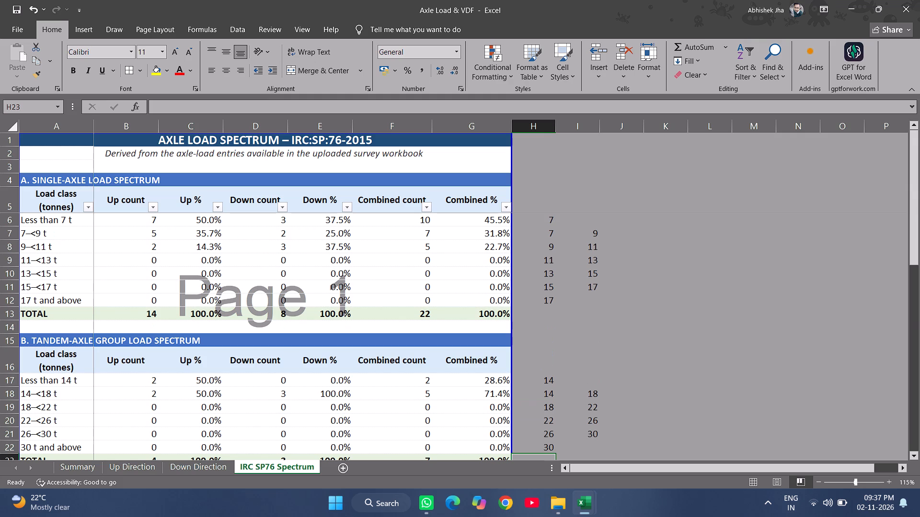
scroll(650, 331, up, 4)
click(88, 468)
scroll(192, 343, up, 6)
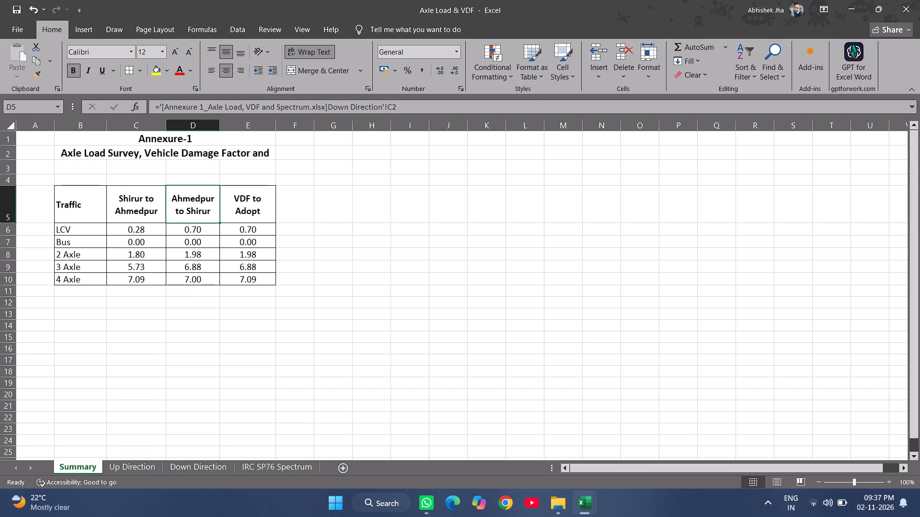
click(145, 468)
scroll(323, 374, up, 1)
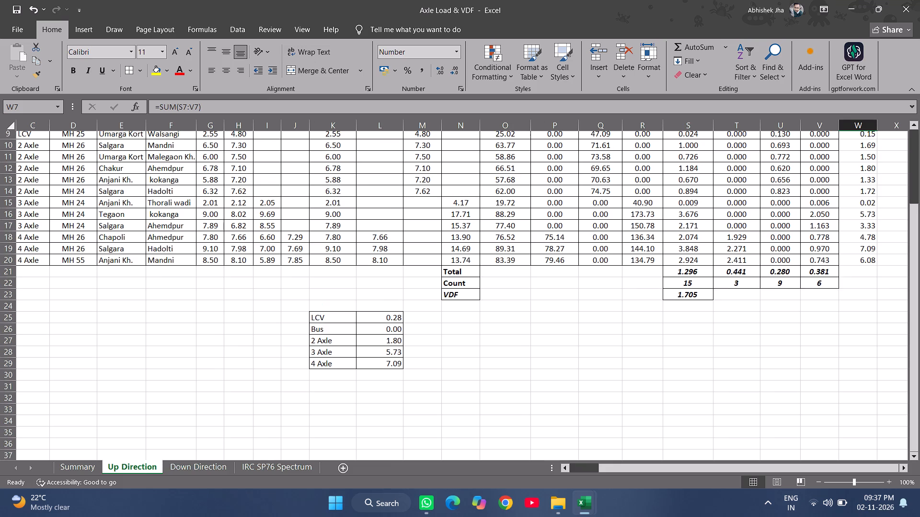
scroll(323, 374, up, 4)
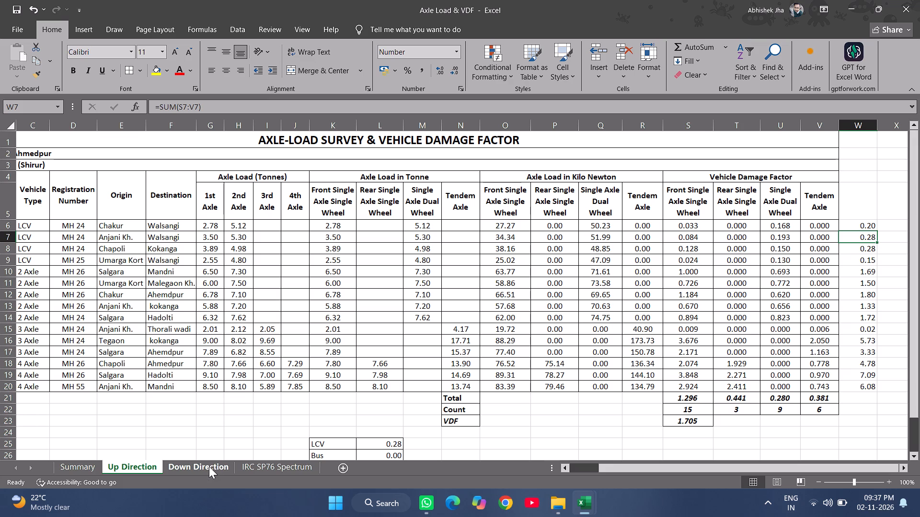
click(283, 473)
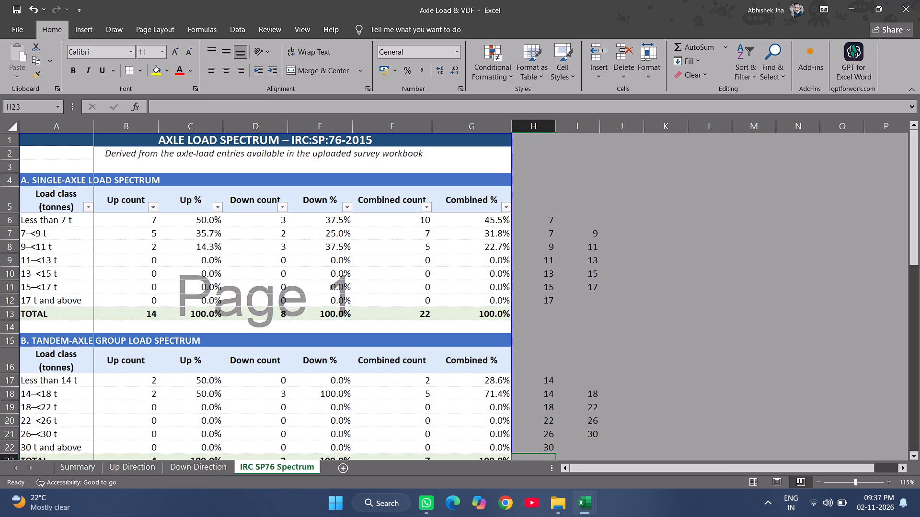
scroll(218, 348, up, 5)
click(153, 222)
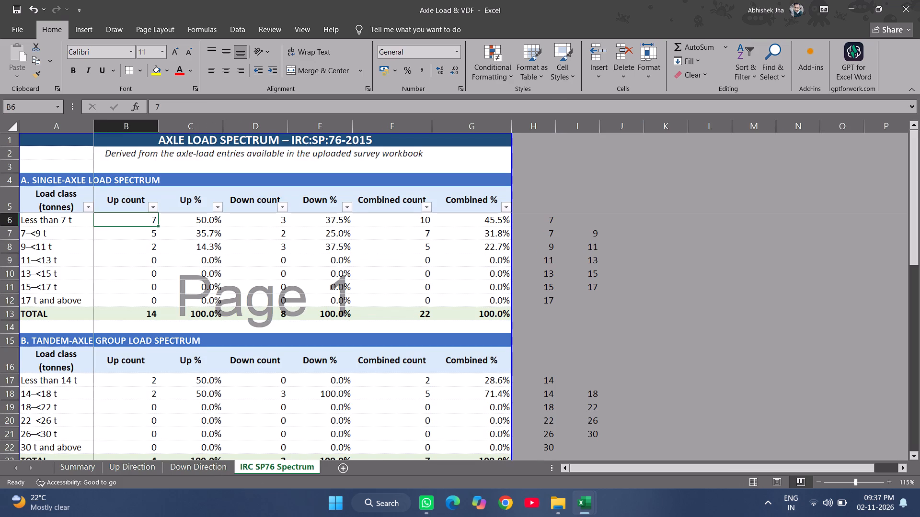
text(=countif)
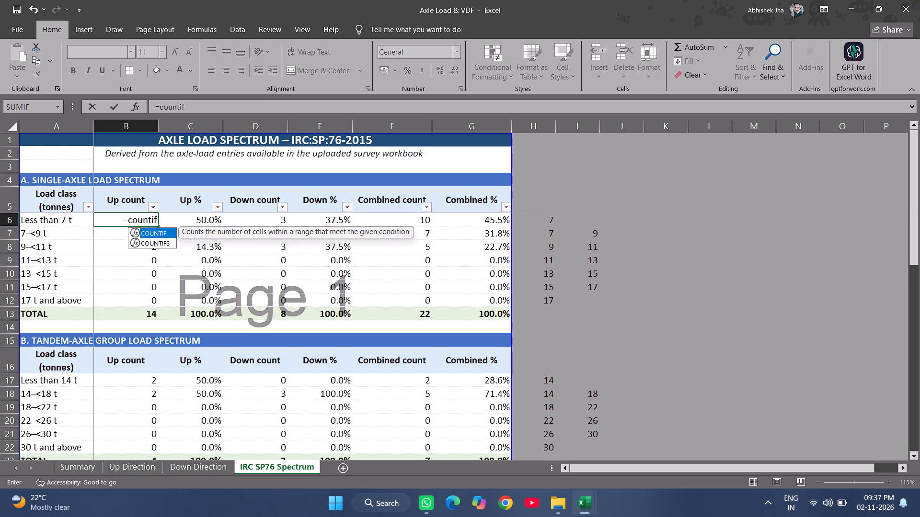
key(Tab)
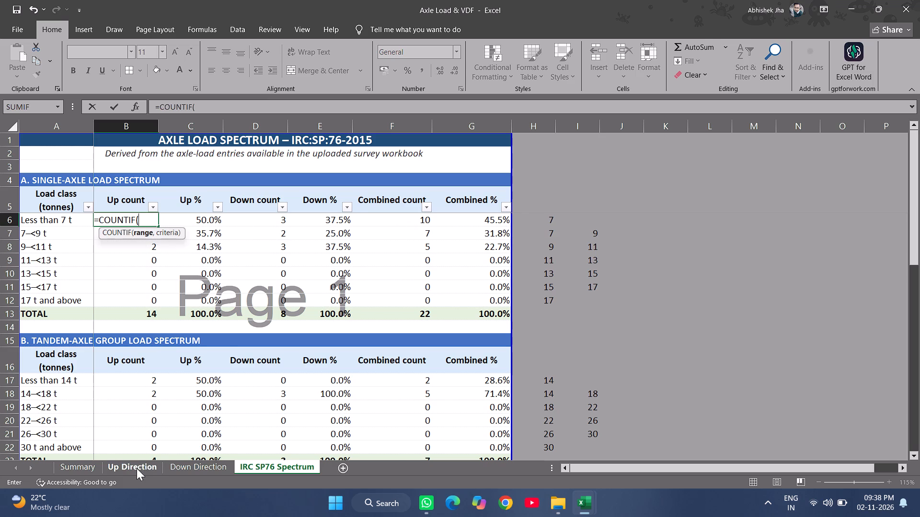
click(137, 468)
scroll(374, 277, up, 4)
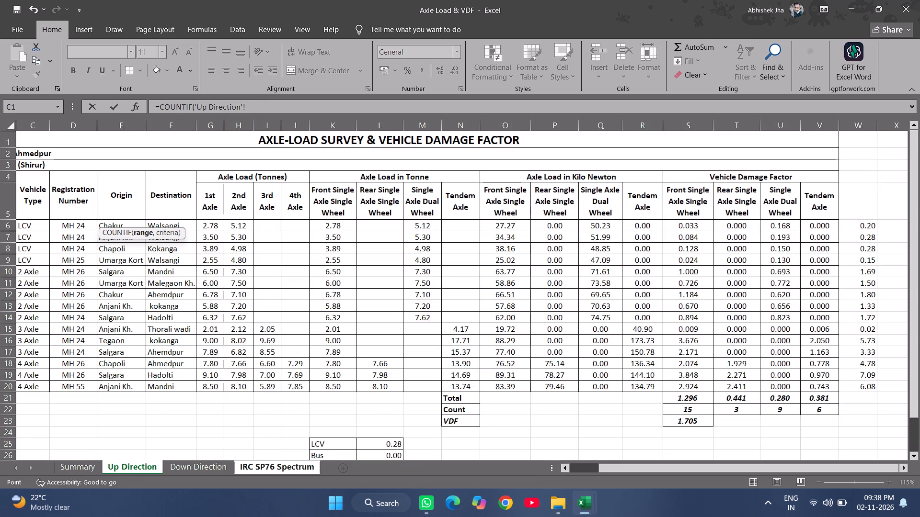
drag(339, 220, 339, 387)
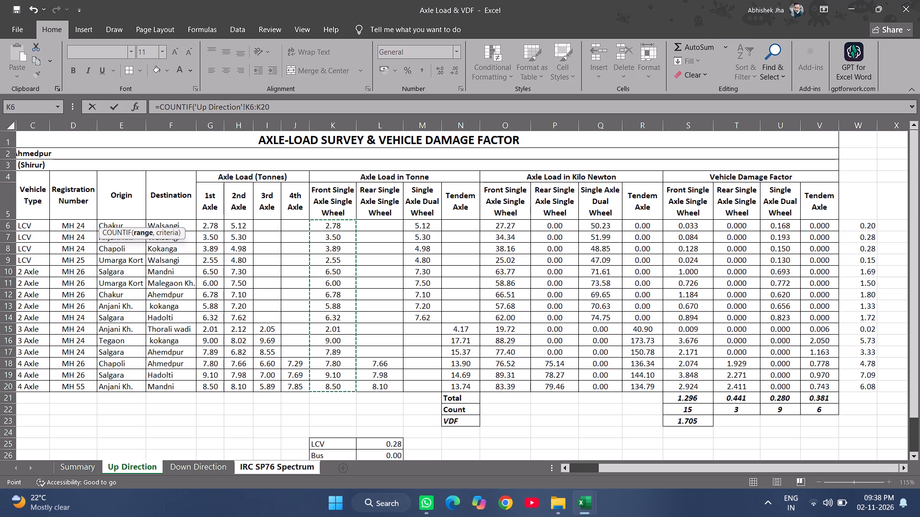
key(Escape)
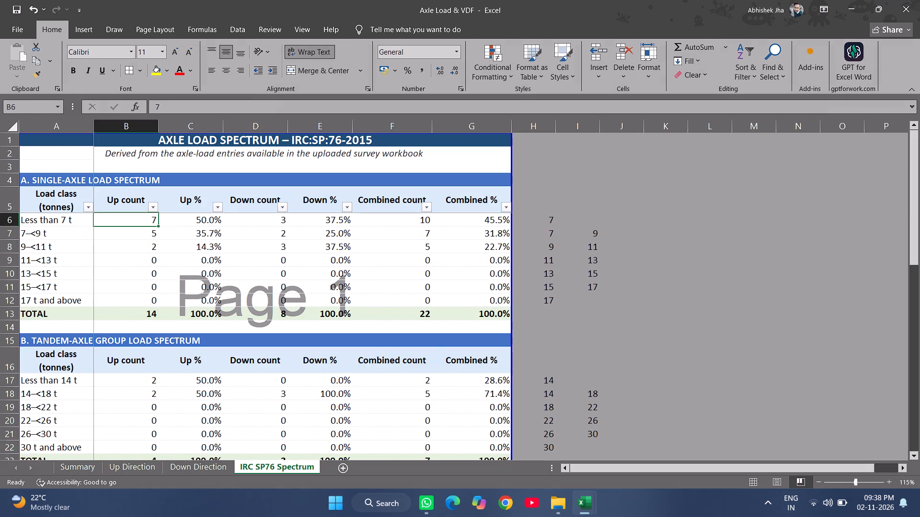
Set the under-7 t class limits to 0 in H6 and 7 in I6, copying I7's number format to I6.
click(539, 215)
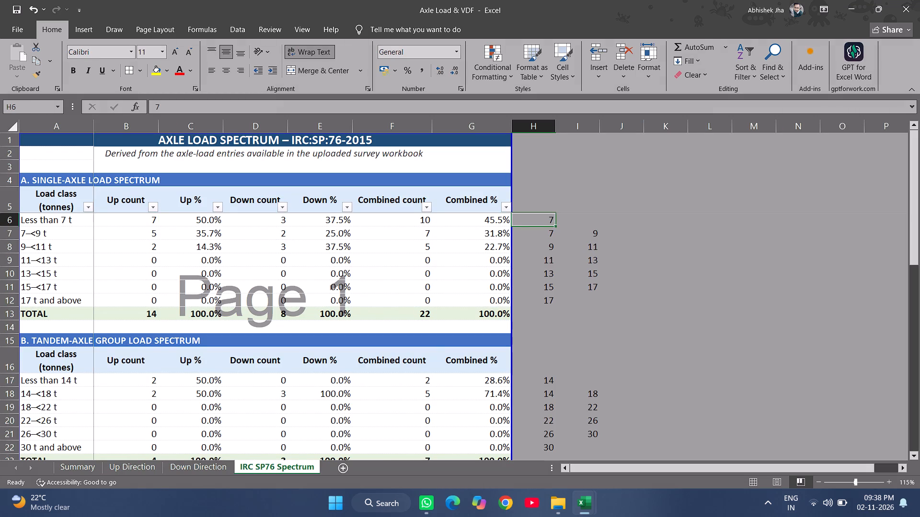
key(0)
key(Right)
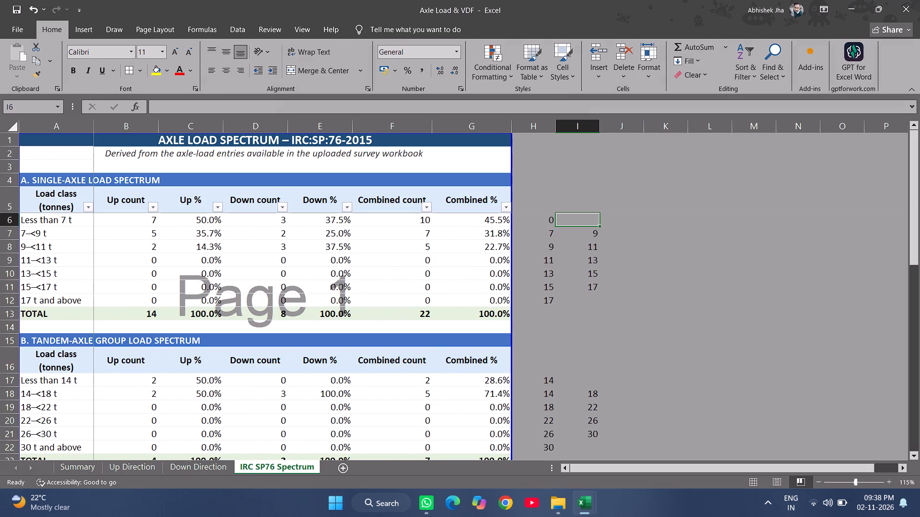
key(7)
key(Return)
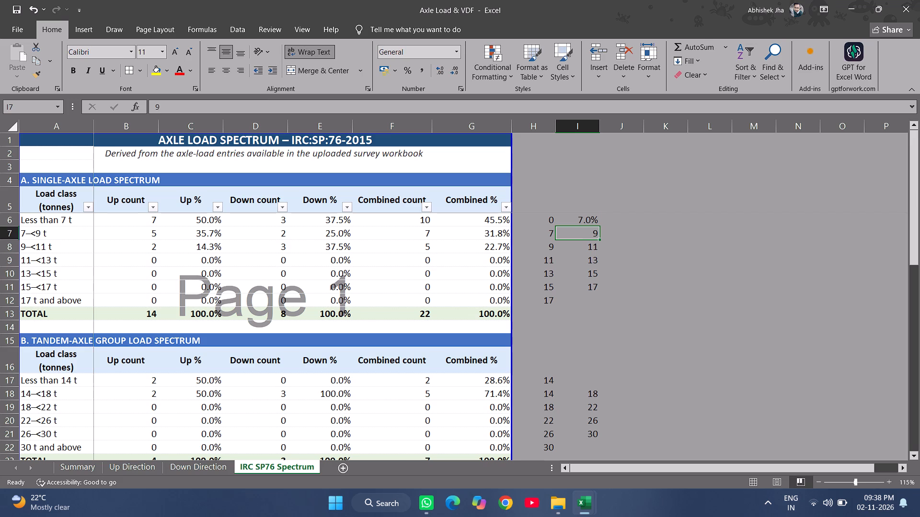
click(28, 73)
click(33, 72)
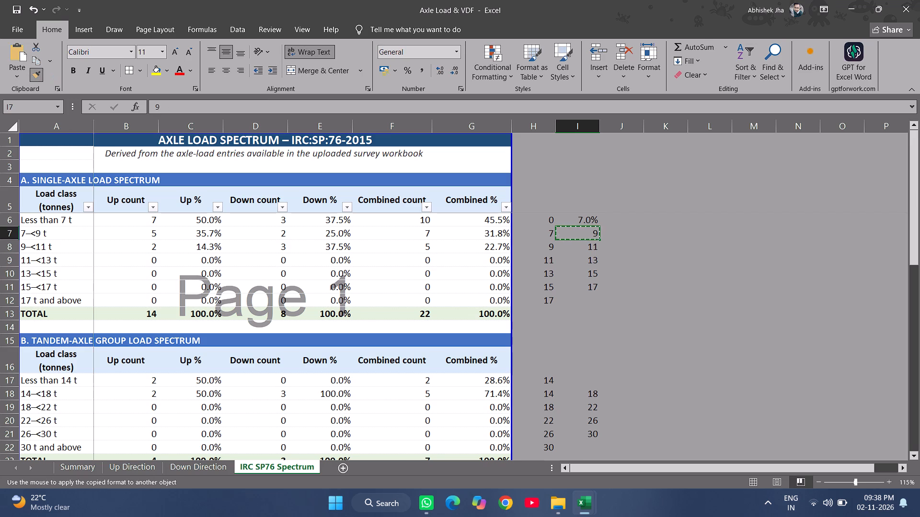
click(592, 227)
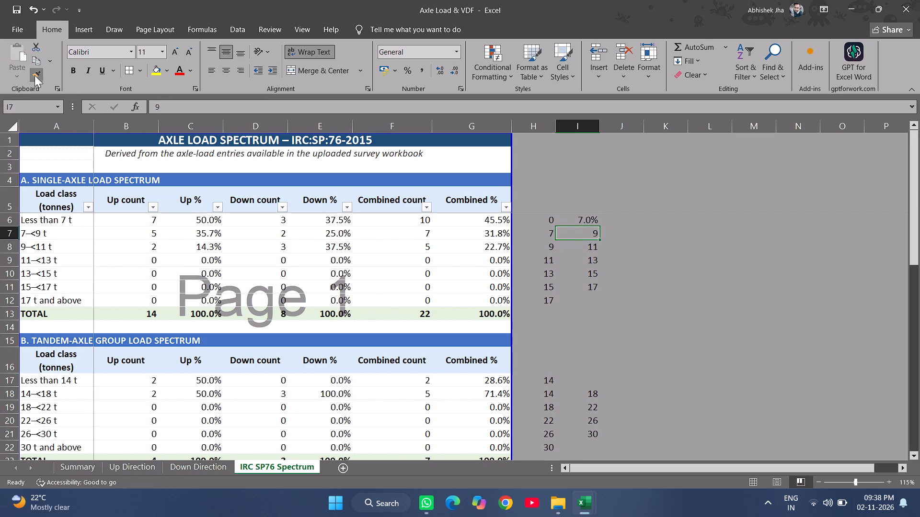
click(34, 75)
click(580, 220)
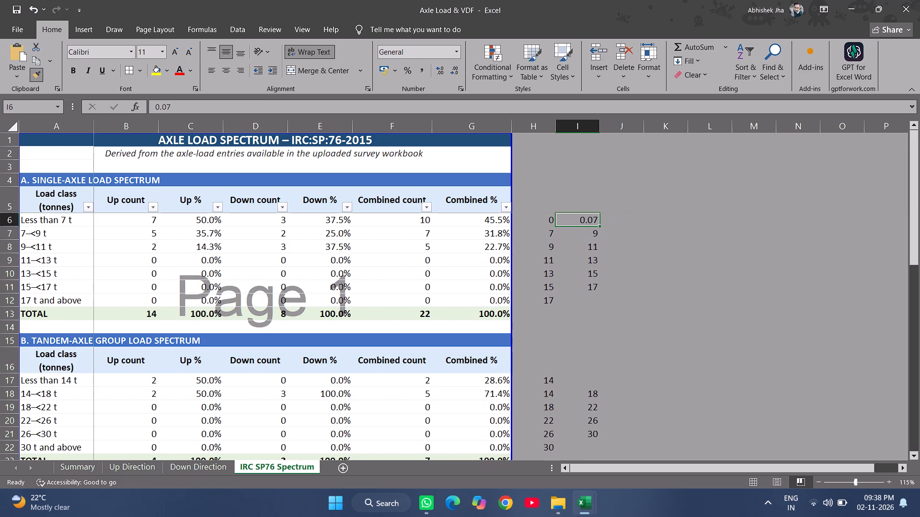
key(7)
key(Return)
Set the under-14 t tandem class limits to 0 in H17 and 14 in I17, copying I18's format to I17.
scroll(626, 362, down, 1)
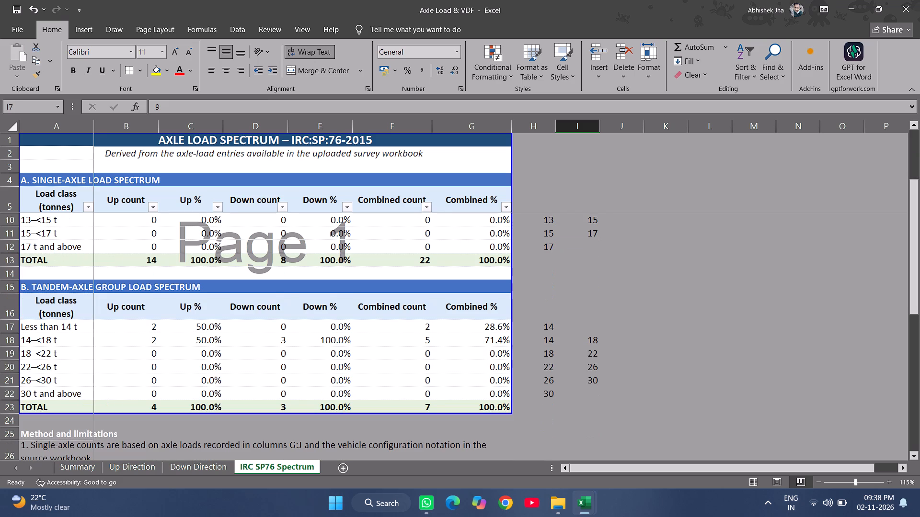
click(600, 342)
click(591, 339)
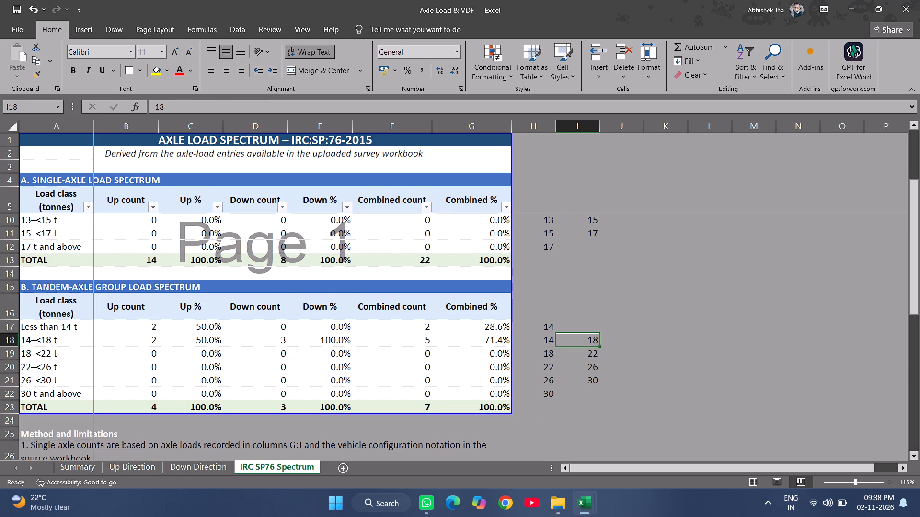
click(33, 75)
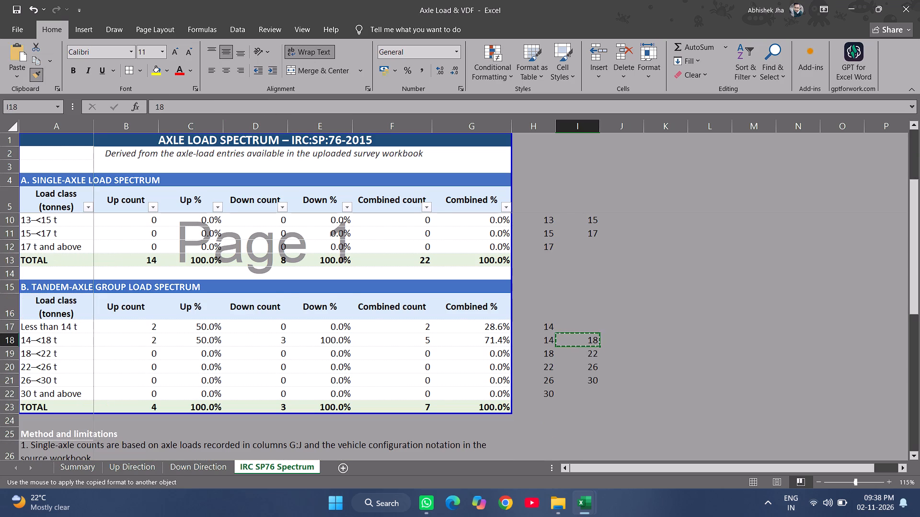
click(591, 323)
click(557, 334)
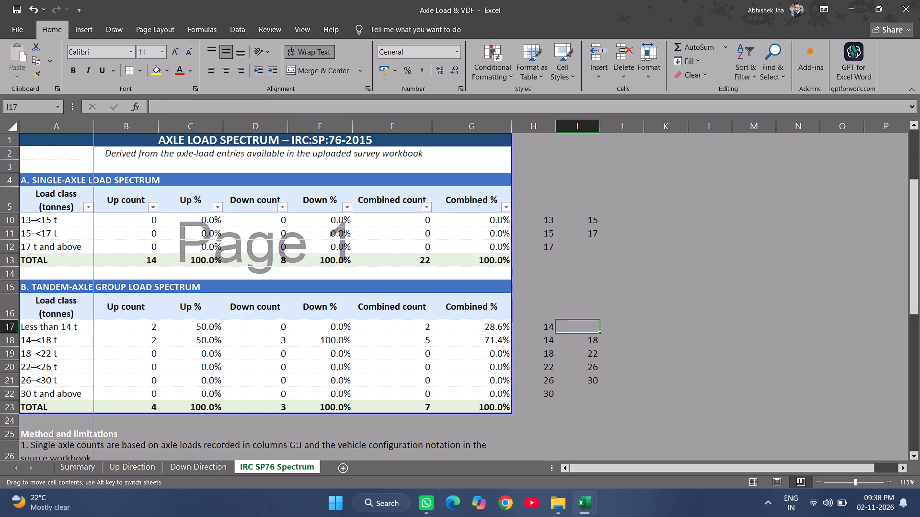
click(548, 326)
key(0)
key(Right)
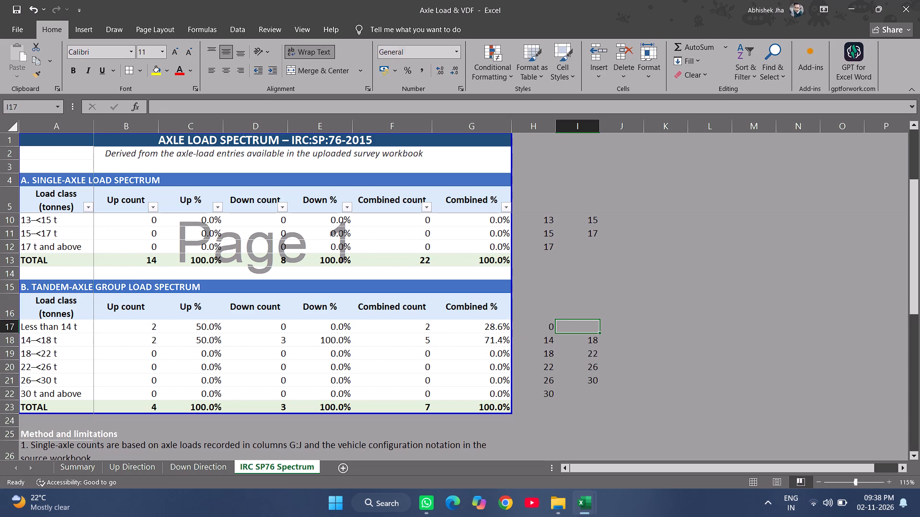
text(14)
key(Return)
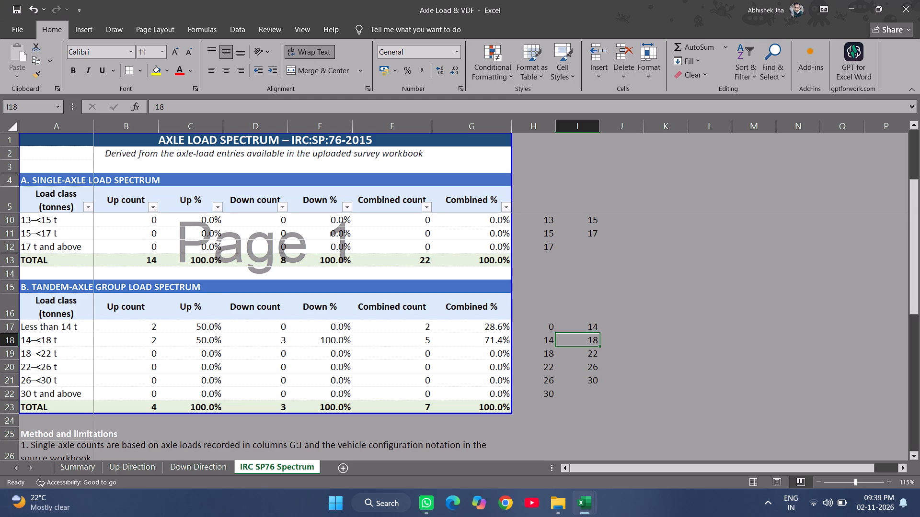
Start a COUNTIFS formula in B6 with the Up Direction sheet's single-axle loads K6:M20 as the first criteria range.
click(254, 302)
scroll(252, 332, up, 7)
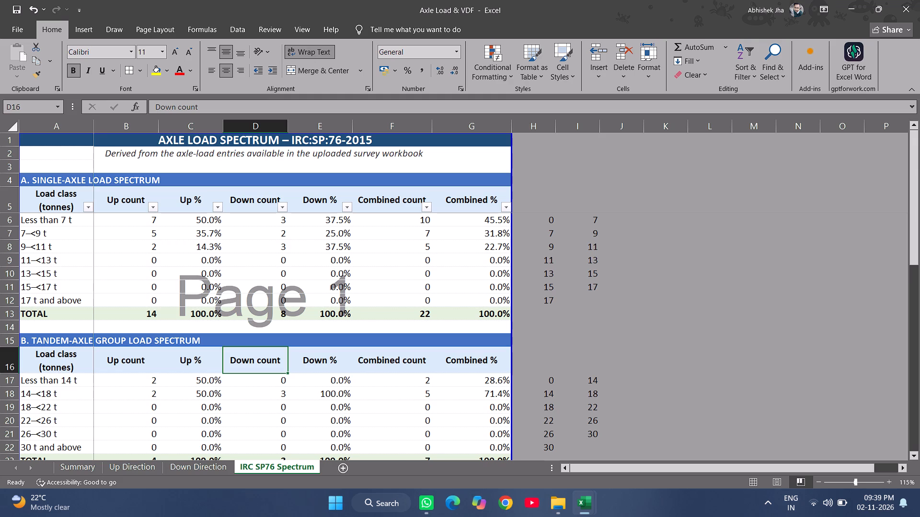
scroll(313, 305, down, 2)
scroll(322, 309, up, 6)
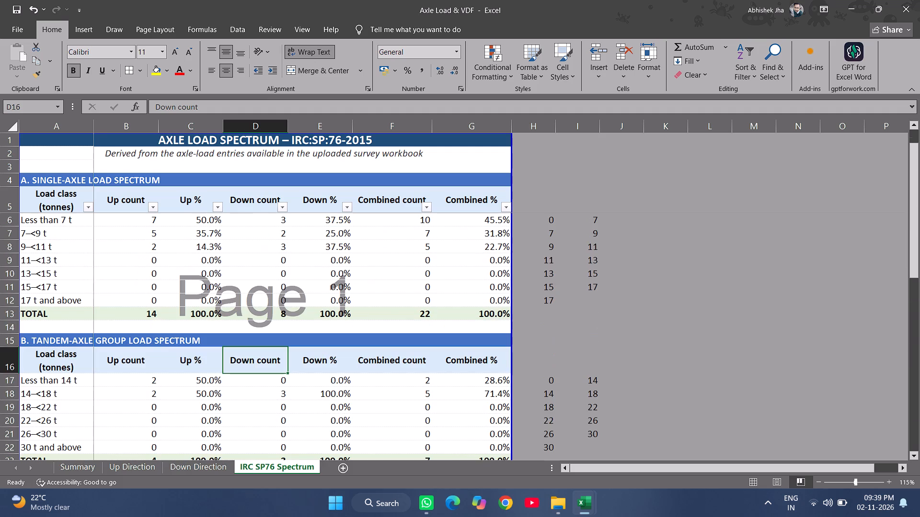
click(158, 223)
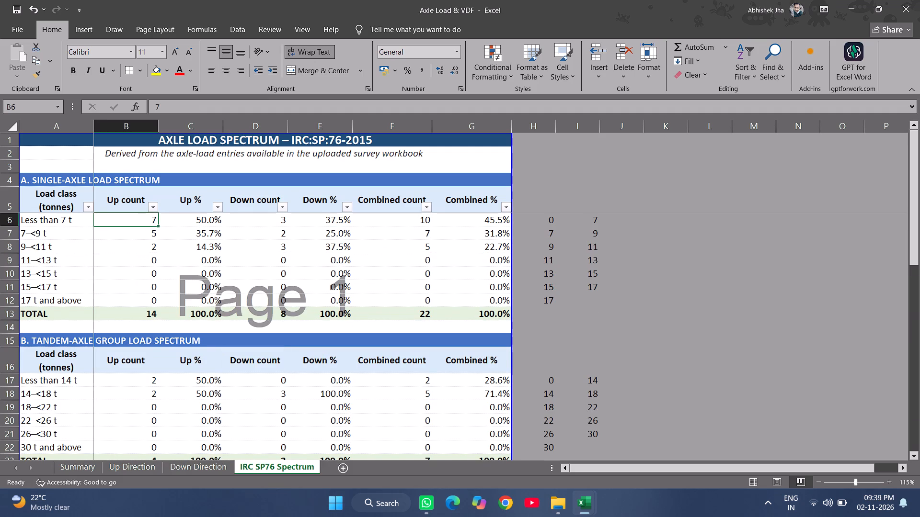
text(=coubnt)
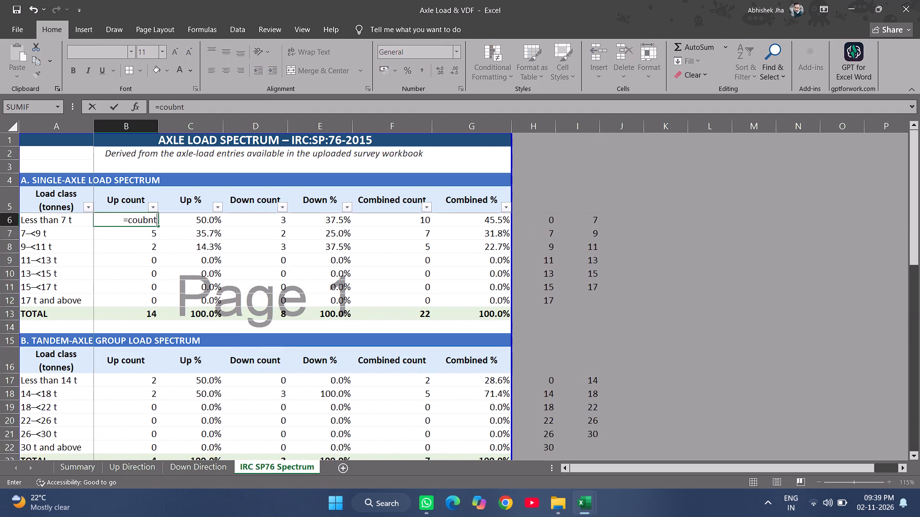
key(BackSpace)
key(BackSpace)
key(BackSpace)
text(ntif)
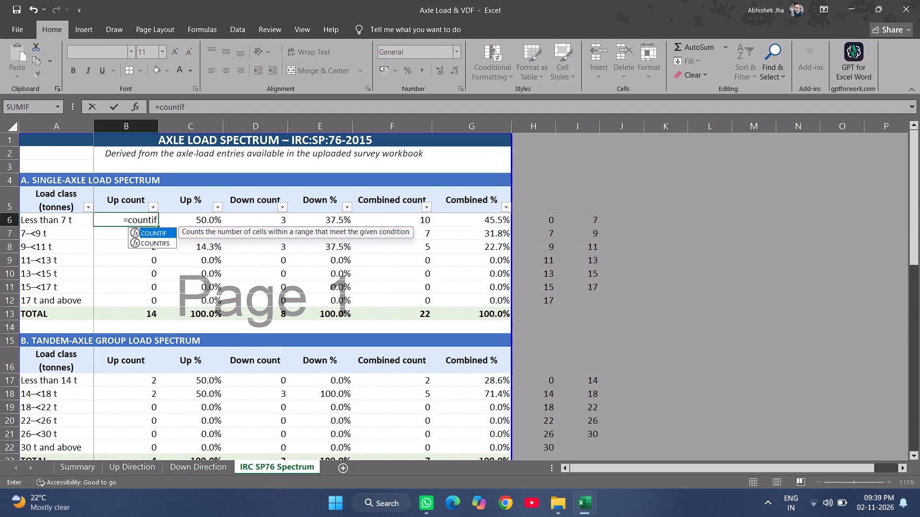
key(s)
key(Tab)
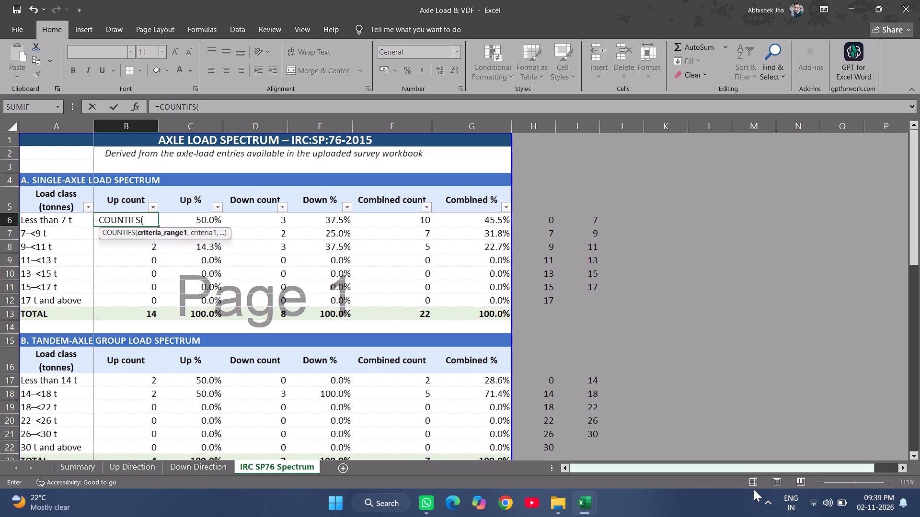
click(160, 469)
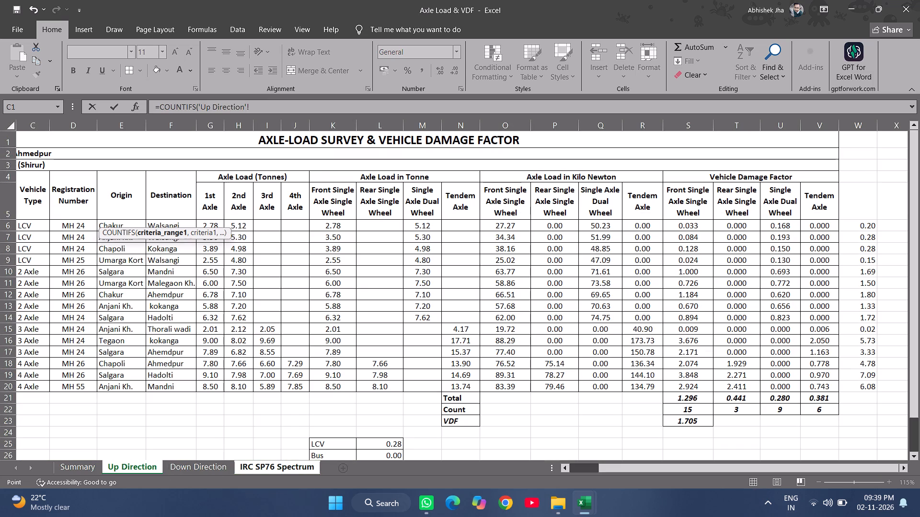
drag(340, 224, 329, 301)
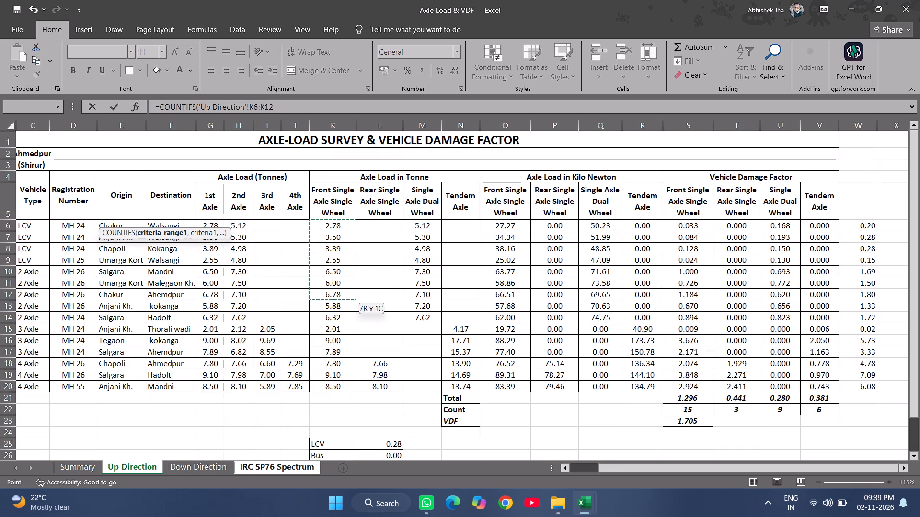
drag(329, 301, 328, 385)
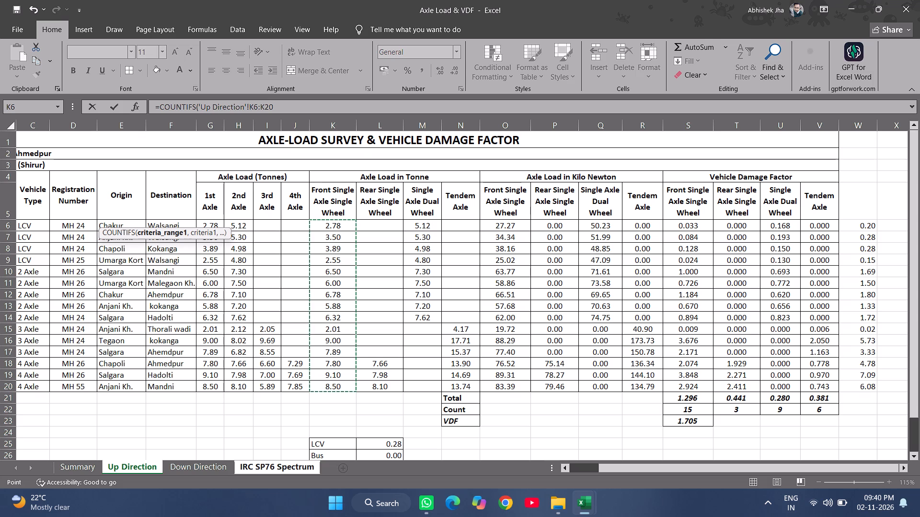
drag(341, 227, 419, 355)
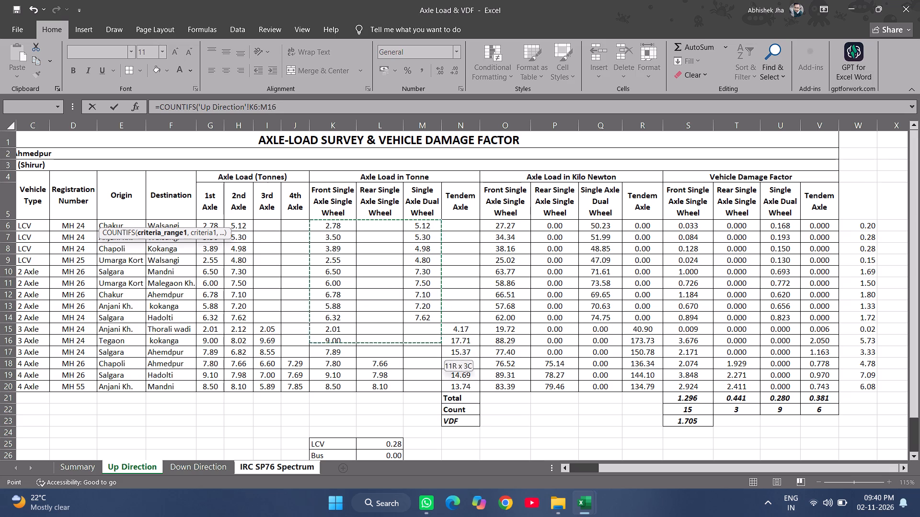
drag(419, 355, 425, 385)
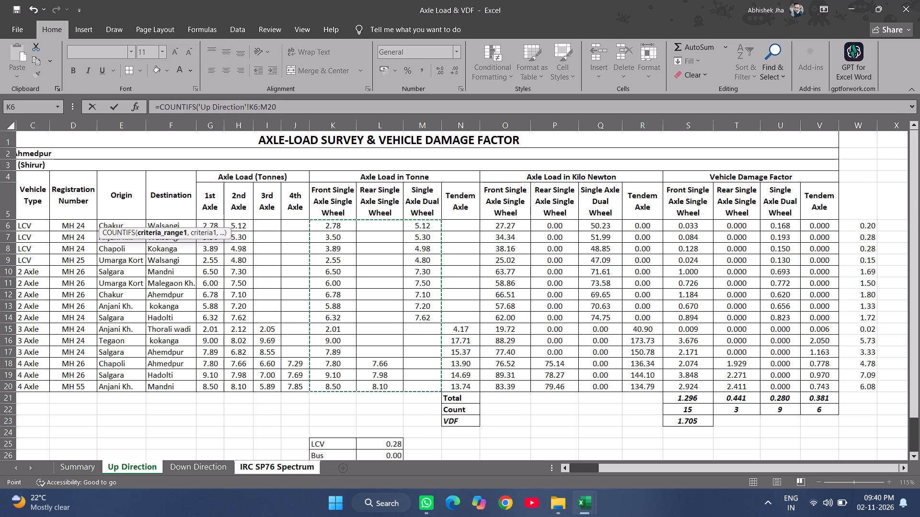
key(comma)
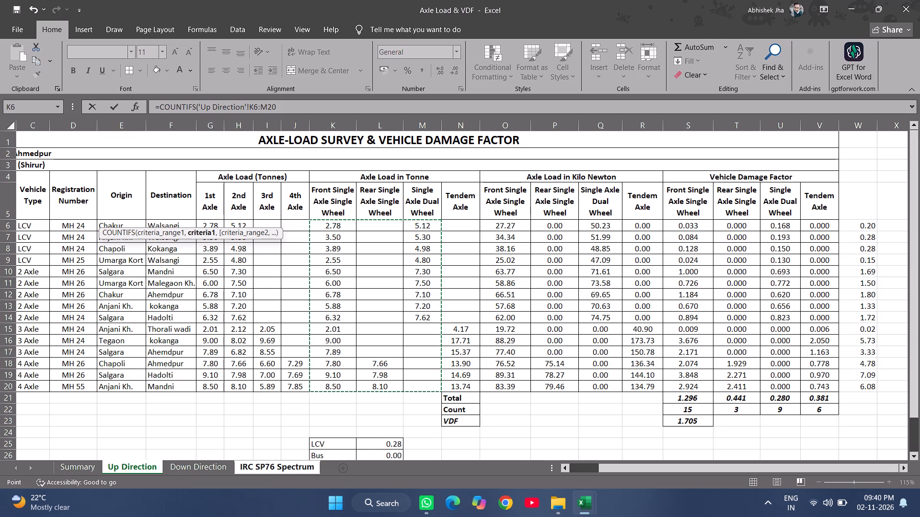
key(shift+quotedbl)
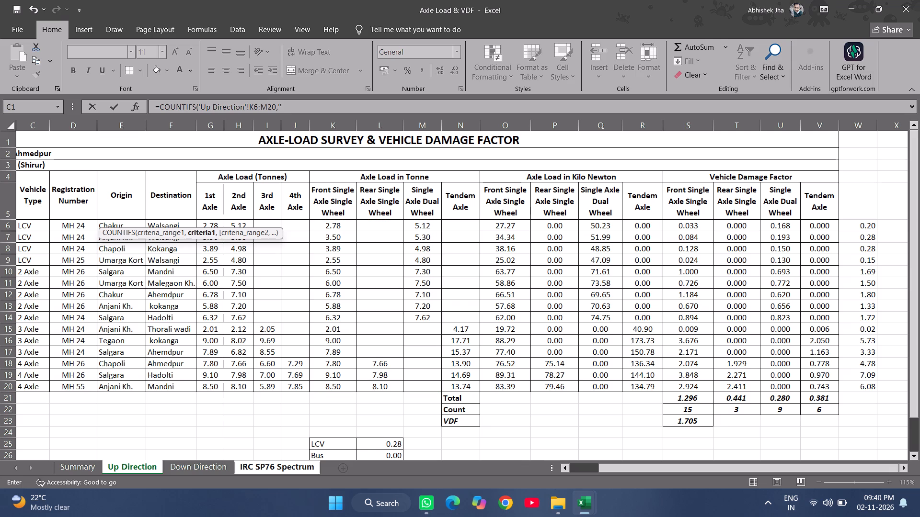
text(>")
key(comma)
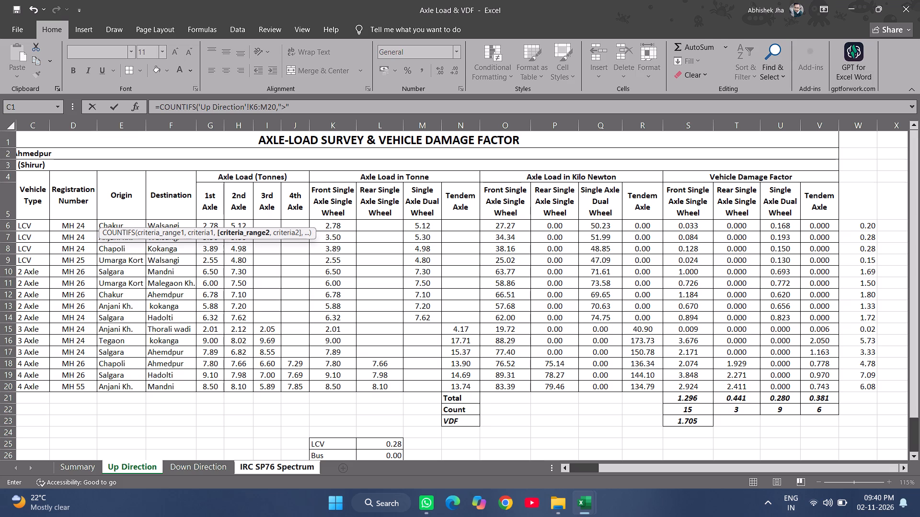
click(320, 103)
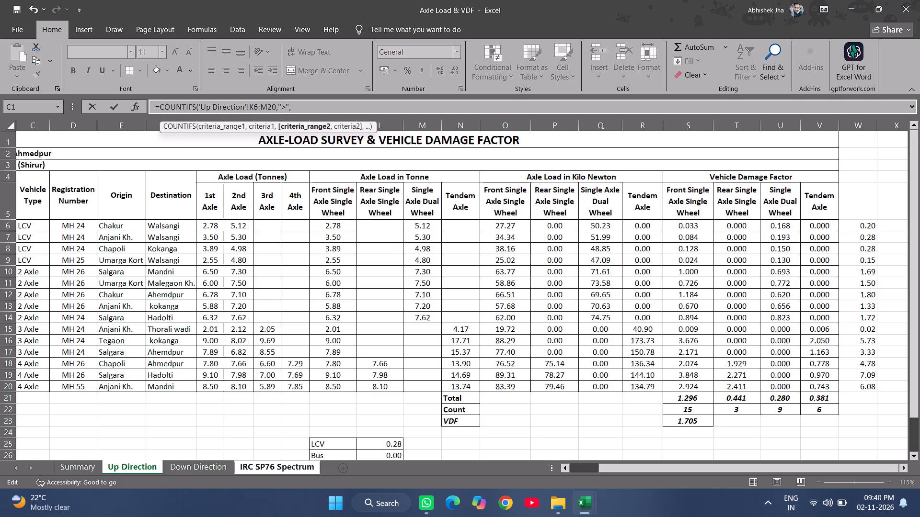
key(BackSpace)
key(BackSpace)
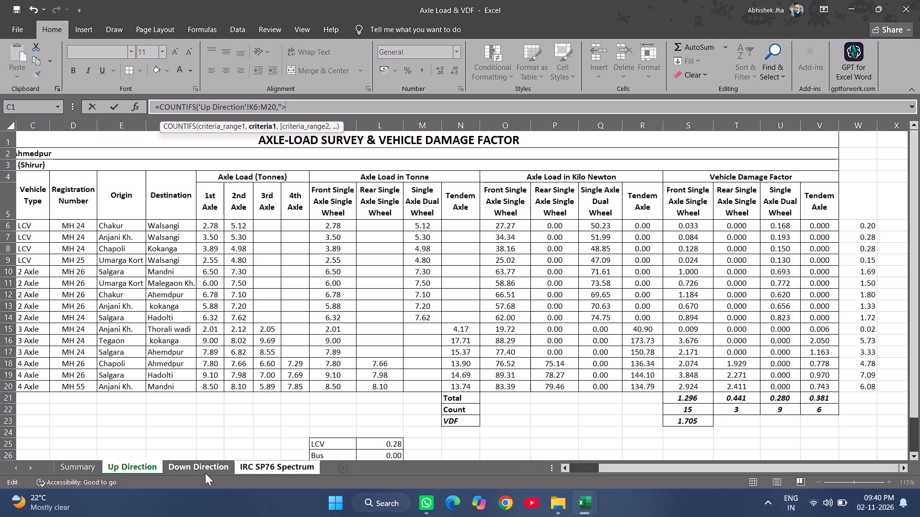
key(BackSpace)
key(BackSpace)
Complete B6's COUNTIFS formula with the criterion "<7" and enter it.
key(shift+less)
key(7)
key(Return)
key(Return)
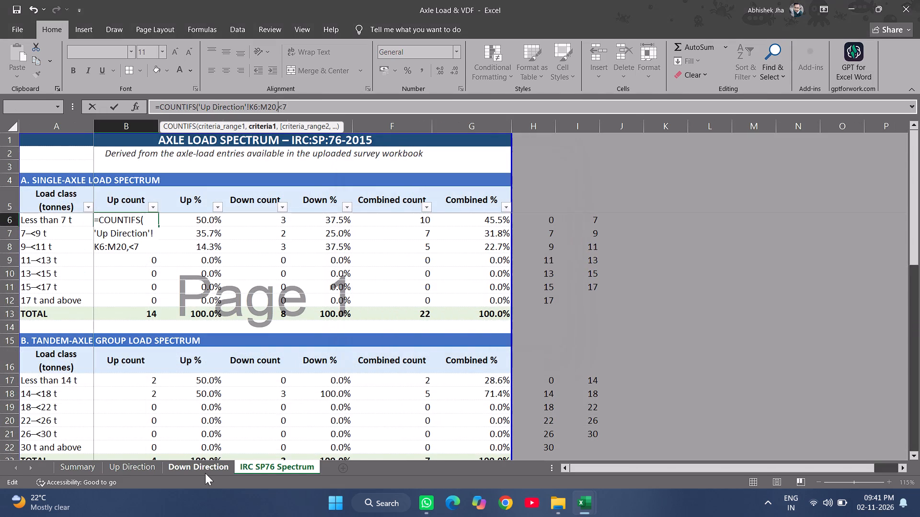
key(shift+quotedbl)
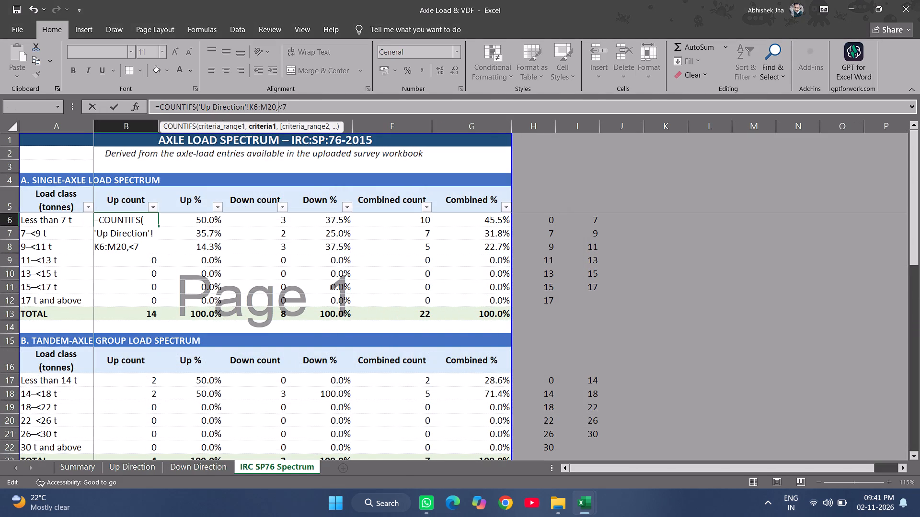
key(Right)
key(Right)
key(Right)
key(shift+quotedbl)
key(Return)
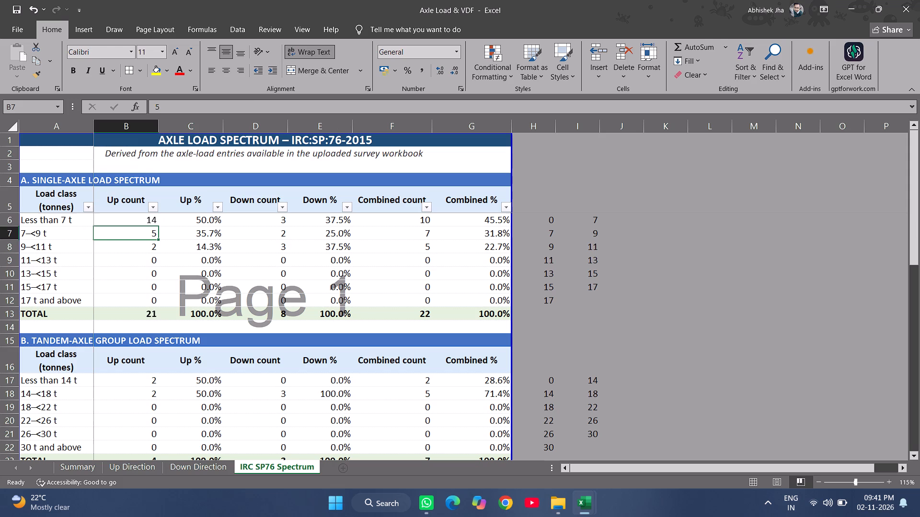
Start a COUNTIFS formula in B7 with the Up Direction sheet's single-axle loads K6:M20 as the first criteria range.
key(Up)
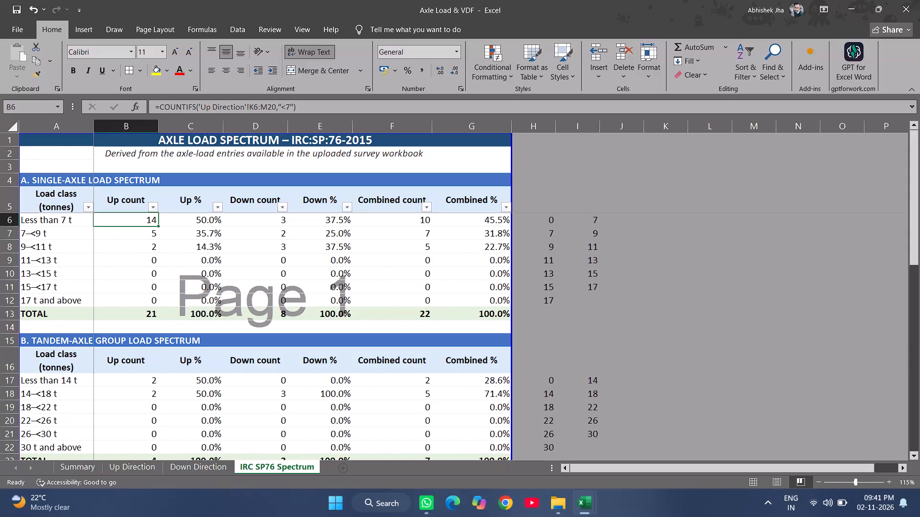
key(Down)
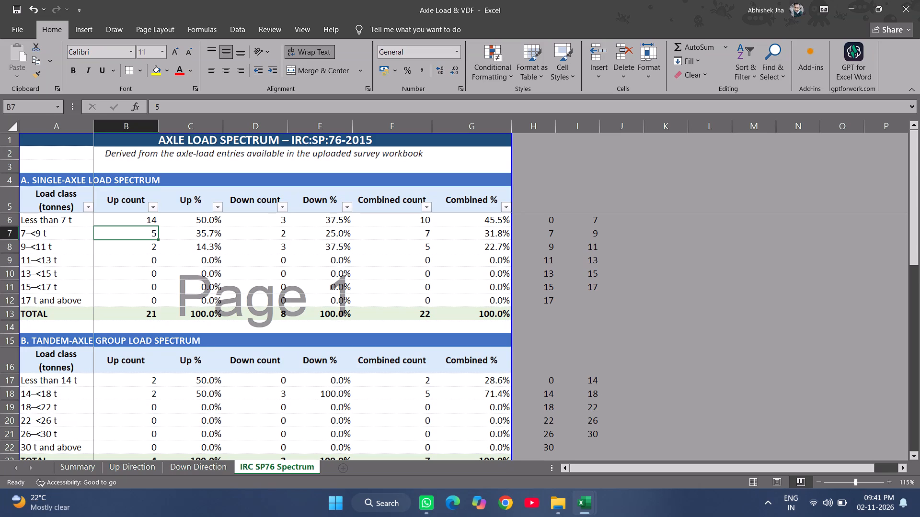
key(Up)
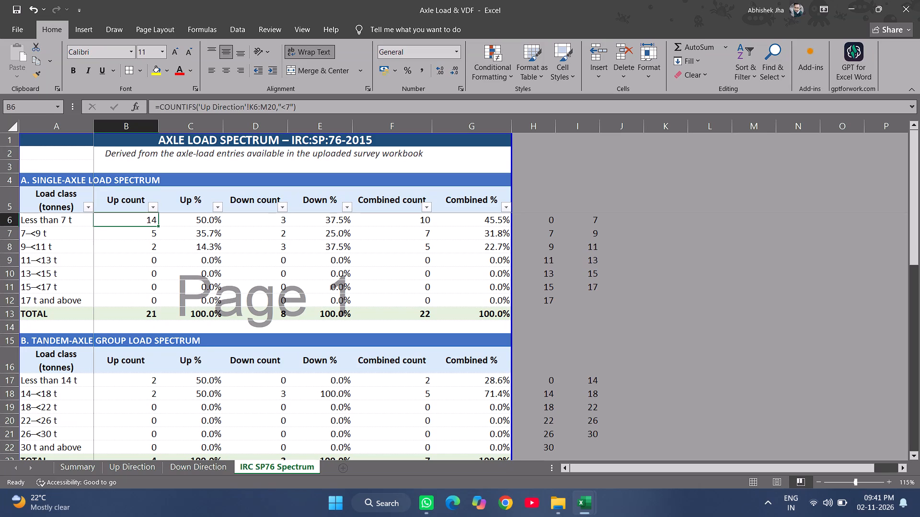
key(F2)
key(Escape)
key(Down)
text(=countig)
key(BackSpace)
text(fs)
key(Tab)
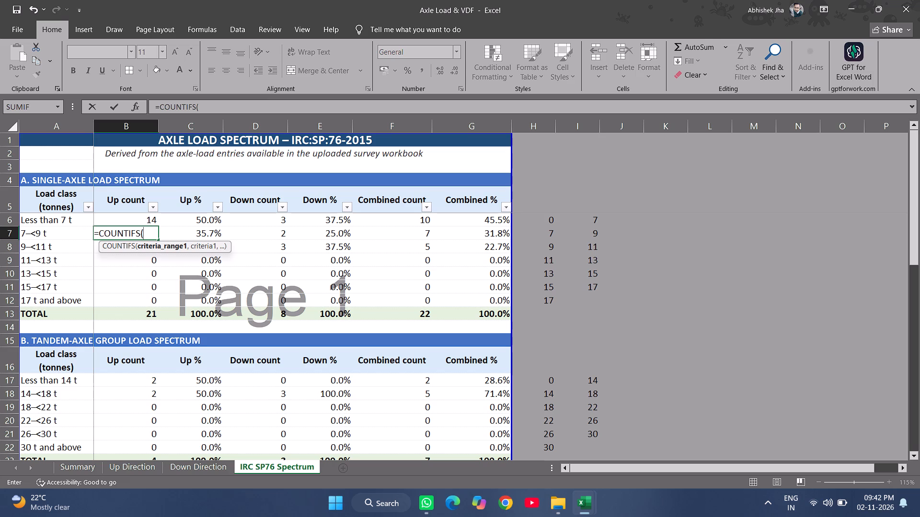
click(131, 468)
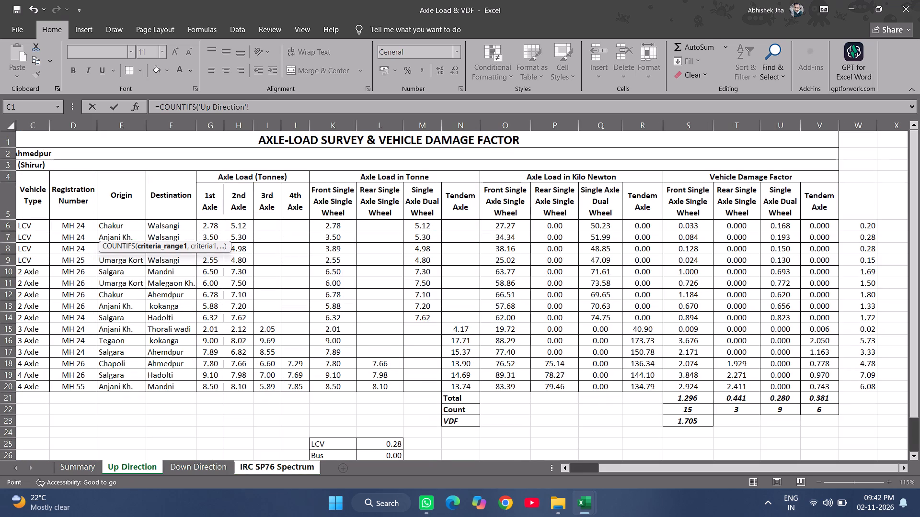
drag(335, 226, 395, 356)
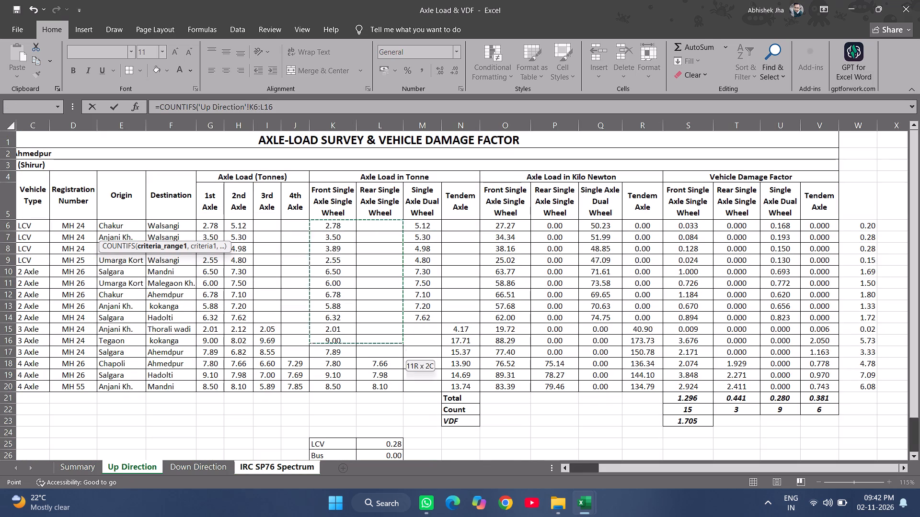
drag(395, 356, 417, 386)
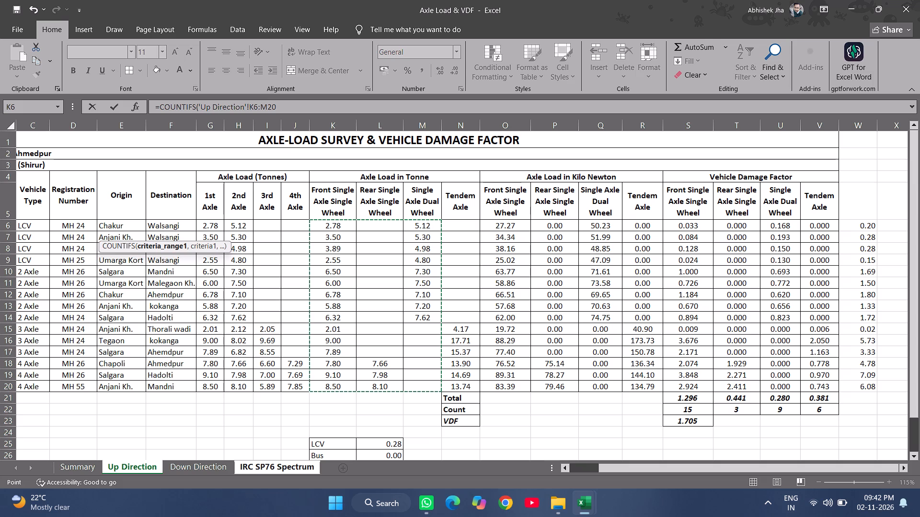
Add "=>7" as the first criterion in B7's COUNTIFS formula.
key(shift+quotedbl)
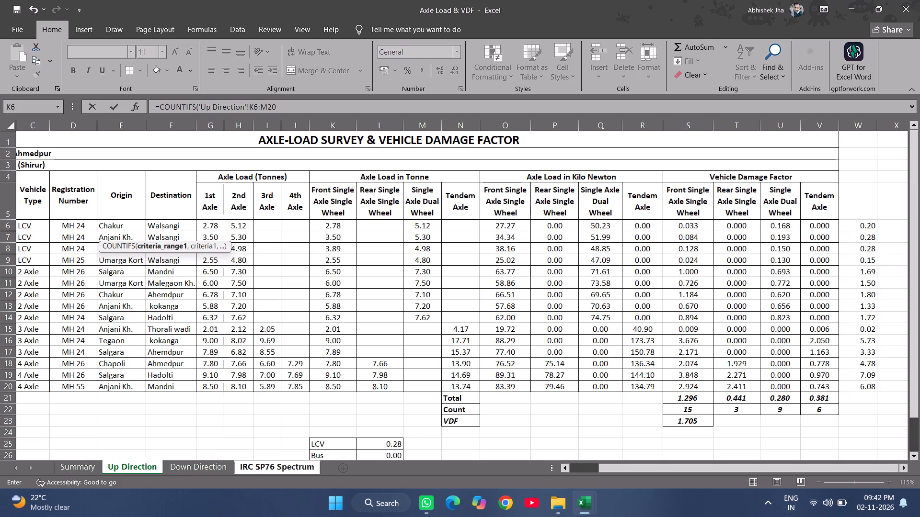
key(BackSpace)
text(,">)
text(=7)
key(BackSpace)
key(BackSpace)
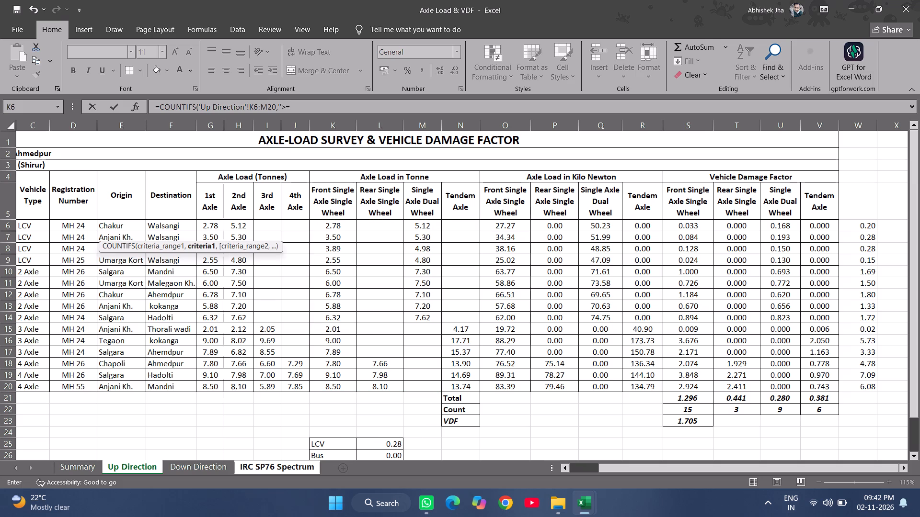
key(BackSpace)
key(equal)
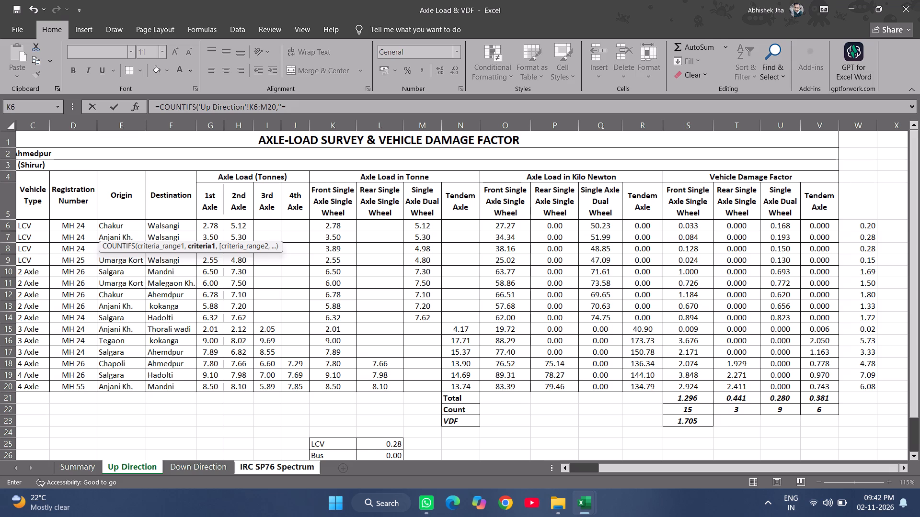
key(shift+greater)
key(7)
text(",)
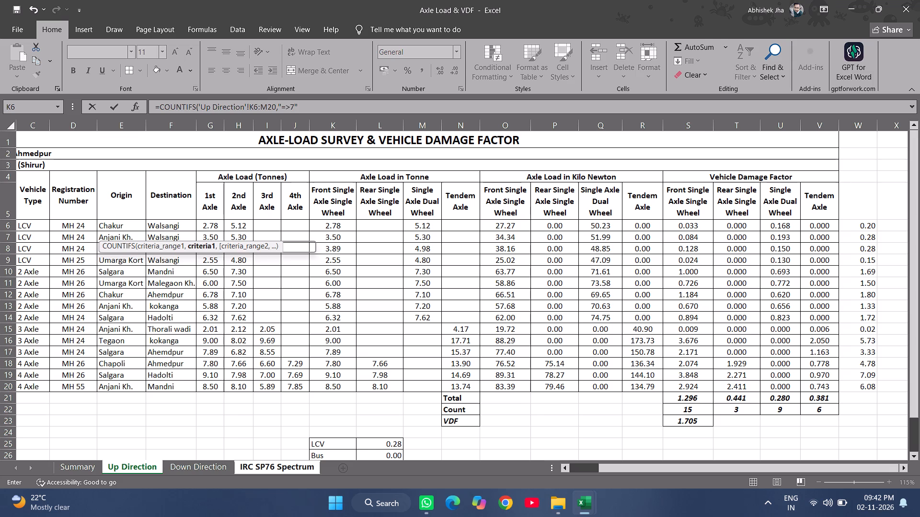
Add Up Direction K6:M20 as the second criteria range with criterion "<9" and enter B7's COUNTIFS formula.
drag(326, 225, 429, 389)
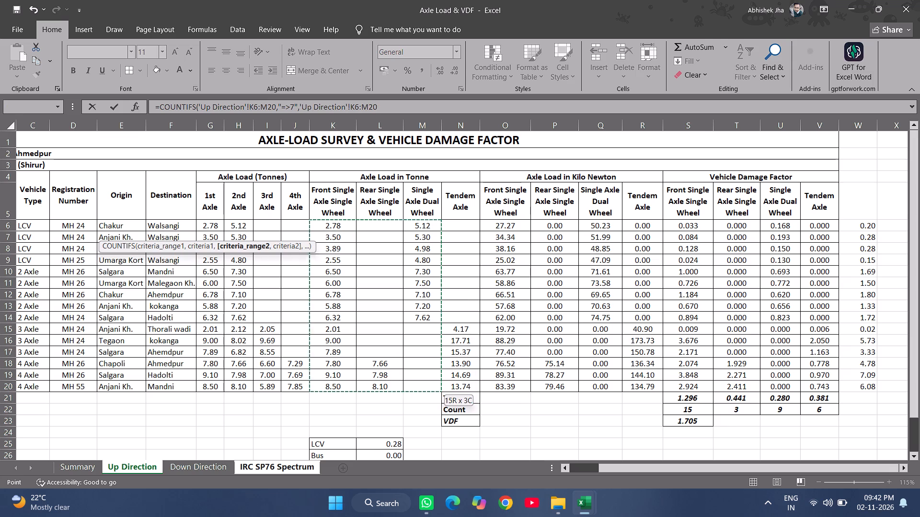
drag(429, 389, 430, 385)
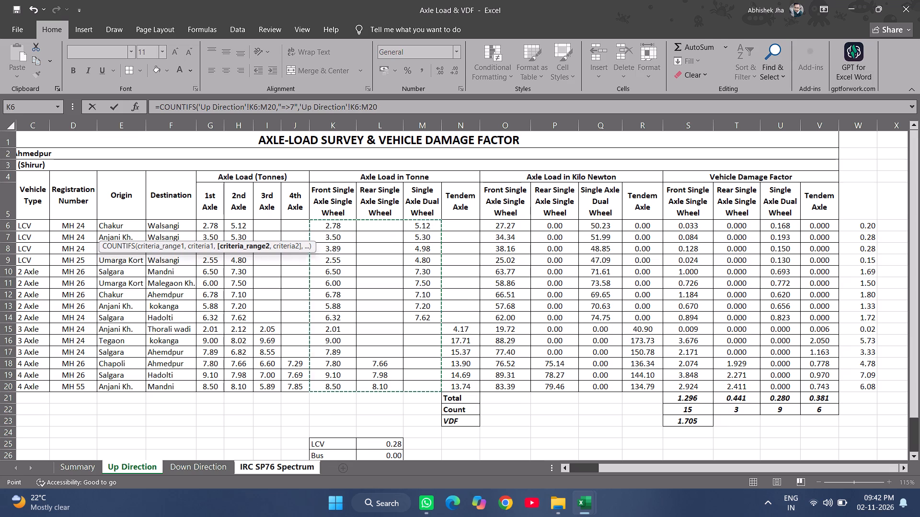
key(comma)
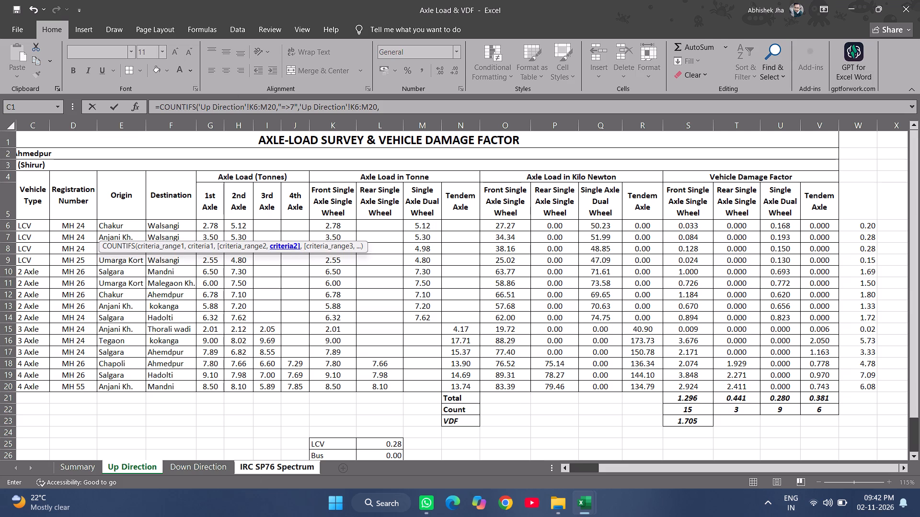
click(391, 102)
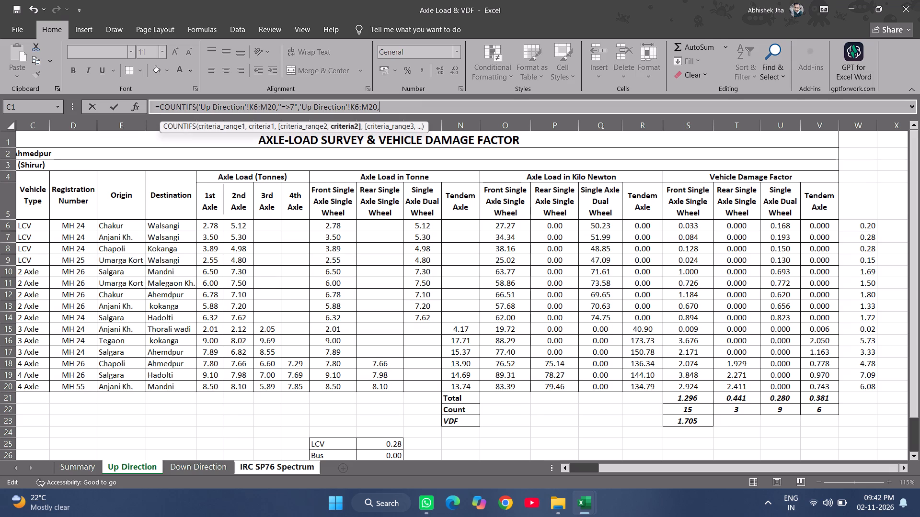
key(shift+quotedbl)
click(256, 464)
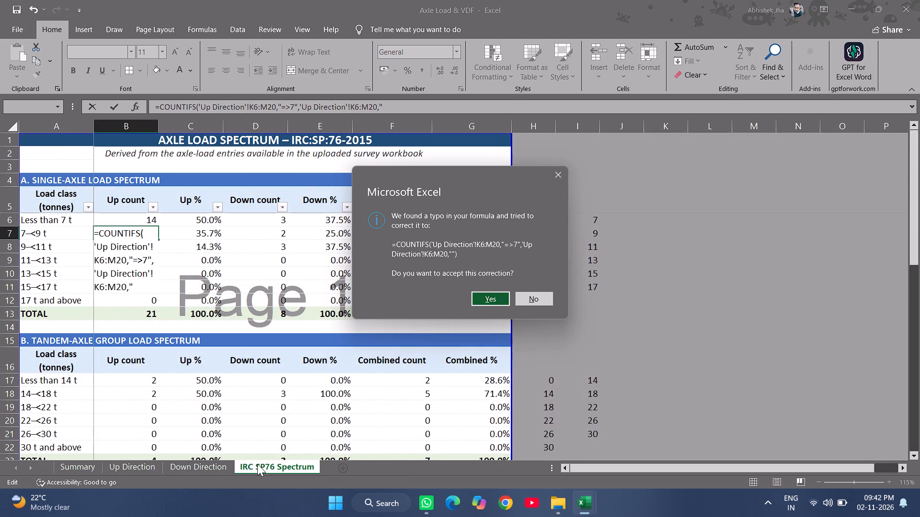
click(496, 295)
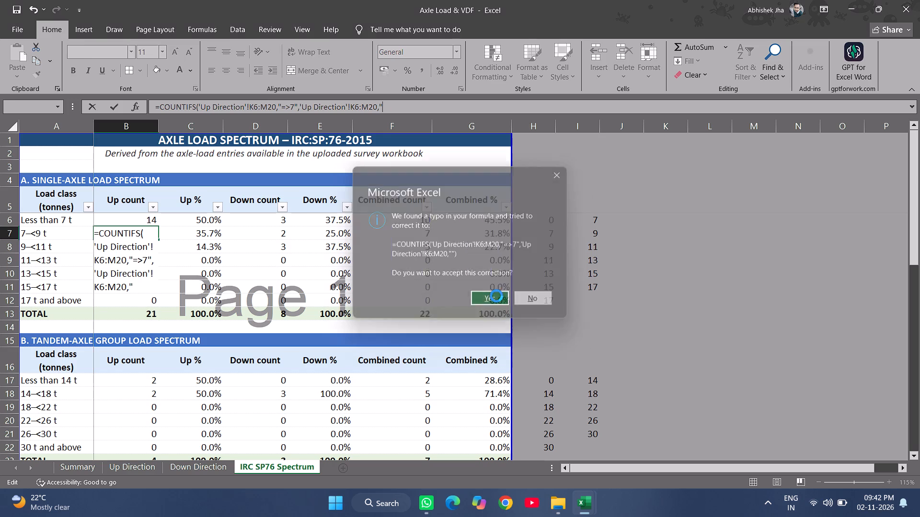
click(381, 104)
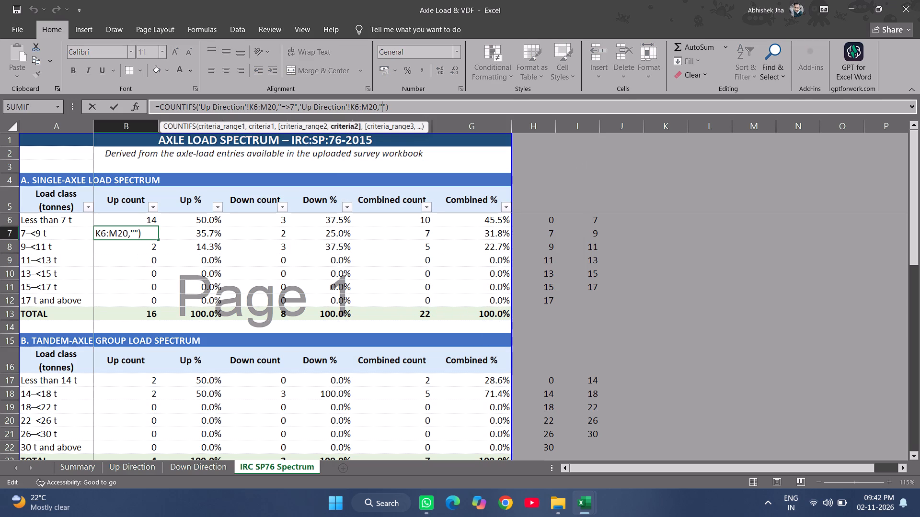
text(<9)
key(Return)
Check B7's COUNTIFS formula against the single-axle loads on the Up Direction sheet and the formula in B6.
key(Up)
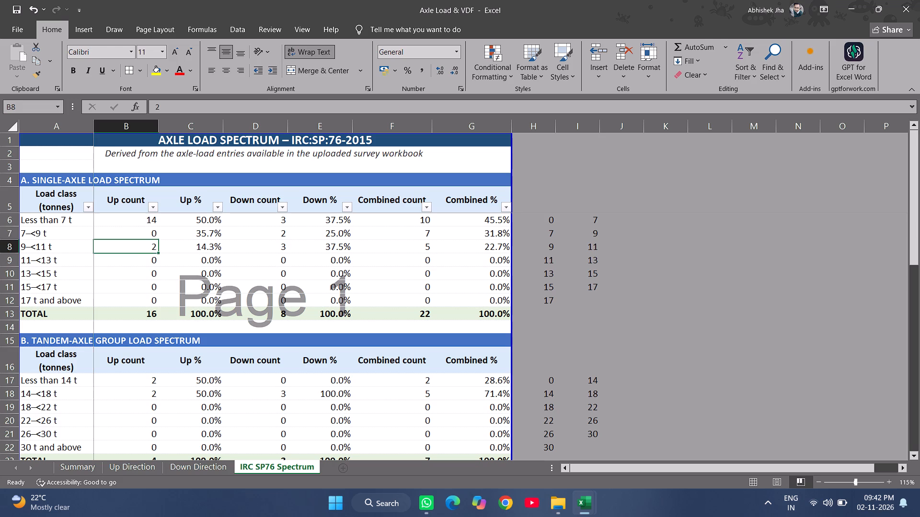
key(F2)
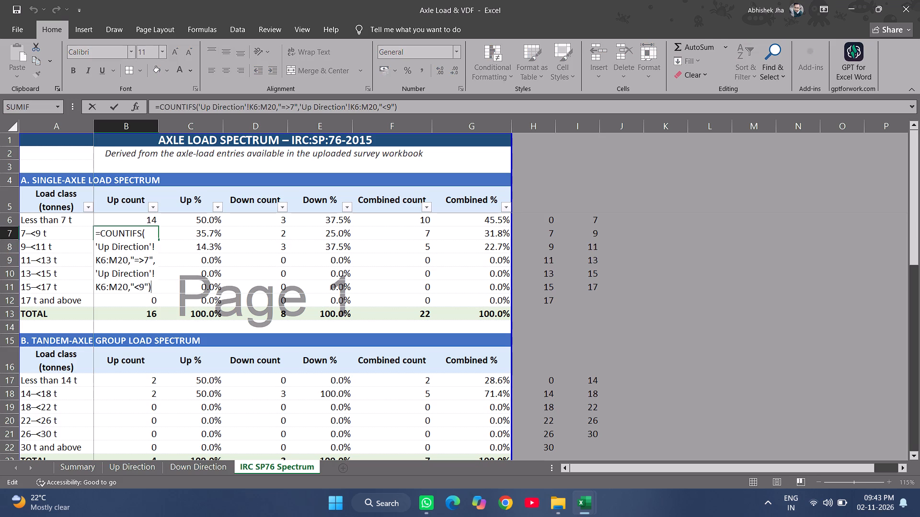
key(Escape)
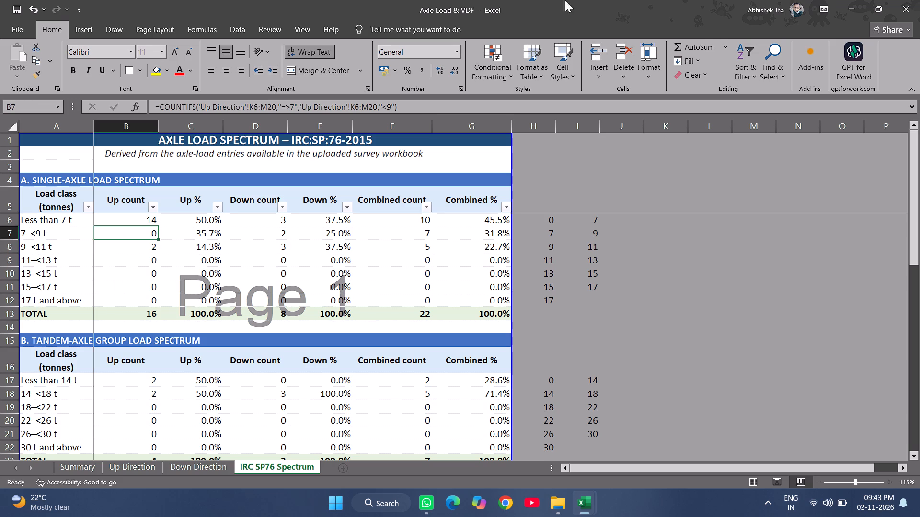
click(132, 466)
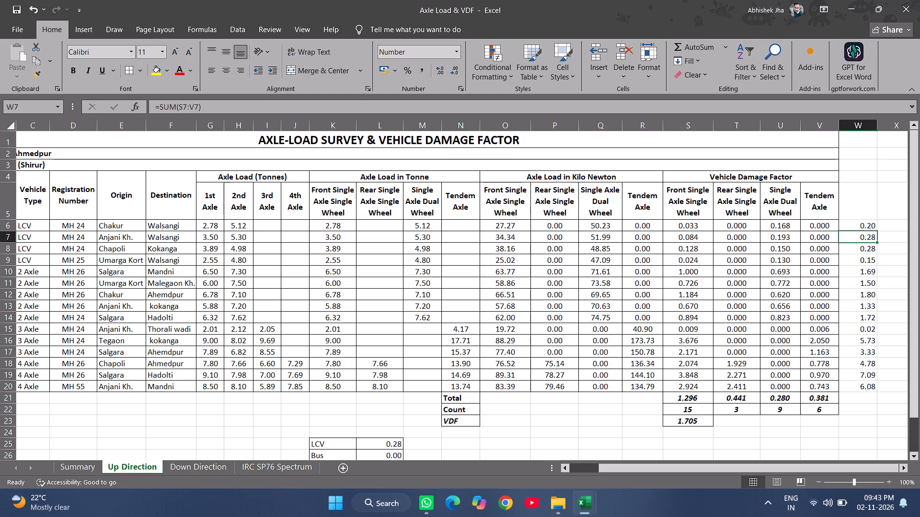
scroll(241, 292, up, 4)
double_click(342, 354)
key(Escape)
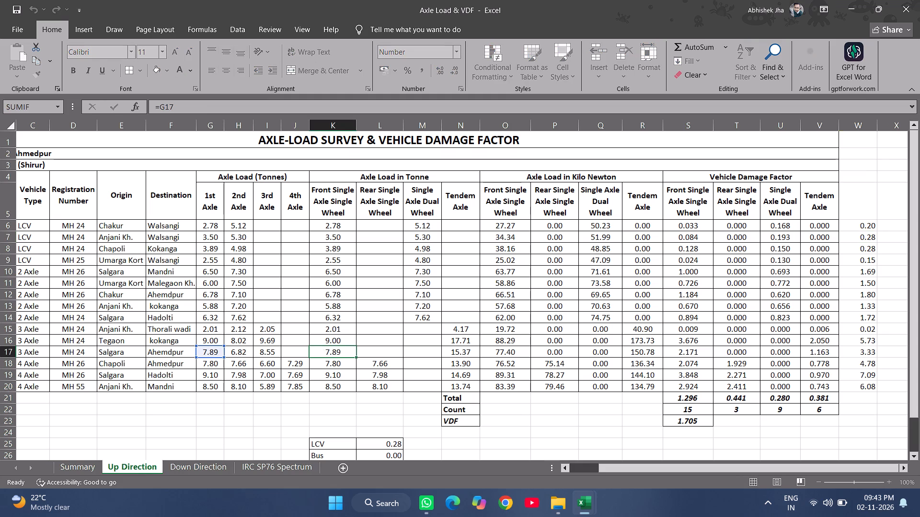
click(266, 472)
scroll(267, 278, up, 6)
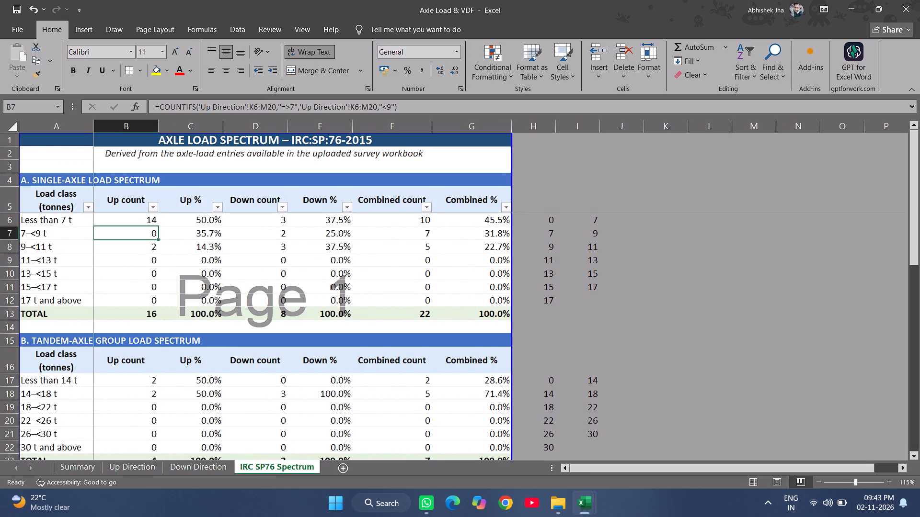
scroll(259, 295, up, 1)
key(Up)
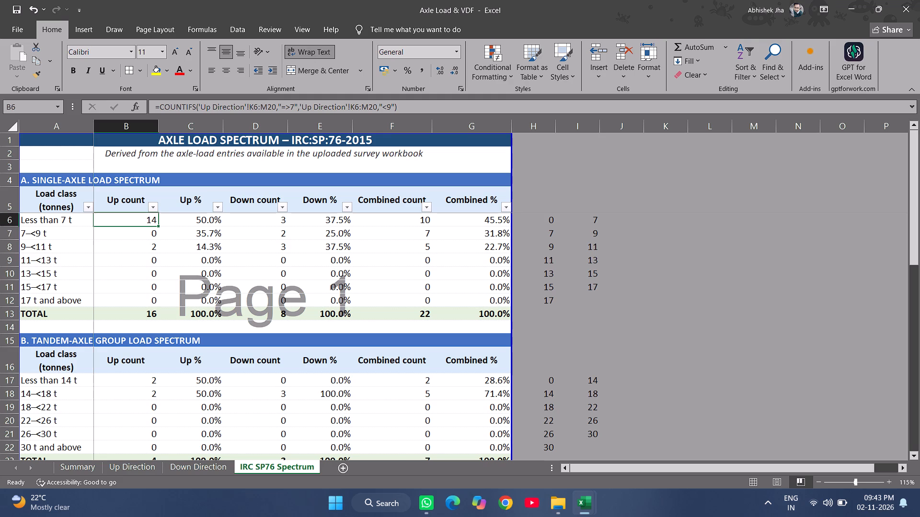
key(Down)
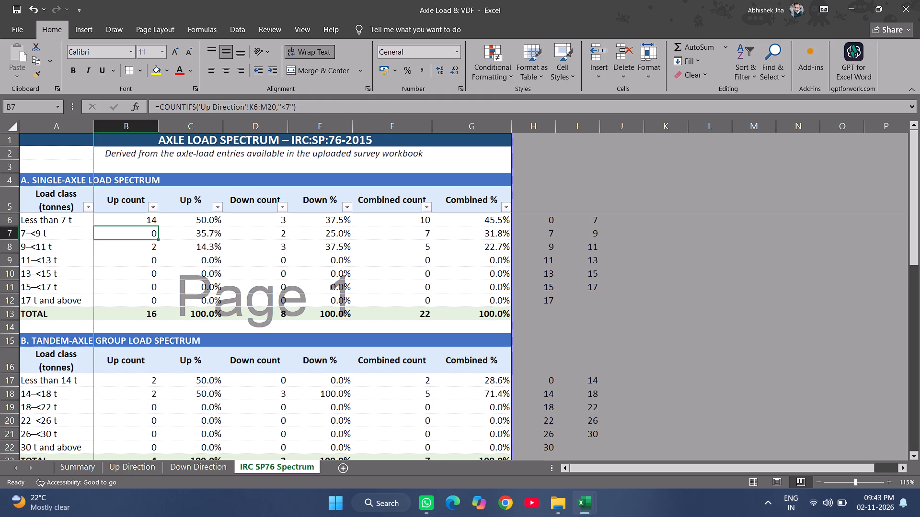
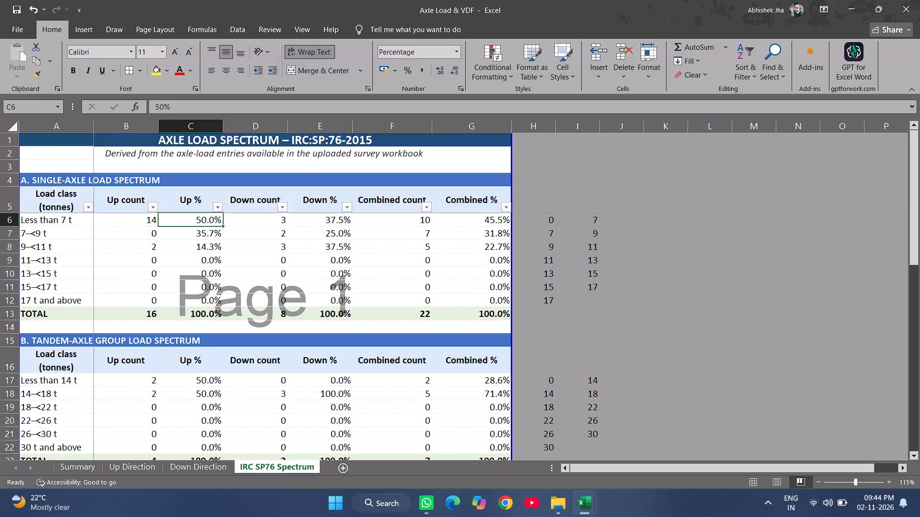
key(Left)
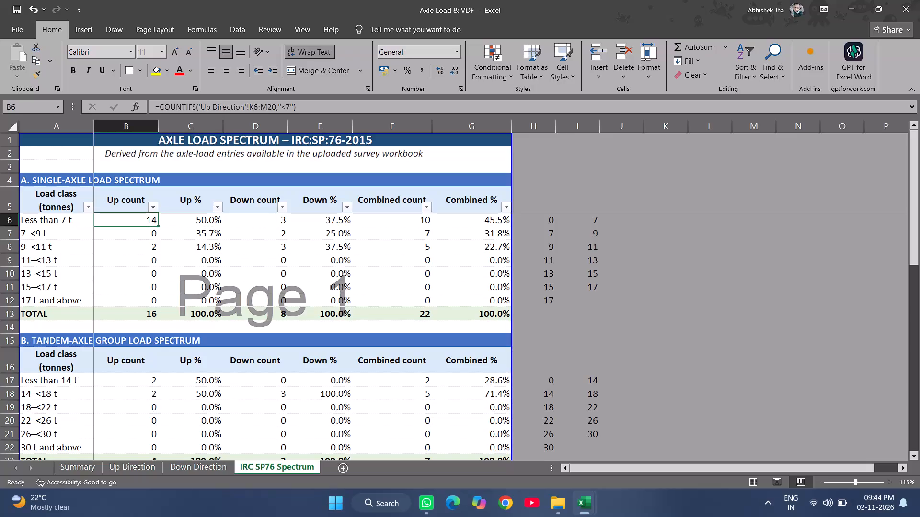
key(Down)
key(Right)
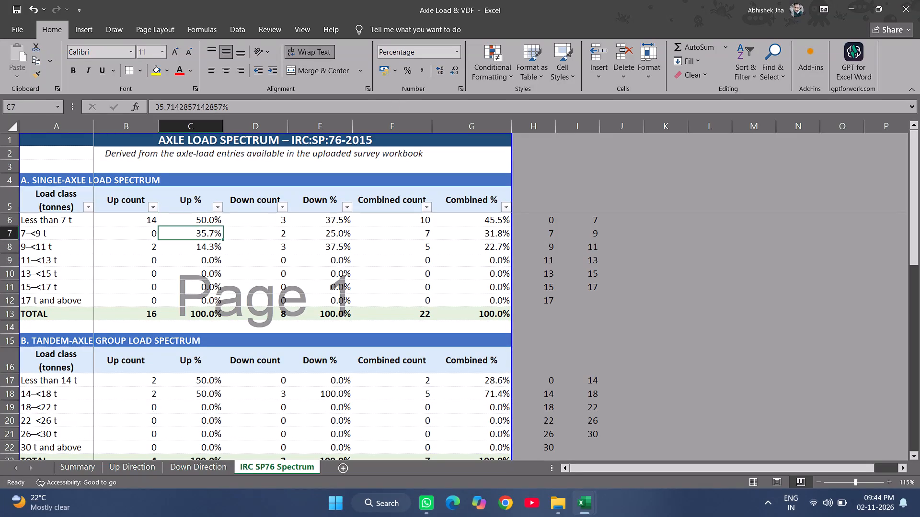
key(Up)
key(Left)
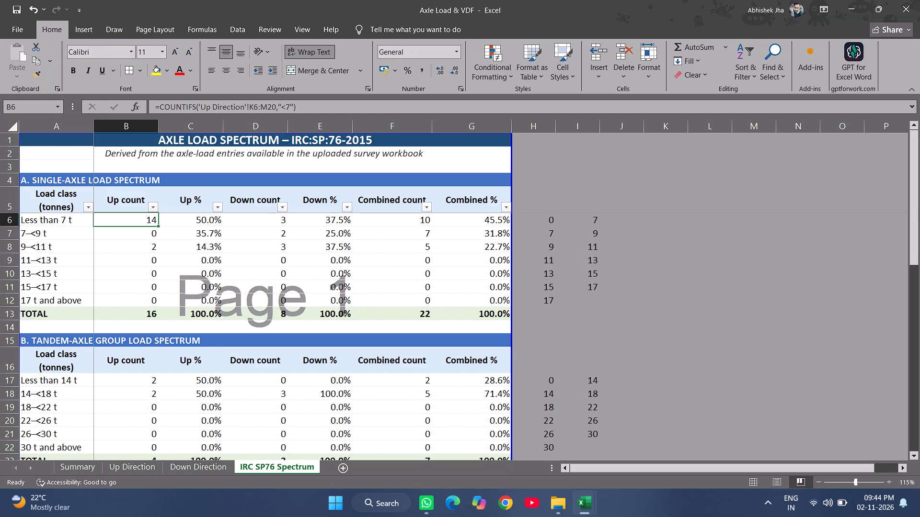
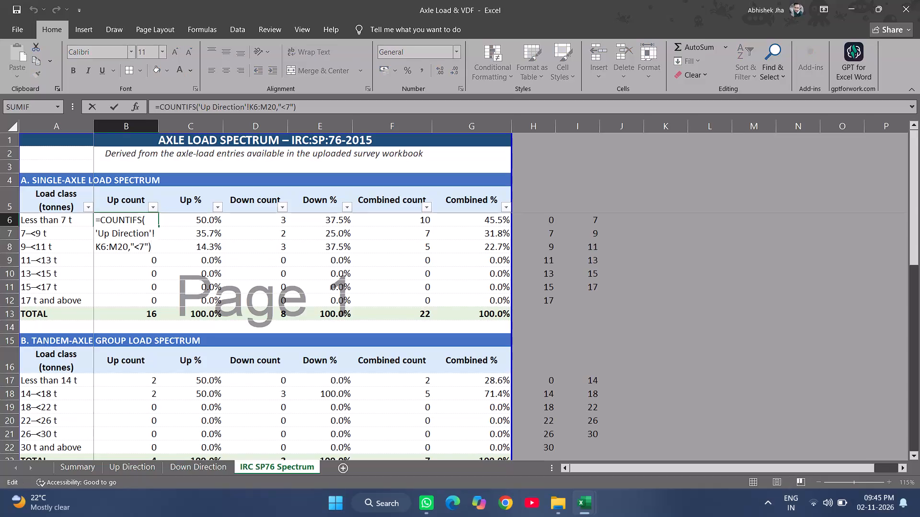
Make both 'Up Direction' K6:M20 ranges absolute ($K$6:$M$20) in the single-axle Up count formula for the 7–<9 t class.
key(Escape)
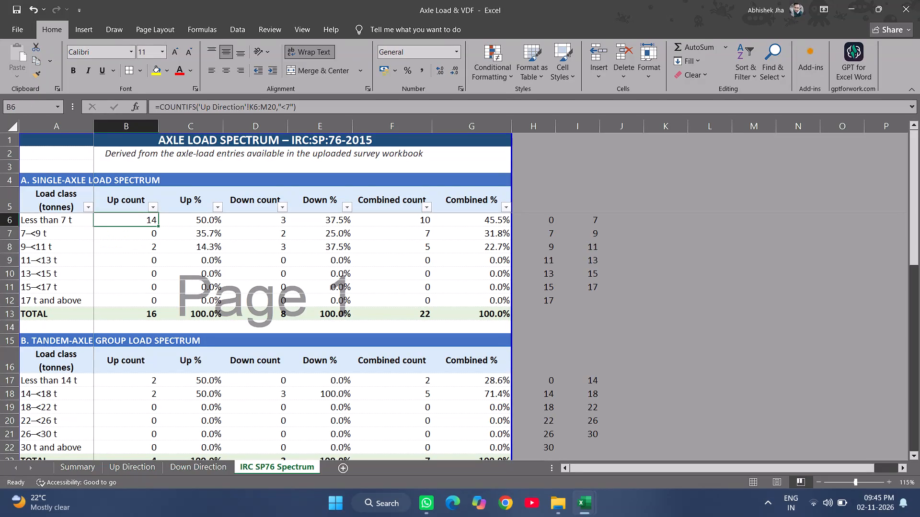
key(Down)
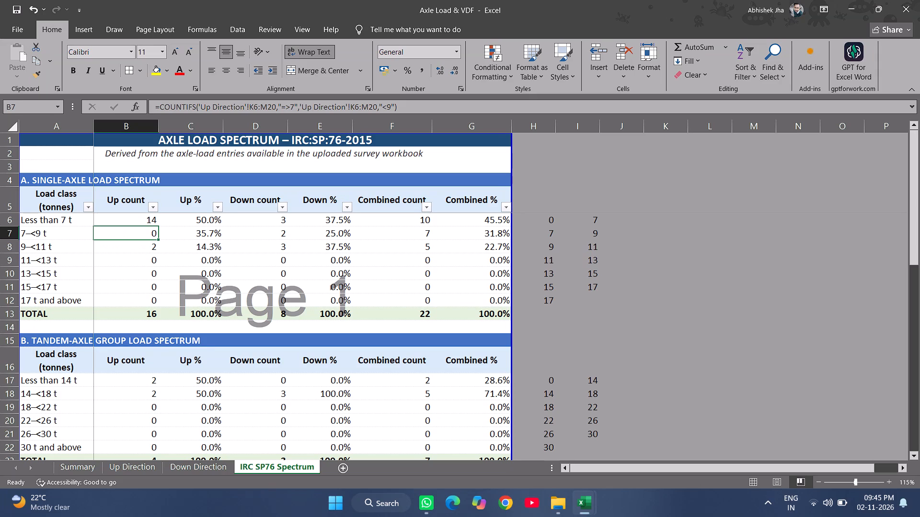
key(Up)
key(Down)
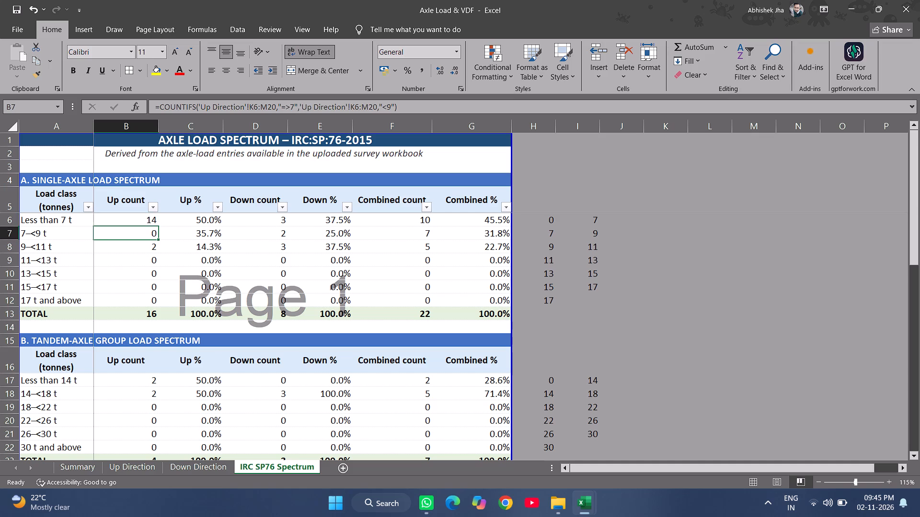
key(Down)
key(Up)
key(F2)
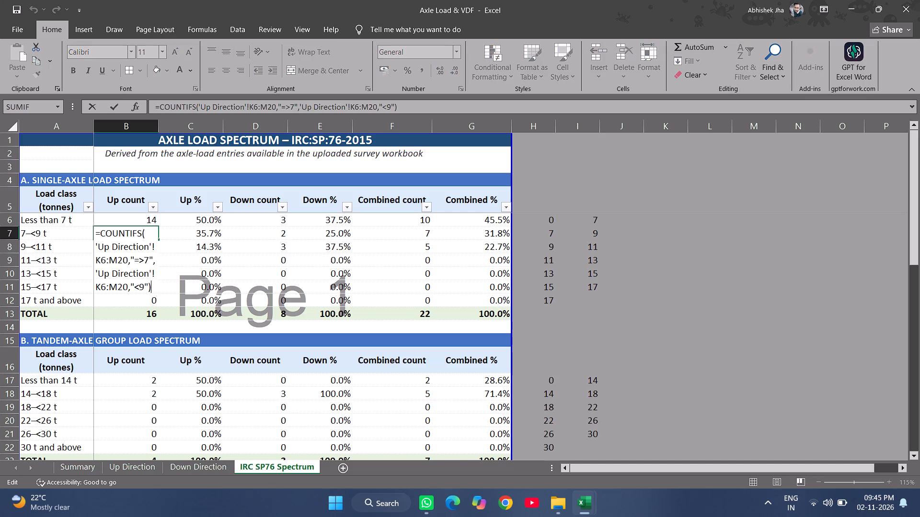
key(Left)
key(Left)
key(Left)
key(Left)
key(Left)
key(Left)
key(shift+Left)
key(shift+Left)
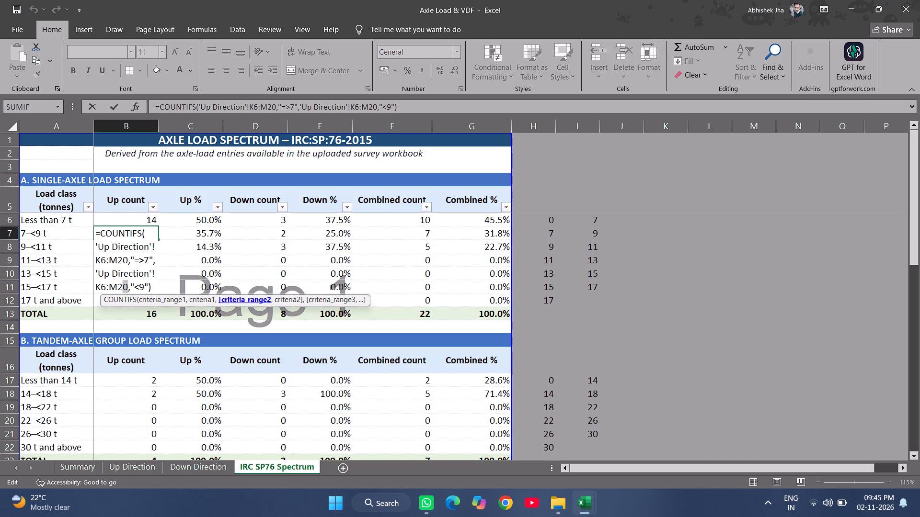
key(shift+Left)
key(shift+Left)
key(shift+Left)
key(F4)
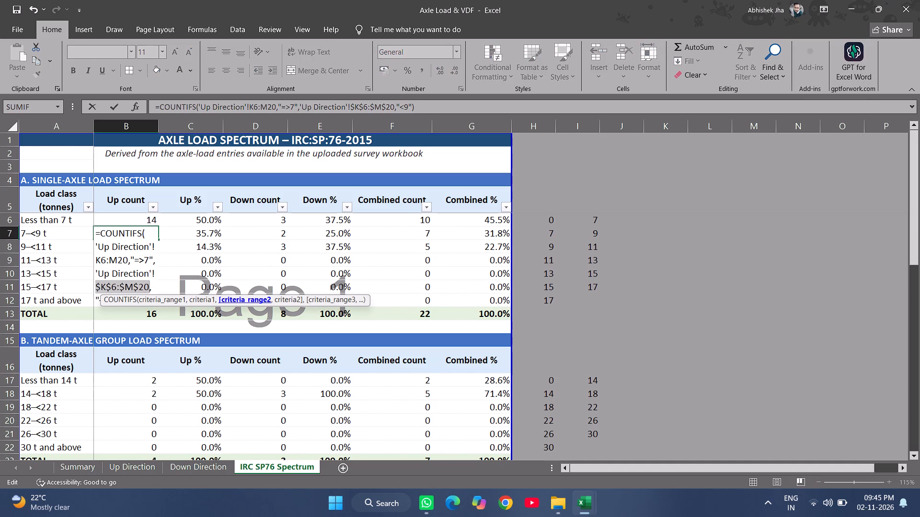
key(Up)
key(Up)
key(Left)
key(Left)
key(Left)
key(Left)
key(Left)
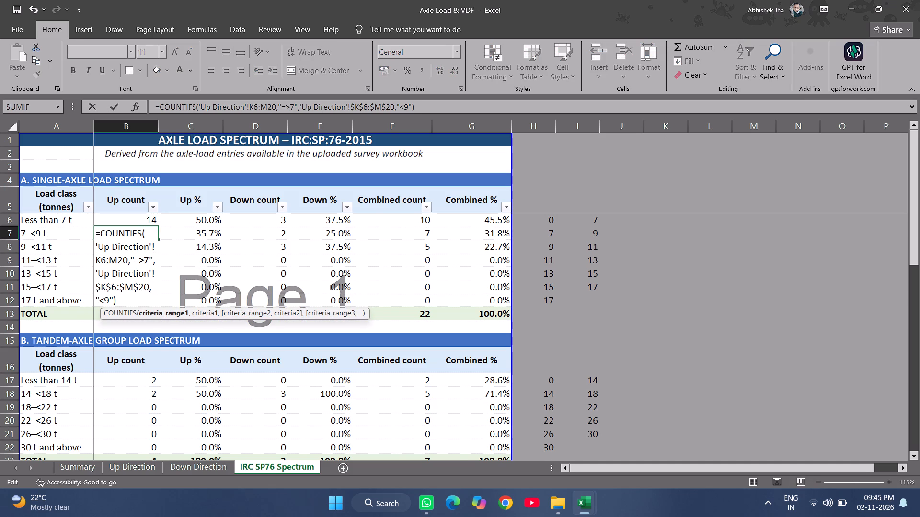
key(shift+Left)
key(shift+Left)
key(shift+Left)
key(shift+Left)
key(shift+Left)
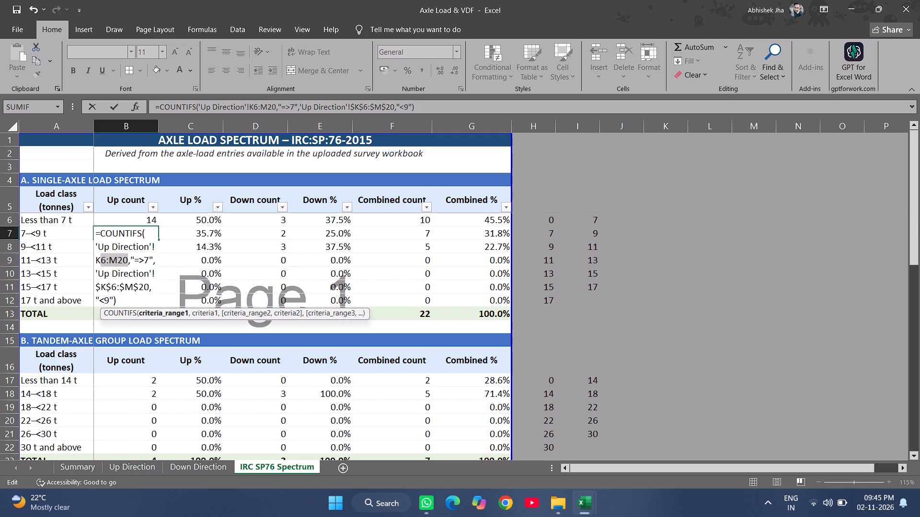
key(F4)
key(Return)
Make the 'Up Direction' range absolute ($K$6:$M$20) in the single-axle Up count formula for the less than 7 t class.
key(Up)
key(Up)
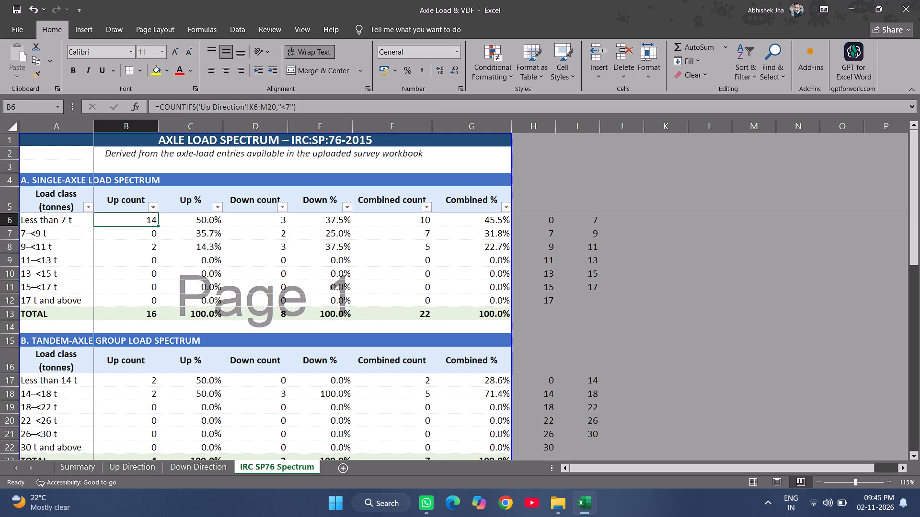
key(F2)
key(Left)
key(Left)
key(Left)
key(Left)
key(Left)
key(Left)
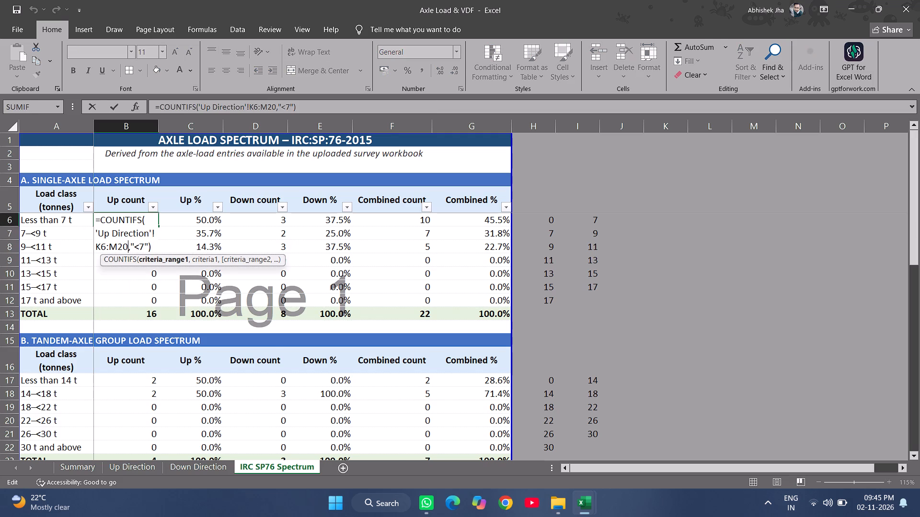
key(shift+Left)
key(shift+Left)
key(shift+Left)
key(shift+Left)
key(shift+Left)
key(F4)
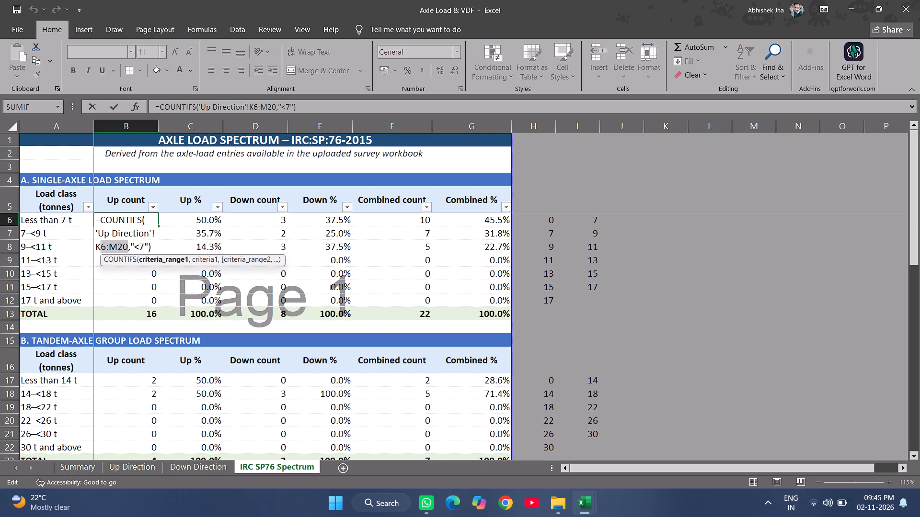
key(Return)
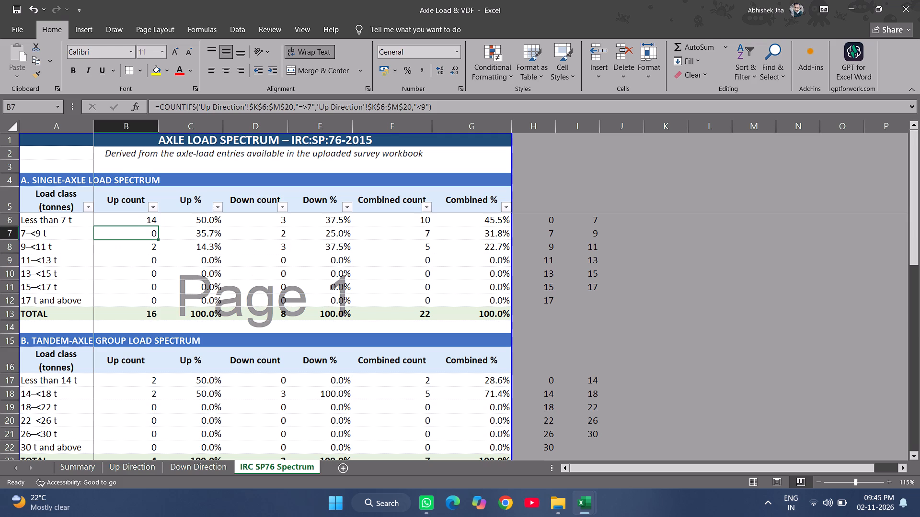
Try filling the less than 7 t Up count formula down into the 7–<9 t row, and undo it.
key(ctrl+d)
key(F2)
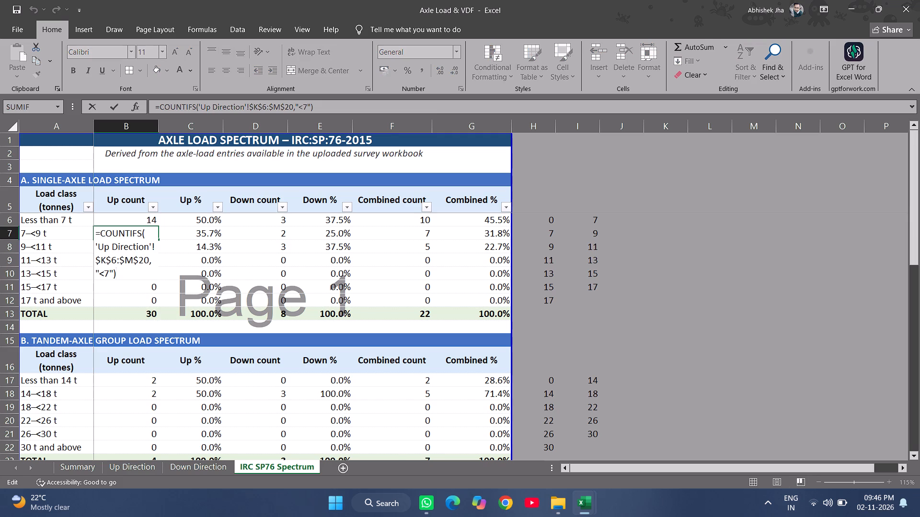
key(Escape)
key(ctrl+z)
Fill the 7–<9 t Up count formula down through the 9–<11 t, 11–<13 t and 13–<15 t rows, leaving the TOTAL formula intact.
key(Down)
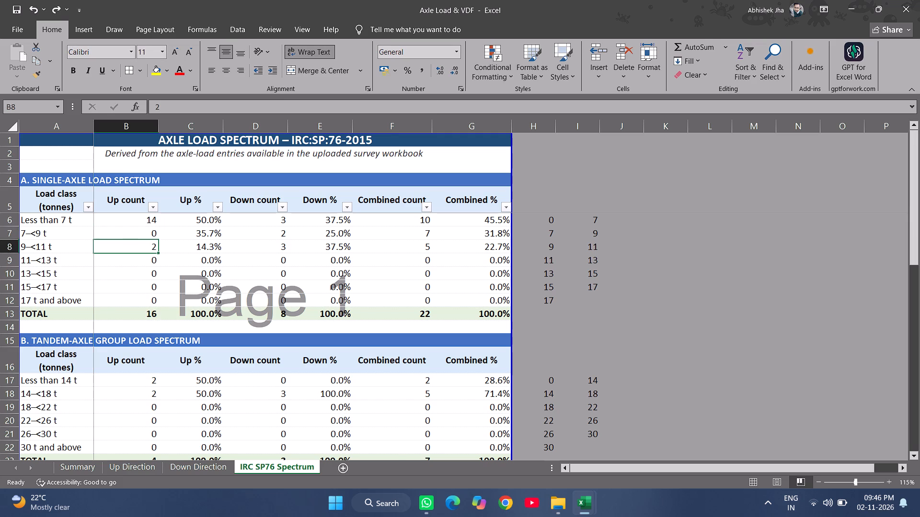
key(ctrl+d)
key(Down)
key(ctrl+d)
key(Down)
key(ctrl+d)
key(ctrl+Down)
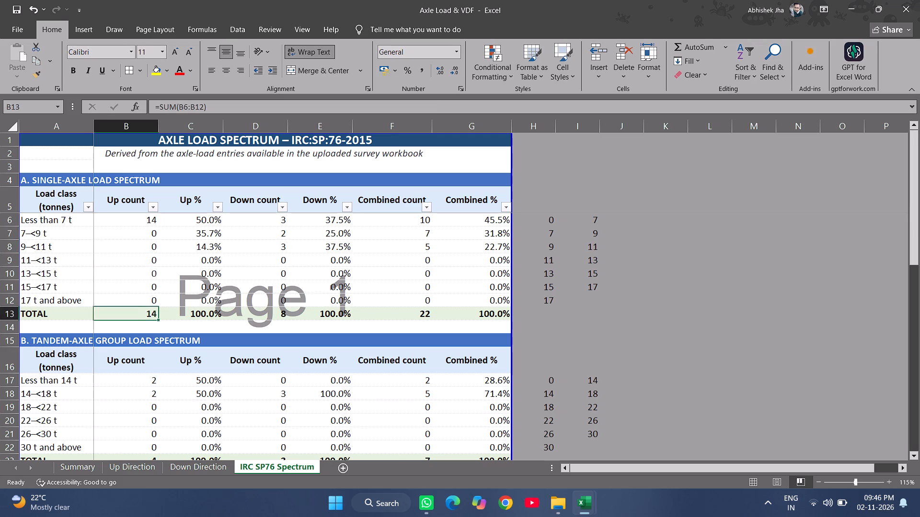
key(ctrl+d)
key(ctrl+z)
Set the 9–<11 t Up count formula's criteria to "=>9" and "<11".
key(Up)
key(Up)
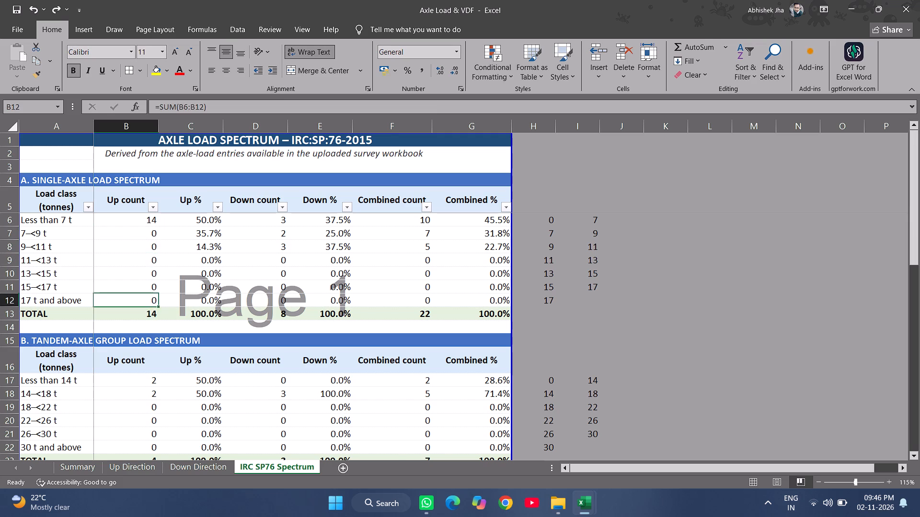
key(Up)
key(Up)
key(Up)
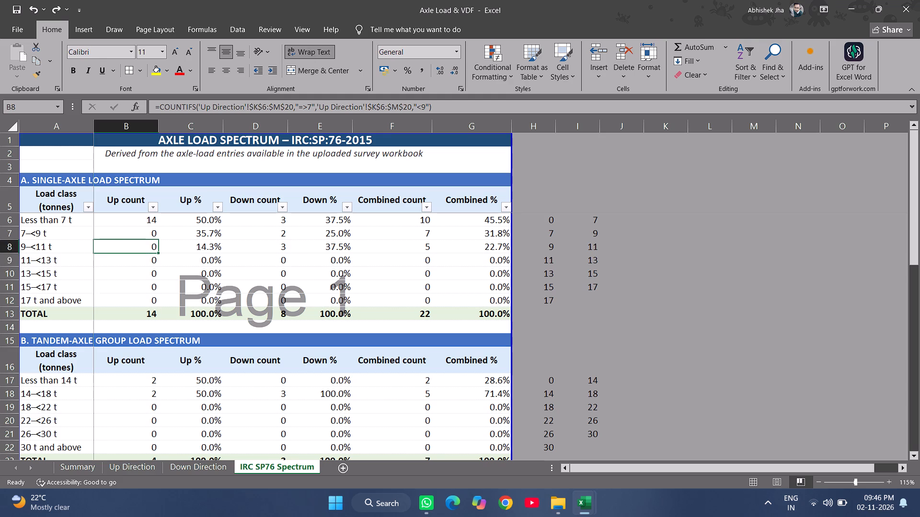
key(F2)
key(Left)
key(Up)
key(Up)
key(Up)
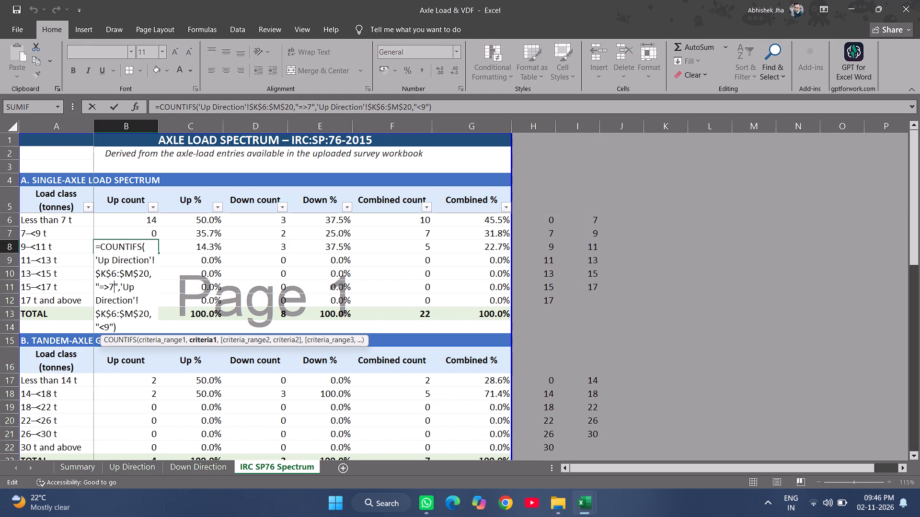
key(BackSpace)
text(89)
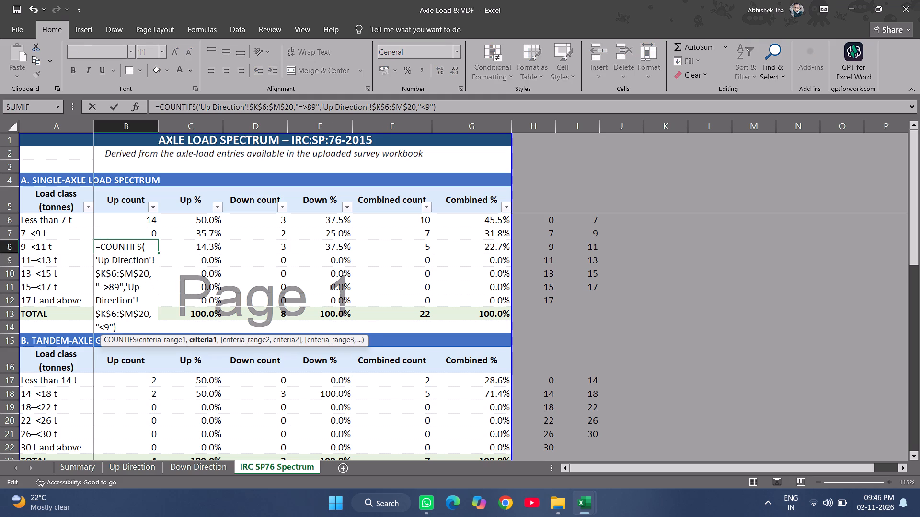
key(BackSpace)
key(BackSpace)
key(9)
key(Down)
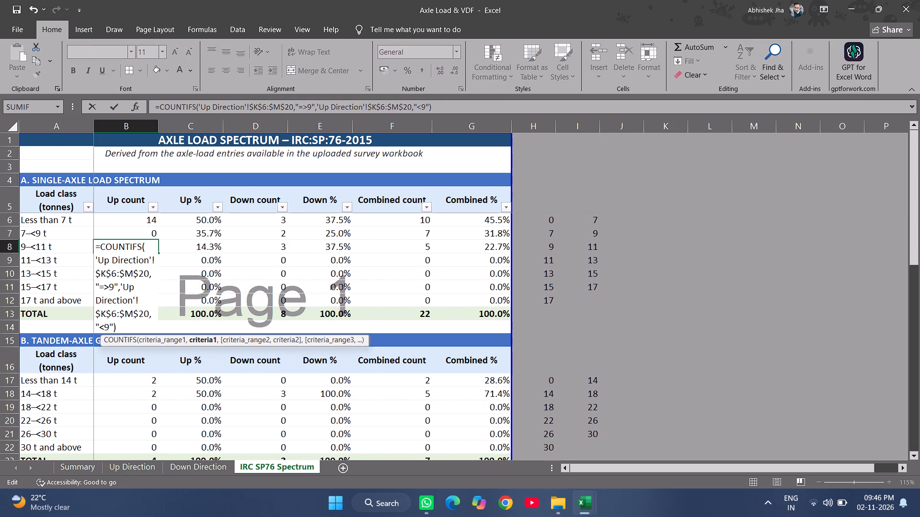
key(Down)
key(Down)
key(Left)
key(BackSpace)
text(11)
key(Return)
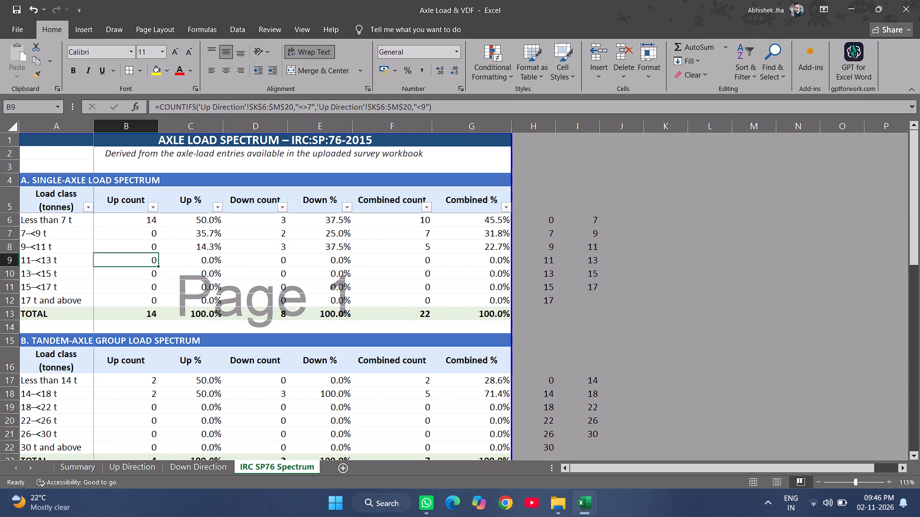
Fill the less than 7 t formula down into the 7–<9 t Up count and set its criterion to "<9".
key(Up)
key(Up)
key(ctrl+d)
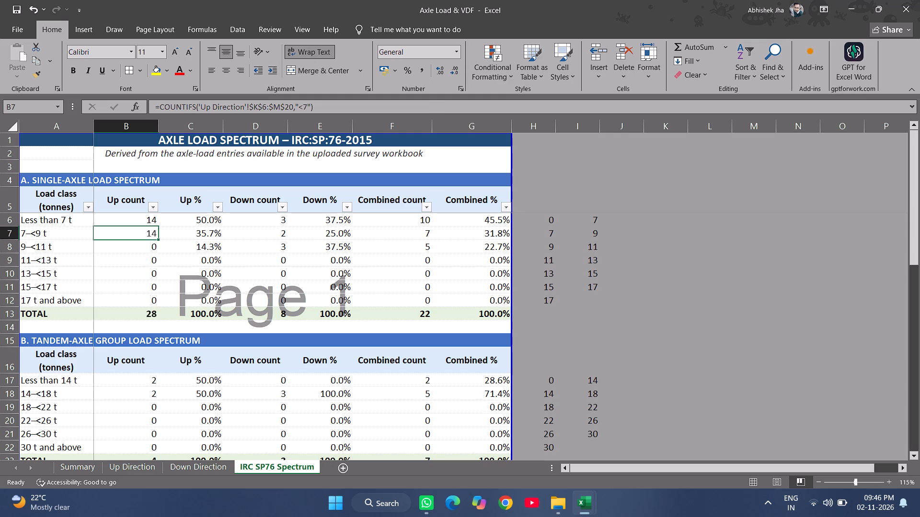
key(F2)
key(Up)
key(Up)
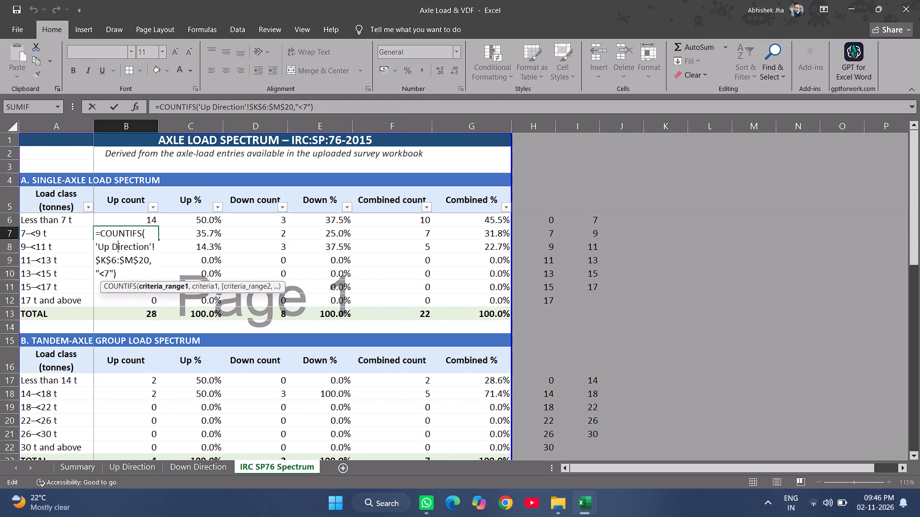
key(Down)
key(Down)
key(Left)
key(Left)
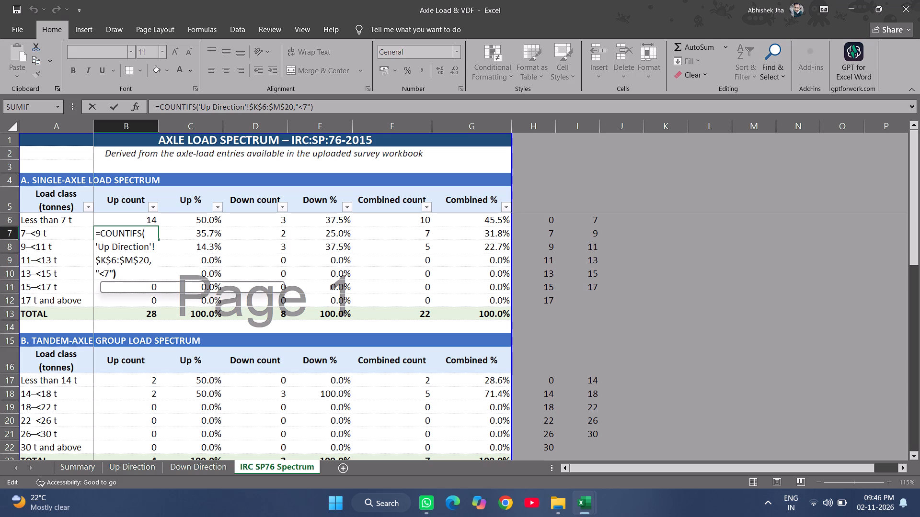
key(BackSpace)
key(9)
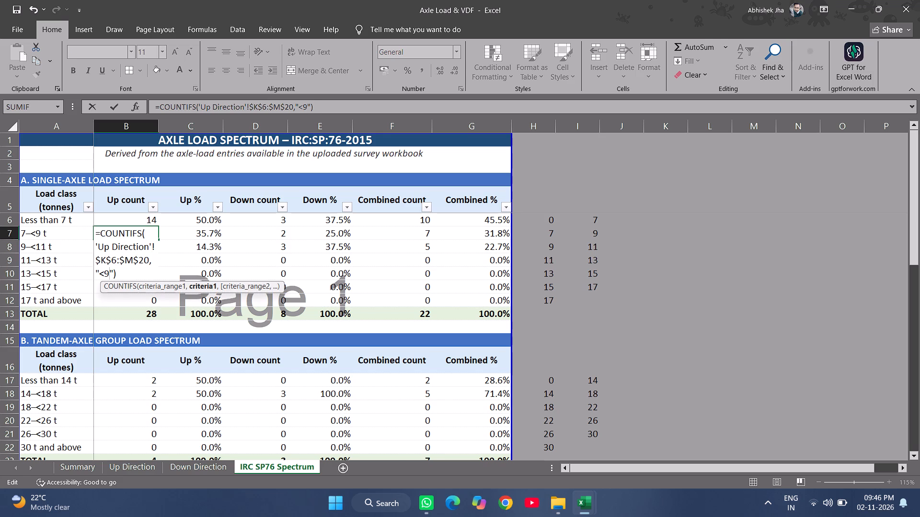
key(Return)
Subtract the less than 7 t count (B6) from the 7–<9 t Up count formula.
key(Up)
key(F2)
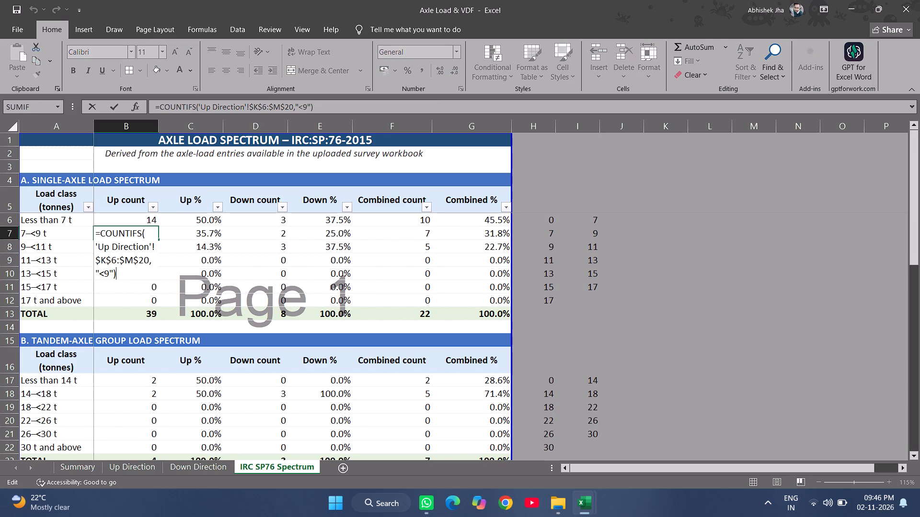
key(minus)
click(142, 221)
key(Return)
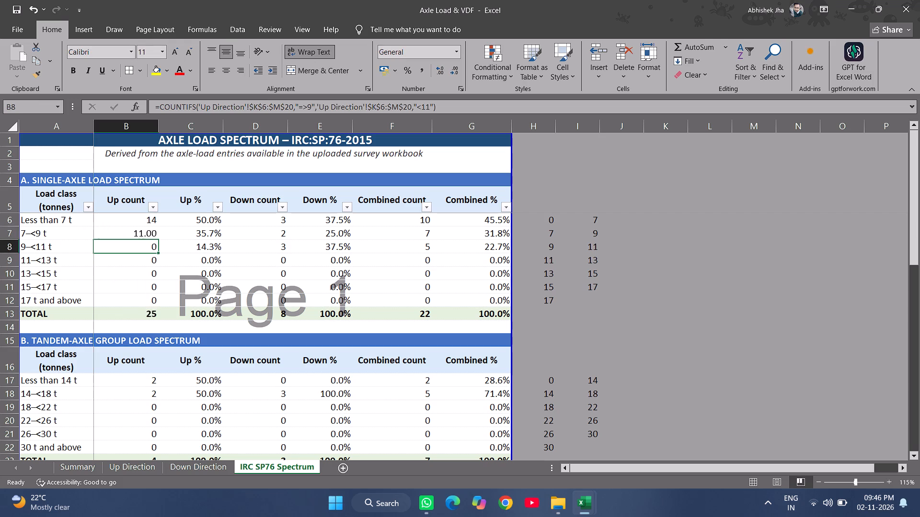
Copy the cell formatting of the less than 7 t Up count onto the 7–<9 t Up count.
key(Up)
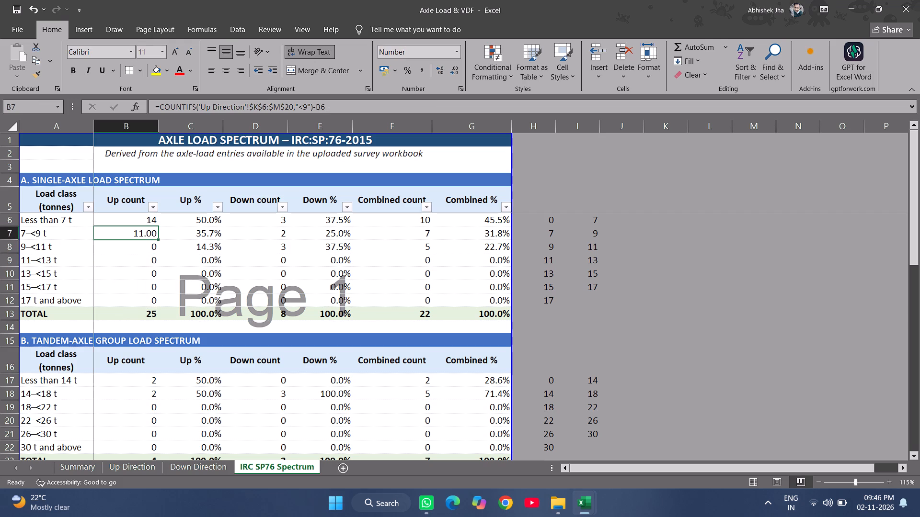
click(149, 219)
click(39, 77)
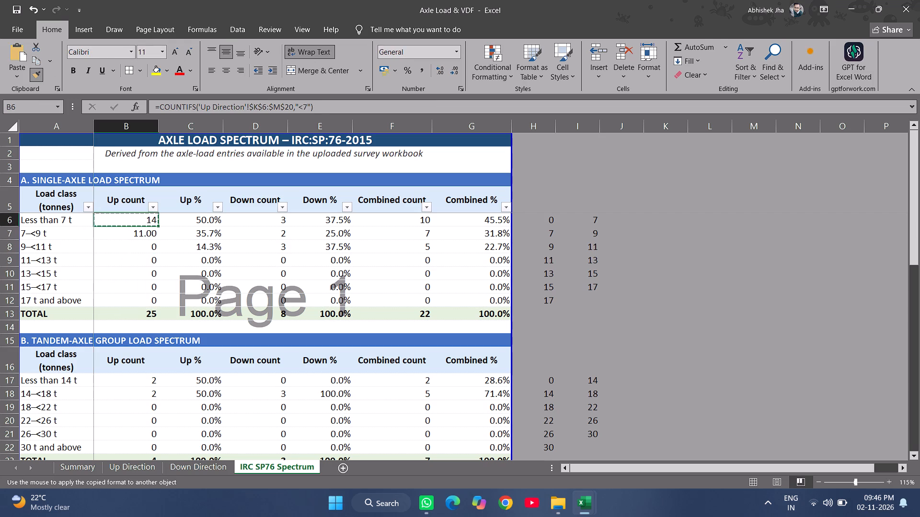
click(143, 235)
triple_click(148, 235)
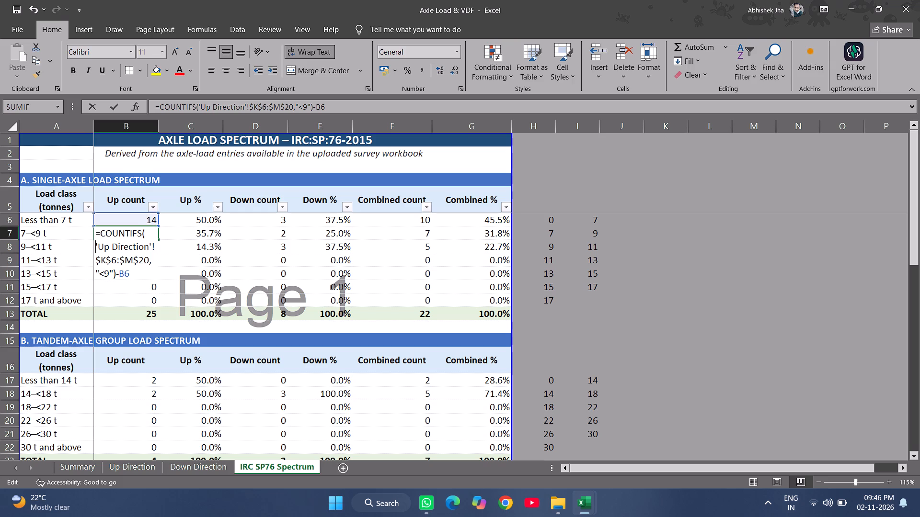
key(Escape)
click(144, 248)
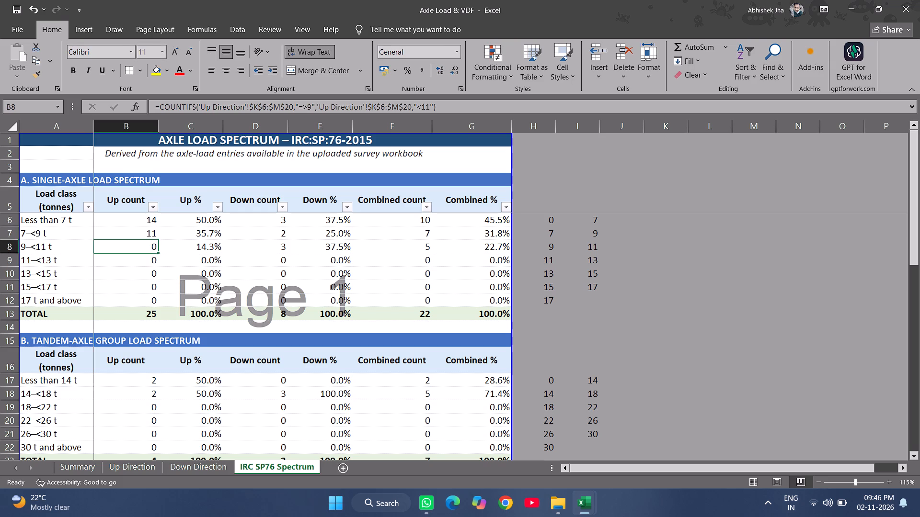
Rewrite the subtraction in the single-axle 7–<9 t Up count formula as SUM(B6).
double_click(142, 229)
click(337, 109)
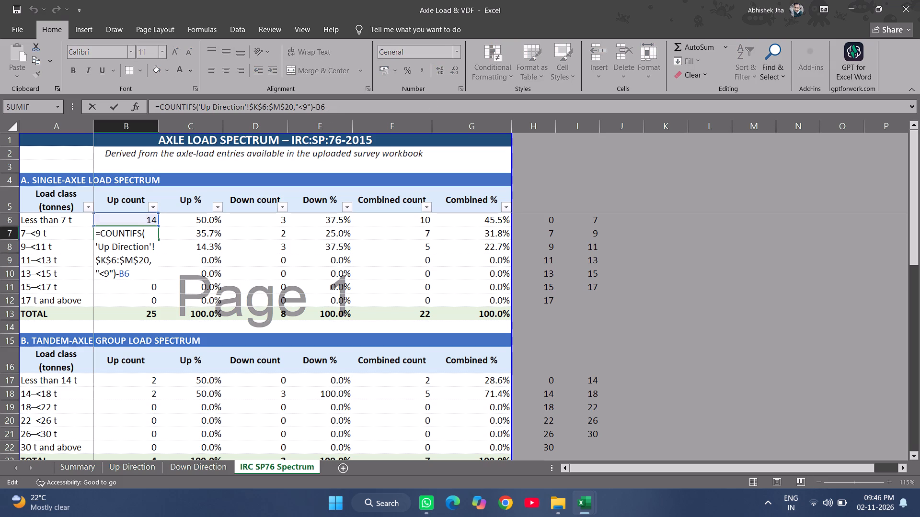
key(BackSpace)
key(BackSpace)
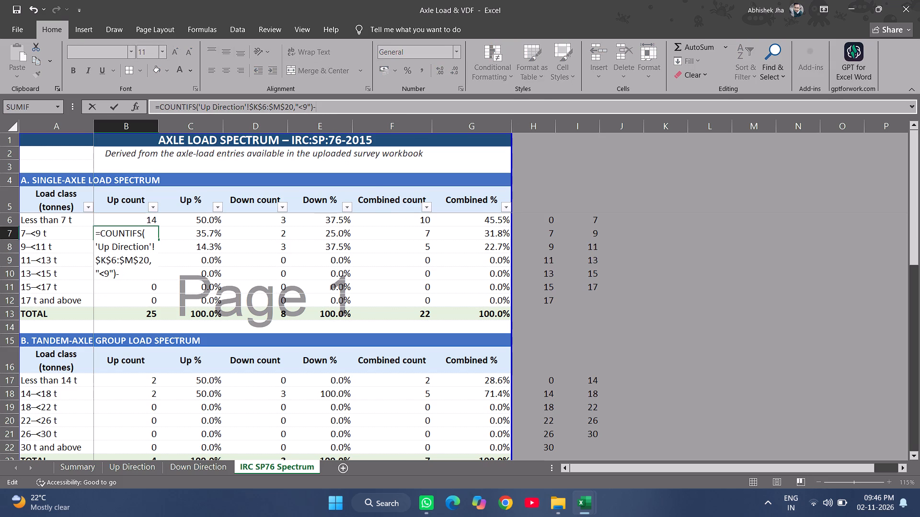
text(sunm=)
key(BackSpace)
key(BackSpace)
key(m)
key(BackSpace)
key(BackSpace)
text(,m)
key(BackSpace)
key(BackSpace)
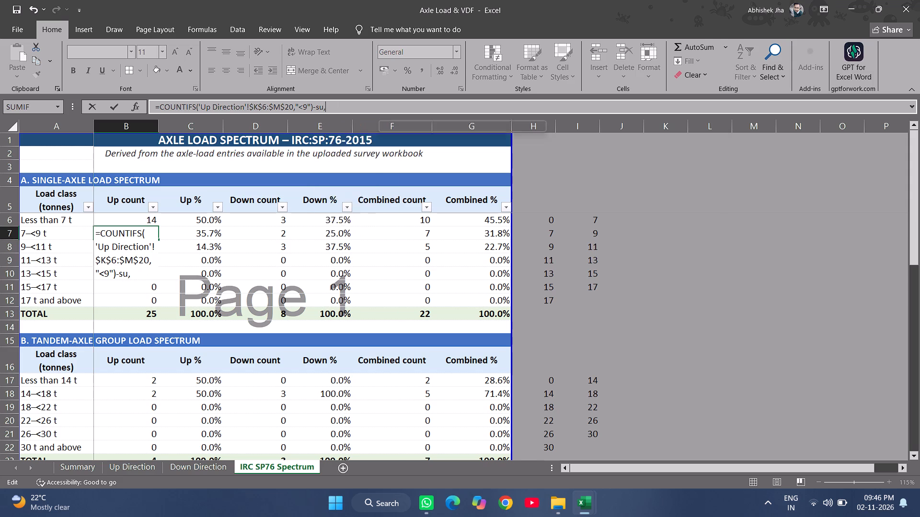
key(m)
key(Tab)
click(143, 213)
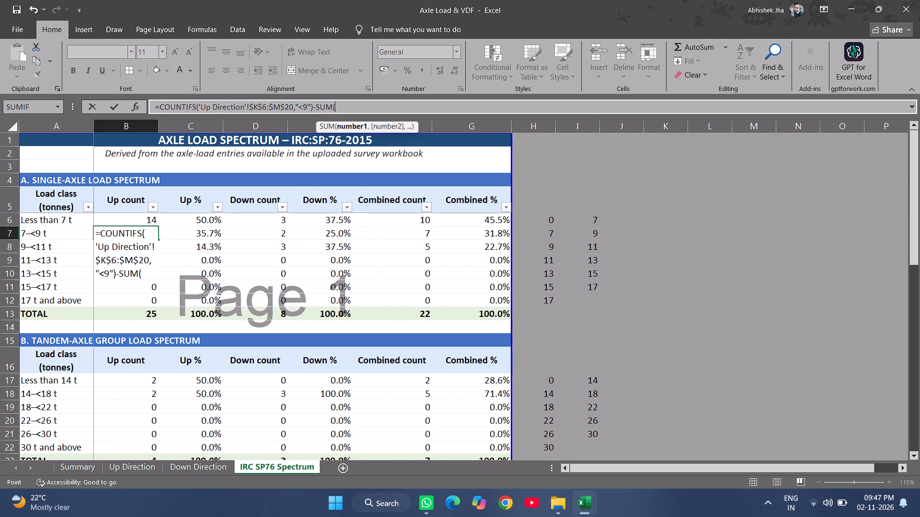
key(Return)
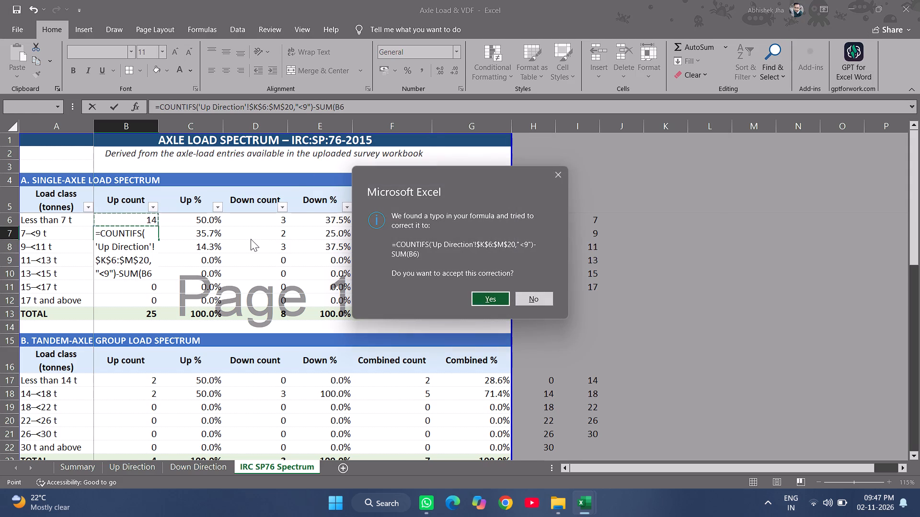
key(Return)
key(Up)
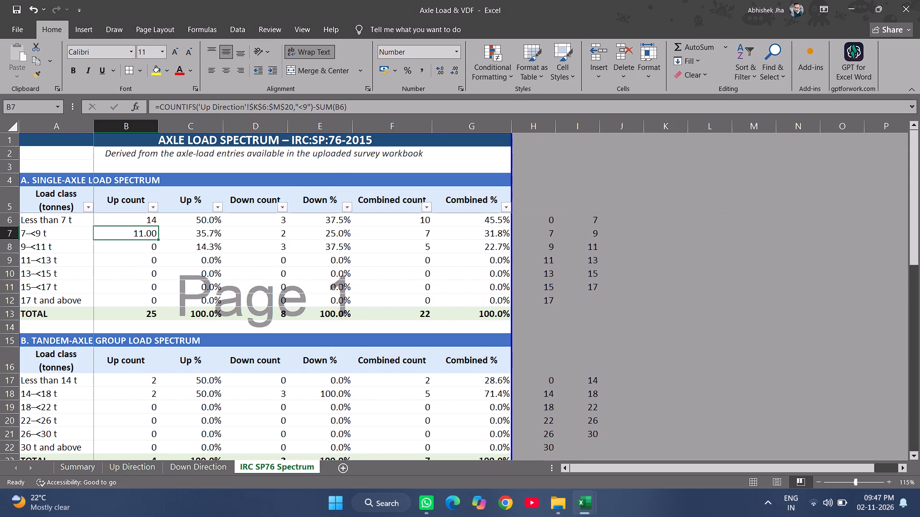
Copy the cell formatting of the less than 7 t Up count onto the 7–<9 t Up count.
click(156, 221)
click(30, 70)
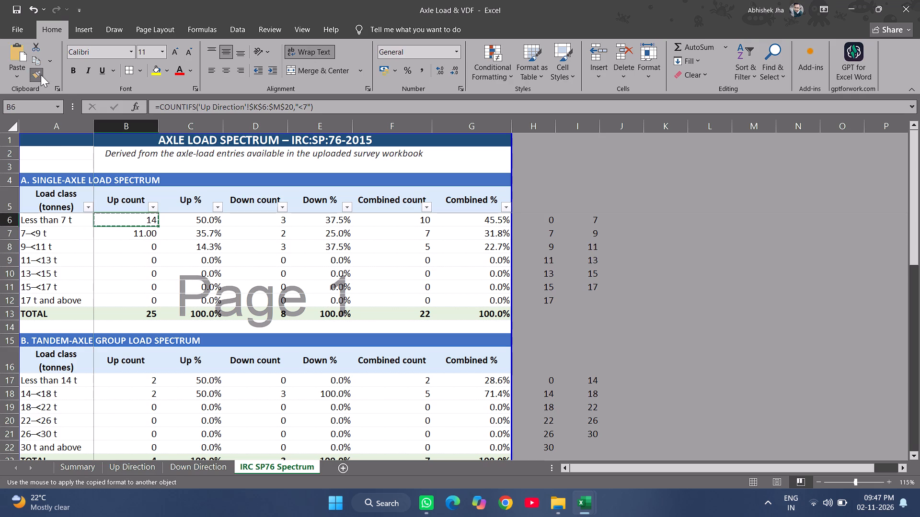
click(136, 230)
double_click(146, 234)
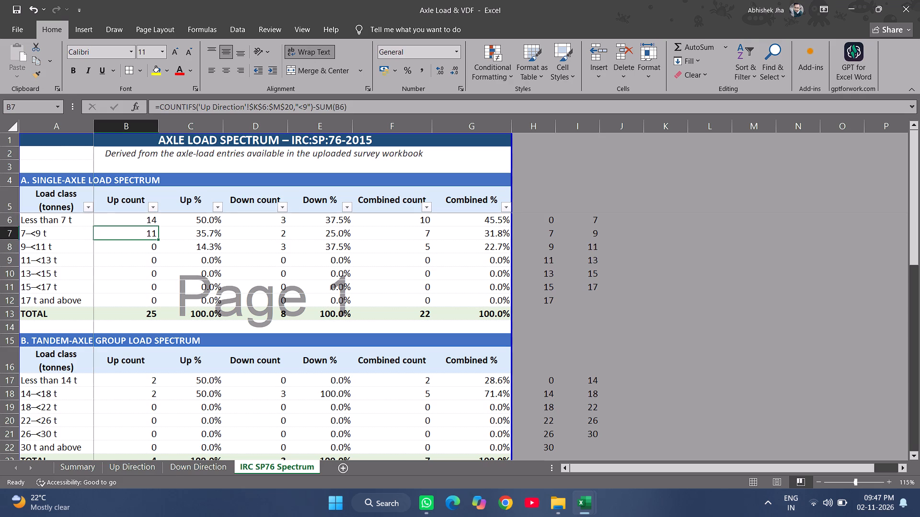
key(Escape)
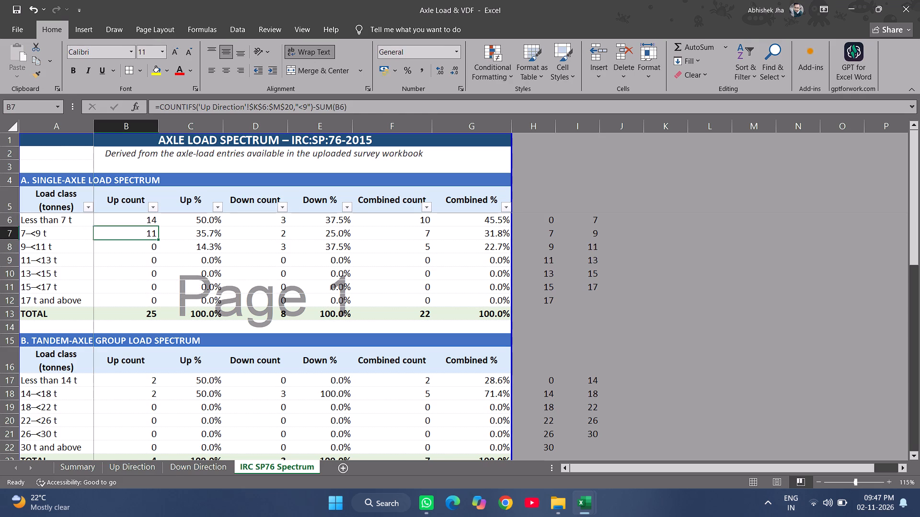
Fill the 7–<9 t formula down into the 9–<11 t Up count, with criterion "<11" and subtracted range B6:B7.
click(146, 255)
click(147, 245)
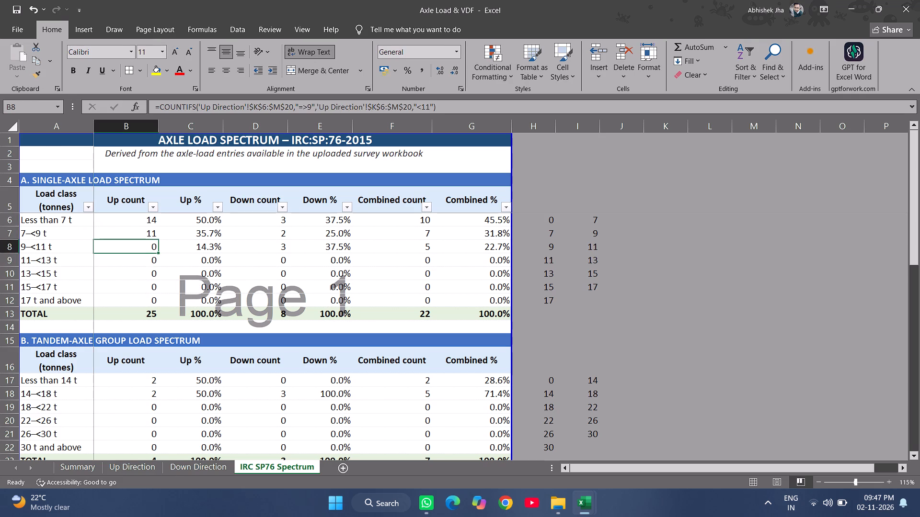
key(ctrl+d)
key(F2)
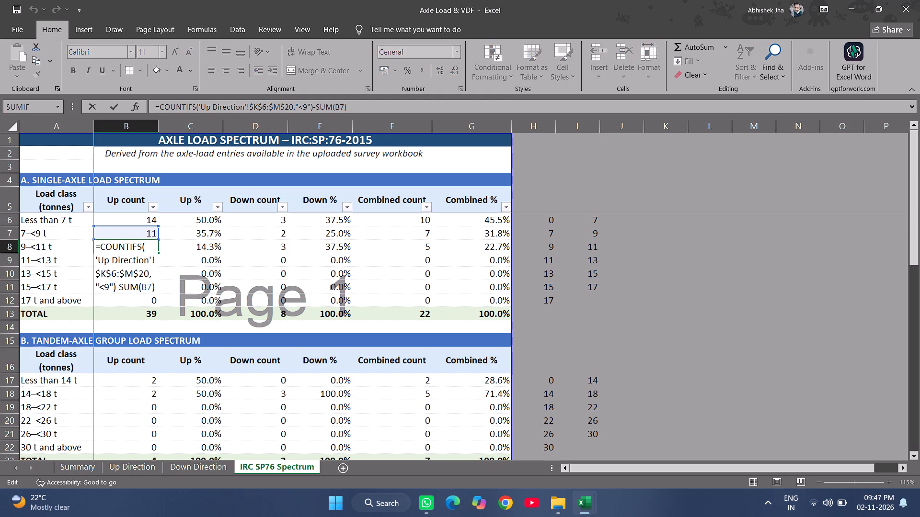
click(108, 289)
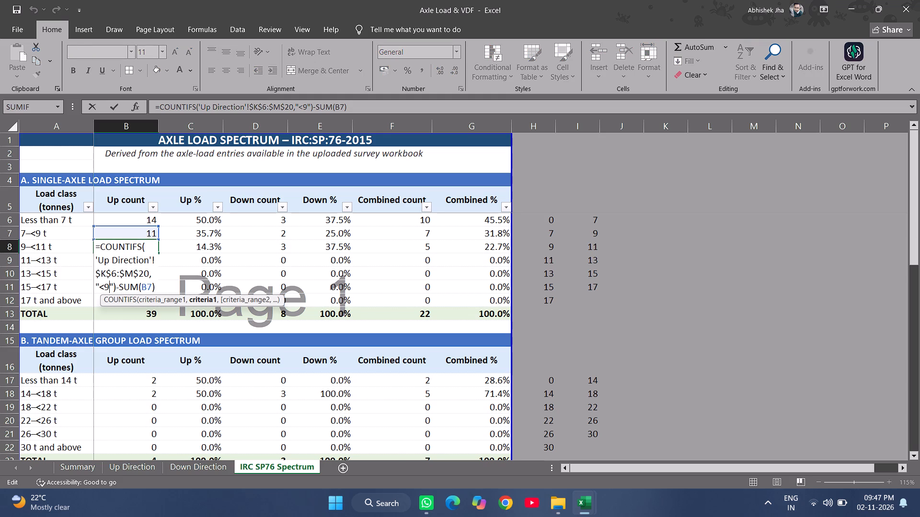
key(BackSpace)
text(11)
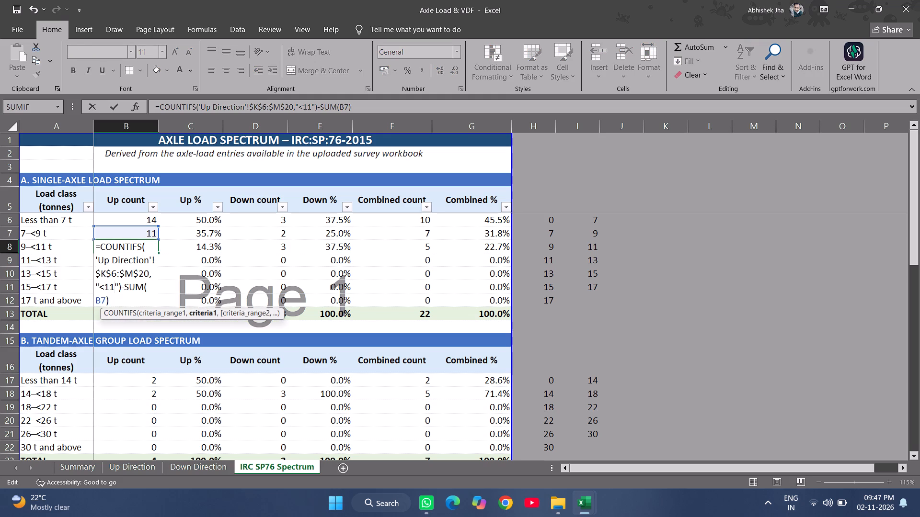
key(Down)
key(Left)
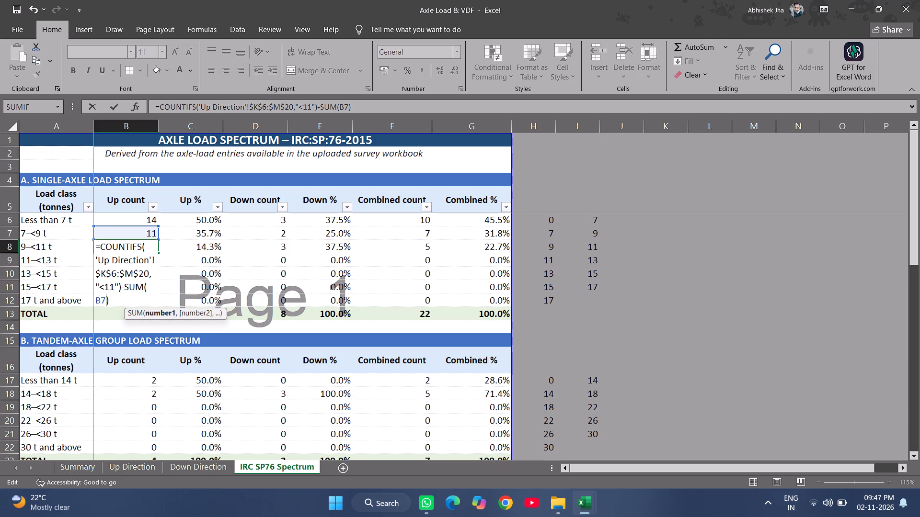
drag(159, 226, 163, 217)
key(Return)
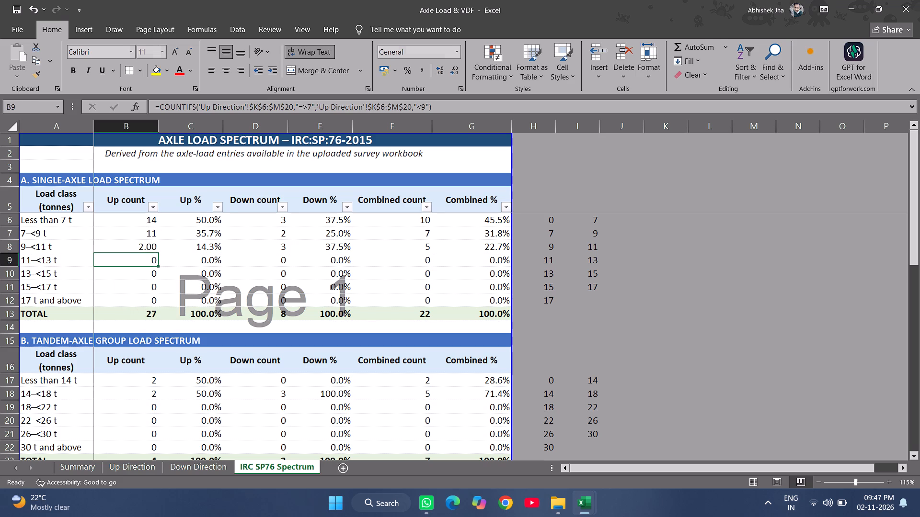
key(Up)
key(Down)
Copy the cell formatting of the 7–<9 t Up count onto the 9–<11 t Up count.
click(148, 230)
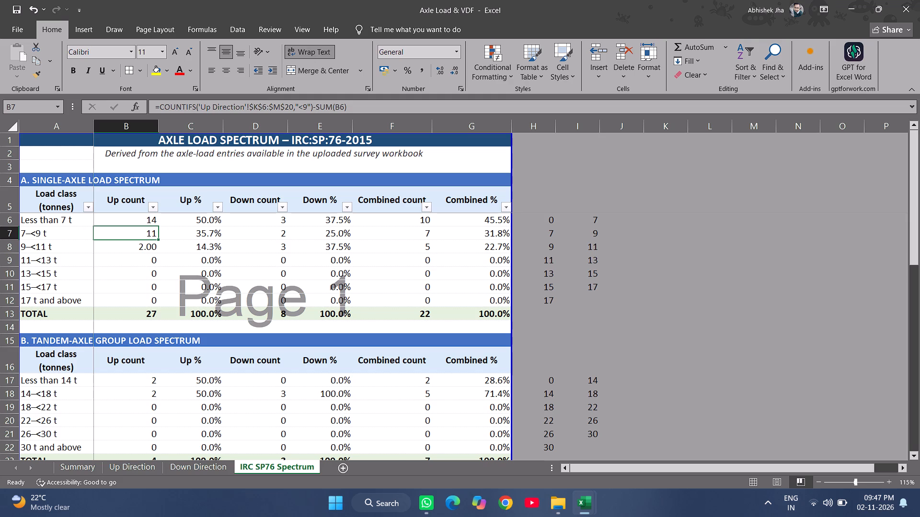
click(35, 74)
click(148, 244)
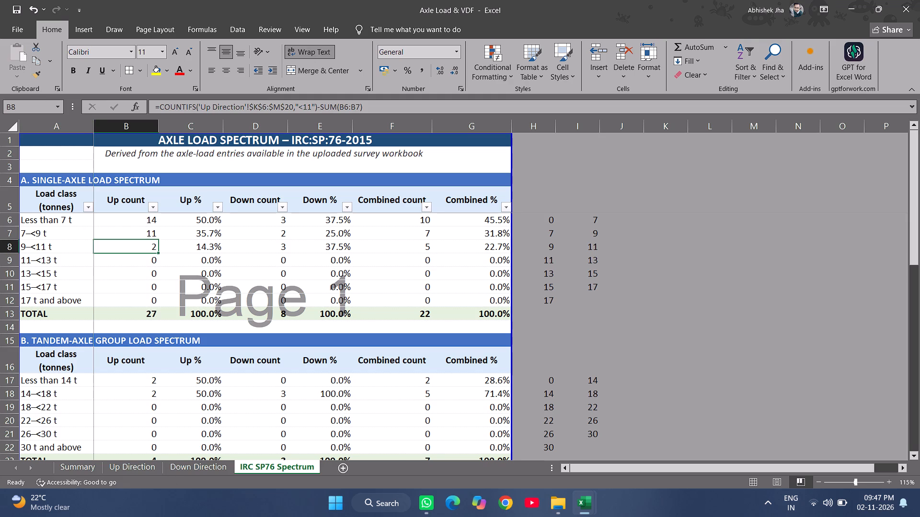
Fill the 9–<11 t formula down into the 11–<13 t Up count, with criterion "<13" and subtracted range B6:B8.
click(151, 264)
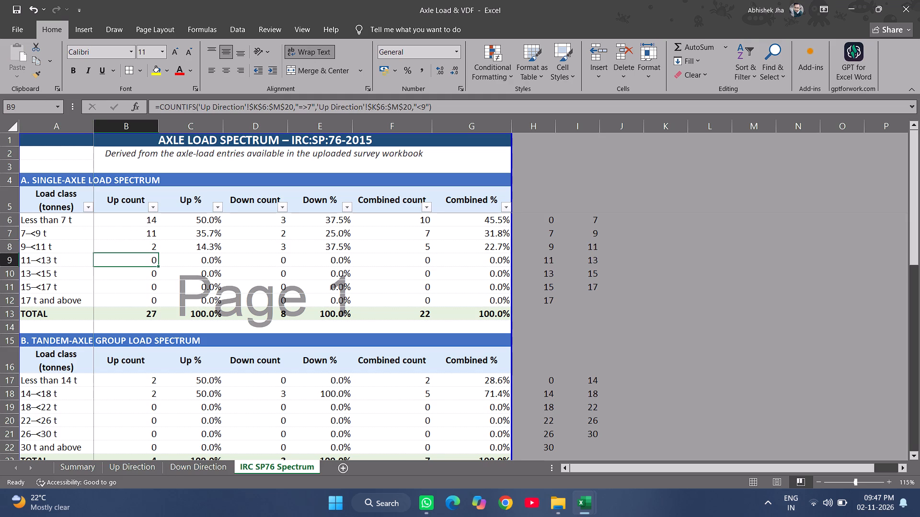
key(ctrl+d)
key(F2)
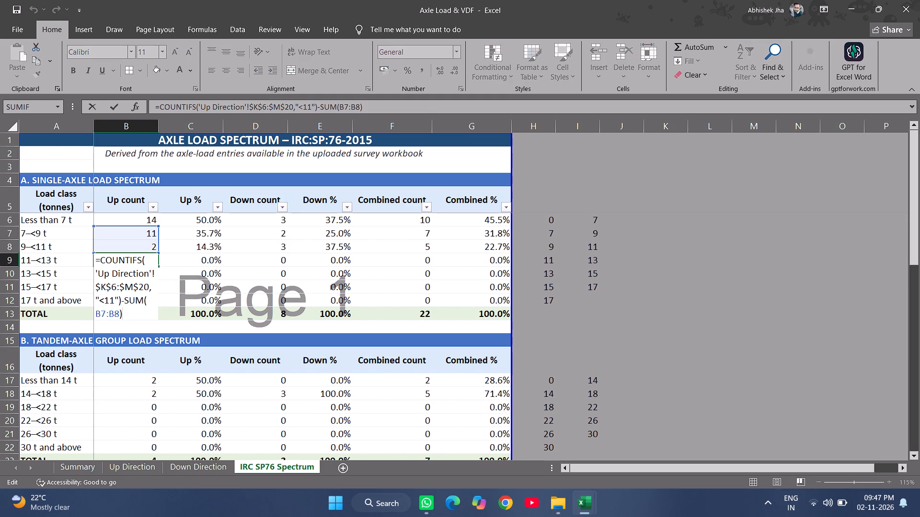
click(113, 301)
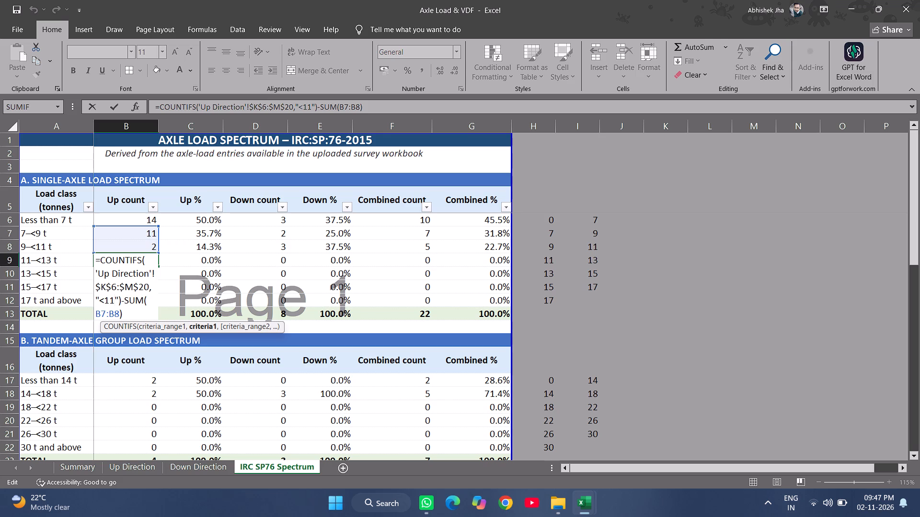
key(BackSpace)
key(3)
drag(158, 225, 162, 219)
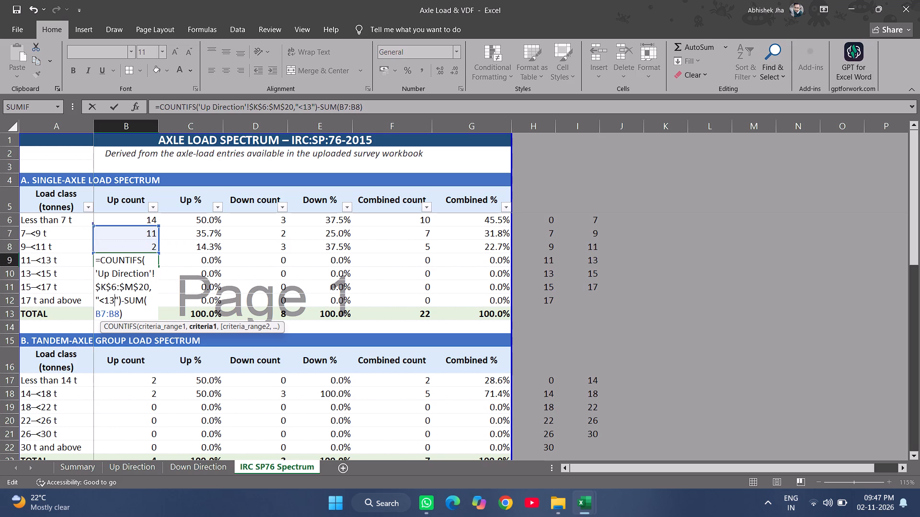
drag(162, 219, 163, 219)
key(Return)
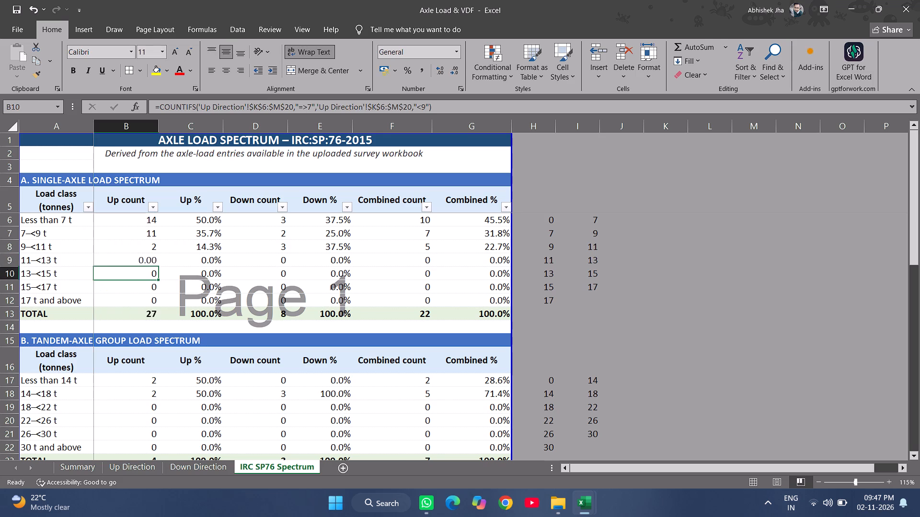
Fill the 11–<13 t formula down into the 13–<15 t Up count, with criterion "<15" and subtracted range B6:B9.
key(ctrl+d)
key(F2)
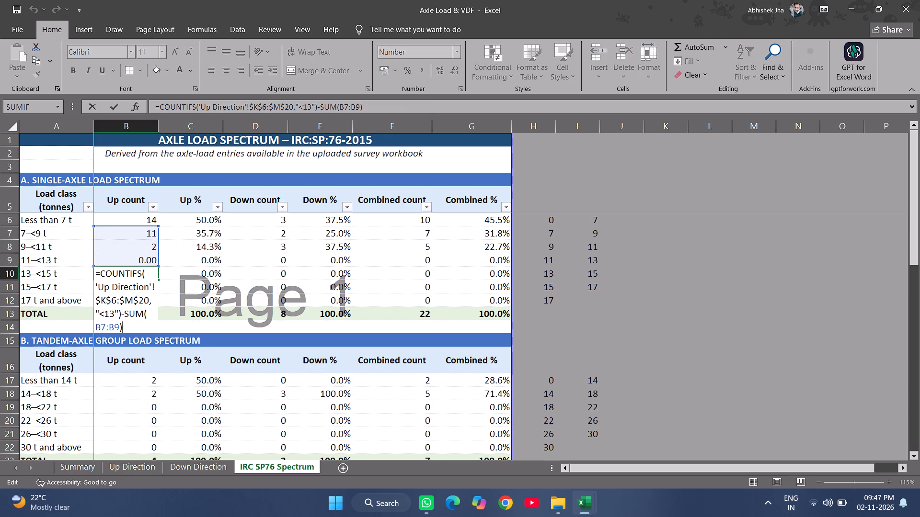
drag(114, 314, 110, 317)
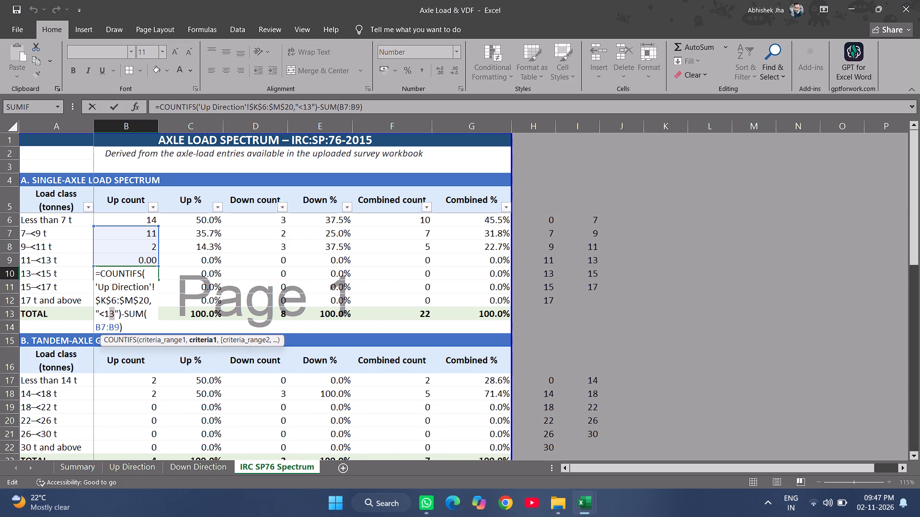
key(5)
drag(156, 225, 158, 224)
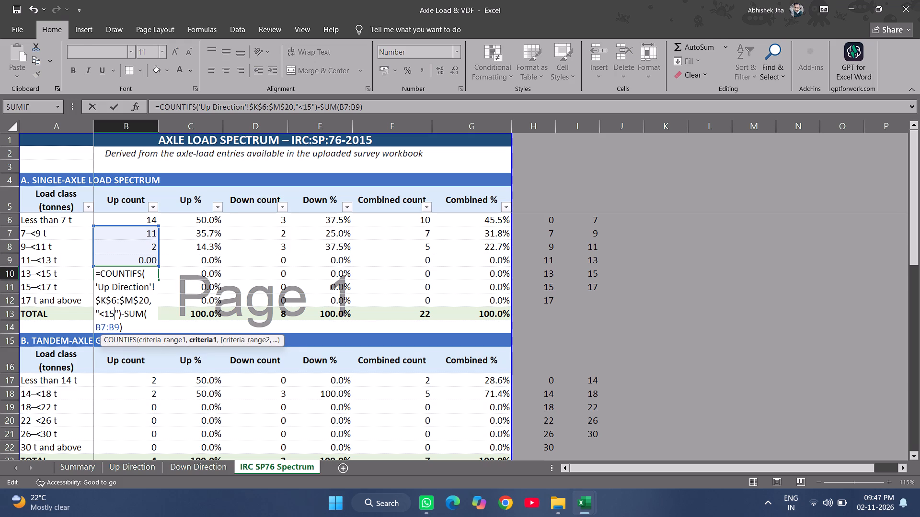
drag(158, 224, 163, 215)
key(Return)
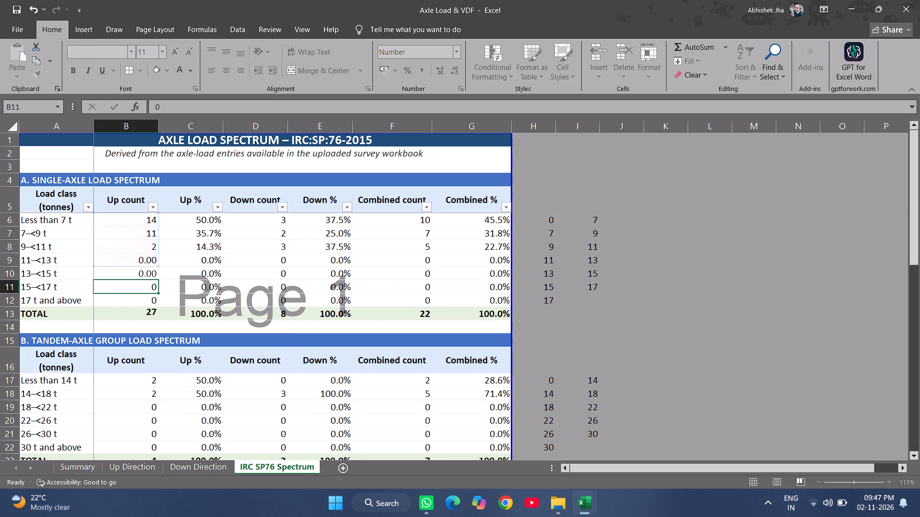
Fill the 13–<15 t formula down into the 15–<17 t Up count, with criterion "<17" and subtracted range B6:B10.
double_click(149, 287)
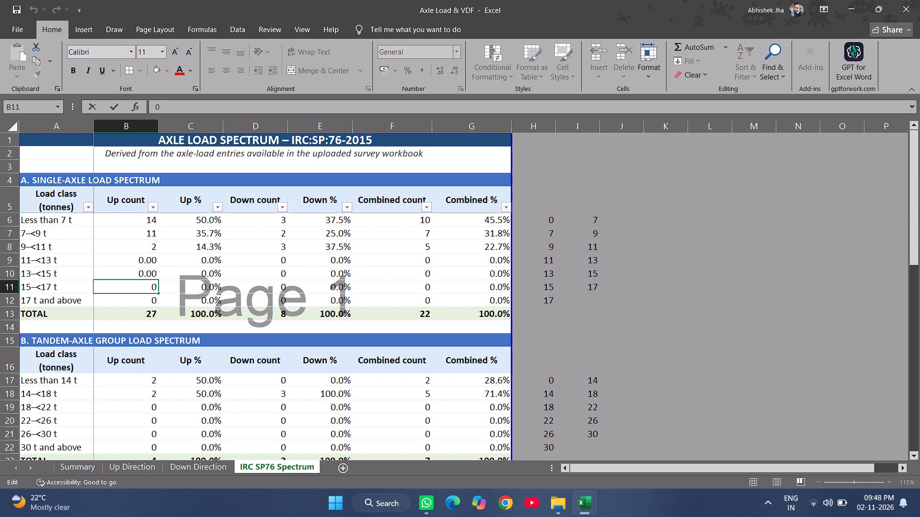
key(Escape)
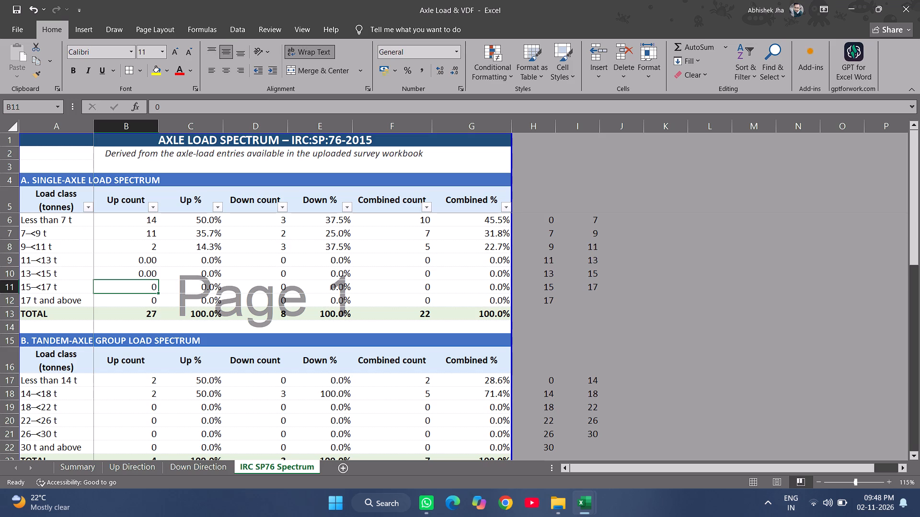
key(ctrl+d)
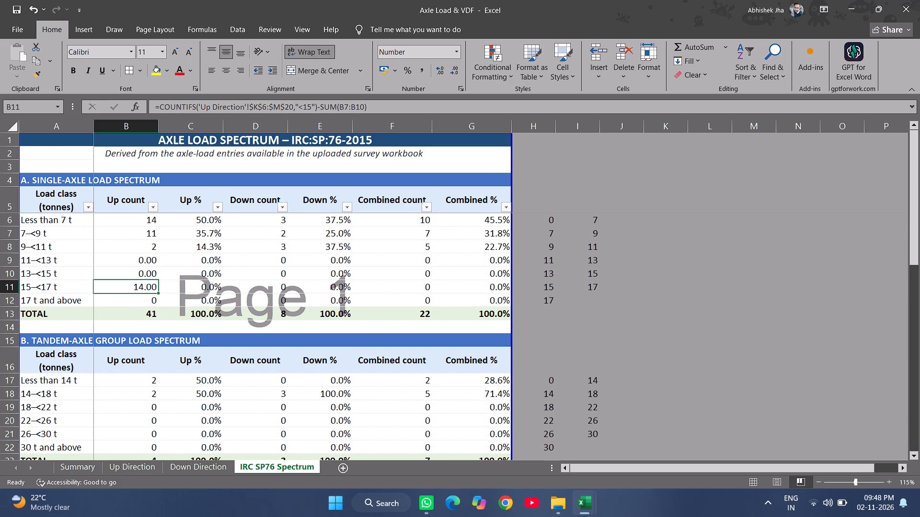
key(F2)
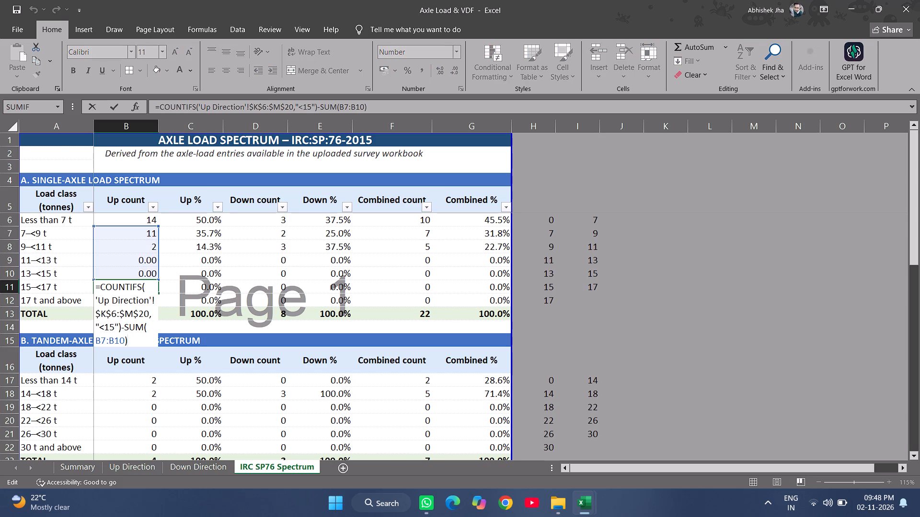
drag(116, 332, 111, 334)
drag(111, 334, 111, 328)
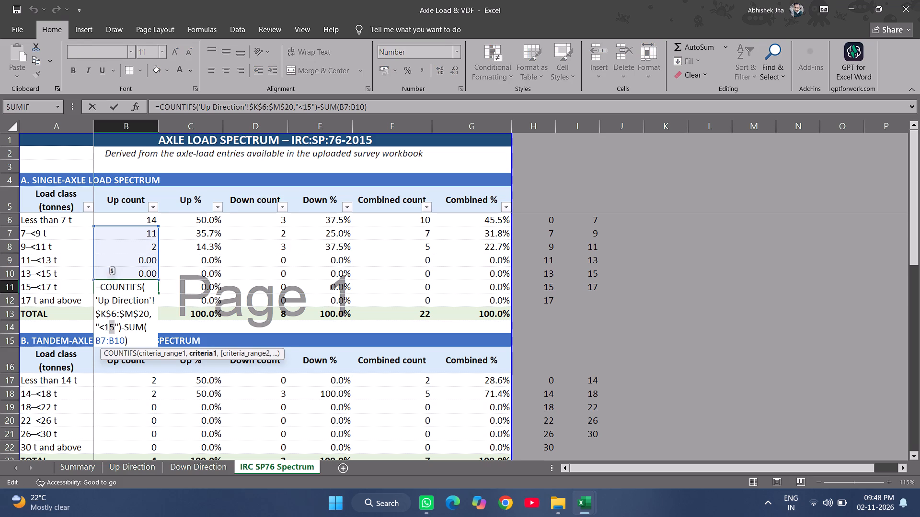
key(7)
drag(156, 228, 160, 217)
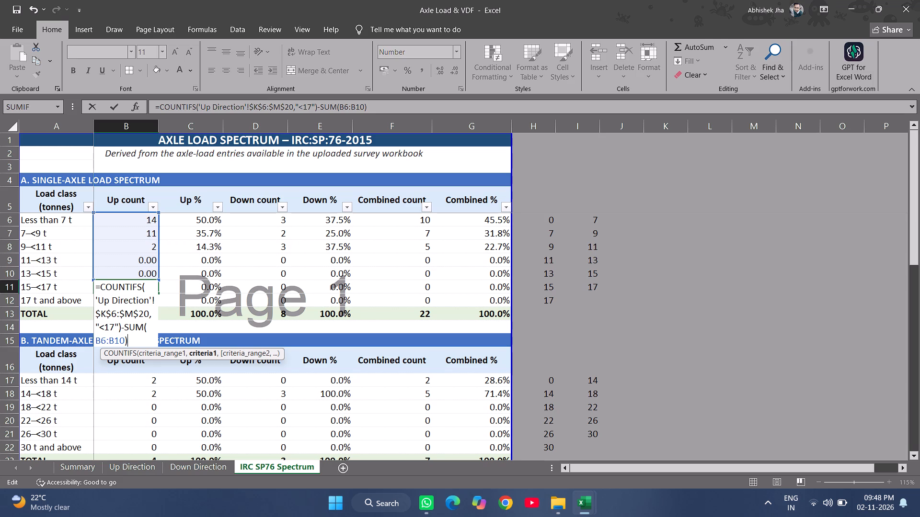
key(Return)
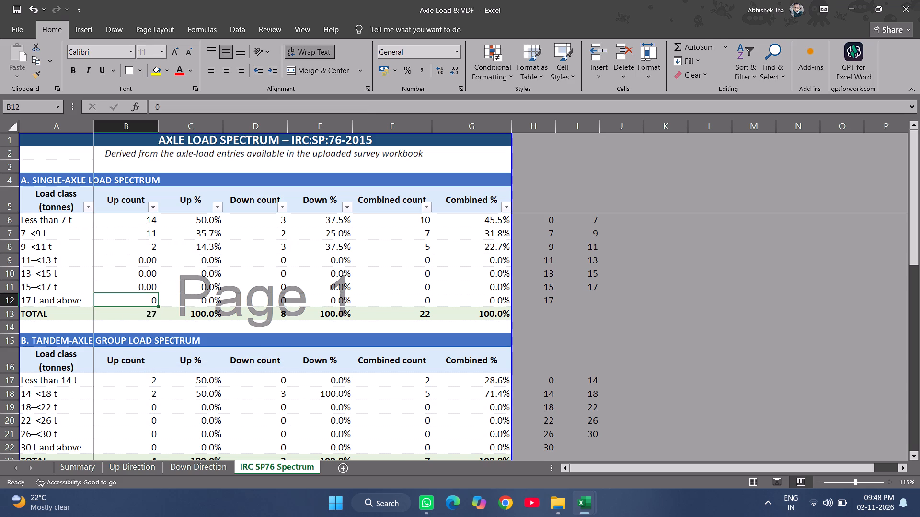
Fill the 15–<17 t formula down into the 17 t and above Up count, with criterion ">17" and subtracted range B6:B11.
key(ctrl+d)
key(F2)
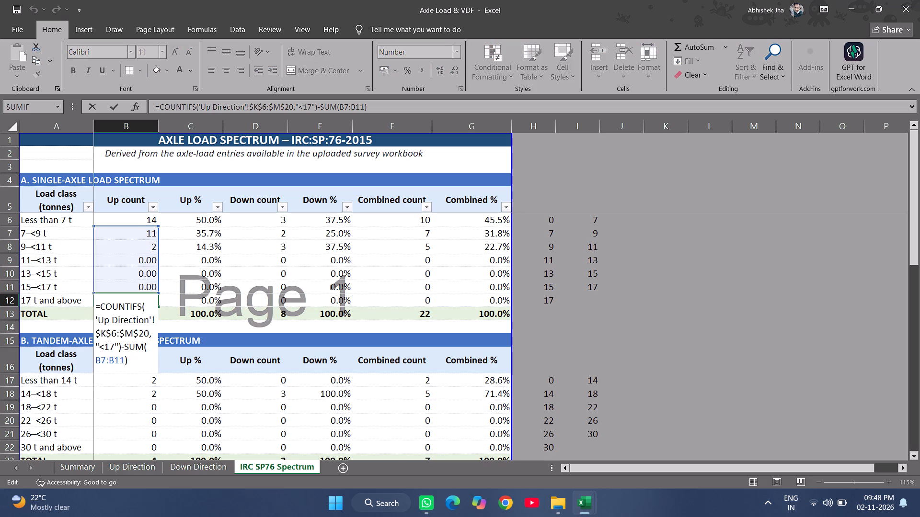
drag(158, 227, 162, 216)
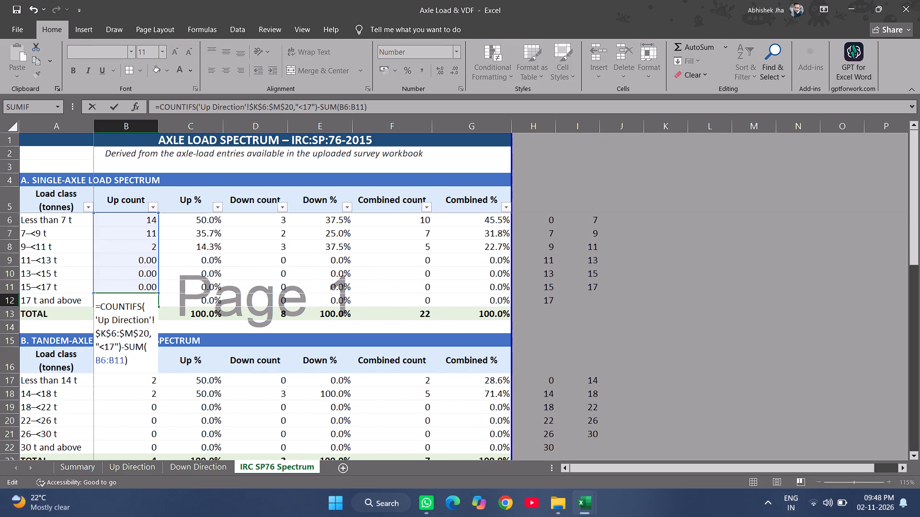
click(107, 346)
key(Left)
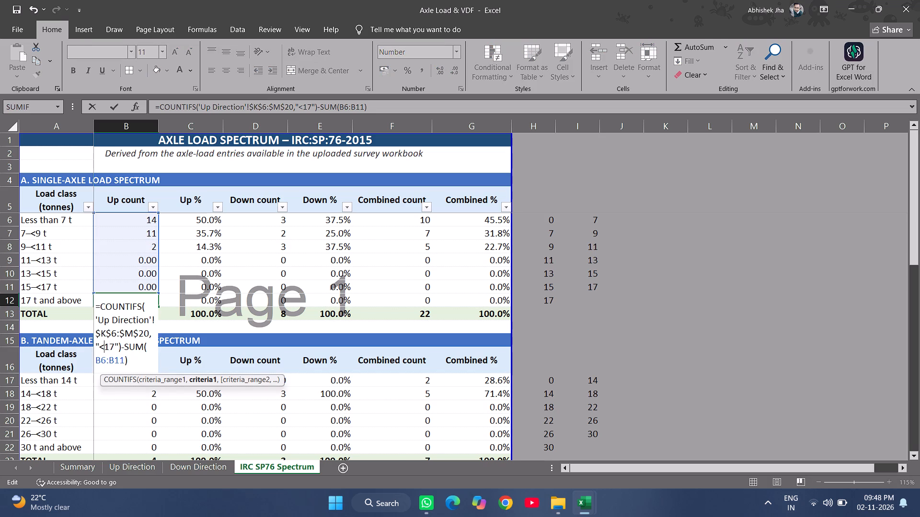
key(BackSpace)
text(>?)
key(BackSpace)
key(Return)
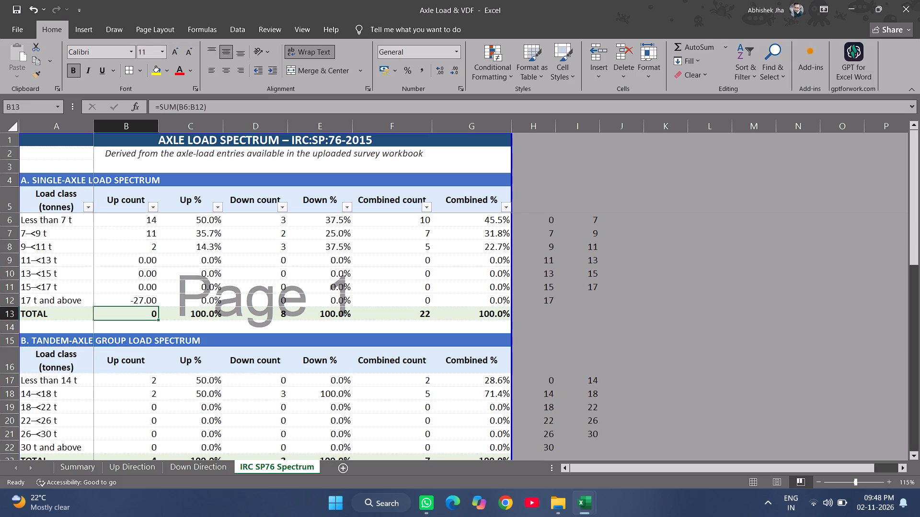
Remove the SUM subtraction from the 17 t and above Up count, keeping only the COUNTIFS with criterion ">17".
key(Up)
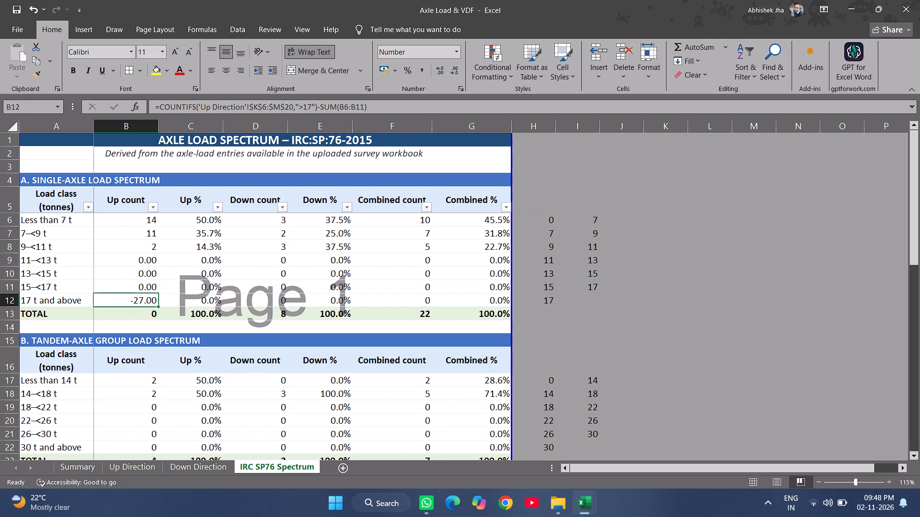
key(F2)
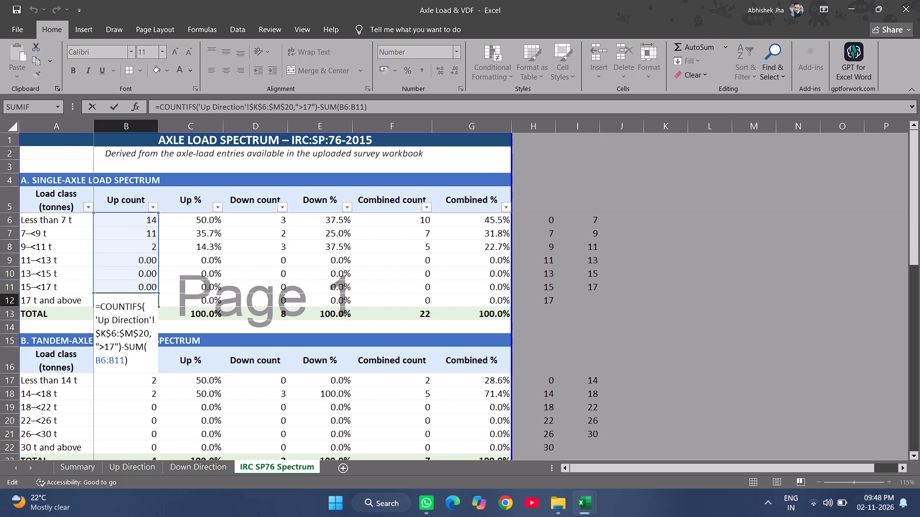
key(BackSpace)
key(BackSpace)
key(BackSpace)
key(BackSpace)
key(BackSpace)
key(BackSpace)
key(BackSpace)
key(BackSpace)
key(BackSpace)
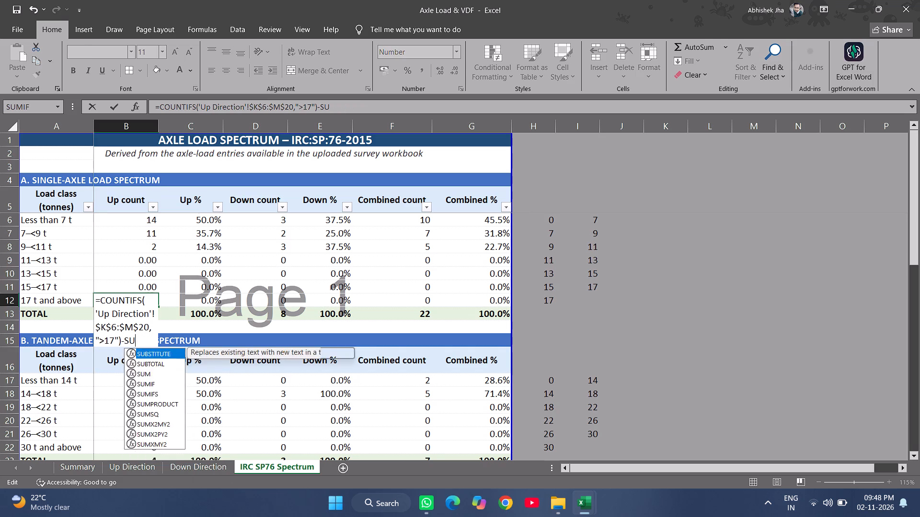
key(BackSpace)
key(BackSpace)
key(BackSpace)
key(Return)
key(Up)
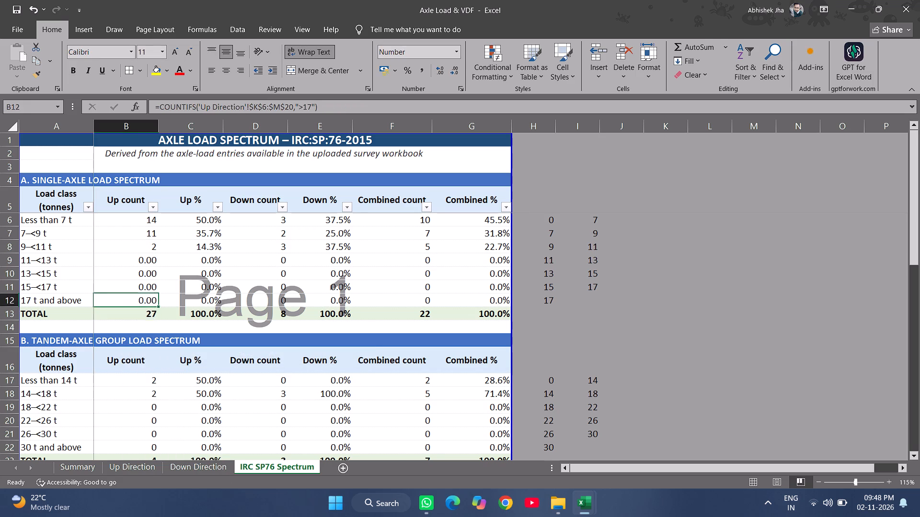
key(F2)
key(Escape)
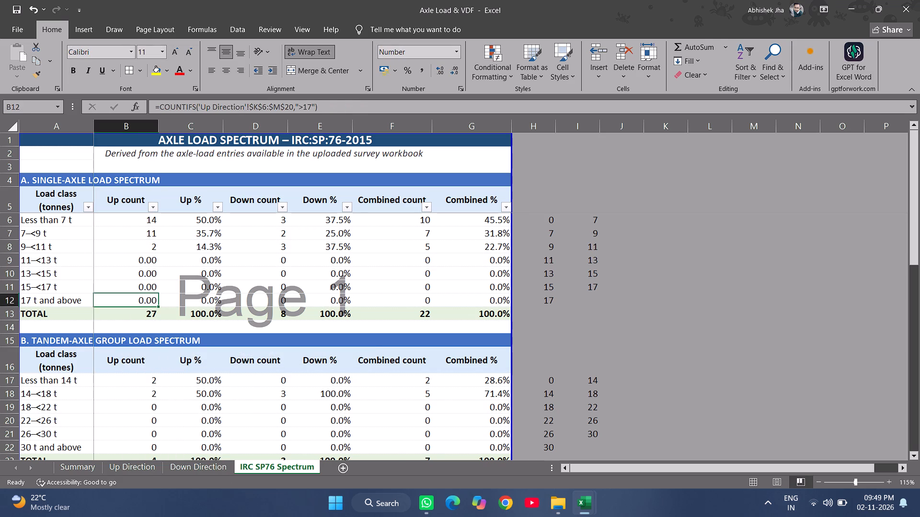
Copy the cell formatting of the 9–<11 t Up count onto the Up counts from 11–<13 t to 17 t and above.
click(146, 243)
click(30, 72)
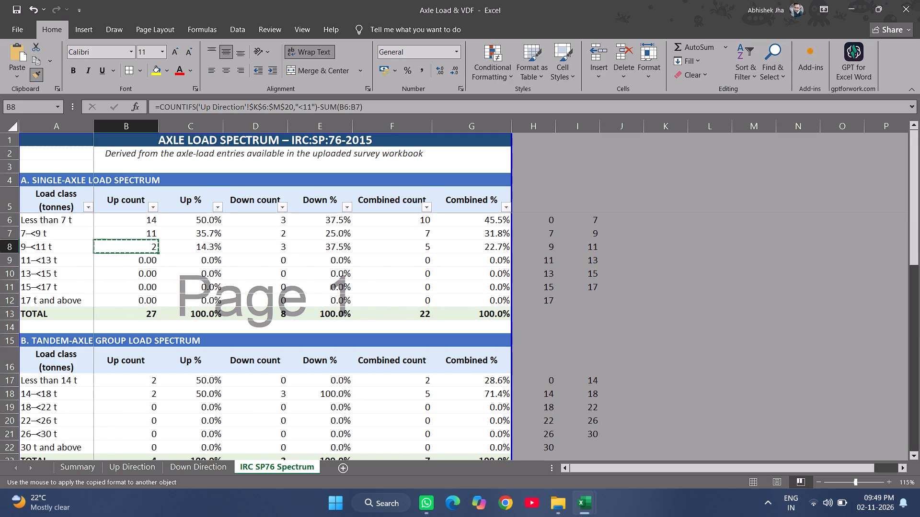
drag(143, 261, 143, 297)
click(195, 272)
Check the single-axle Up count total's formula and save the workbook.
double_click(145, 315)
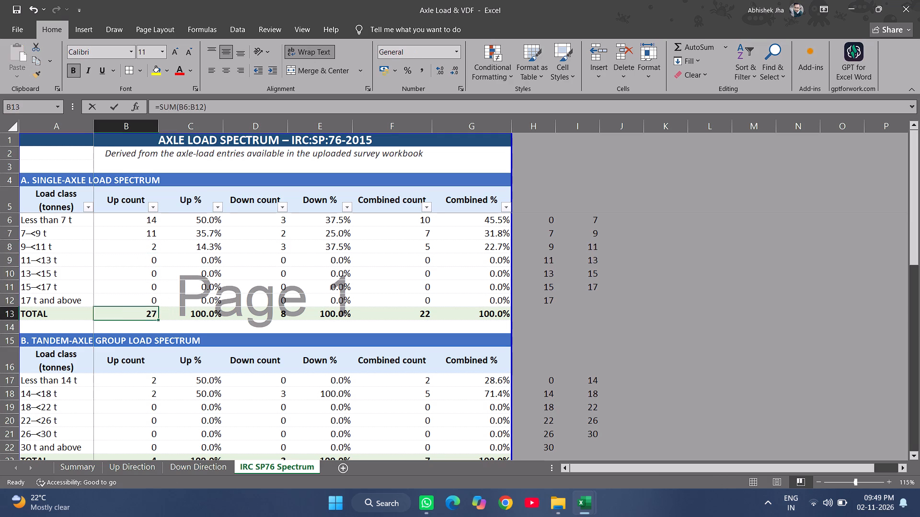
key(Escape)
key(ctrl+s)
Examine the single-axle loads in K6:M20 on the Up Direction sheet and the matching load columns on the Down Direction sheet.
click(142, 472)
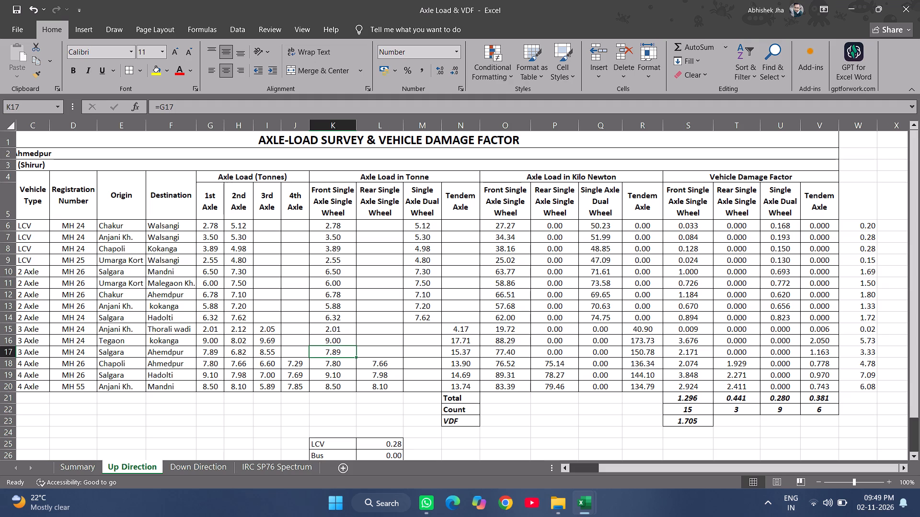
drag(331, 222, 413, 386)
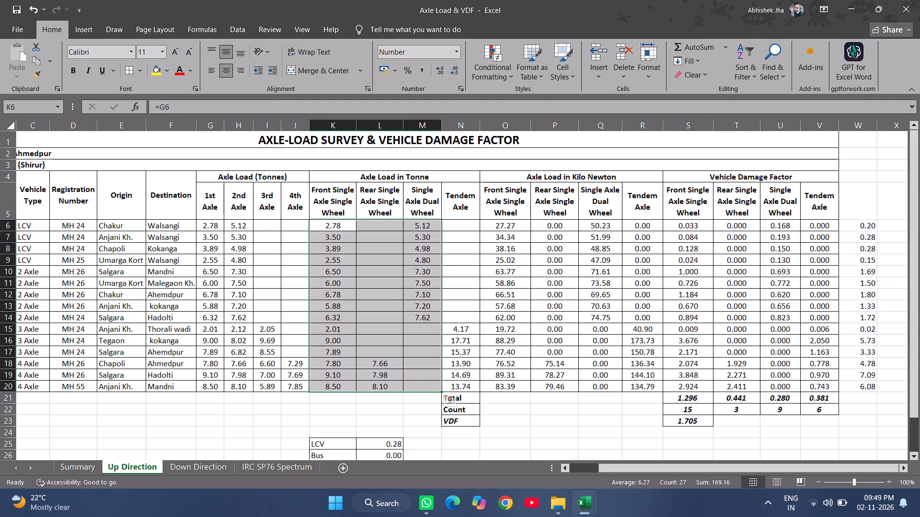
click(190, 471)
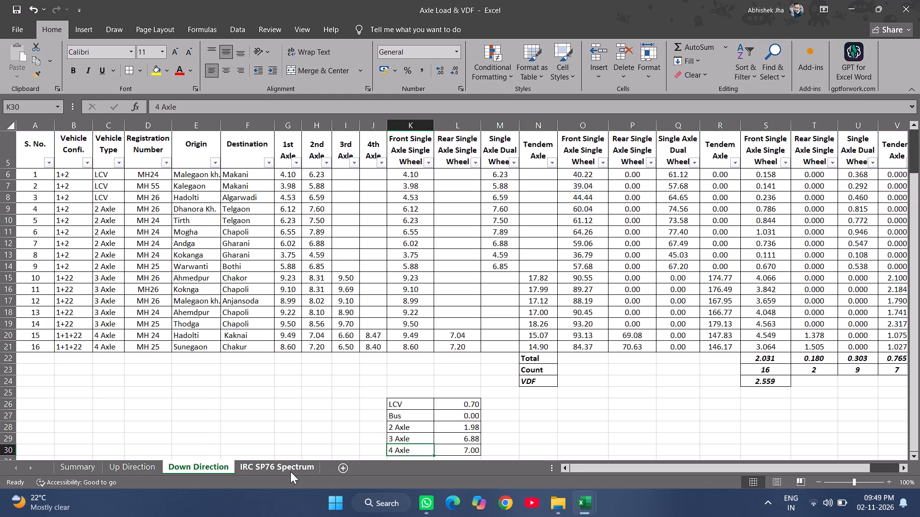
scroll(183, 482, up, 1)
scroll(224, 478, up, 3)
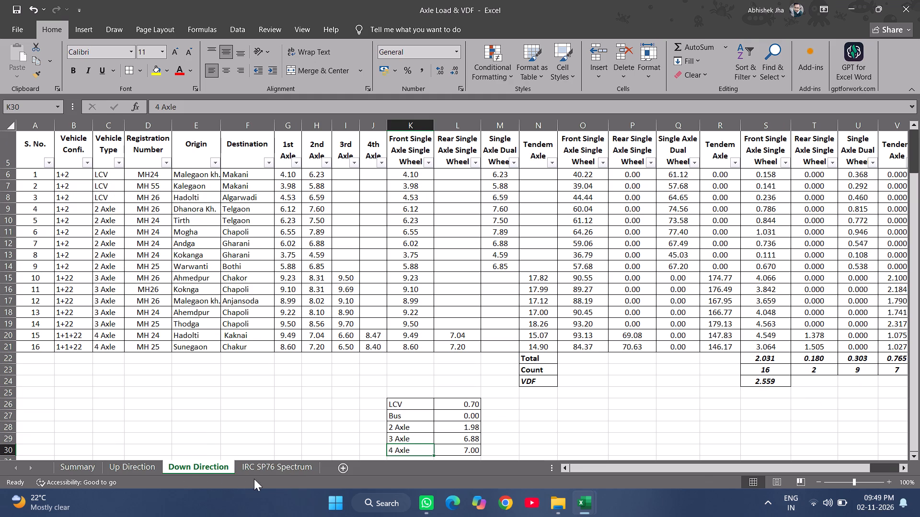
click(146, 467)
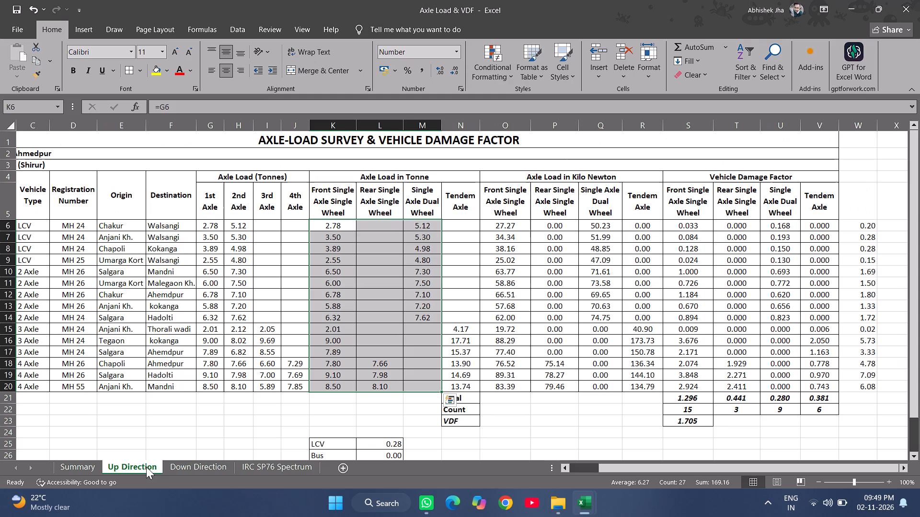
click(287, 462)
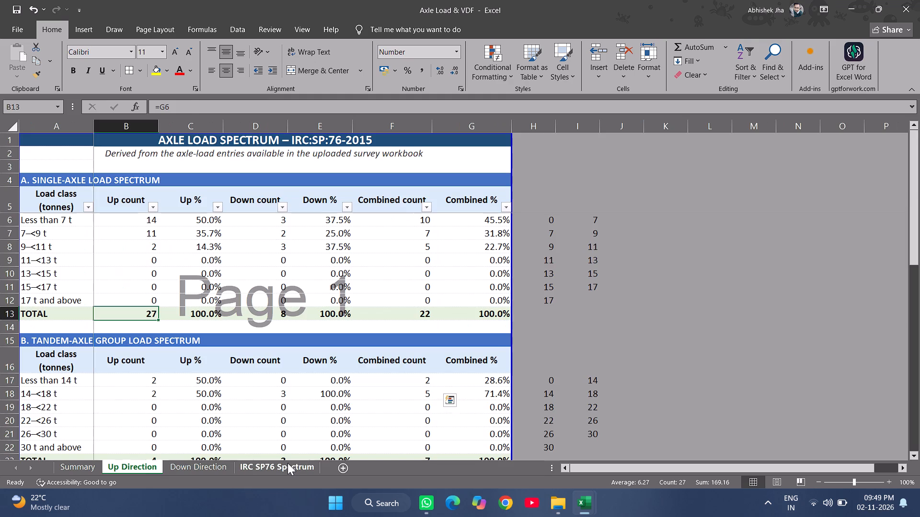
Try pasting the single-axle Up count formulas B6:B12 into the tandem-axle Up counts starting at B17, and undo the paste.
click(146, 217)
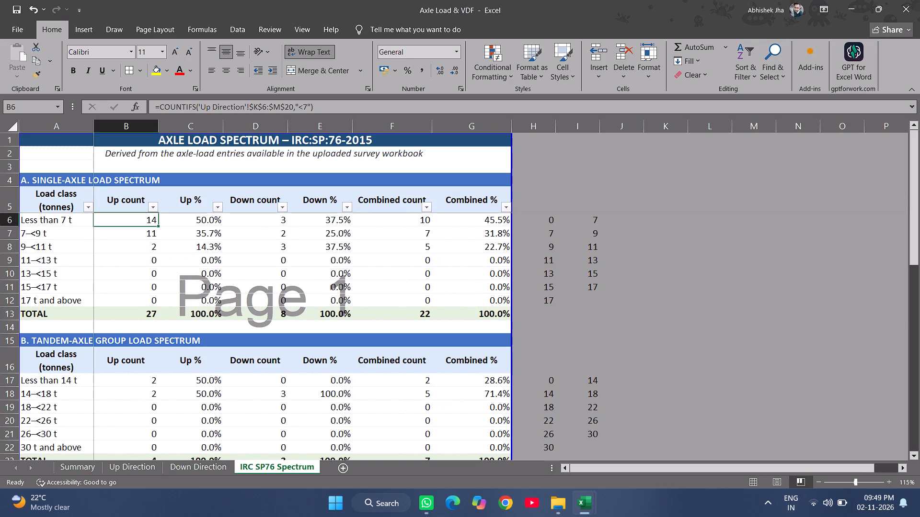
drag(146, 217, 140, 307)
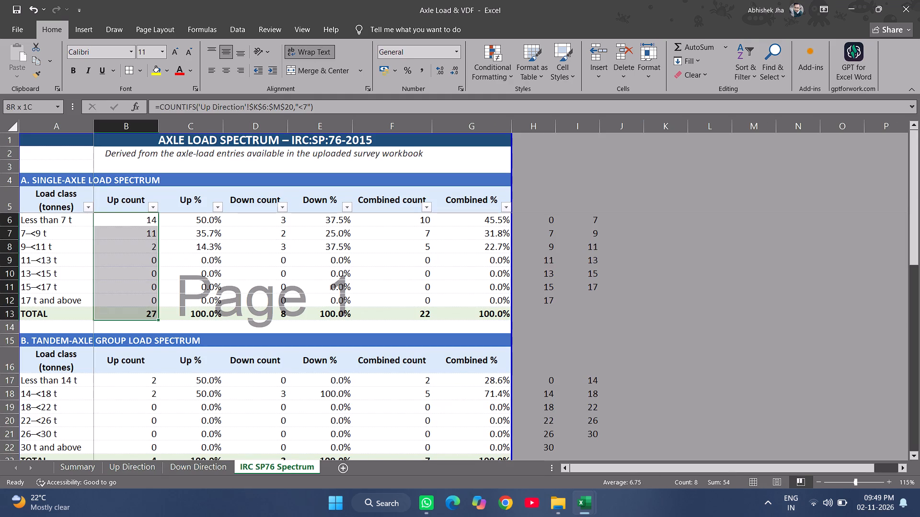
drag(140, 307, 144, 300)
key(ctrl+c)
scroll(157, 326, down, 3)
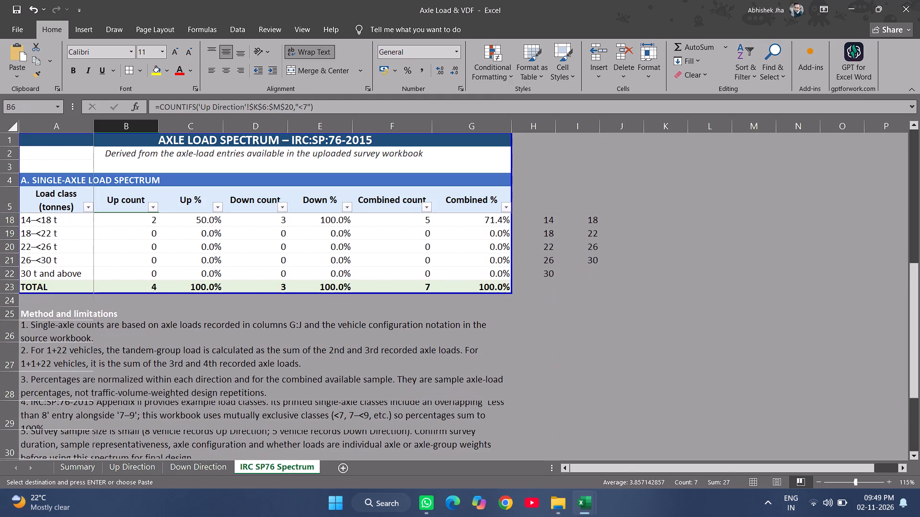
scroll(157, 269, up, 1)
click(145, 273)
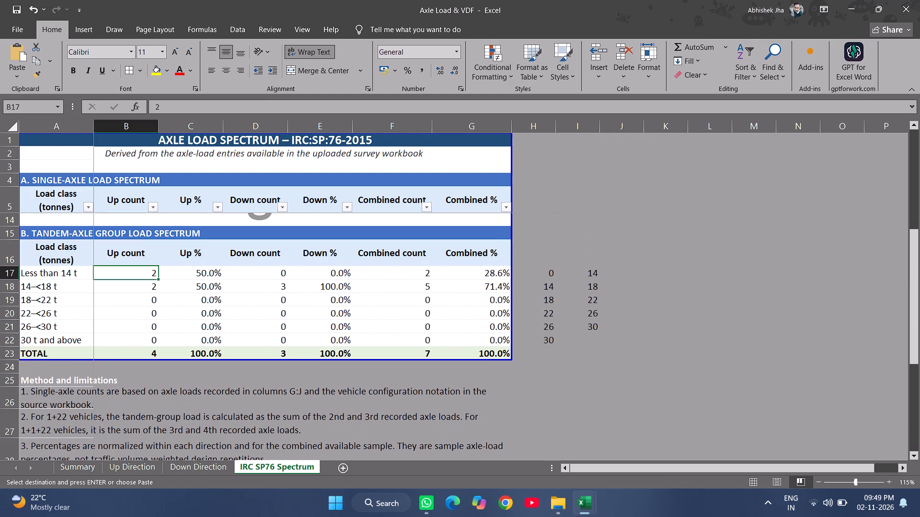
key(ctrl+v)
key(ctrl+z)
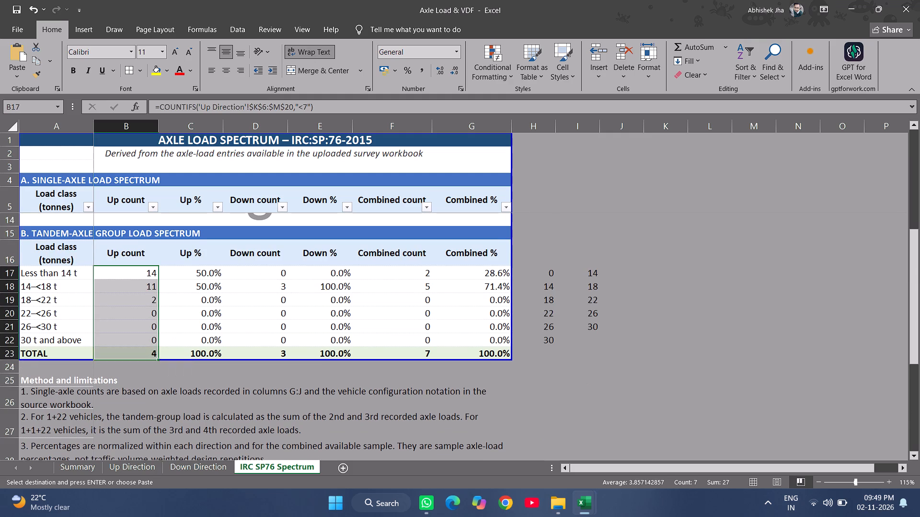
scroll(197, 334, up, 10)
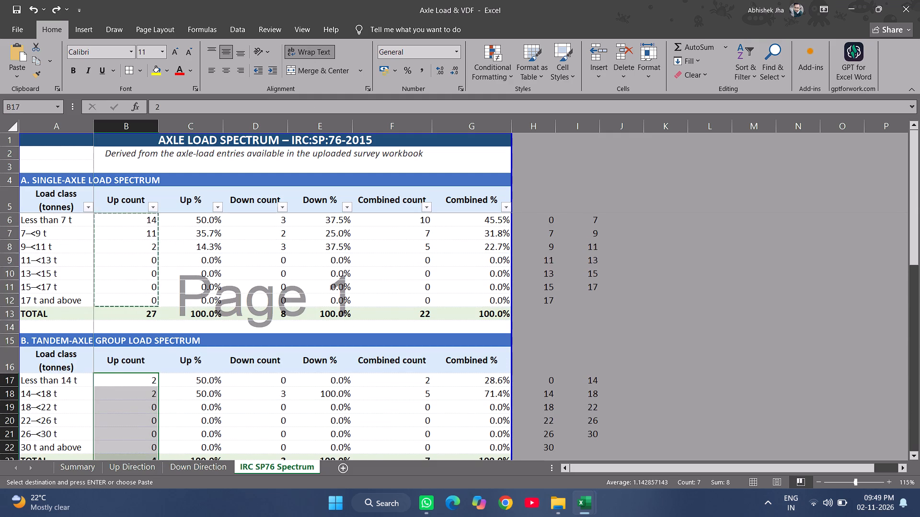
Paste the copied single-axle Up count formulas into the single-axle Down counts D6:D12.
click(278, 220)
key(ctrl+v)
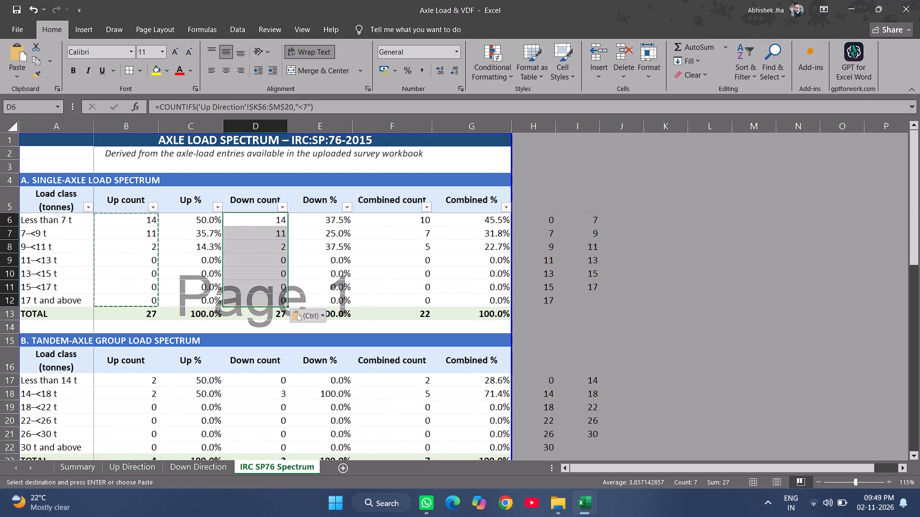
Edit the less-than-7 t Down count formula in D6 to count from 'Down Direction'!$K$6:$M$21.
click(280, 216)
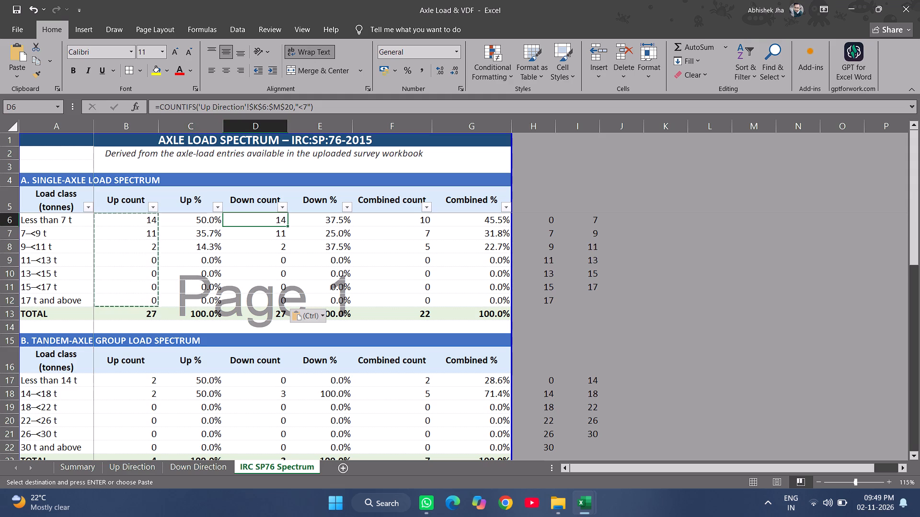
click(211, 105)
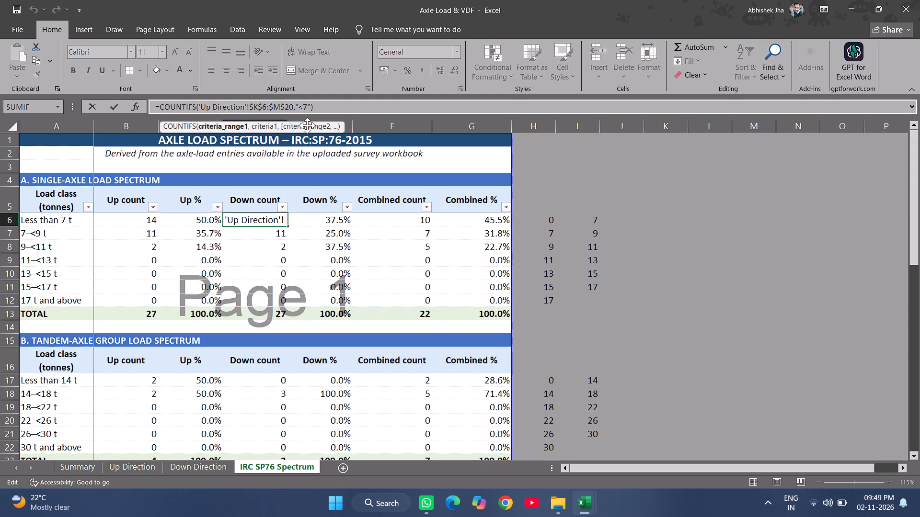
key(BackSpace)
key(BackSpace)
text(Down)
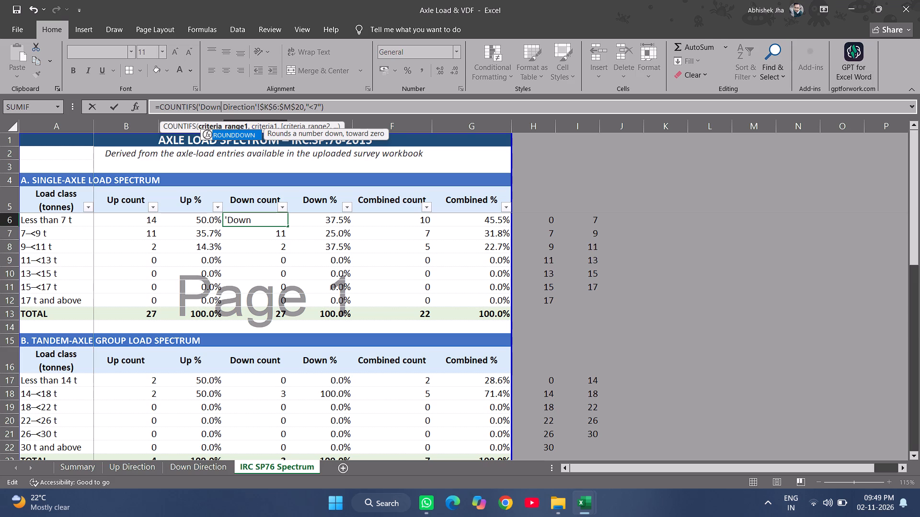
click(239, 107)
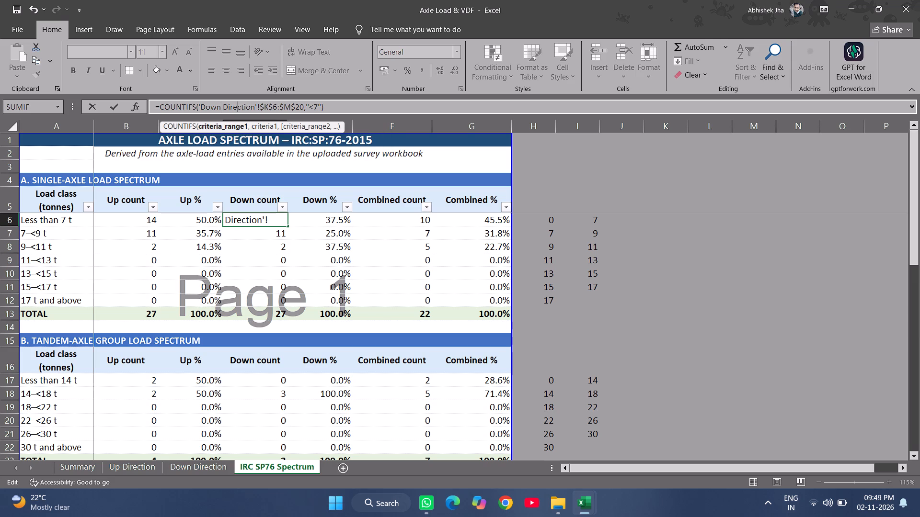
click(303, 103)
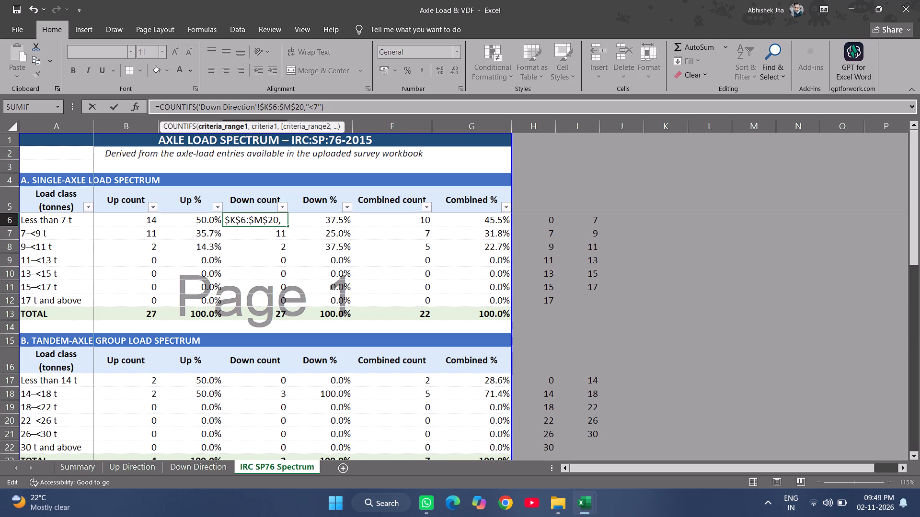
key(BackSpace)
key(1)
key(Return)
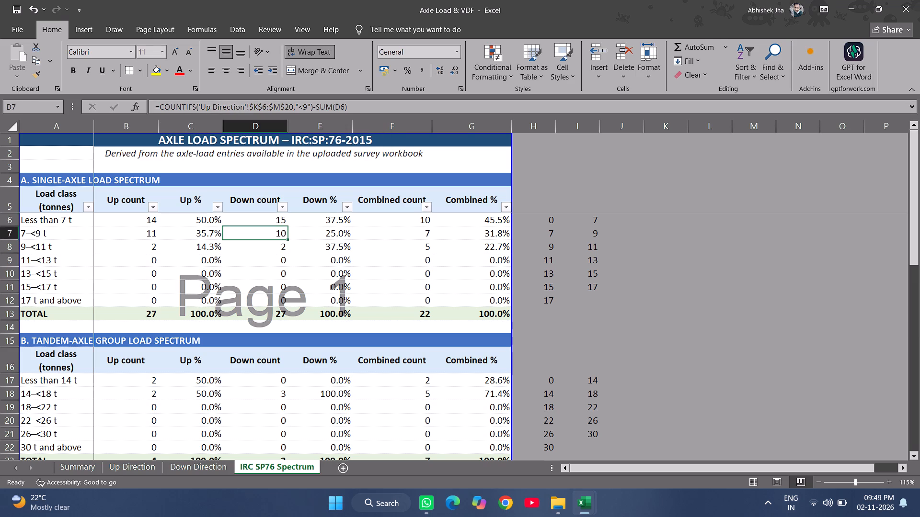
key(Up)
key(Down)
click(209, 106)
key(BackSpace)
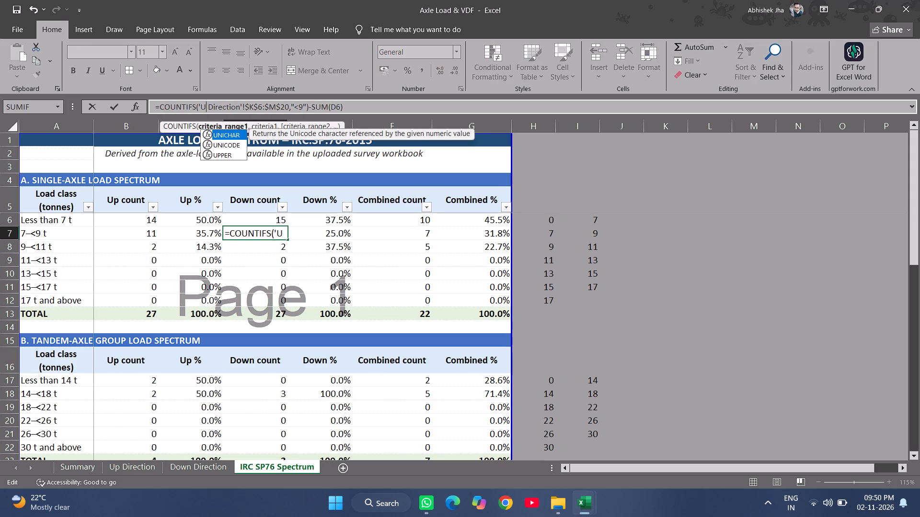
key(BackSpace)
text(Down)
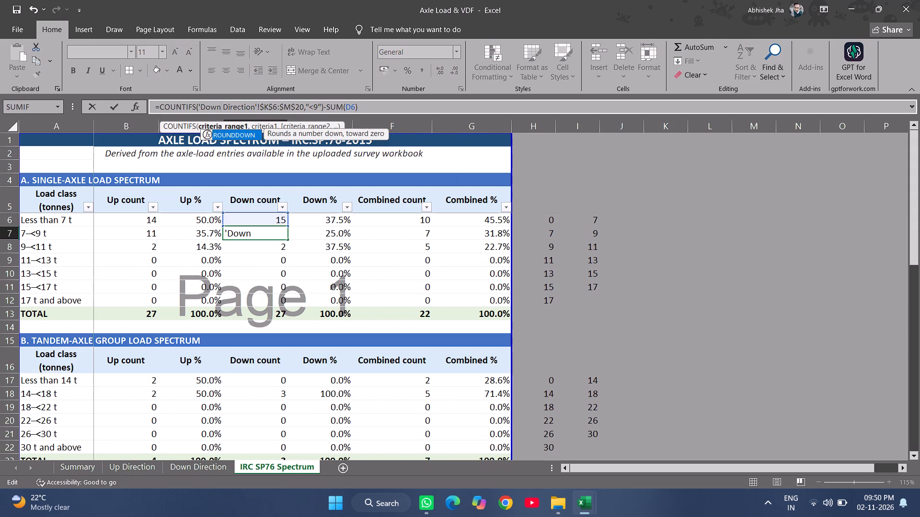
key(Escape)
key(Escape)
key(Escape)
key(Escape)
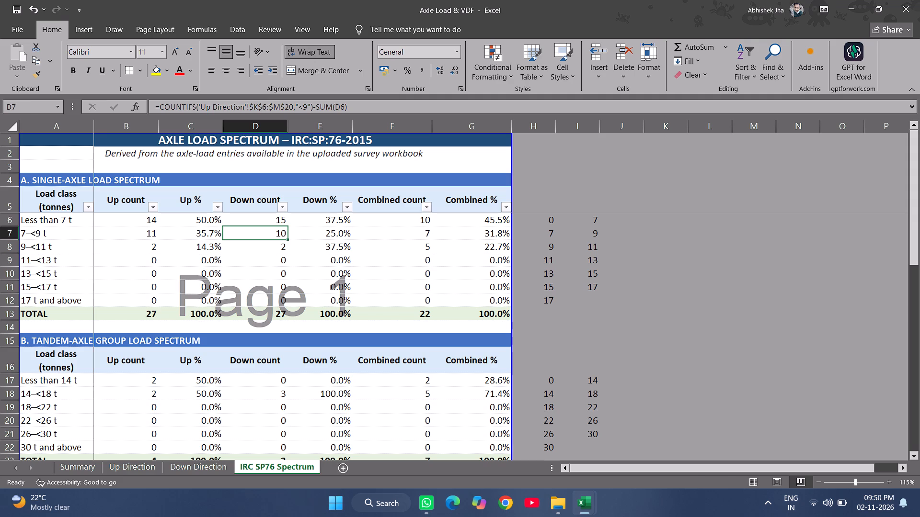
Replace all occurrences of "Up" with "Down" in the single-axle Down count formulas D6:D12.
drag(271, 216, 270, 296)
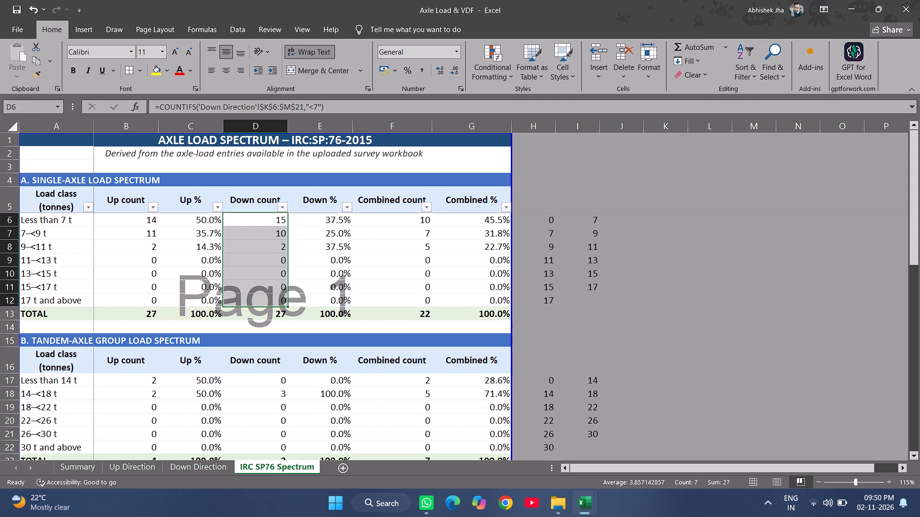
key(ctrl+h)
drag(414, 278, 345, 273)
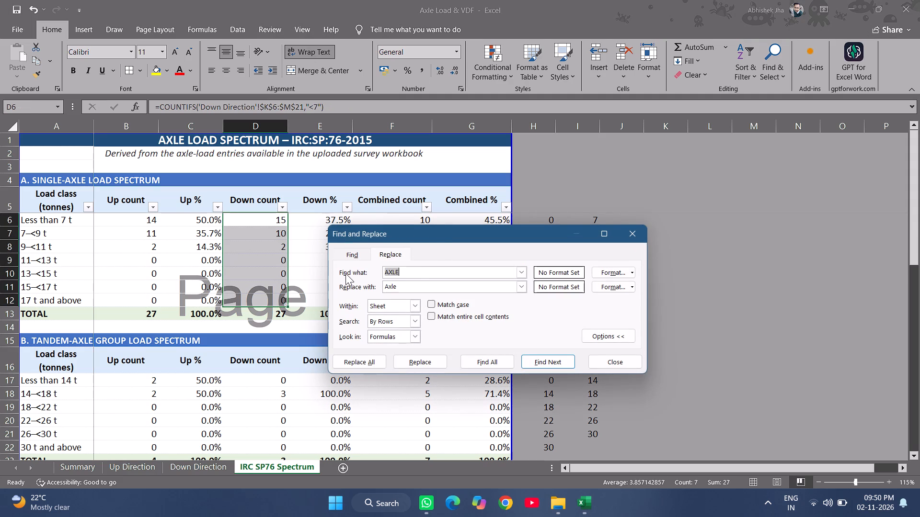
drag(345, 273, 345, 273)
text(Uo)
key(BackSpace)
key(p)
drag(409, 279, 407, 284)
drag(407, 284, 405, 284)
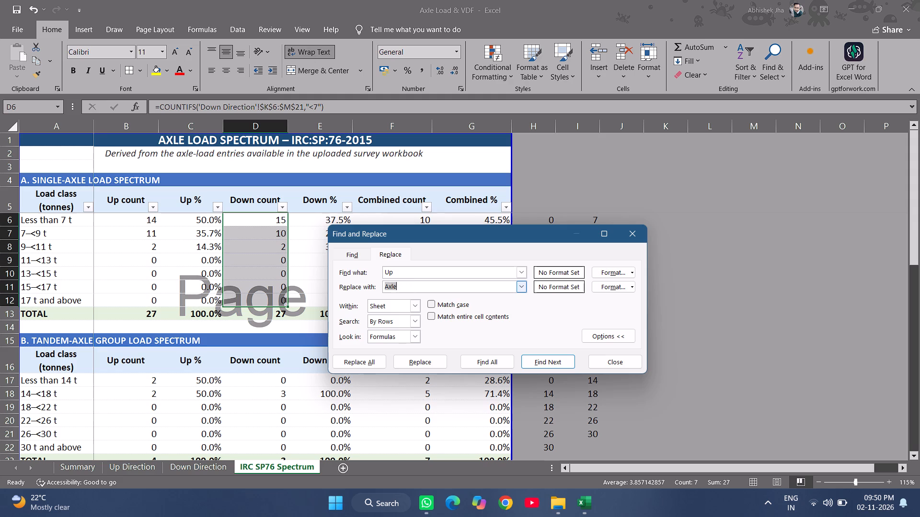
drag(405, 284, 378, 281)
text(Down)
click(364, 362)
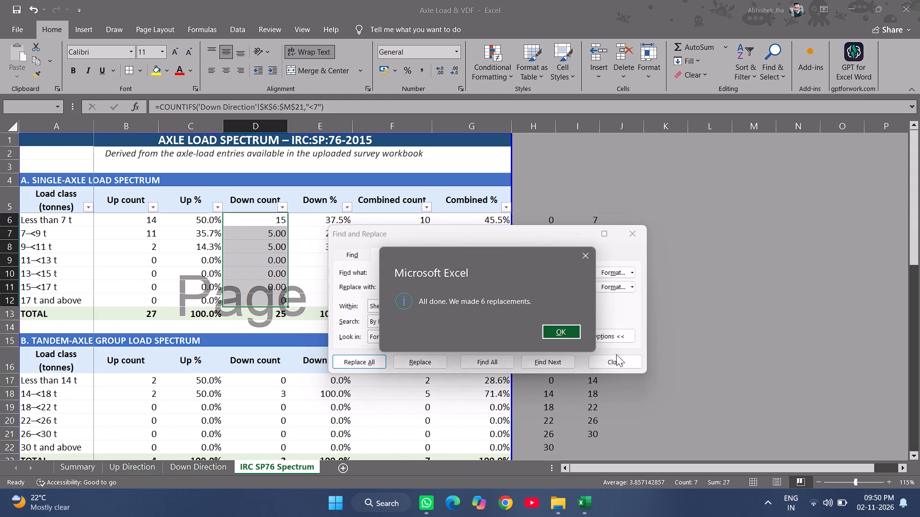
click(580, 337)
click(561, 329)
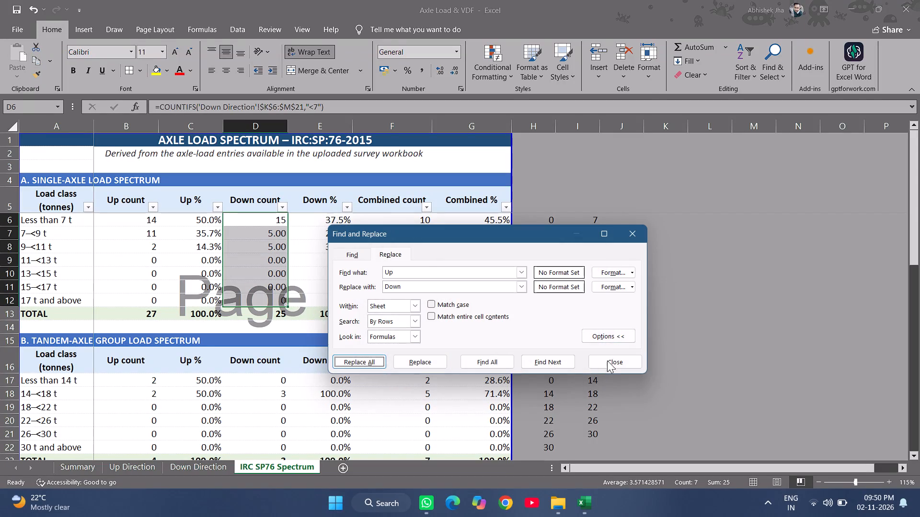
click(607, 360)
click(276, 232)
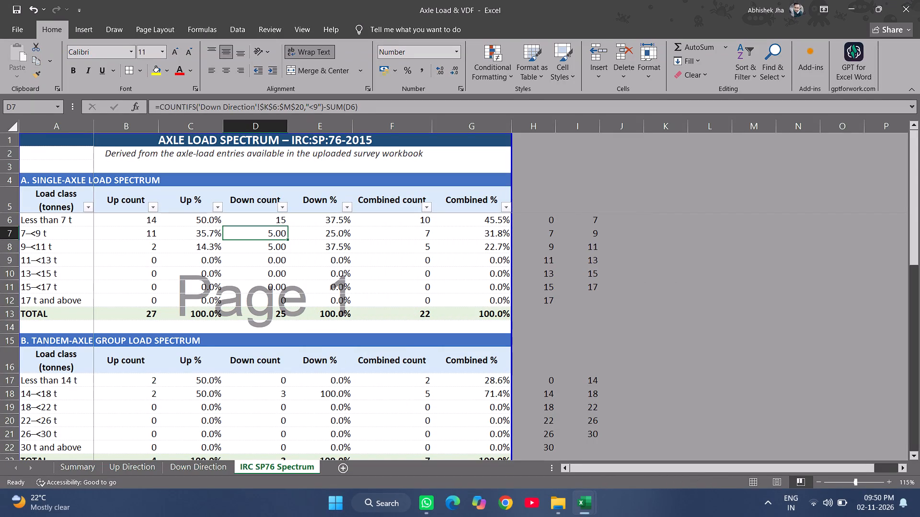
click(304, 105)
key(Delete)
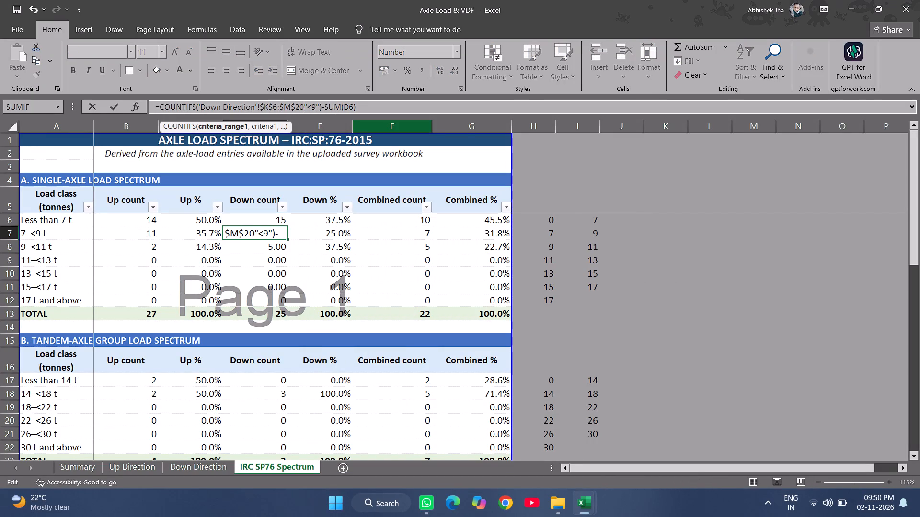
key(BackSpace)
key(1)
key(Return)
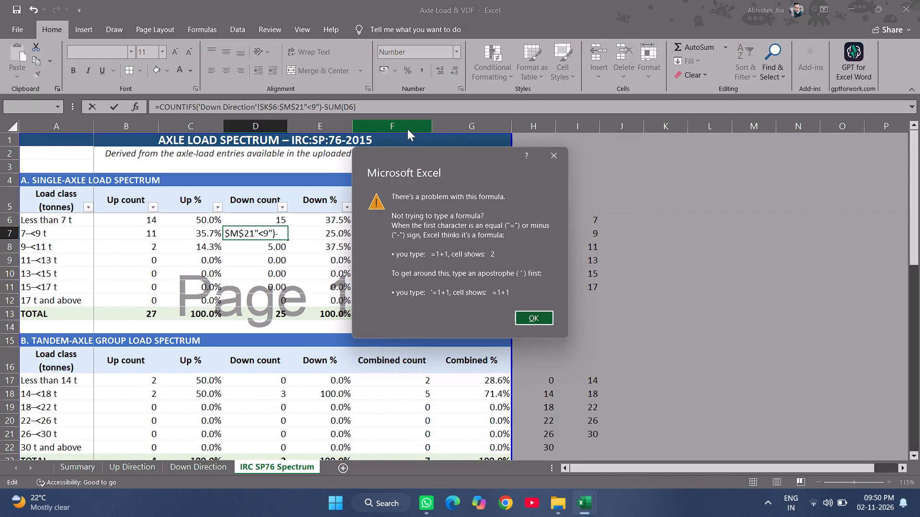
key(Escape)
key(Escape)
Extend the COUNTIFS range in the 7–<9 t Down count formula D7 to $K$6:$M$21.
key(F2)
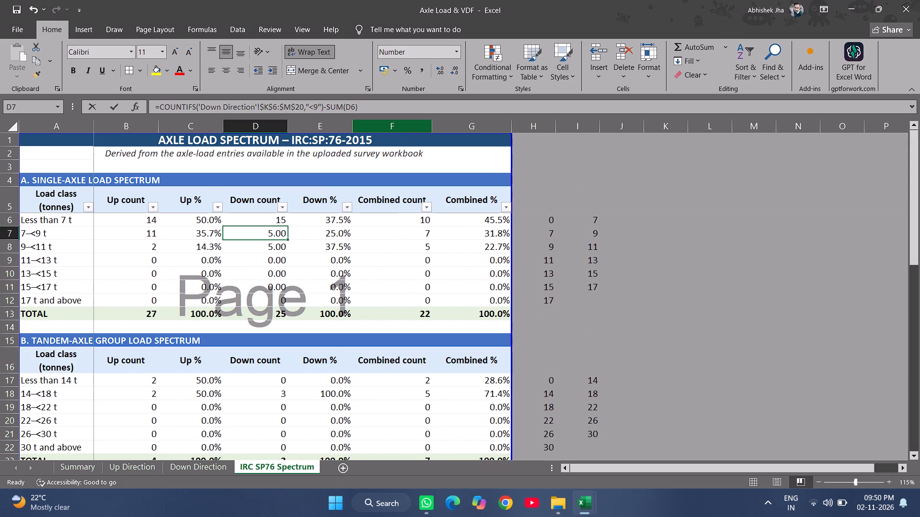
key(Left)
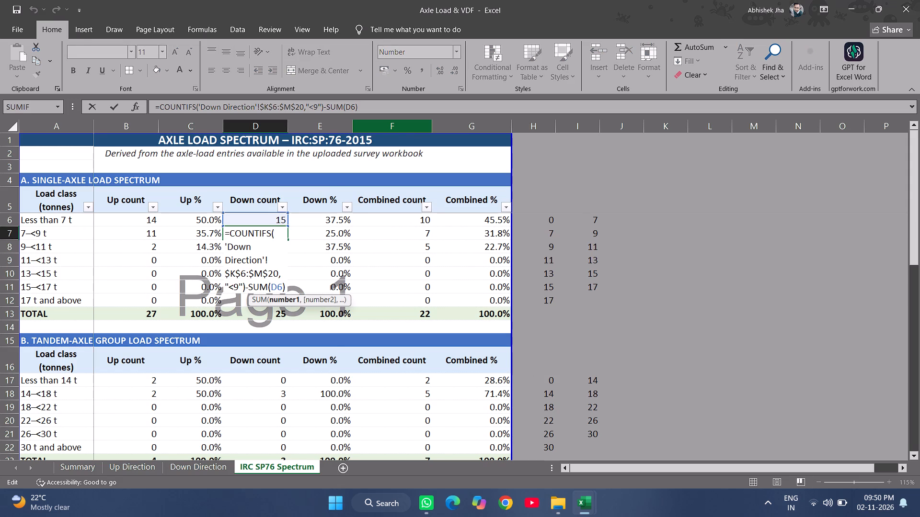
key(Left)
key(Left)
key(Left)
key(Left)
key(Left)
key(Left)
key(Left)
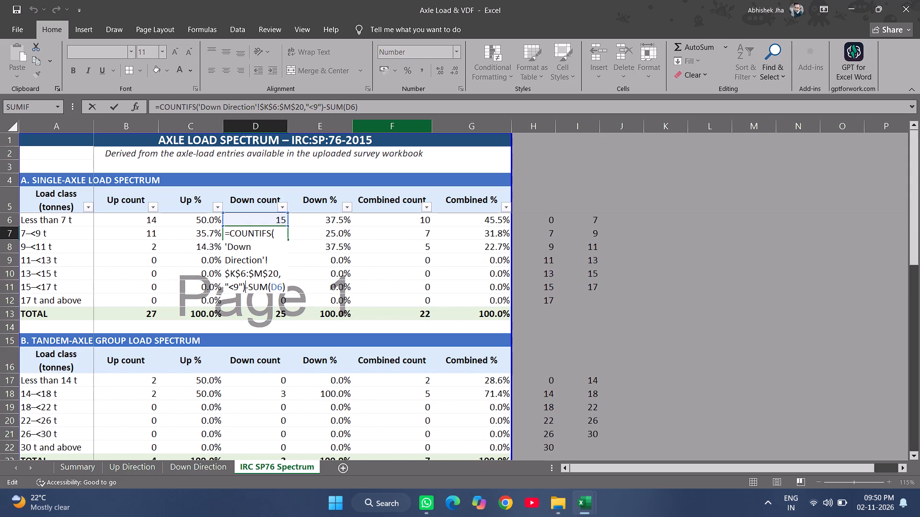
key(Left)
key(Left)
key(Left)
key(Left)
key(Left)
key(Left)
key(Left)
key(Right)
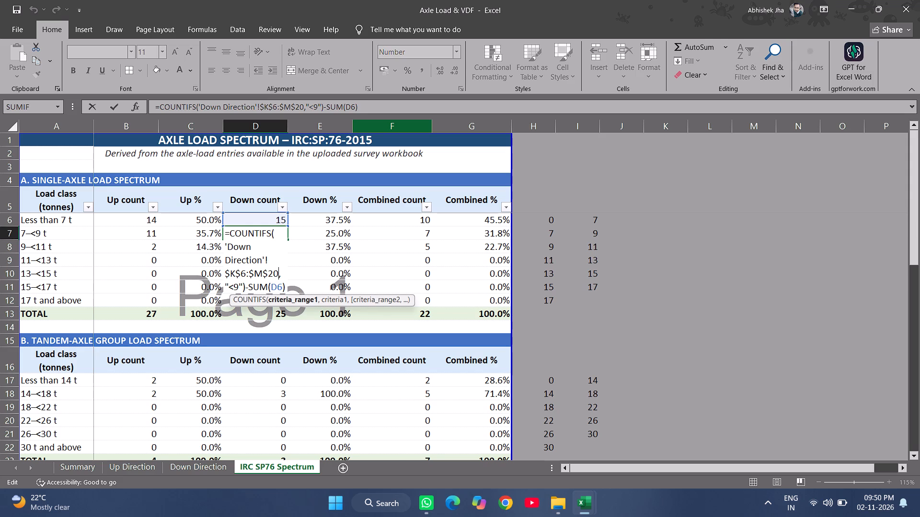
key(BackSpace)
key(1)
key(Return)
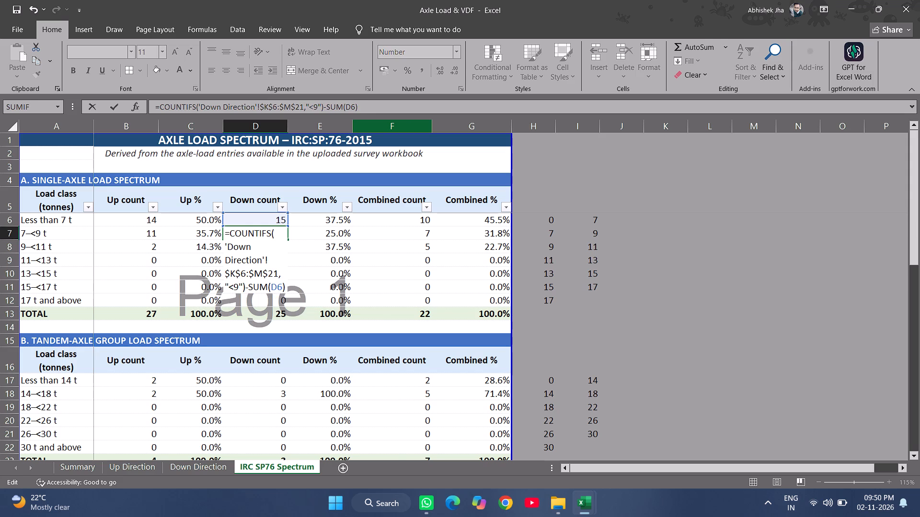
Extend the COUNTIFS range in the 9–<11 t Down count formula D8 to $K$6:$M$21.
key(F2)
key(Up)
key(Right)
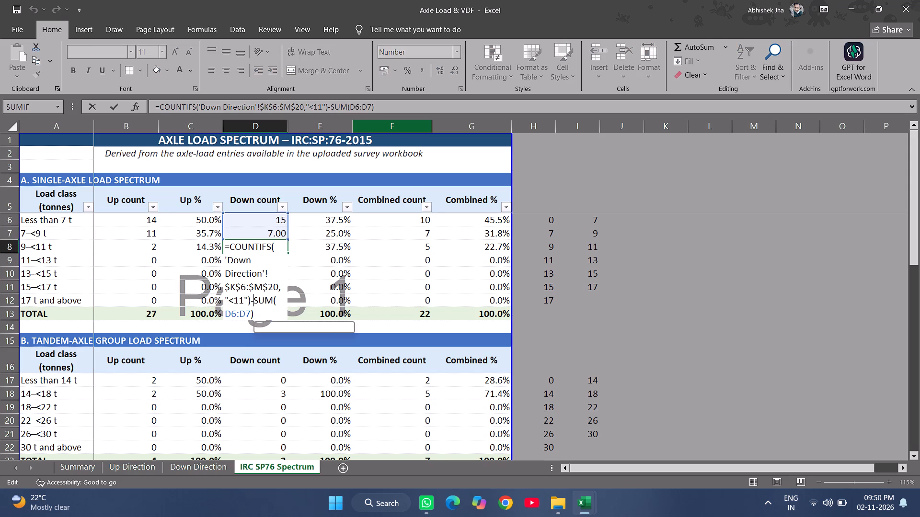
key(Up)
key(Right)
key(Right)
key(Right)
key(Right)
key(BackSpace)
key(1)
key(Return)
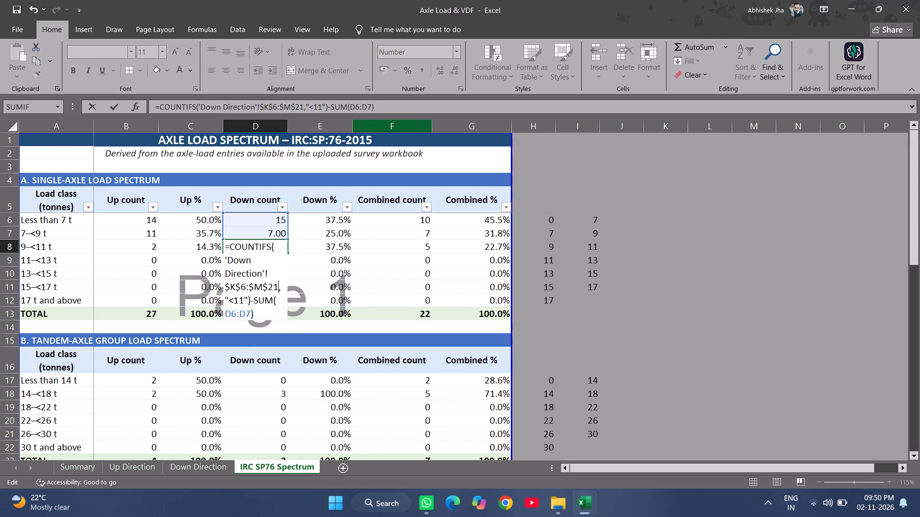
Extend the COUNTIFS range in the 11–<13 t Down count formula D9 to $K$6:$M$21.
key(F2)
key(Up)
key(Up)
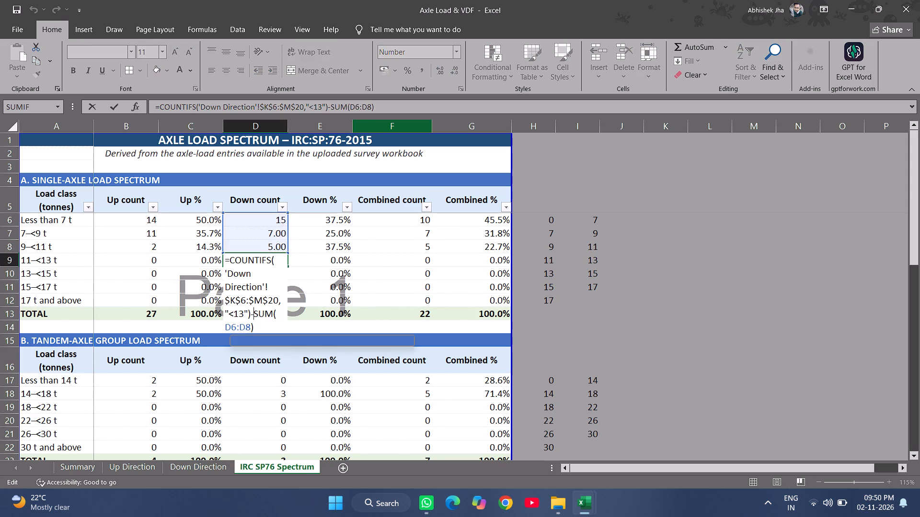
key(Right)
key(Right)
key(Right)
key(Right)
key(BackSpace)
key(1)
key(Return)
Extend the COUNTIFS range in the 13–<15 t Down count formula D10 to $K$6:$M$21.
key(F2)
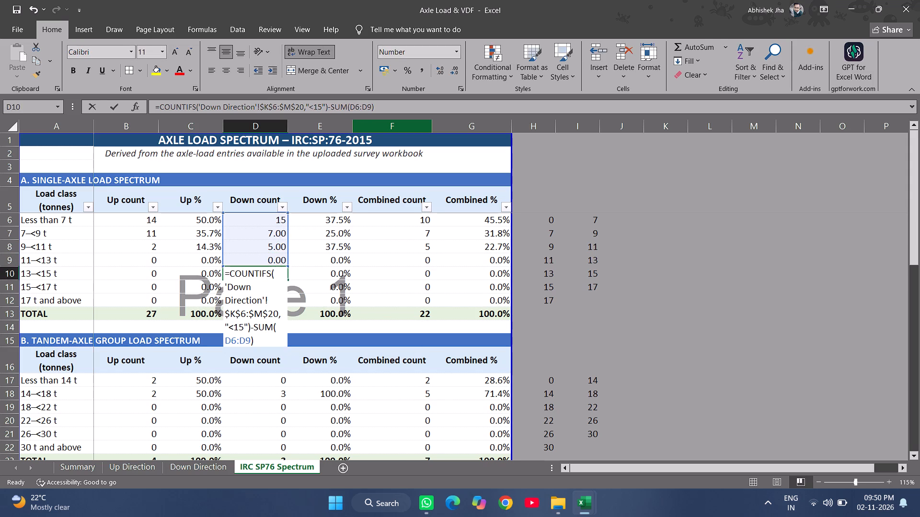
key(Up)
key(Up)
key(Right)
key(Right)
key(Right)
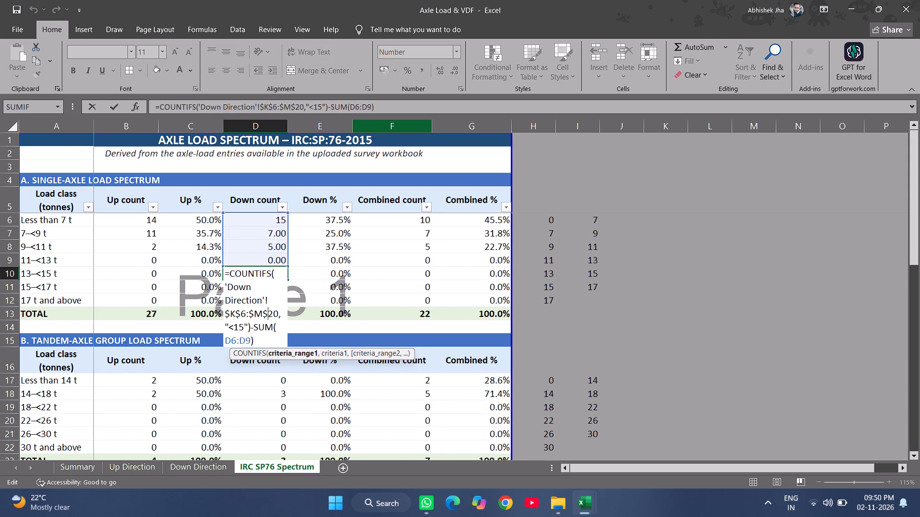
key(Right)
key(BackSpace)
key(1)
key(Return)
Extend the COUNTIFS range in the 15–<17 t Down count formula D11 to $K$6:$M$21.
key(F2)
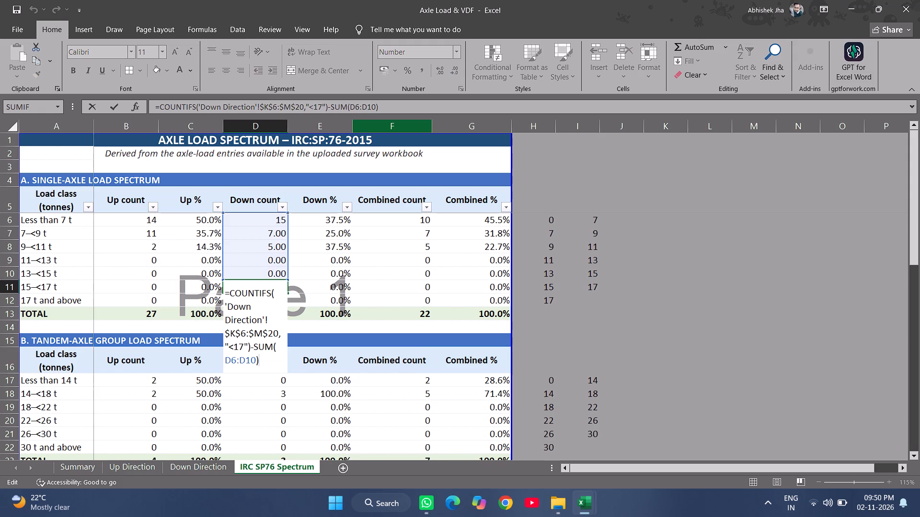
key(Up)
key(Up)
key(Right)
key(Right)
key(Right)
key(BackSpace)
key(1)
key(Return)
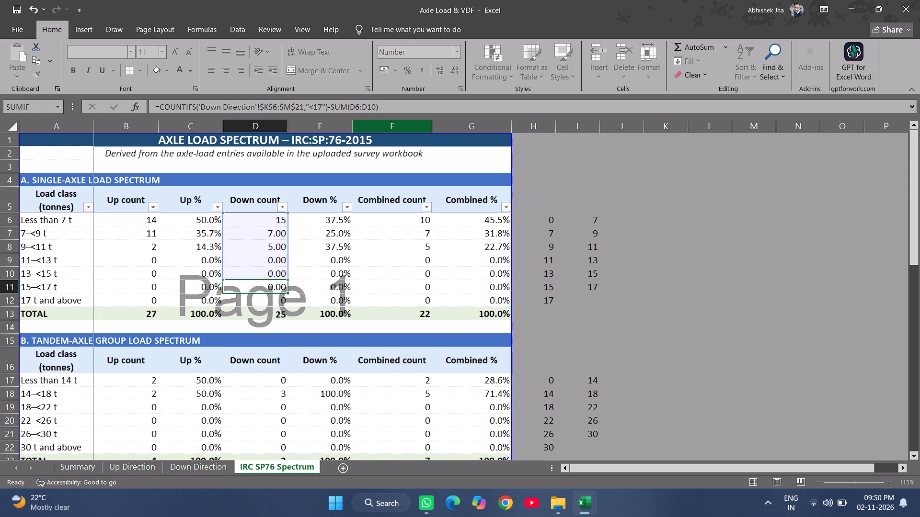
Extend the COUNTIFS range in the 17 t and above Down count formula D12 to $K$6:$M$21.
key(F2)
key(Up)
key(Right)
key(Right)
key(Right)
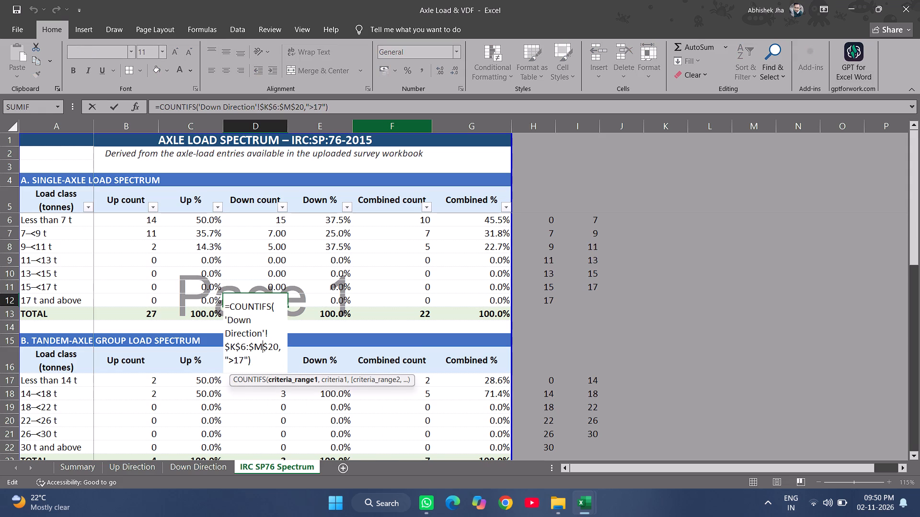
key(Right)
key(Right)
key(BackSpace)
key(1)
key(Return)
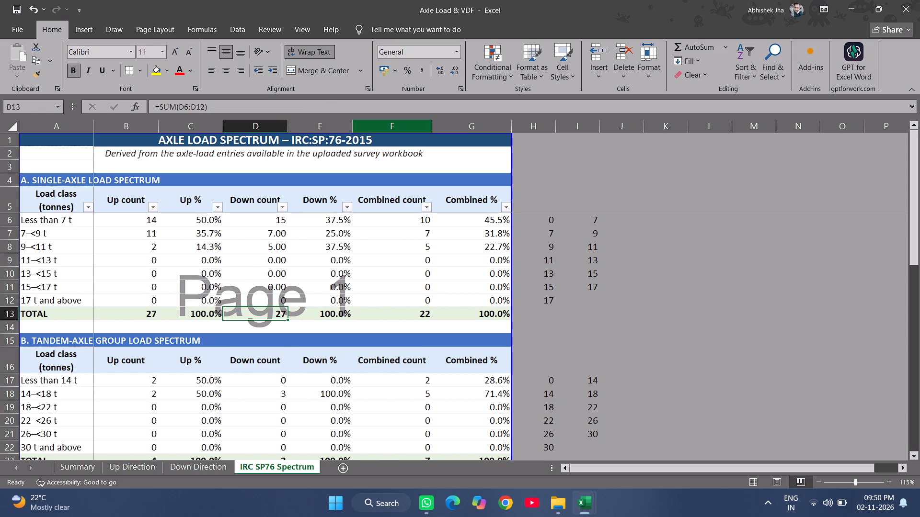
Copy the number format of Down count cell D6 onto D7:D12 in the single-axle table.
click(280, 216)
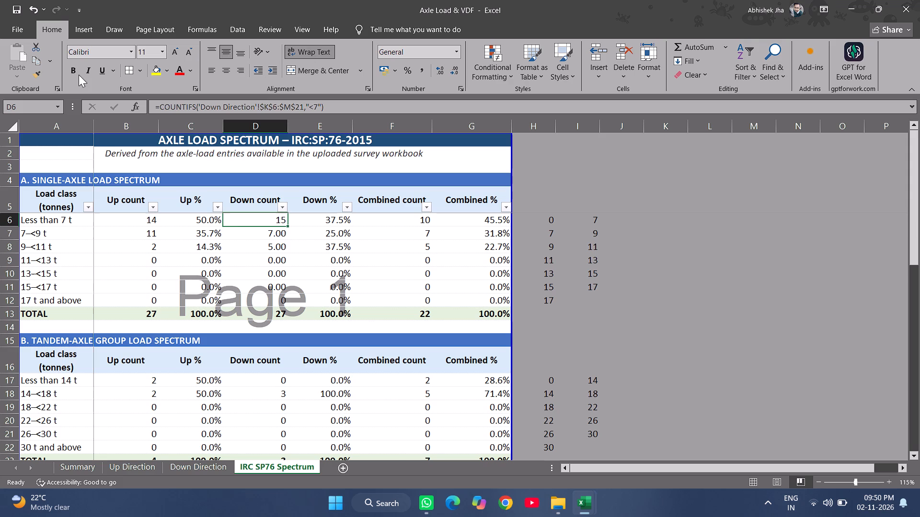
click(35, 77)
drag(271, 231, 274, 284)
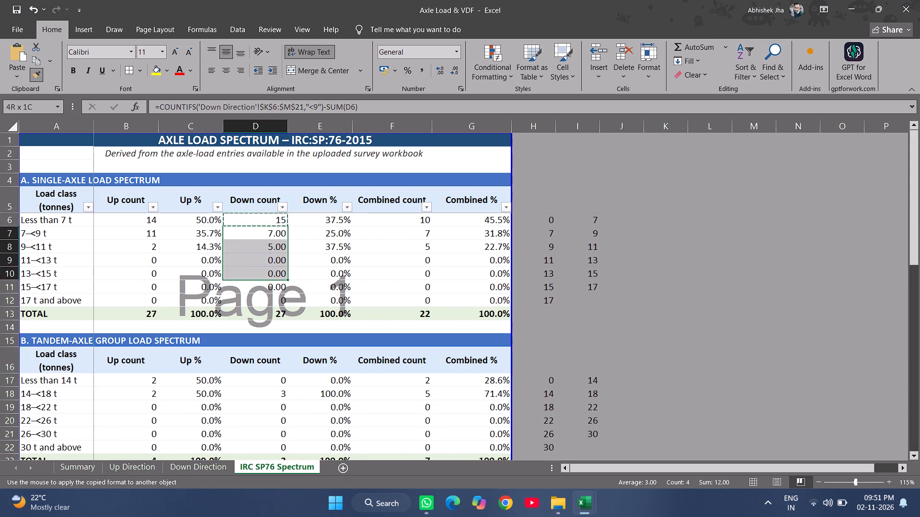
drag(274, 284, 276, 303)
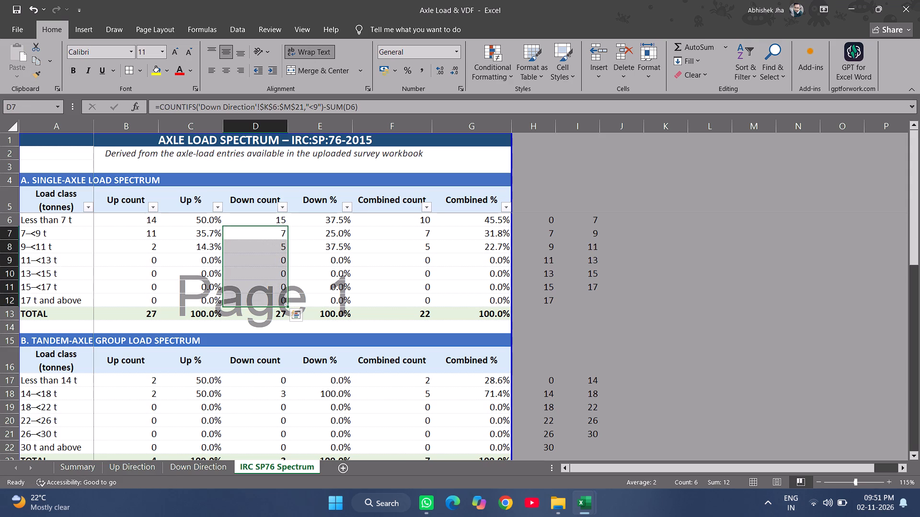
Compare the single-axle Down counts in D6:D12 with the number of entries in K6:M21 of the Down Direction sheet.
drag(281, 219, 282, 300)
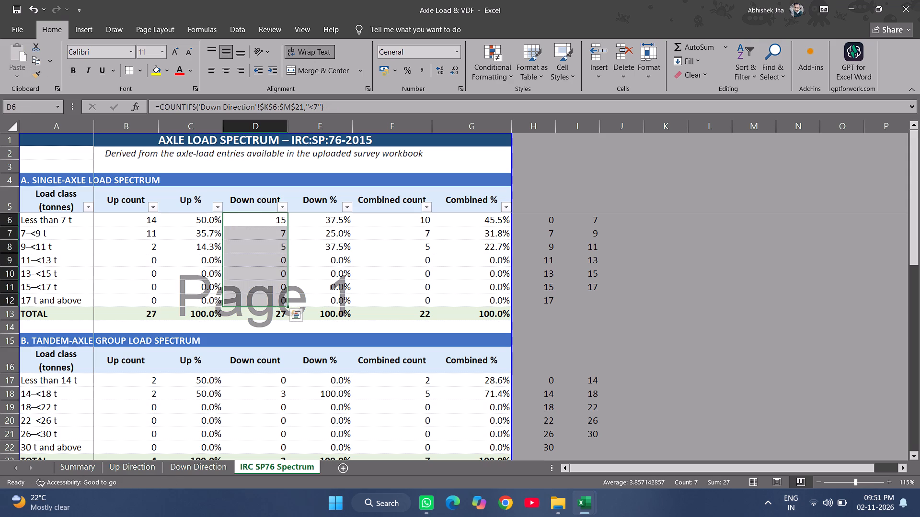
click(137, 475)
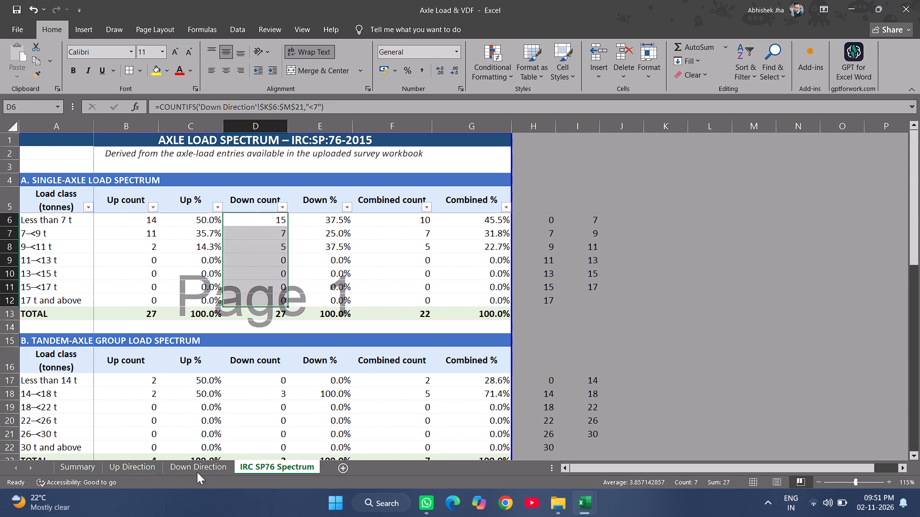
click(197, 472)
scroll(355, 258, up, 3)
drag(406, 227, 406, 228)
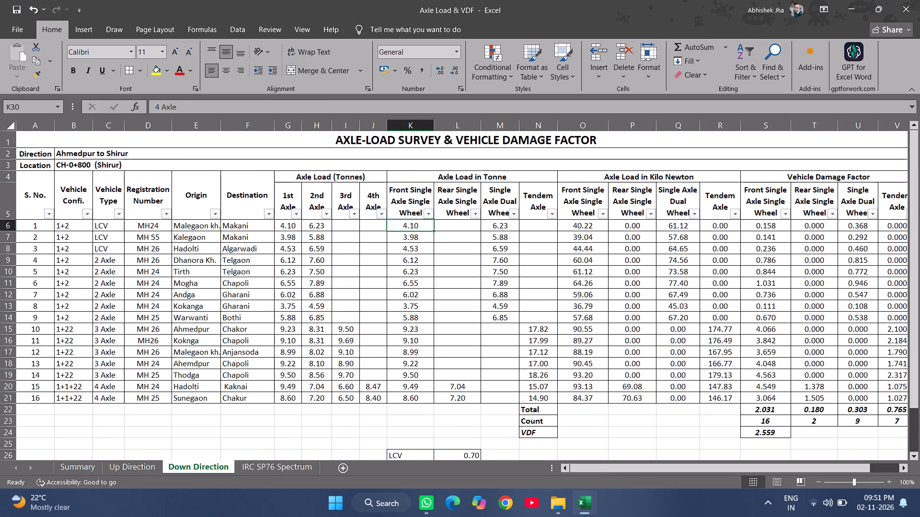
drag(406, 228, 497, 393)
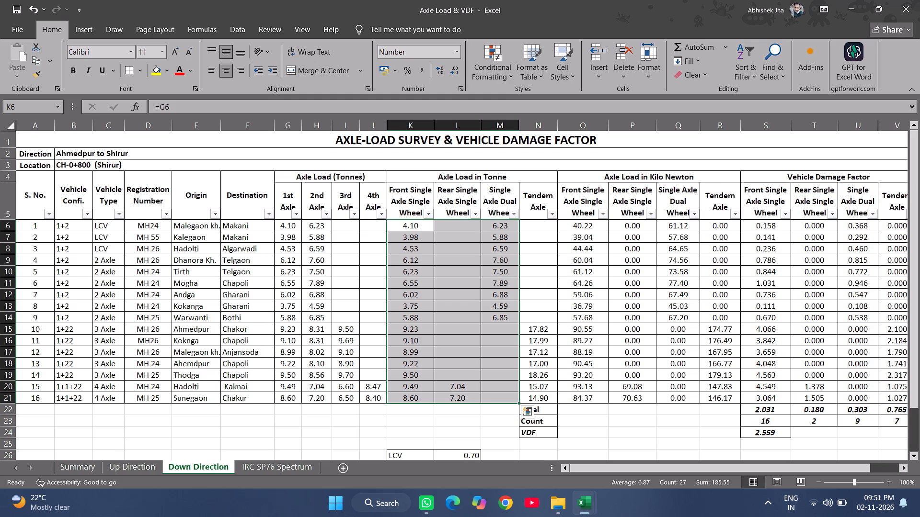
click(265, 466)
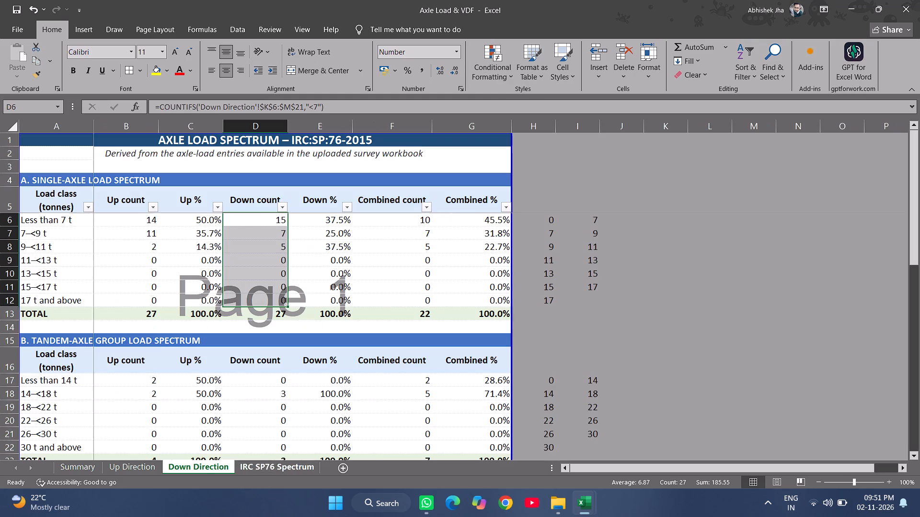
Replace the single-axle Combined count for Less than 7 t in F6 with the formula =B6+D6.
scroll(417, 176, up, 2)
double_click(414, 220)
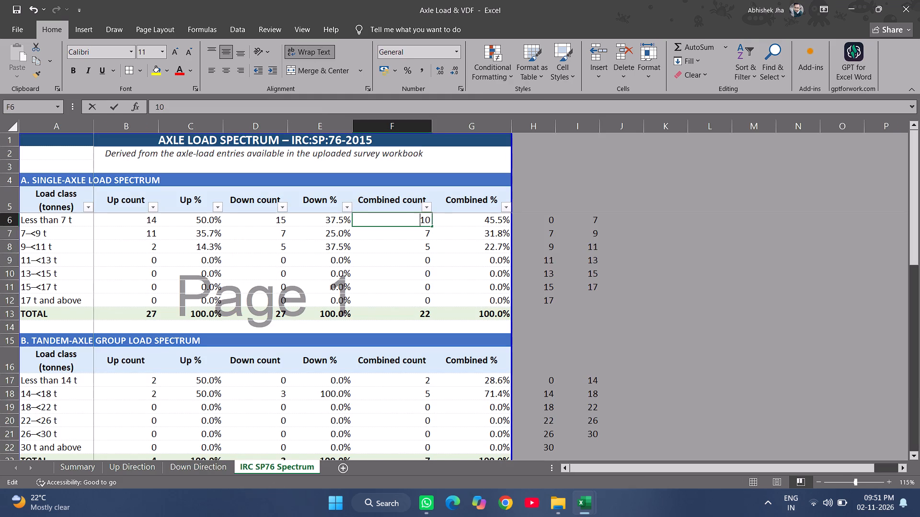
key(Escape)
key(equal)
key(Left)
key(Left)
key(Left)
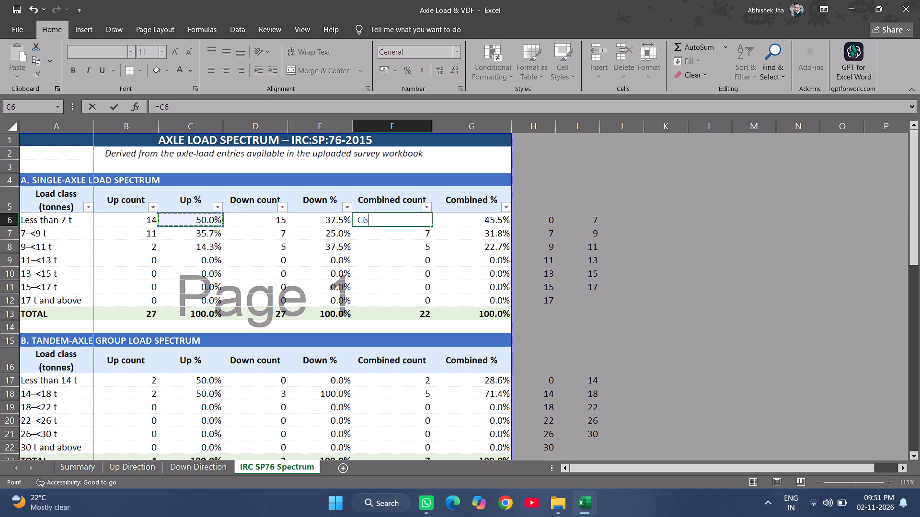
key(Left)
key(shift+plus)
key(Left)
key(Left)
key(Return)
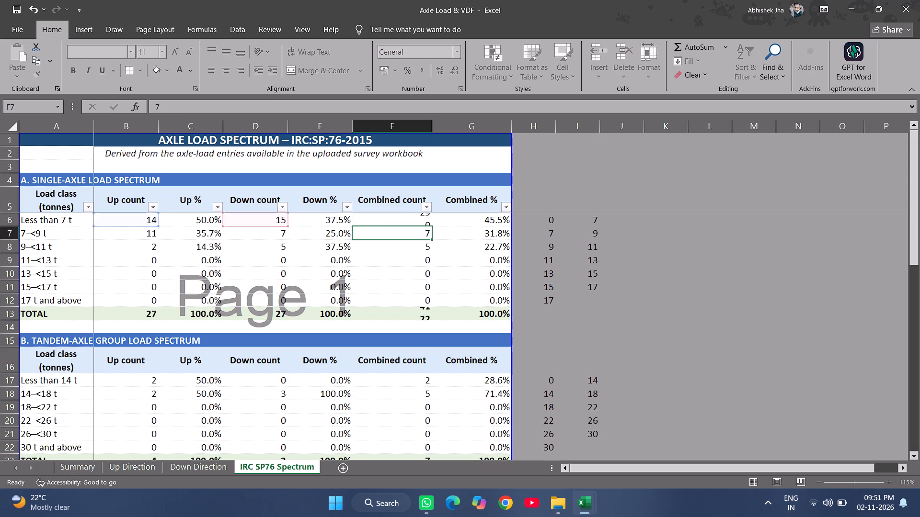
Fill the Combined count formula from F6 down through the 17 t and above row, F12.
click(420, 222)
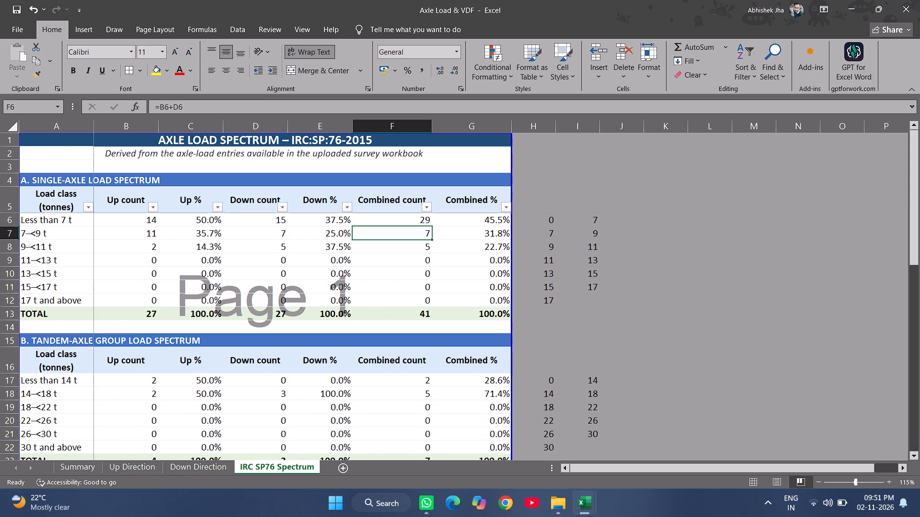
drag(429, 224, 427, 301)
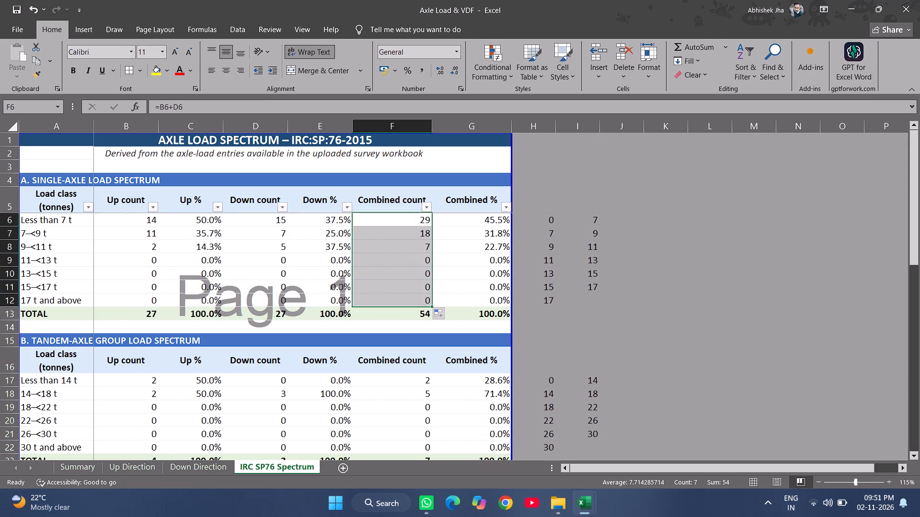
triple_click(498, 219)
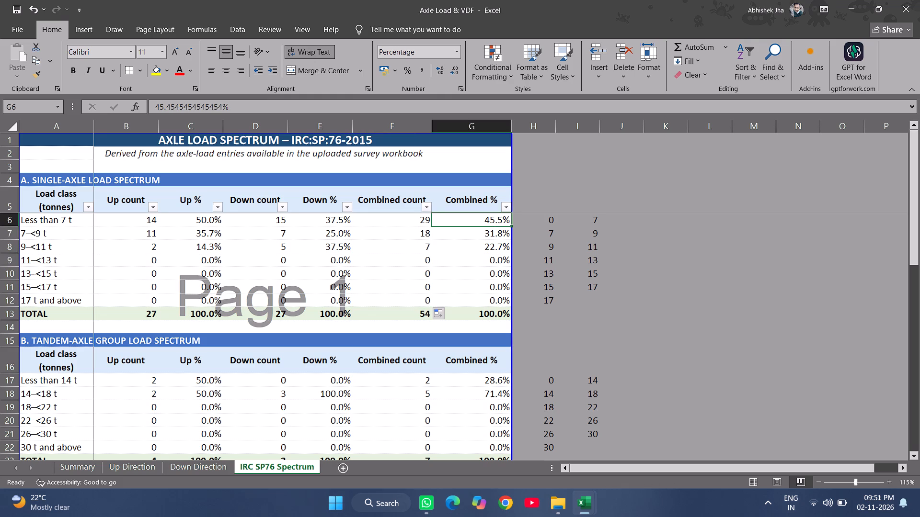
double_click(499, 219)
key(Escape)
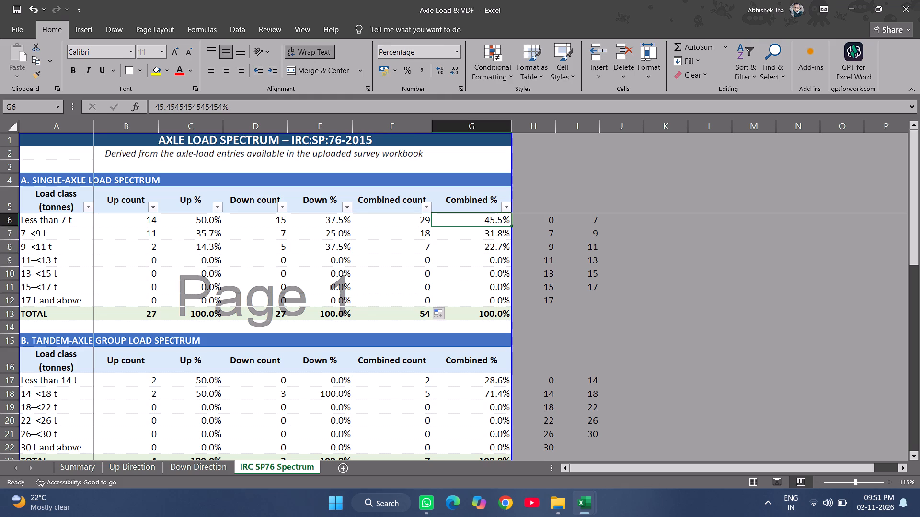
Replace the single-axle Up % for Less than 7 t in C6 with the formula =B6/$B$13.
click(213, 221)
key(equal)
key(Left)
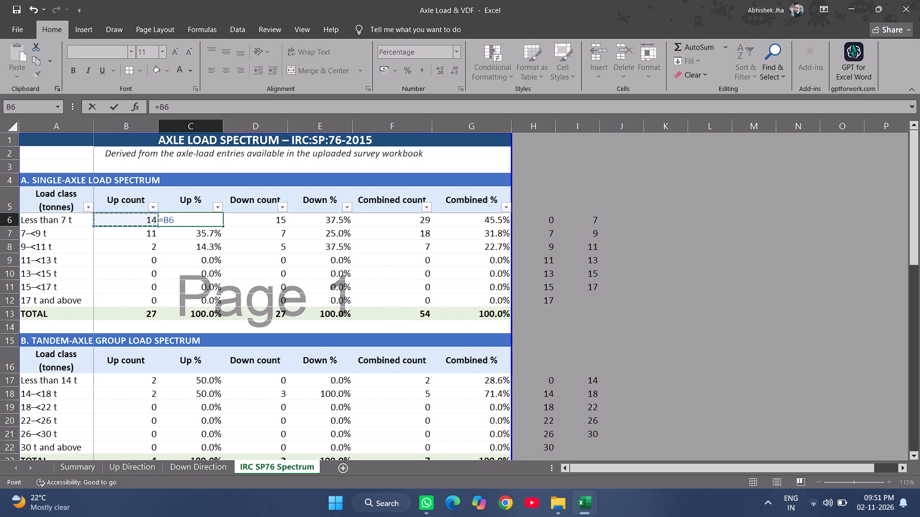
key(slash)
key(Down)
key(Left)
key(Left)
key(Down)
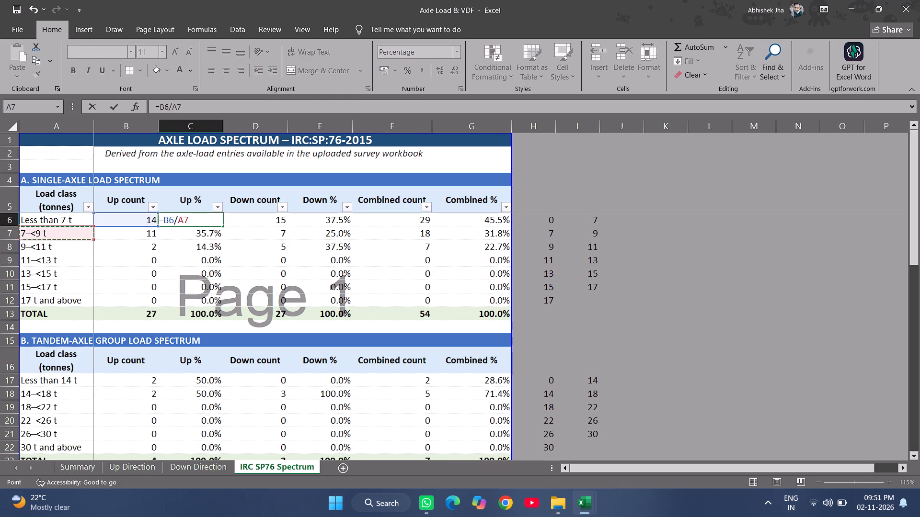
key(Down)
key(Down)
key(Down)
key(Down)
key(Down)
key(Right)
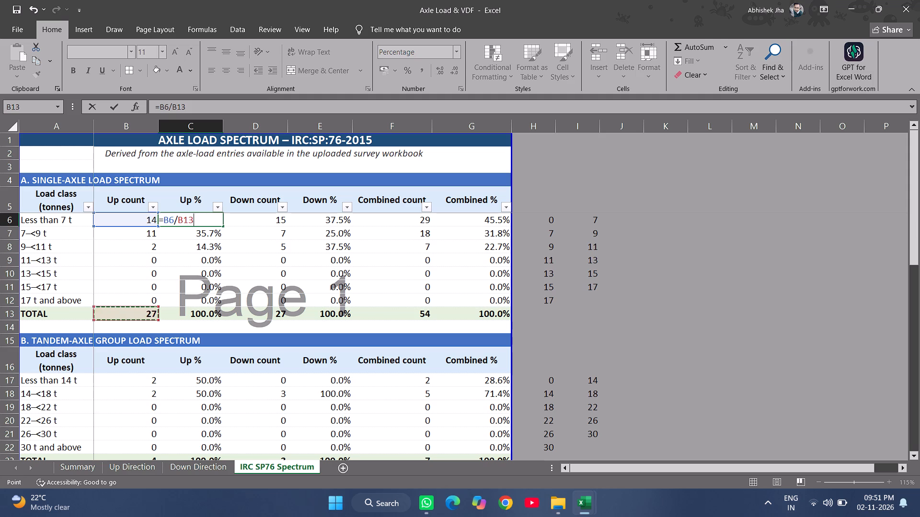
key(F4)
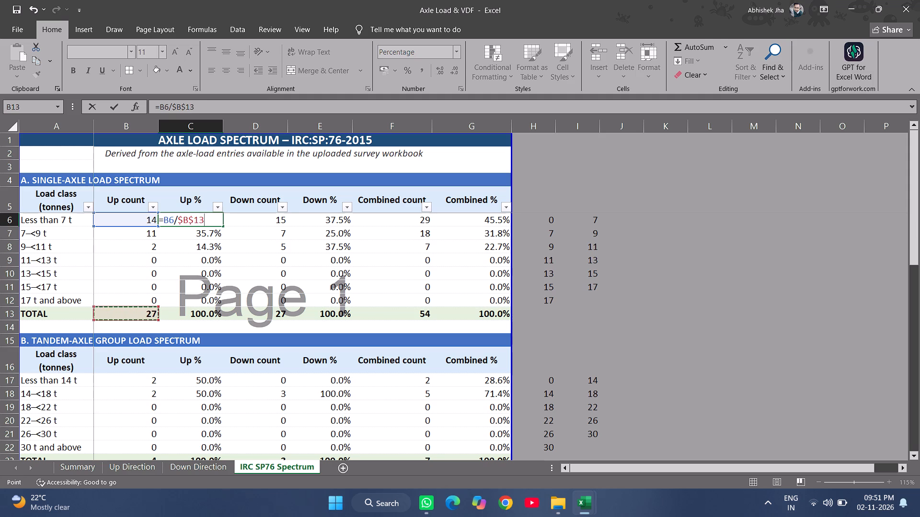
key(Return)
Fill the Up % formula from C6 down through C7:C12 of the single-axle table.
key(ctrl+d)
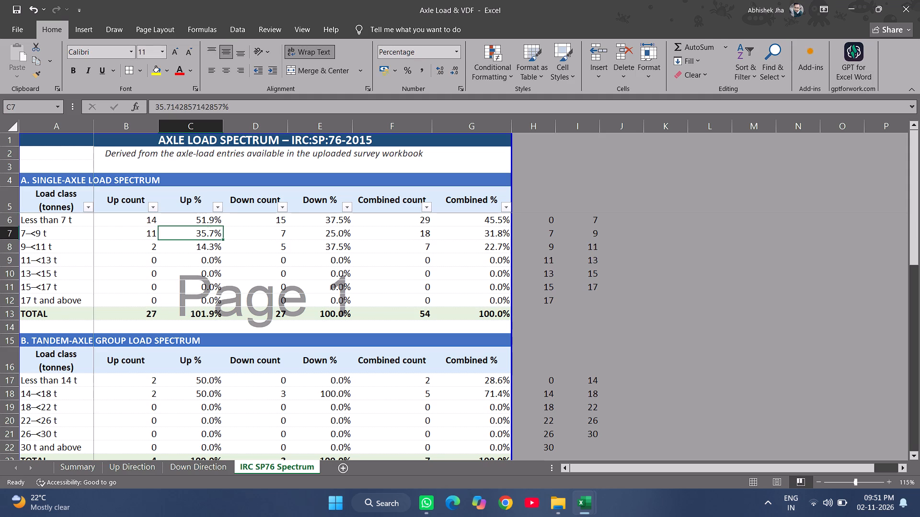
key(Down)
key(ctrl+d)
key(Down)
key(ctrl+d)
key(Down)
key(ctrl+d)
key(Down)
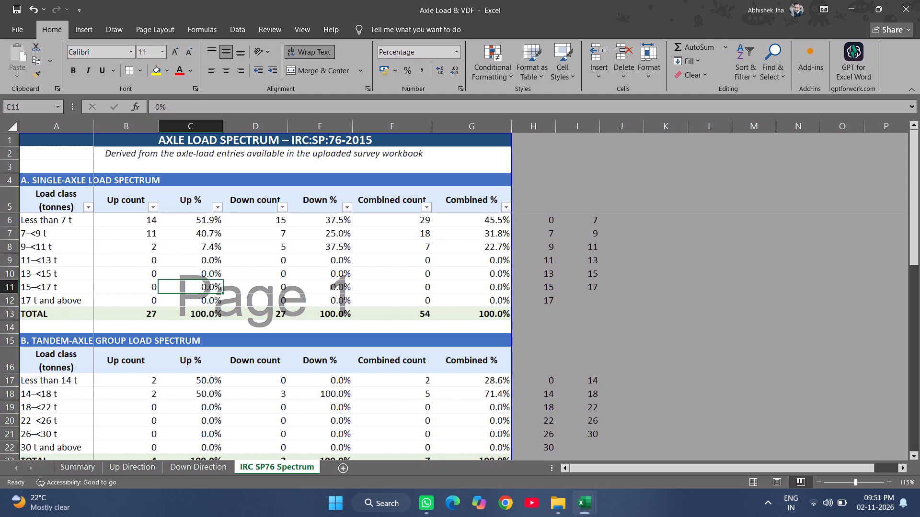
key(ctrl+d)
key(Down)
key(ctrl+d)
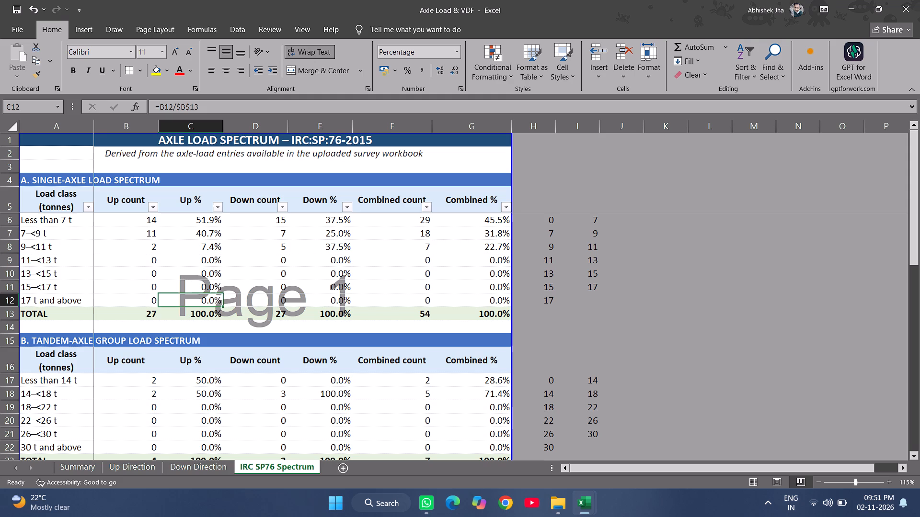
Replace the single-axle Down % for Less than 7 t in E6 with the formula =D6/$D$13.
key(Up)
key(Up)
key(Up)
key(Up)
key(Up)
key(Up)
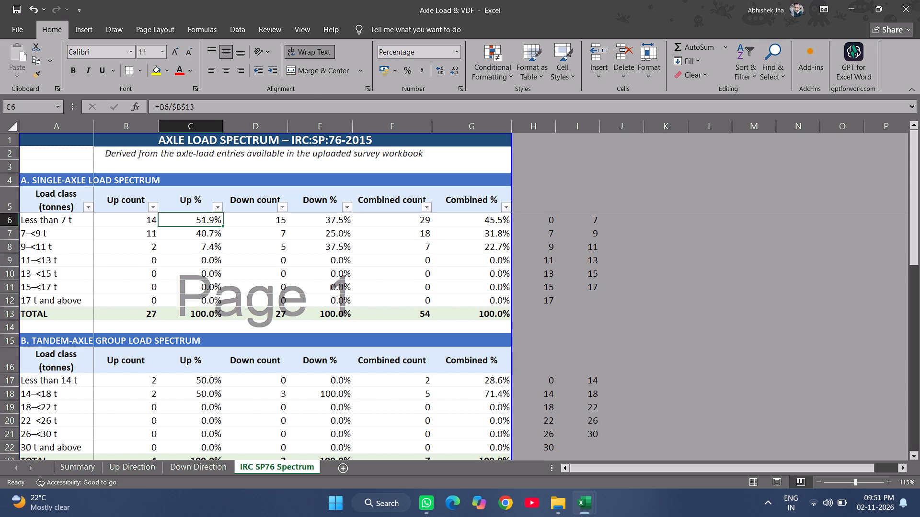
key(Right)
key(Right)
key(Right)
key(Left)
key(equal)
key(Left)
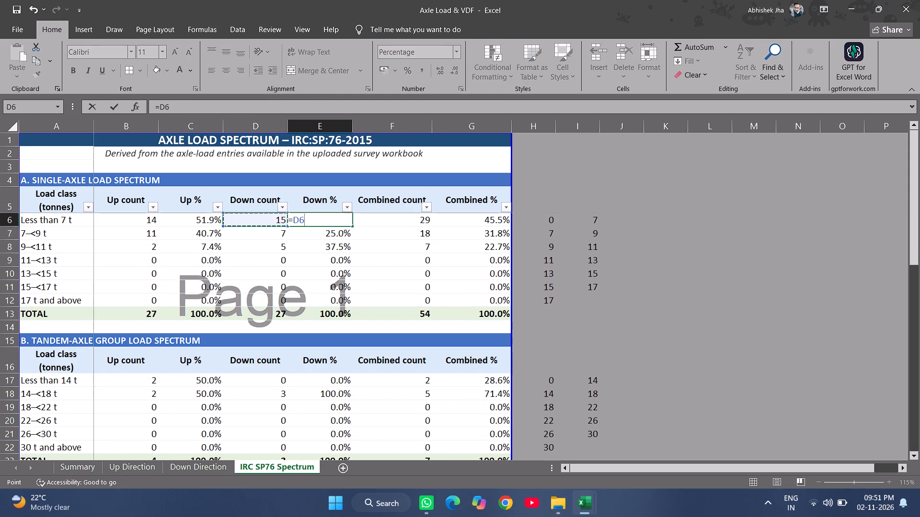
key(slash)
key(Left)
key(Down)
key(Down)
key(Down)
key(Down)
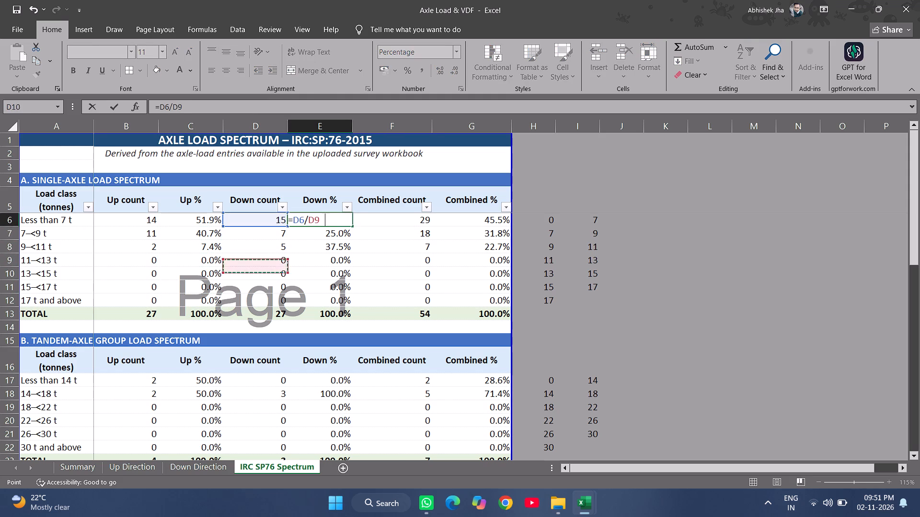
key(Down)
key(Down)
key(Down)
key(F4)
key(Return)
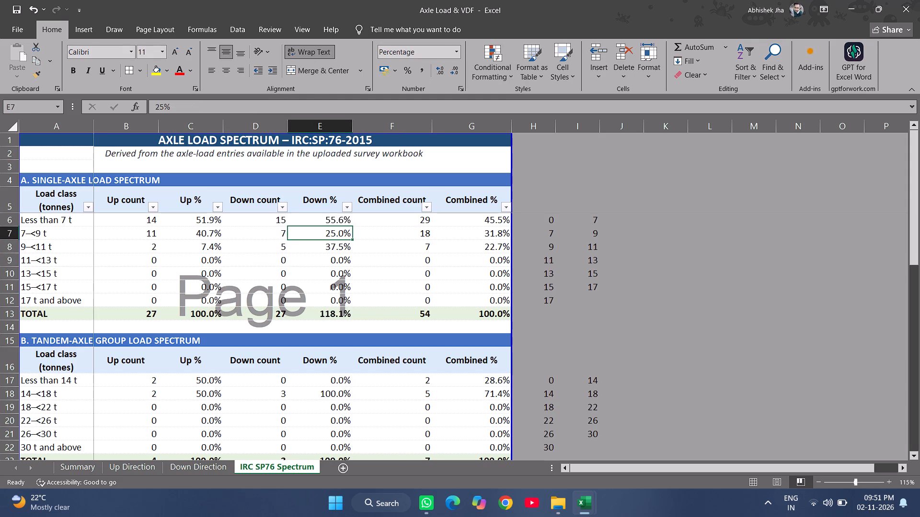
Fill the Down % formula from E6 down through E7:E12 of the single-axle table.
key(ctrl+d)
key(Down)
key(ctrl+d)
key(Down)
key(ctrl+d)
key(Down)
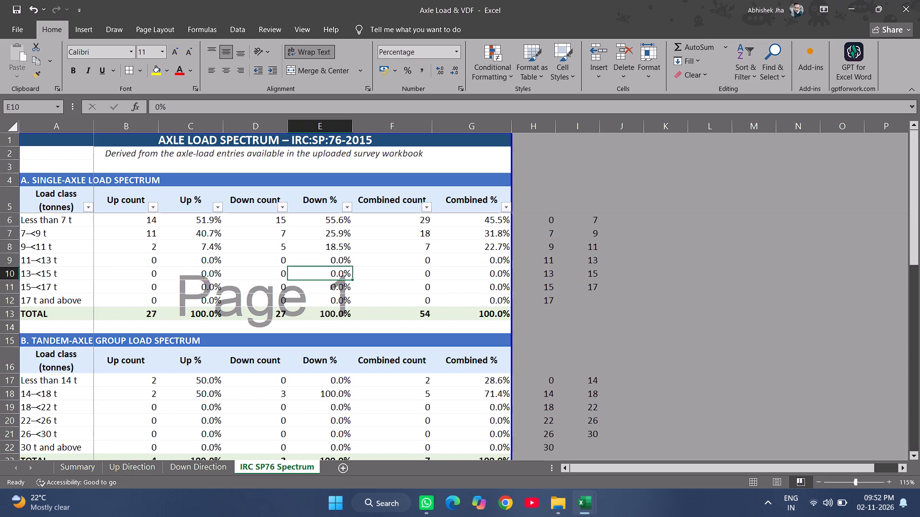
key(ctrl+d)
key(Down)
key(ctrl+d)
key(Down)
key(ctrl+d)
Replace the single-axle Combined % for Less than 7 t in G6 with the formula =F6/$F$13.
key(Up)
key(Up)
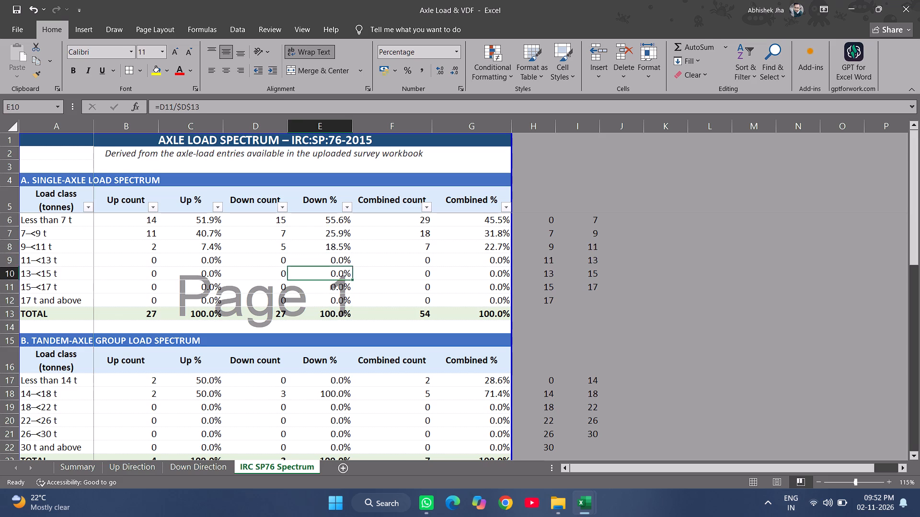
key(Up)
key(Up)
key(Up)
key(Up)
key(Right)
key(Right)
key(Right)
key(Left)
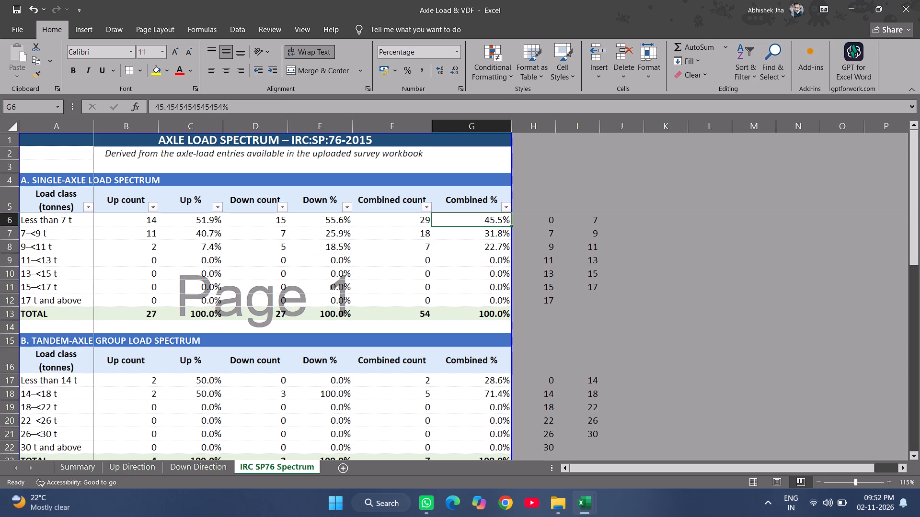
key(equal)
key(Left)
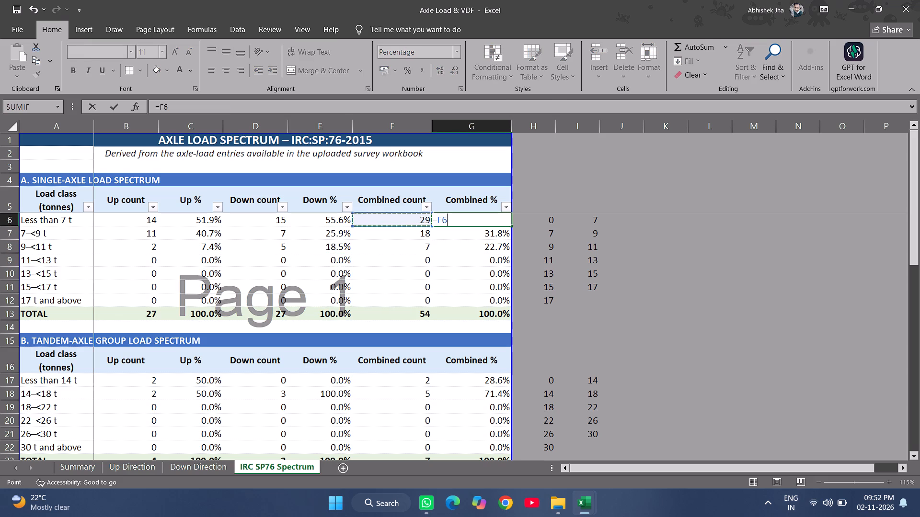
key(slash)
key(Left)
key(Down)
key(Down)
key(Down)
key(Down)
key(Down)
key(Down)
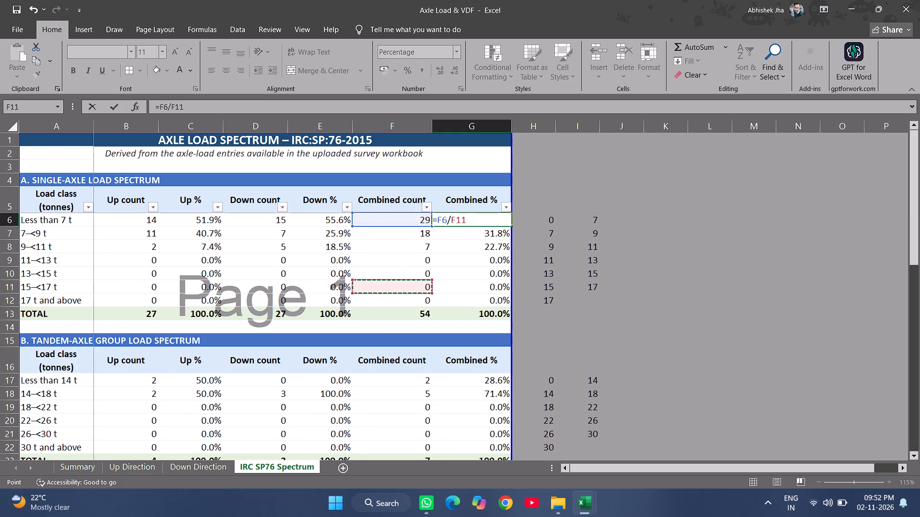
key(Down)
key(F4)
key(Return)
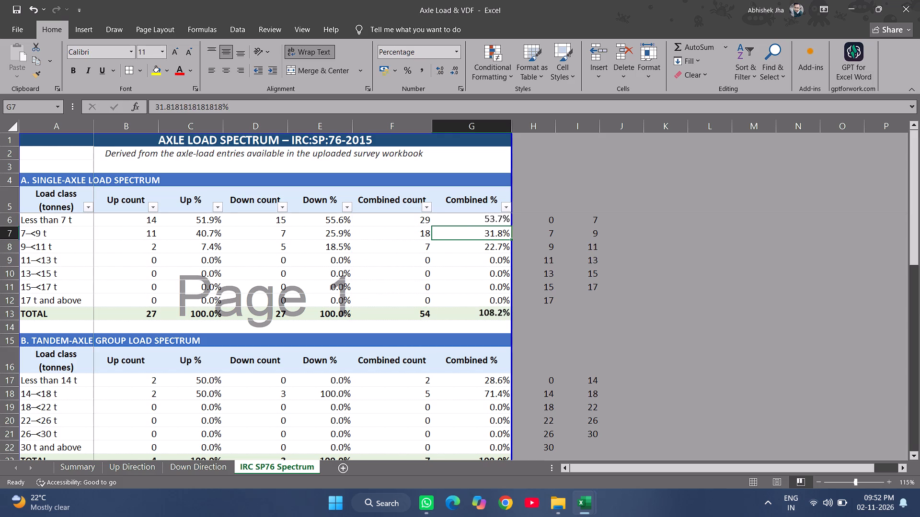
Fill the Combined % formula from G6 down through G7:G12 of the single-axle table.
key(ctrl+d)
key(Down)
key(ctrl+d)
key(Down)
key(ctrl+d)
key(Down)
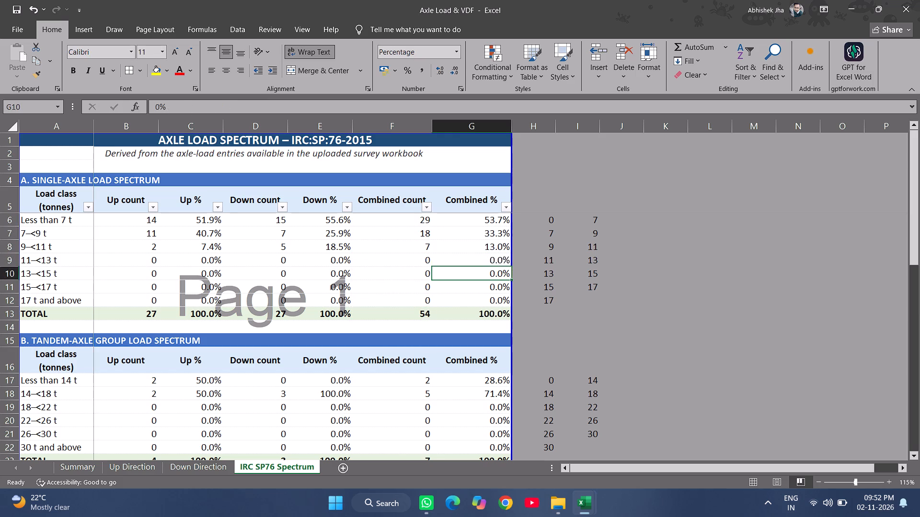
key(ctrl+d)
key(Down)
key(ctrl+d)
key(Down)
key(ctrl+d)
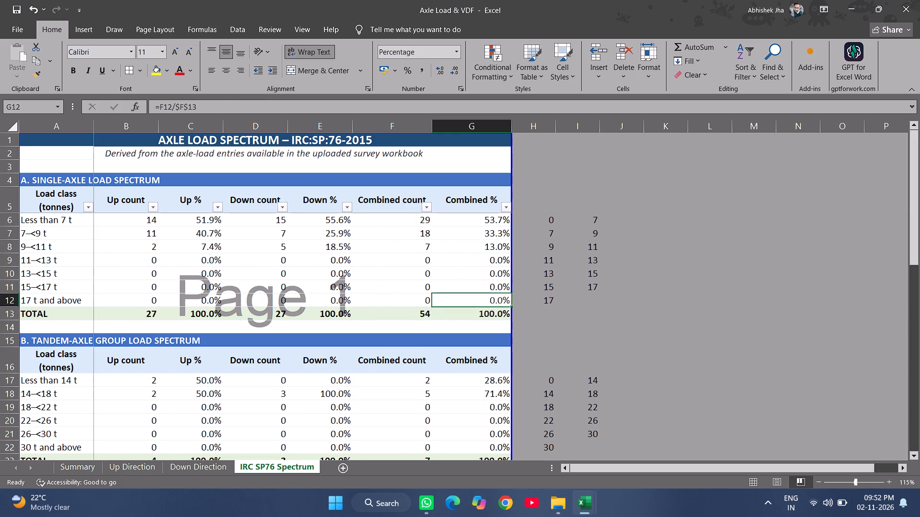
Replace the tandem-axle Up count for Less than 14 t in B17 with the formula =COUNTIF('Up Direction'!N6:N20,"<14").
key(Up)
key(Up)
key(Up)
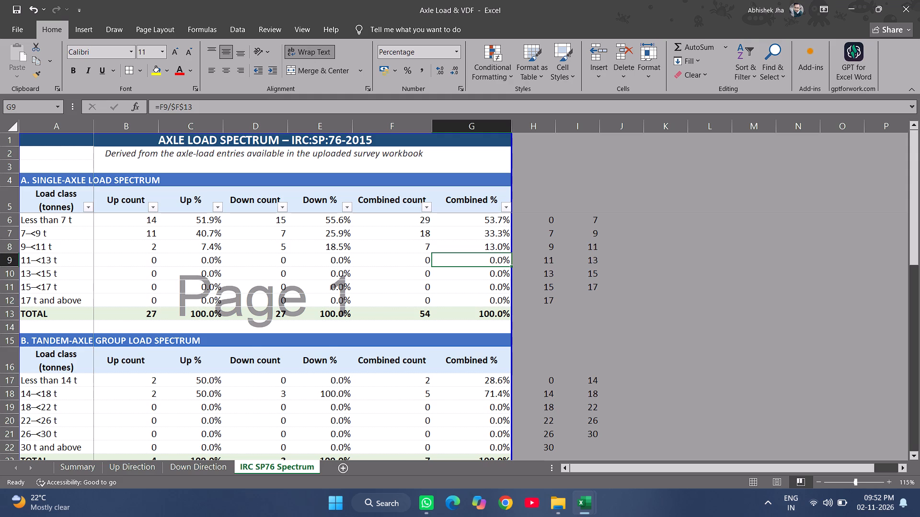
scroll(345, 224, down, 3)
scroll(337, 229, up, 2)
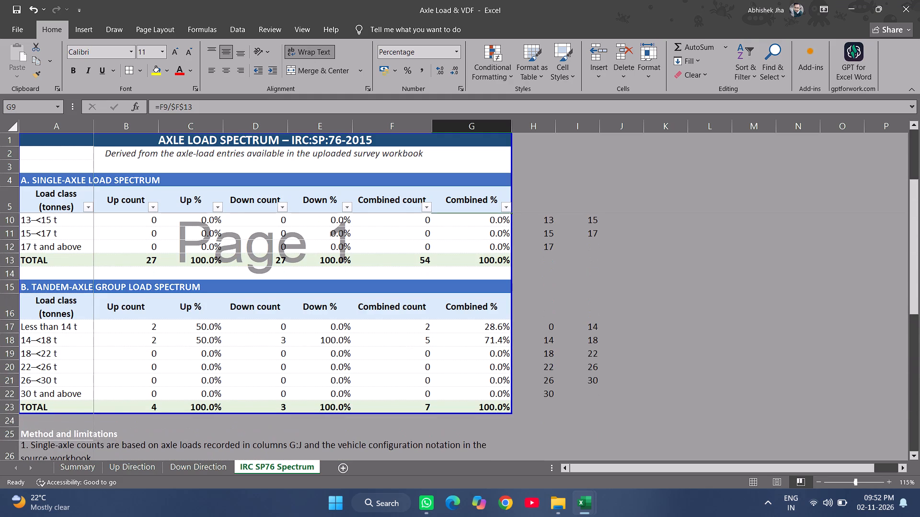
double_click(144, 323)
key(Escape)
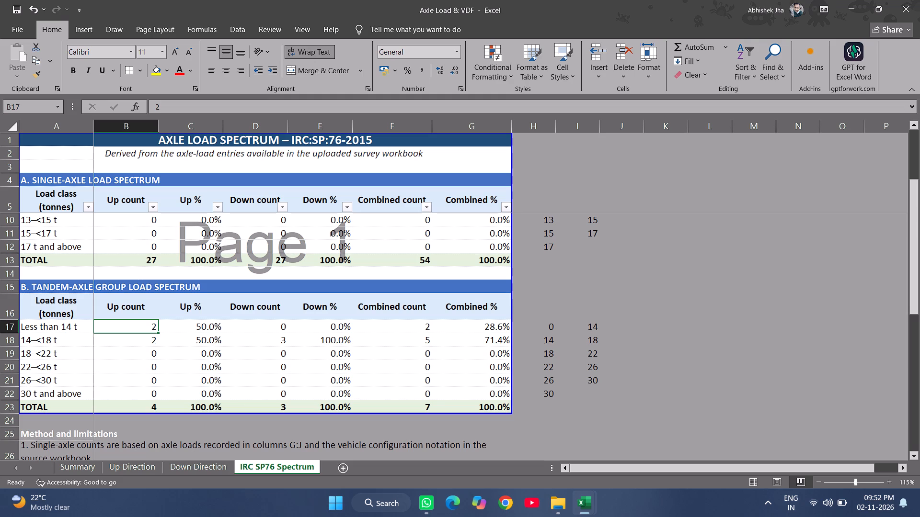
key(equal)
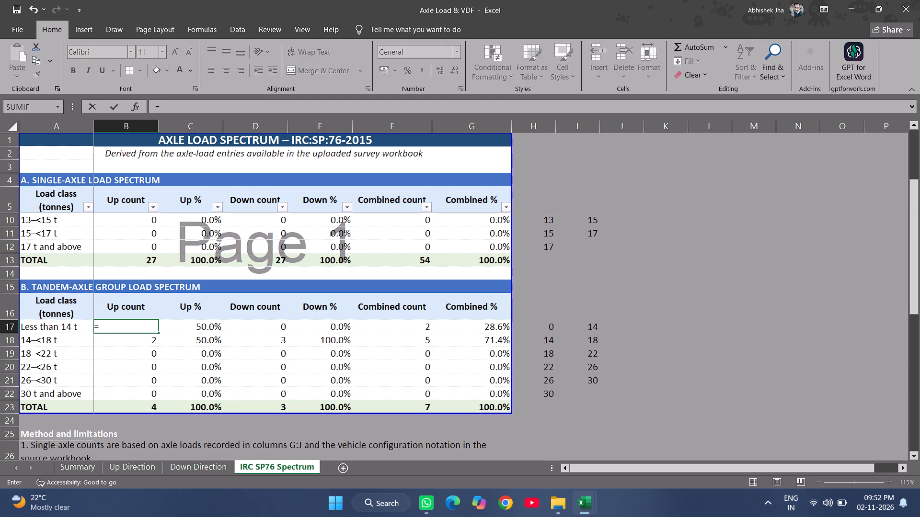
text(cum)
key(BackSpace)
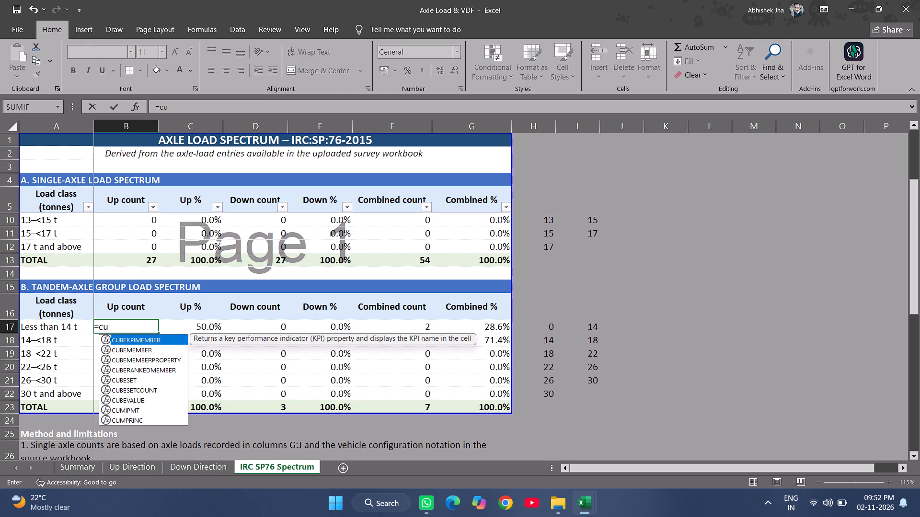
key(BackSpace)
text(ountif)
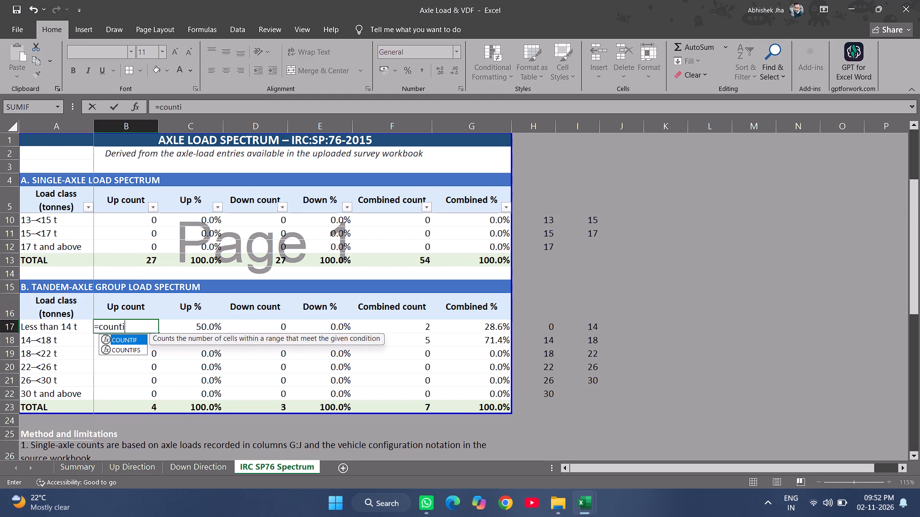
key(Tab)
click(140, 466)
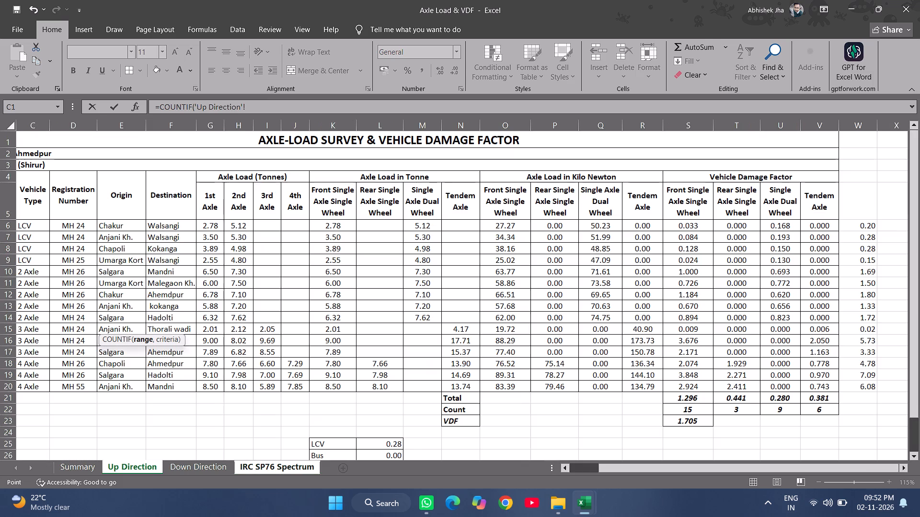
scroll(355, 314, up, 4)
drag(463, 223, 453, 274)
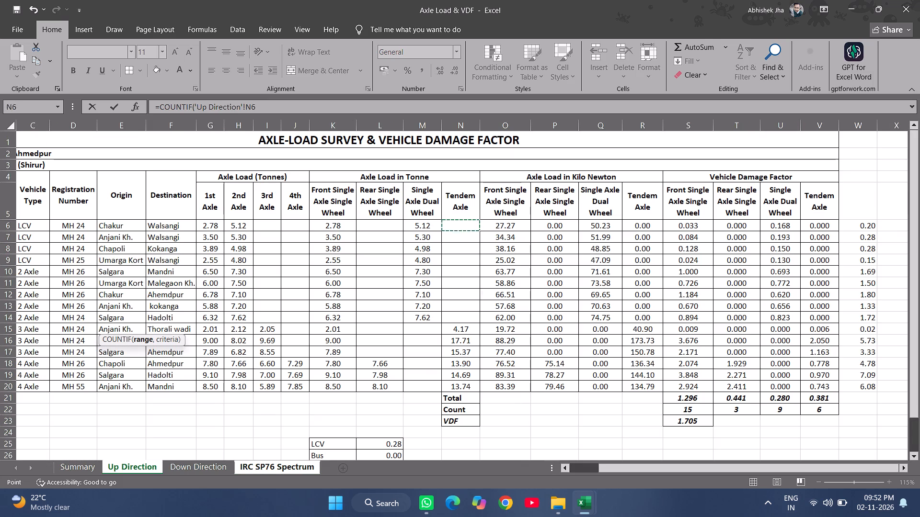
drag(453, 274, 456, 384)
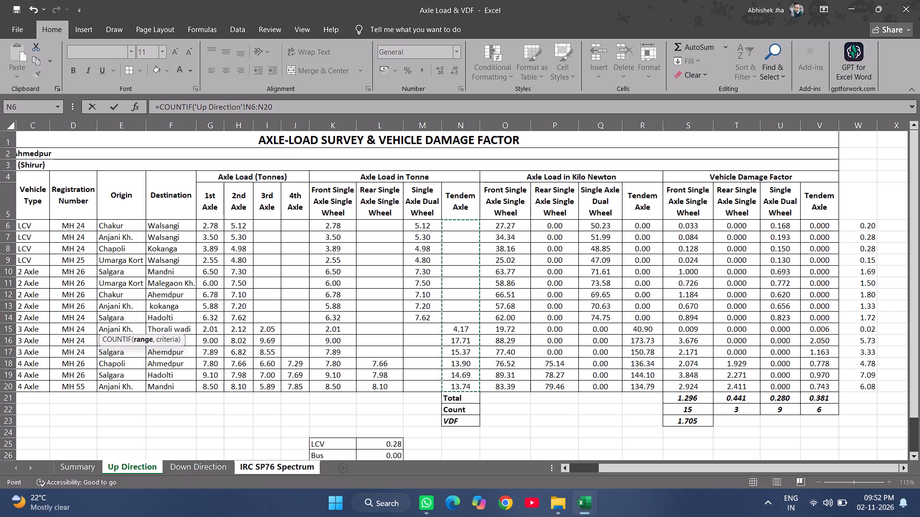
text('<)
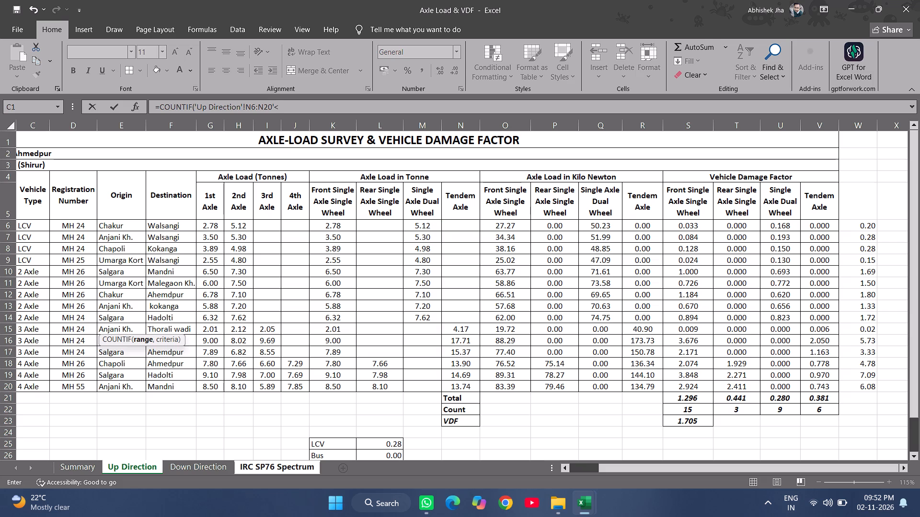
text(14)
key(shift+quotedbl)
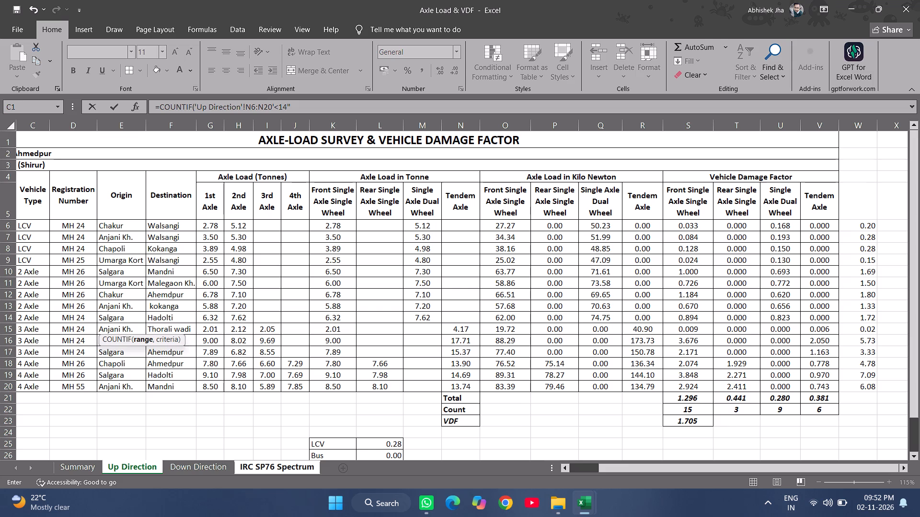
click(273, 102)
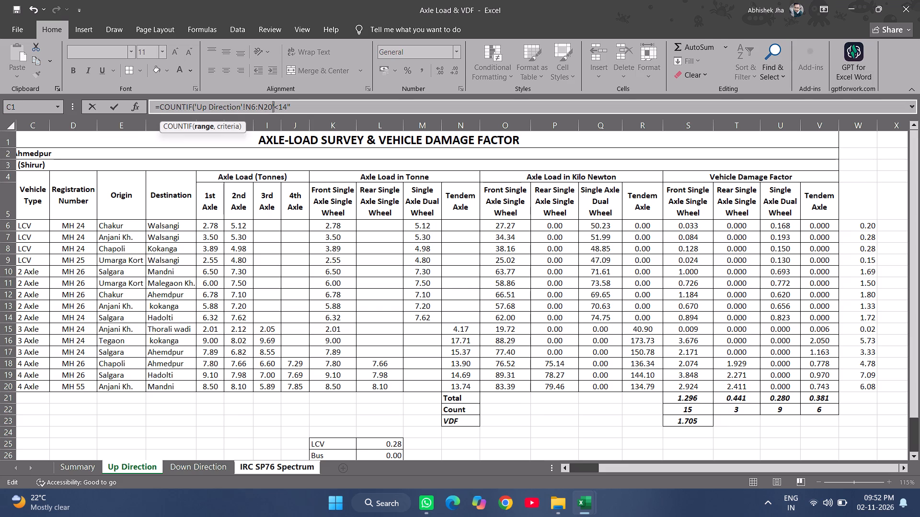
text(,")
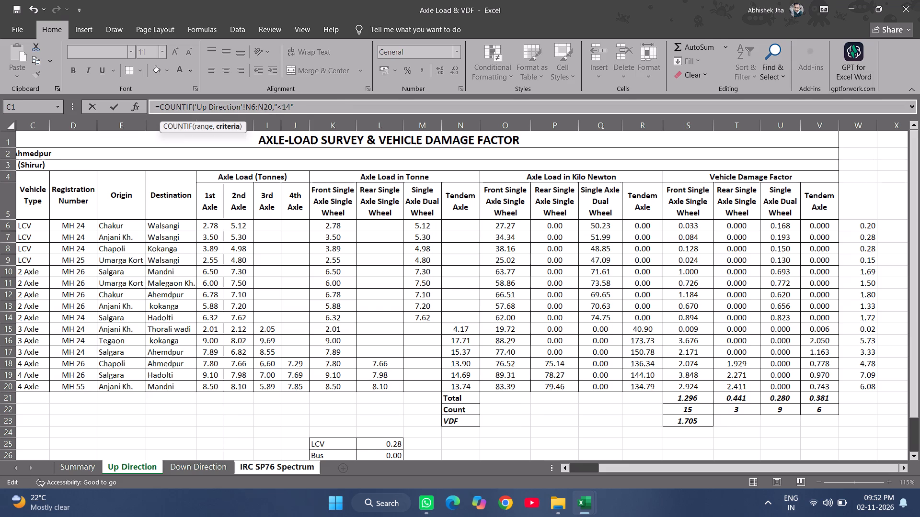
key(Return)
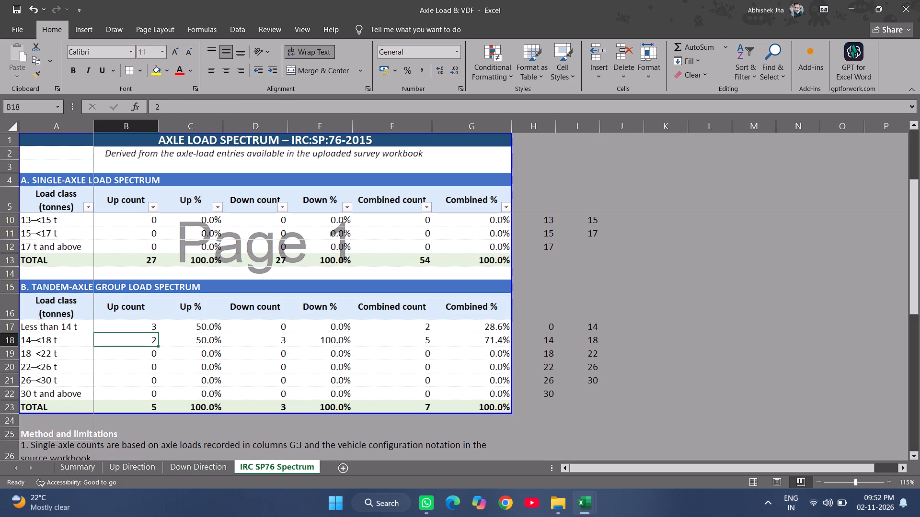
Make the range in the B17 tandem-axle count formula absolute, as $N$6:$N$20.
double_click(151, 325)
drag(246, 105, 267, 107)
key(F4)
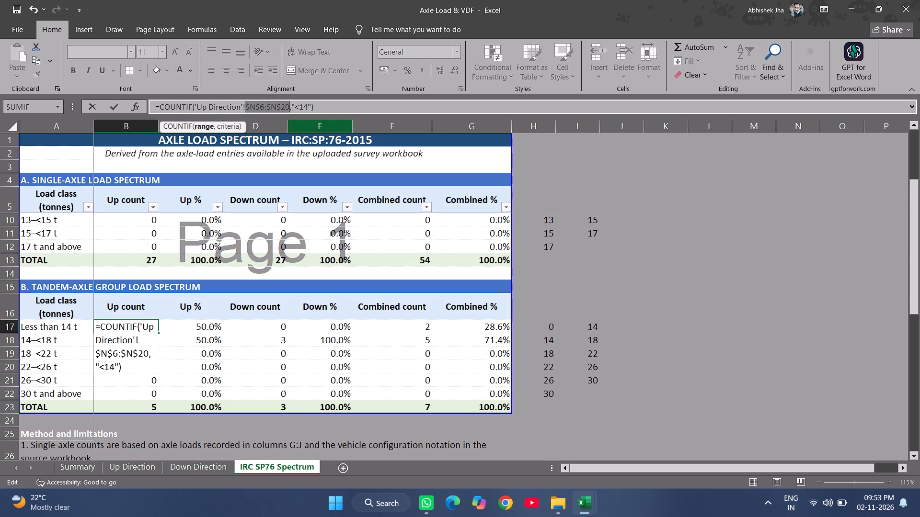
key(Return)
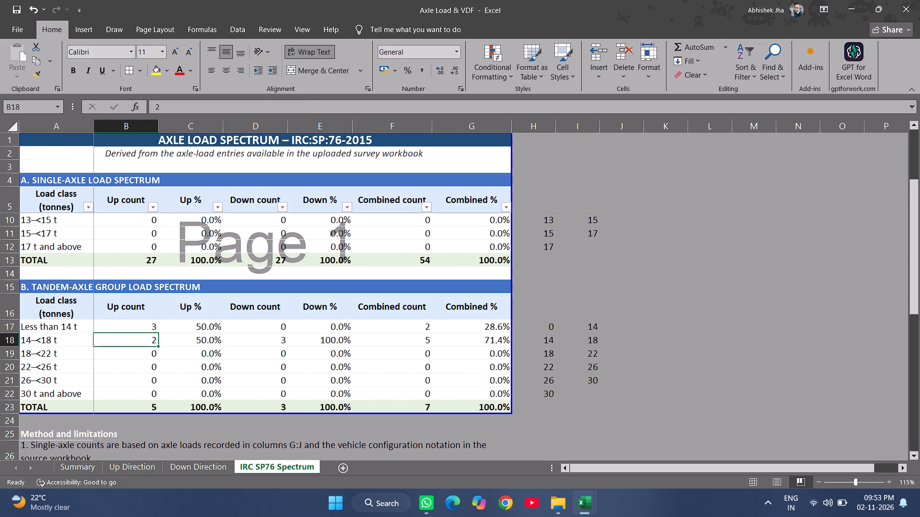
double_click(128, 325)
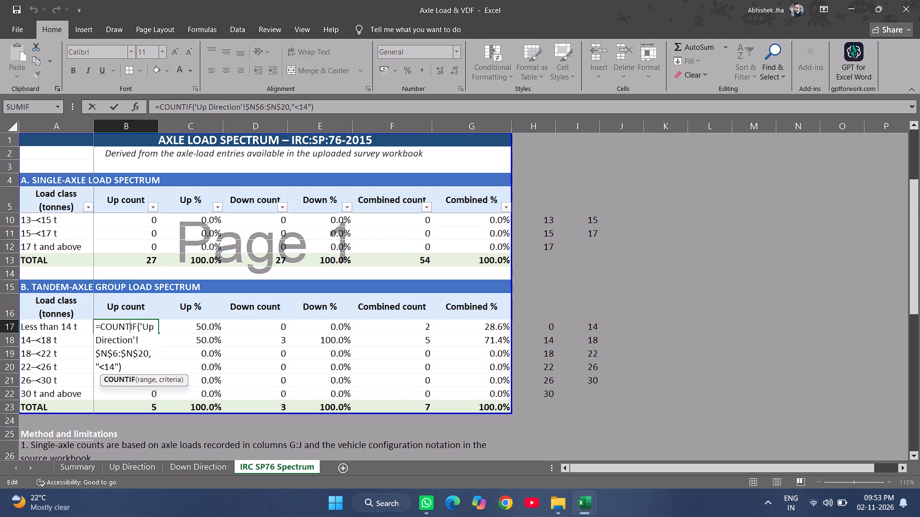
key(Escape)
Replace the tandem-axle Up count for 14–<18 t in B18 with =COUNTIF('Up Direction'!$N$6:$N$20,"<18")-SUM(B17).
double_click(138, 341)
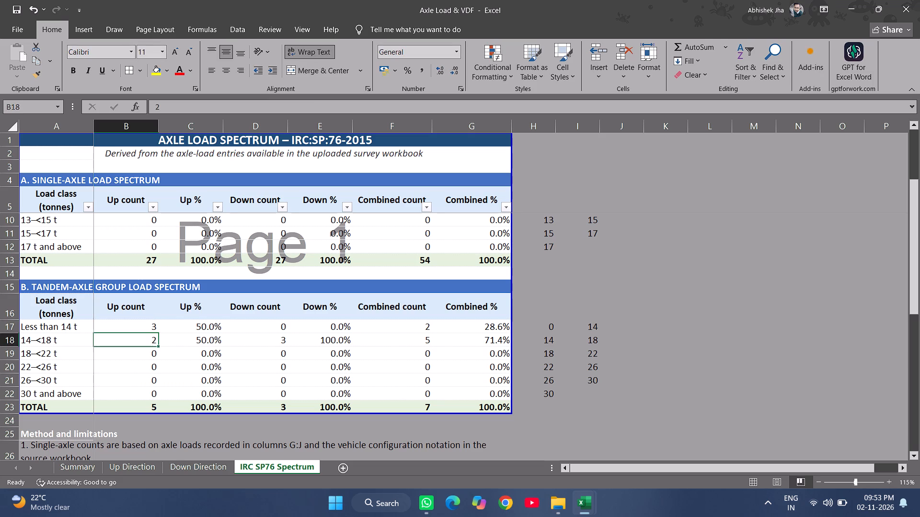
key(Escape)
key(ctrl+d)
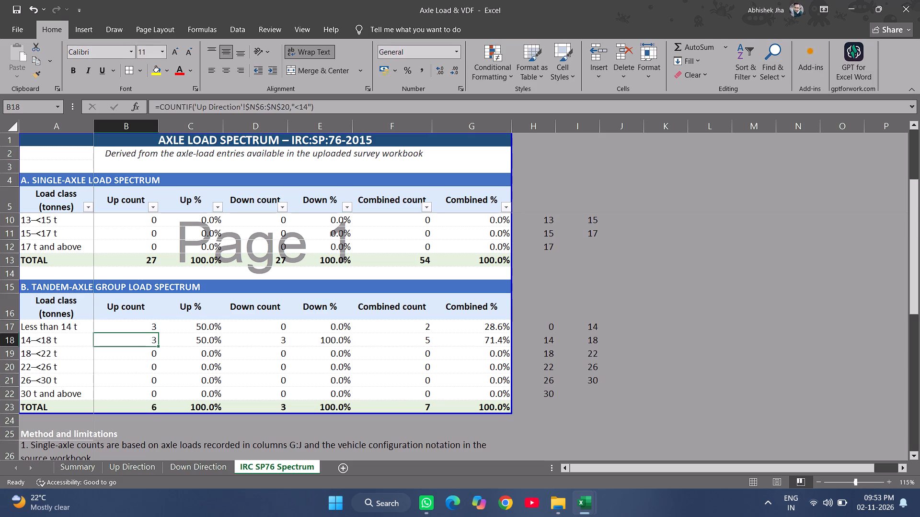
key(F2)
drag(116, 378, 112, 379)
key(BackSpace)
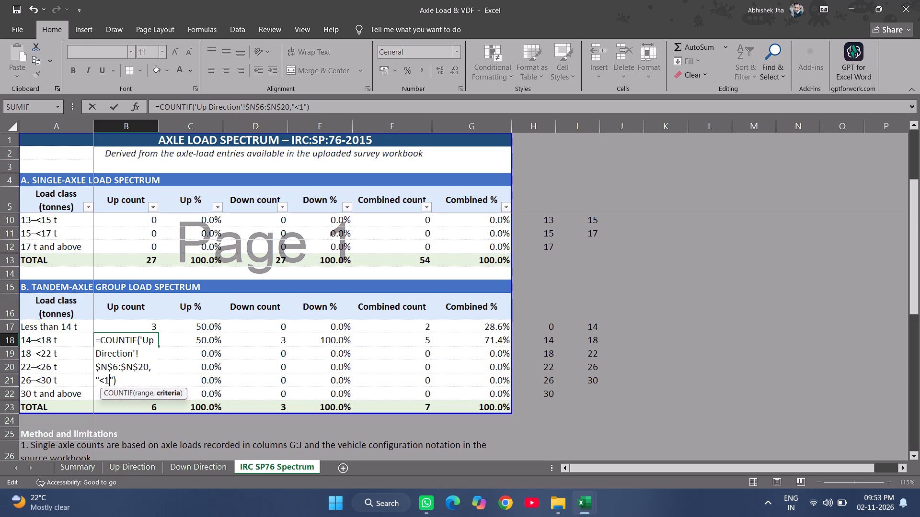
key(8)
key(Right)
key(Right)
text(-sum)
key(Tab)
click(142, 330)
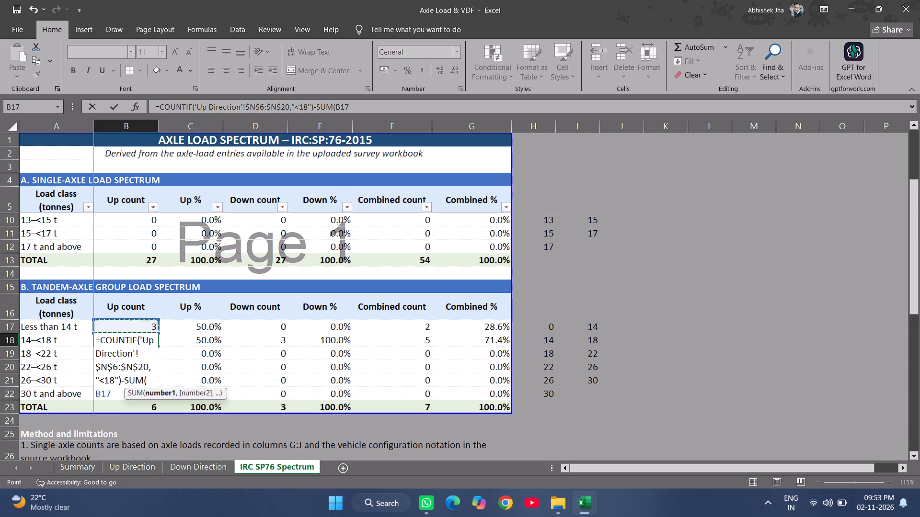
key(Return)
key(Return)
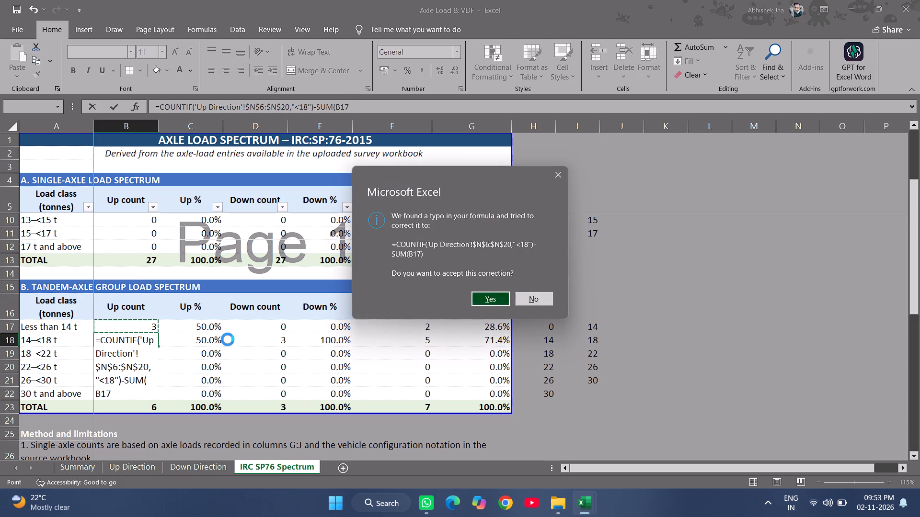
key(Up)
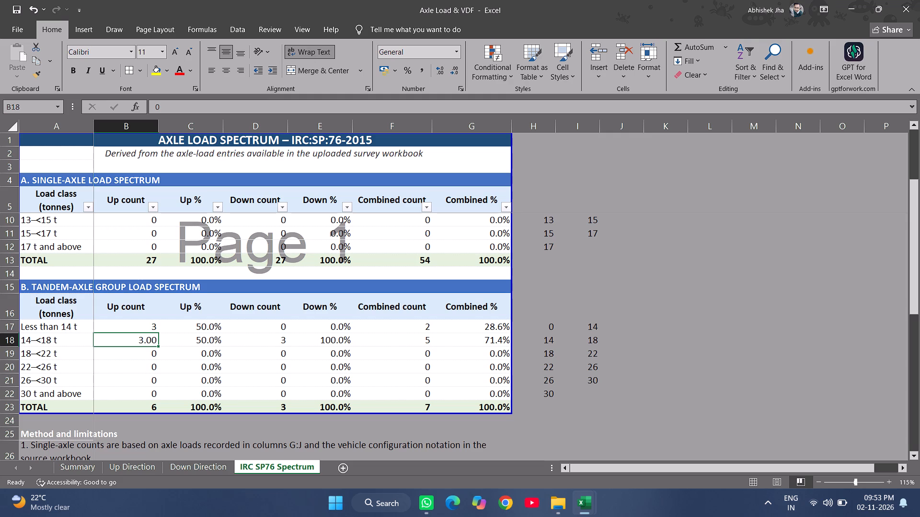
Replace the tandem-axle Up count for 18–<22 t in B19 with =COUNTIF('Up Direction'!$N$6:$N$20,"<22")-SUM(B17:B18).
click(150, 358)
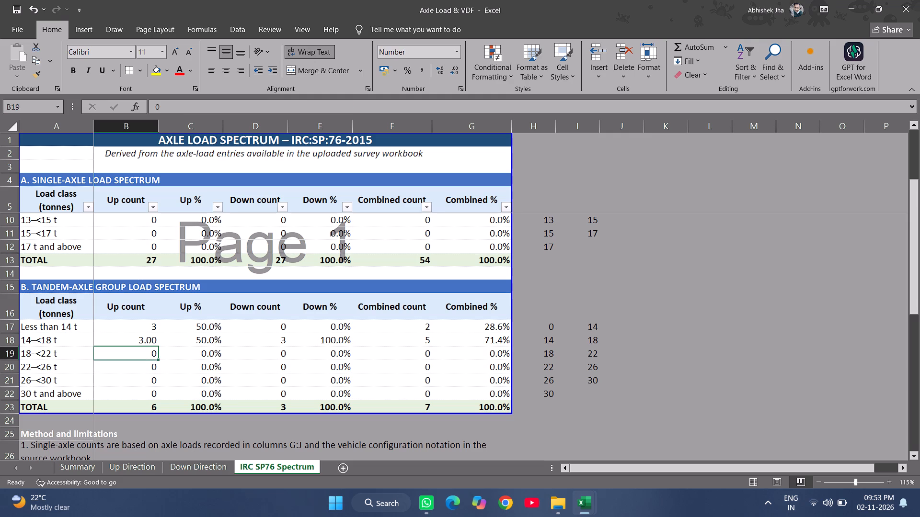
key(ctrl+d)
key(F2)
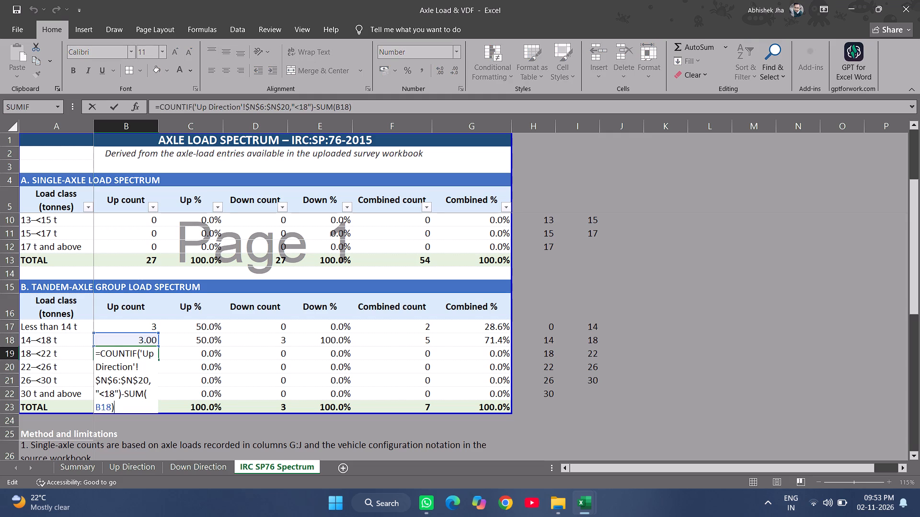
click(114, 393)
key(BackSpace)
key(BackSpace)
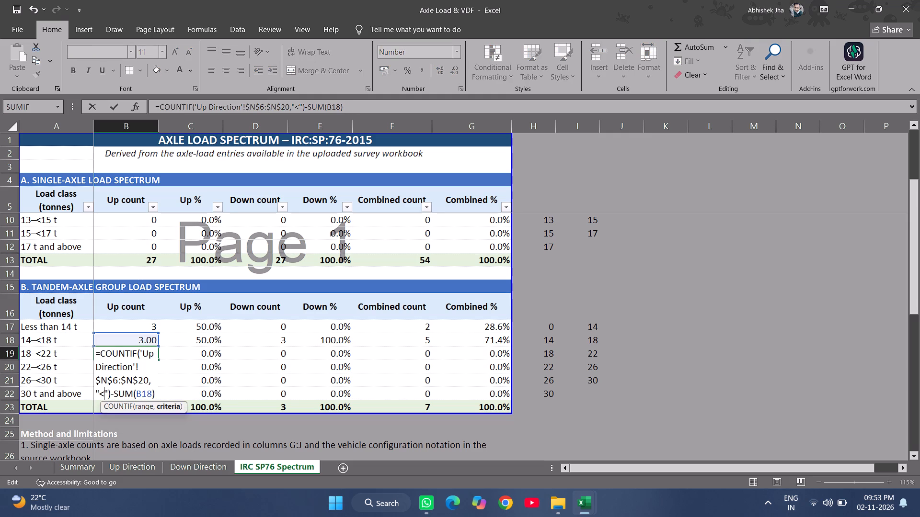
text(22)
key(Down)
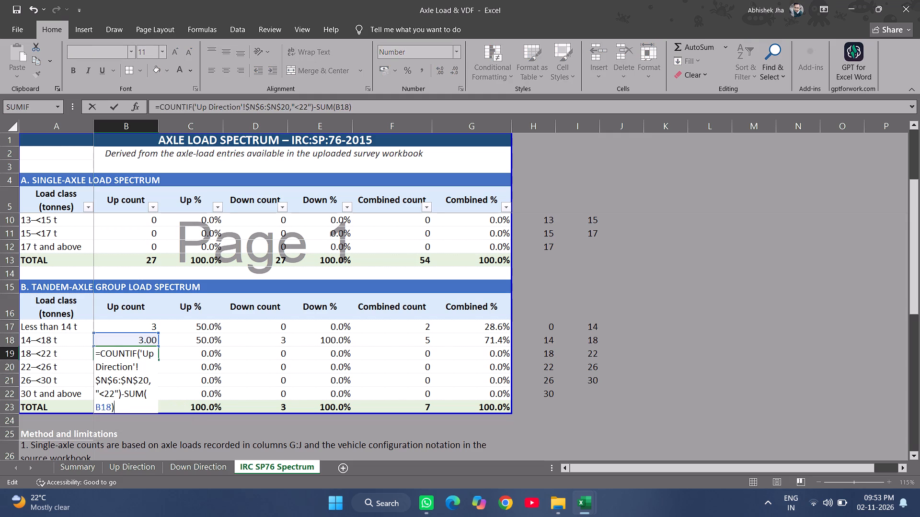
drag(158, 335, 164, 326)
key(Return)
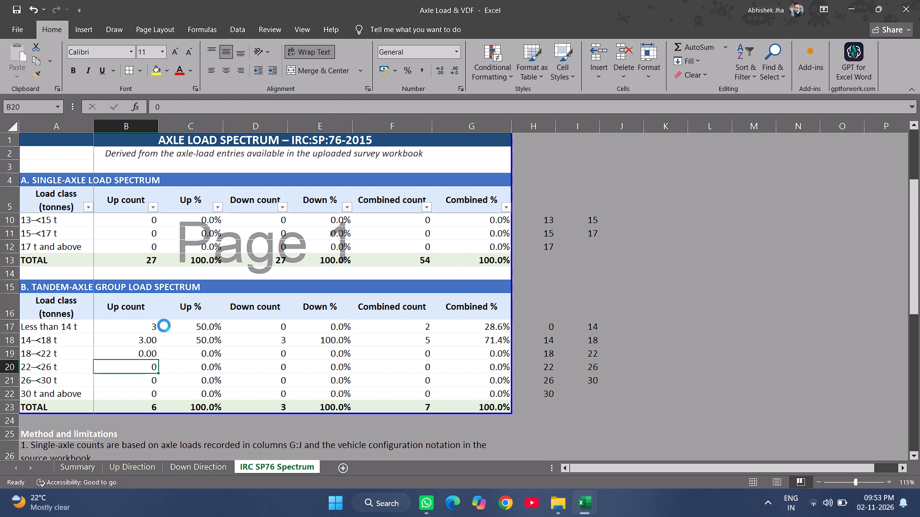
Replace the tandem-axle Up count for 22–<26 t in B20 with =COUNTIF('Up Direction'!$N$6:$N$20,"<26")-SUM(B17:B19).
key(ctrl+d)
key(F2)
key(Left)
key(Left)
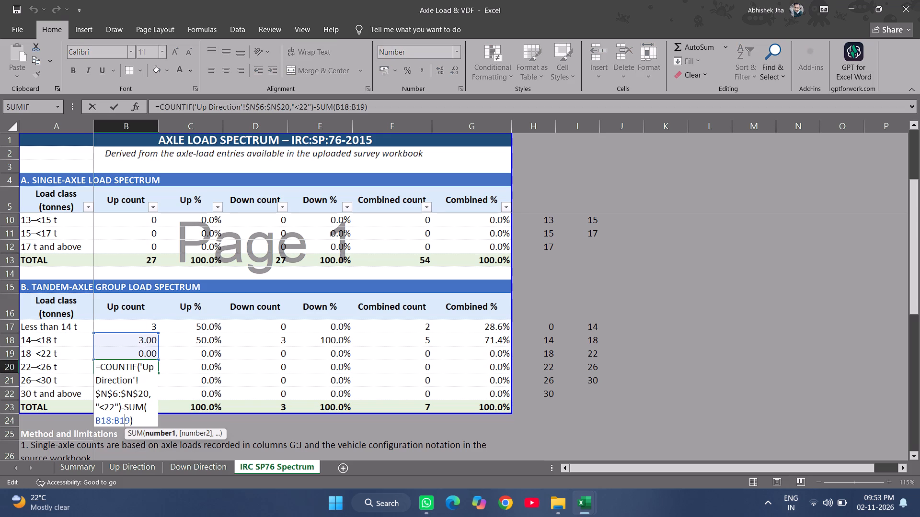
key(Left)
key(Left)
key(Up)
key(BackSpace)
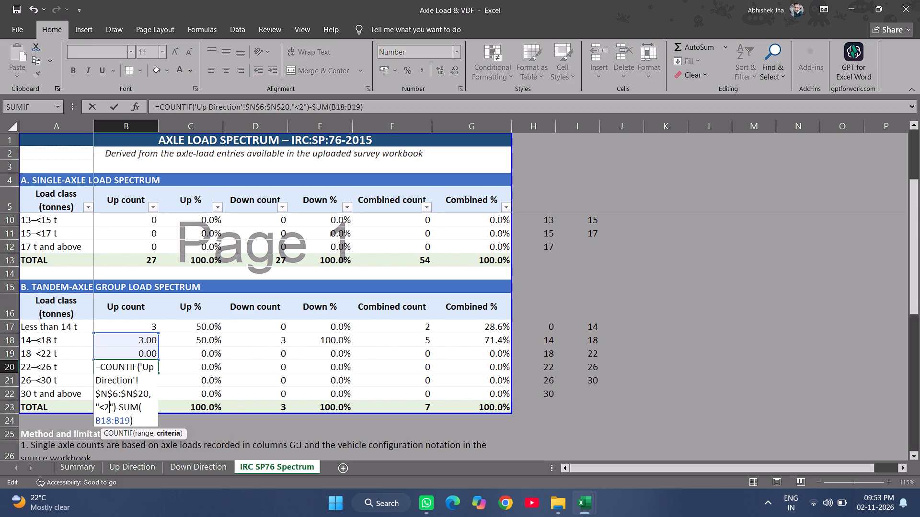
key(6)
drag(158, 332, 162, 325)
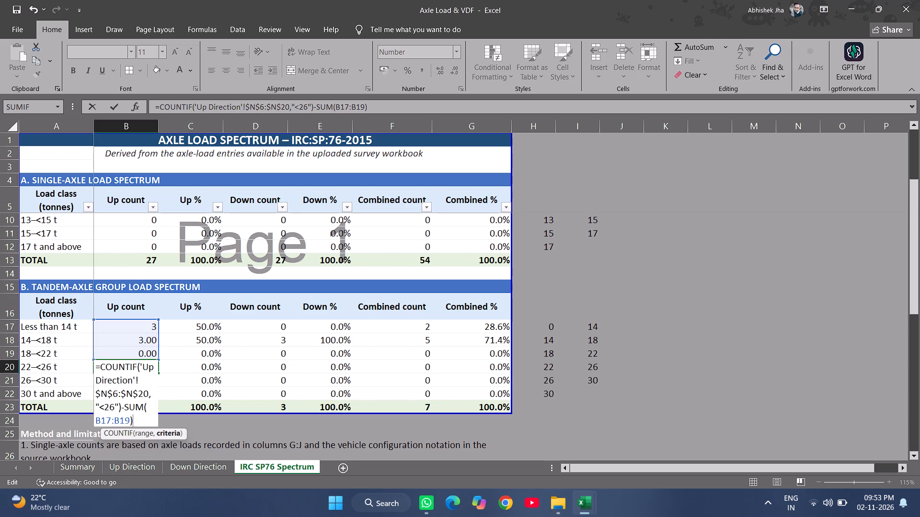
key(Return)
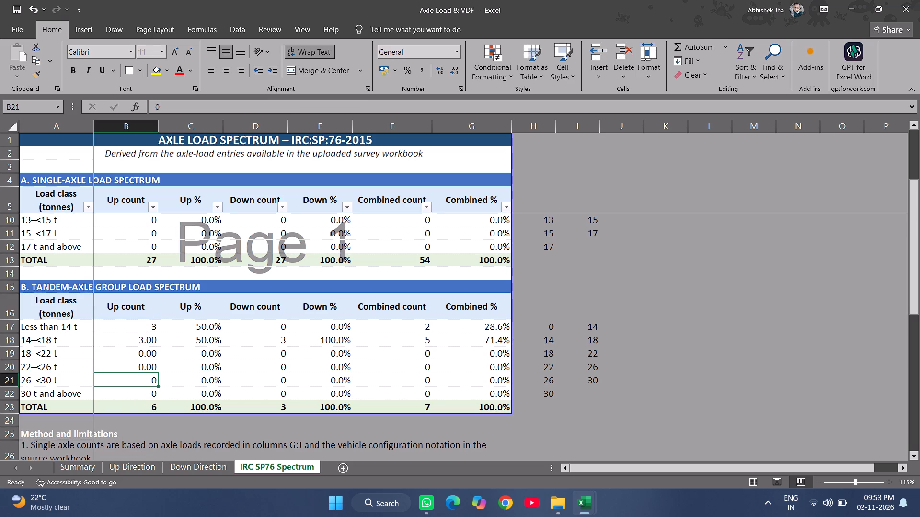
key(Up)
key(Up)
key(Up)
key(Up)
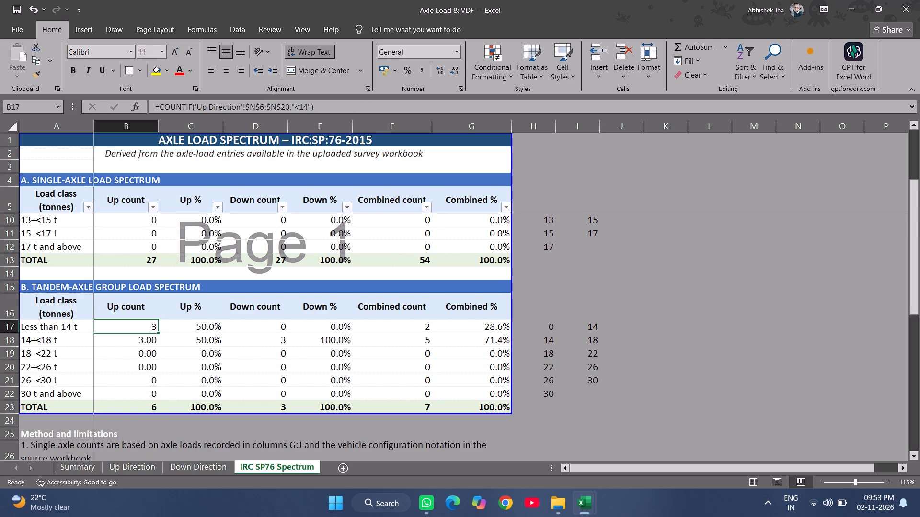
Replace the tandem-axle Up count for 26–<30 t in B21 with =COUNTIF('Up Direction'!$N$6:$N$20,"<30")-SUM(B17:B20).
click(146, 345)
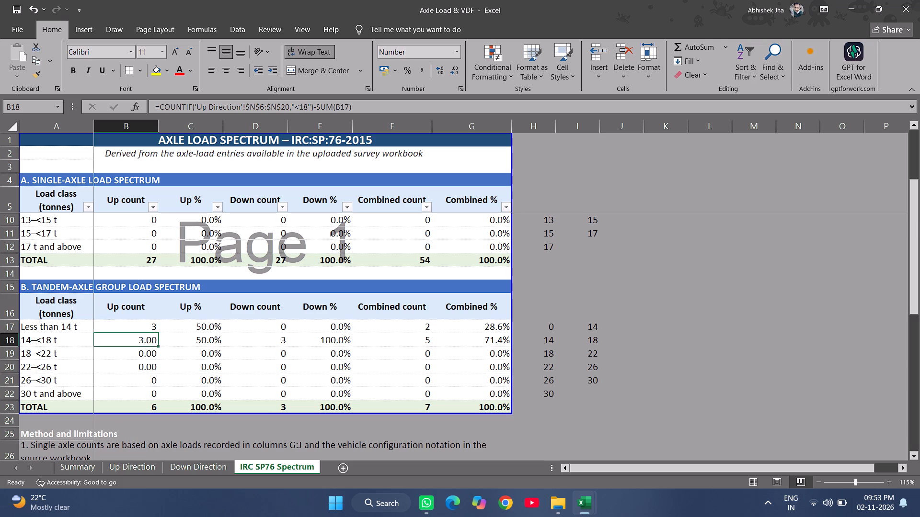
click(143, 352)
click(149, 365)
click(145, 380)
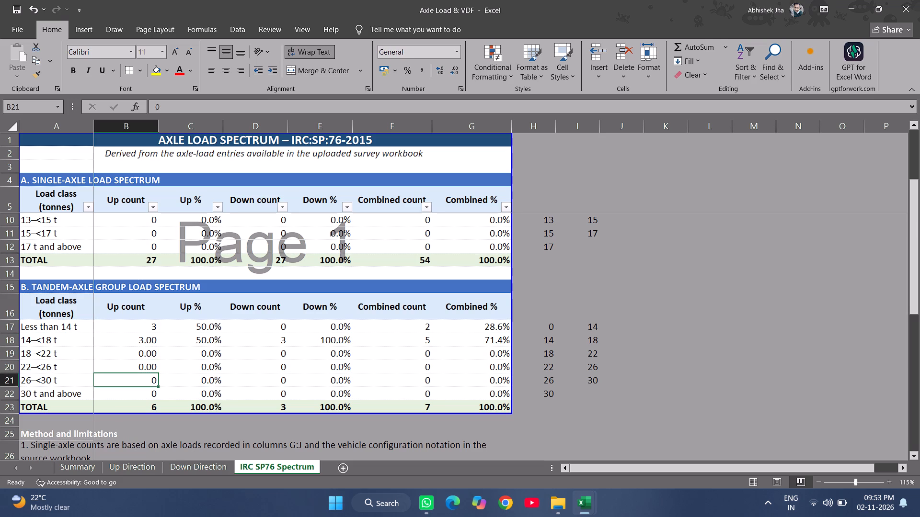
key(ctrl+d)
key(F2)
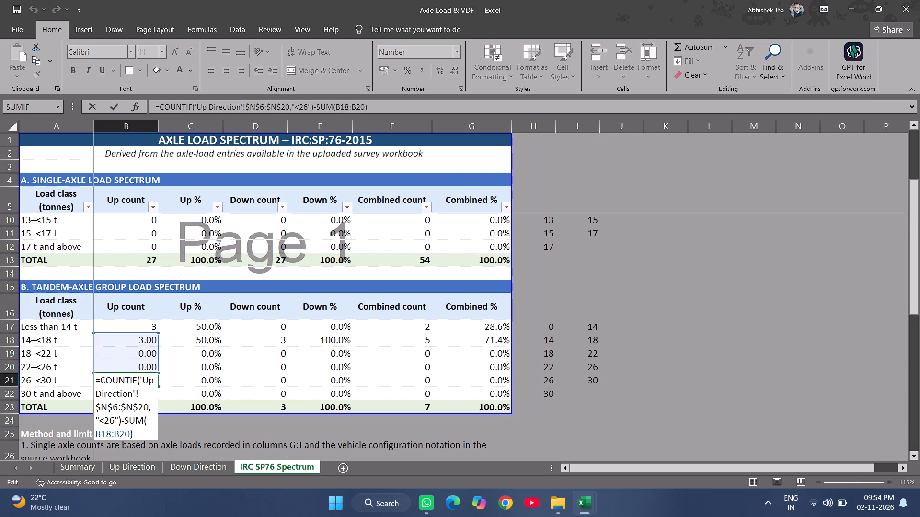
click(117, 420)
key(Left)
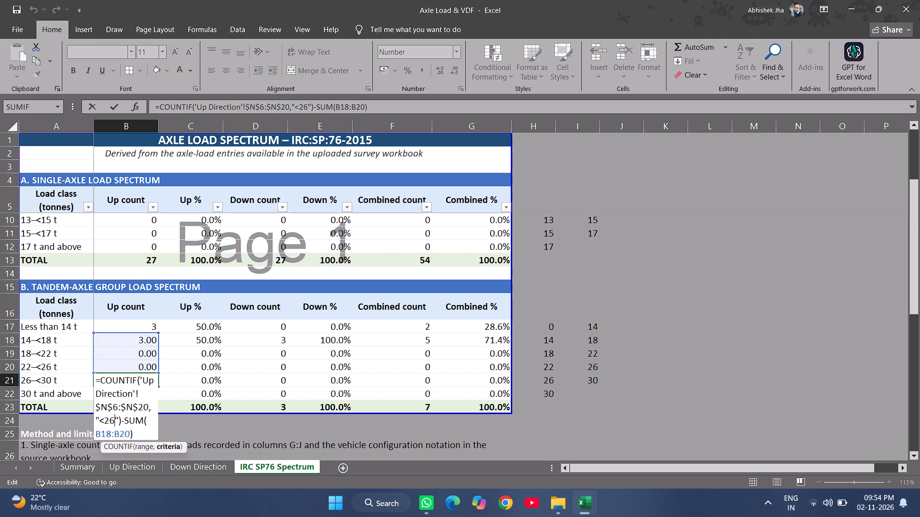
key(BackSpace)
key(BackSpace)
text(30)
drag(155, 333, 165, 326)
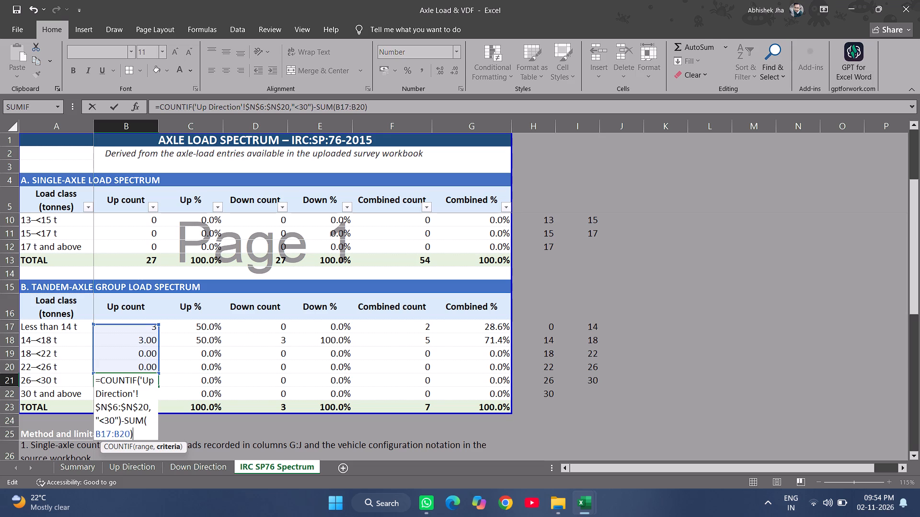
drag(165, 326, 166, 324)
key(Return)
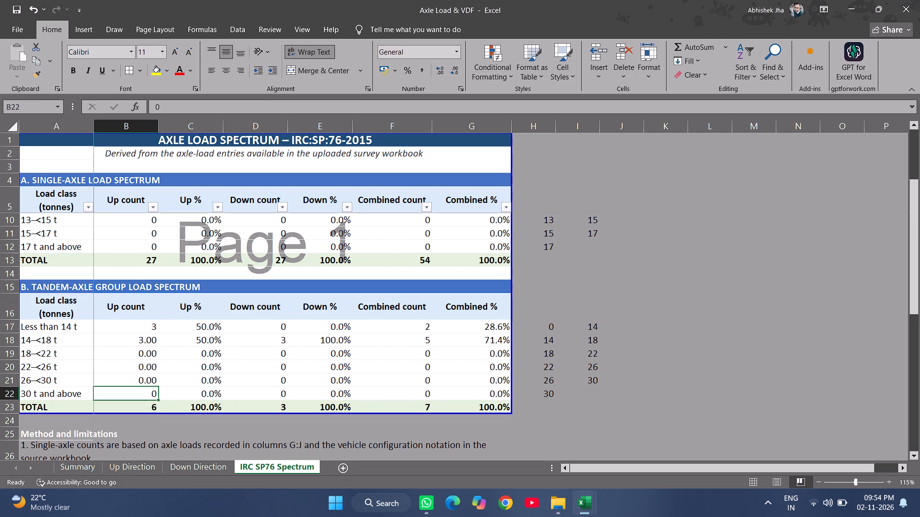
Replace the tandem-axle Up count for 30 t and above in B22 with =COUNTIF('Up Direction'!$N$6:$N$20,">30").
key(F2)
key(Escape)
key(ctrl+d)
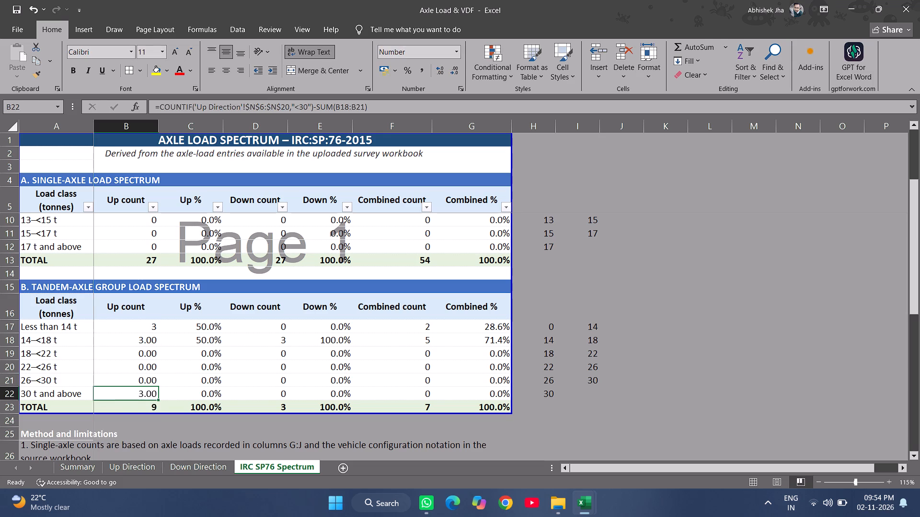
key(F2)
key(BackSpace)
key(BackSpace)
key(BackSpace)
key(BackSpace)
key(BackSpace)
key(BackSpace)
key(BackSpace)
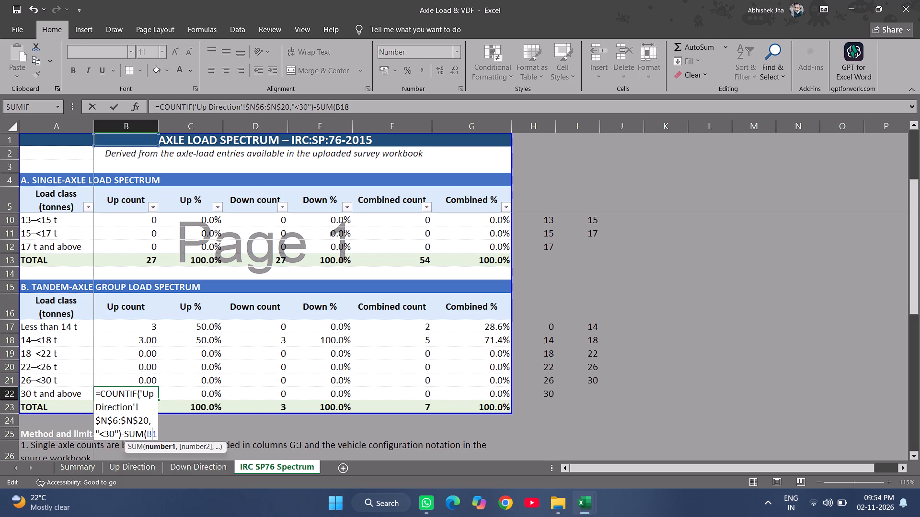
key(BackSpace)
key(BackSpace)
key(BackSpace)
key(BackSpace)
key(BackSpace)
key(BackSpace)
key(Left)
key(Left)
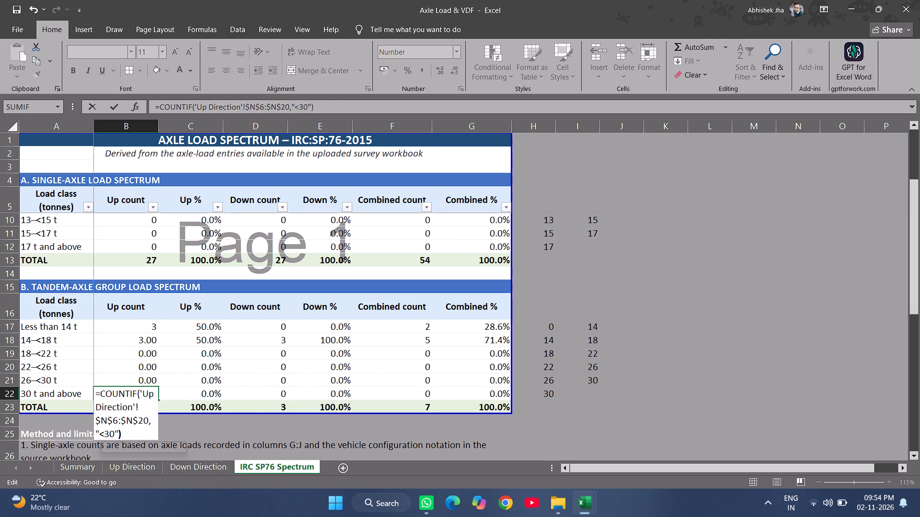
key(Left)
key(Left)
key(BackSpace)
key(shift+greater)
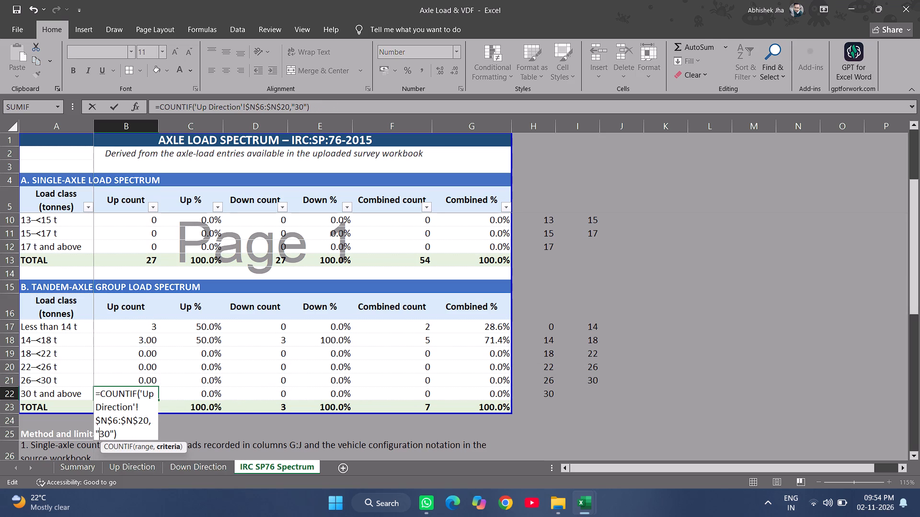
key(Return)
Copy the number format of B17 onto the tandem-axle Up counts in B18:B22 with Format Painter.
click(159, 328)
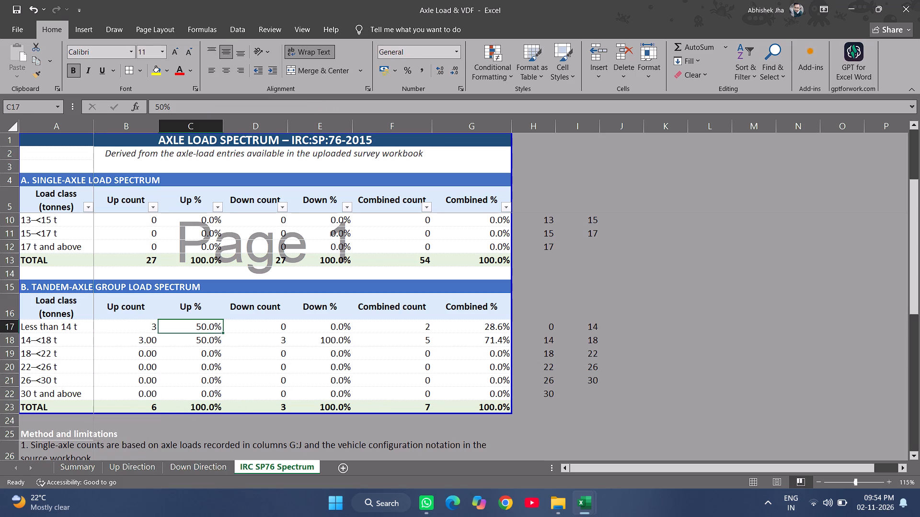
click(145, 326)
click(36, 75)
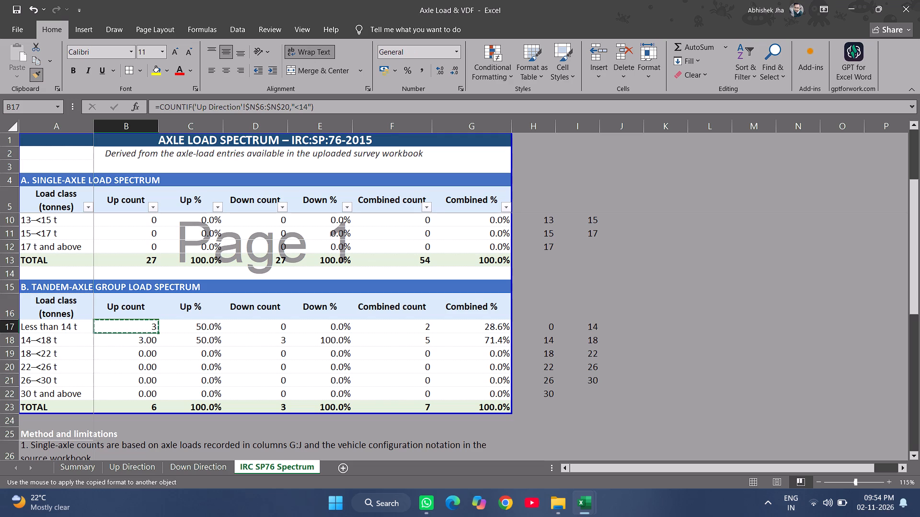
drag(142, 335, 147, 395)
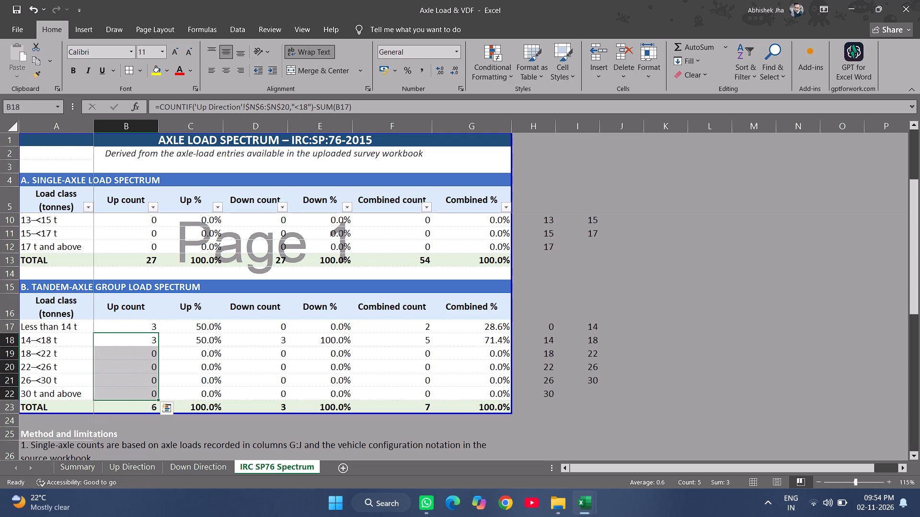
Check the formulas in B17 and B23 and examine the tandem-axle loads in column N of the Up Direction and Down Direction sheets.
double_click(149, 326)
key(Escape)
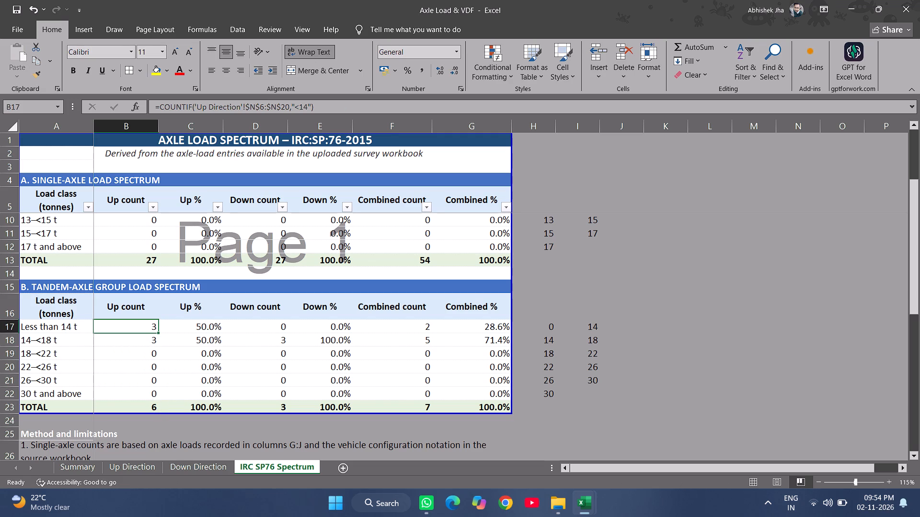
double_click(153, 407)
key(Escape)
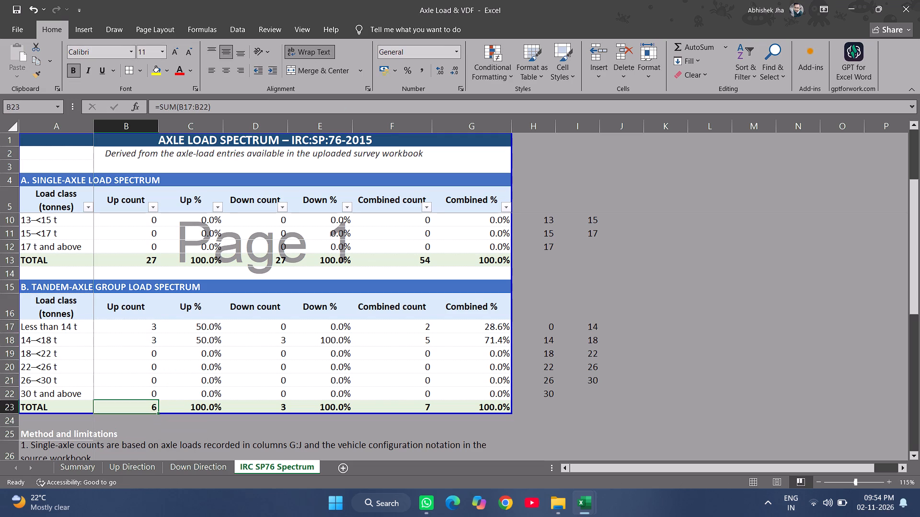
click(138, 469)
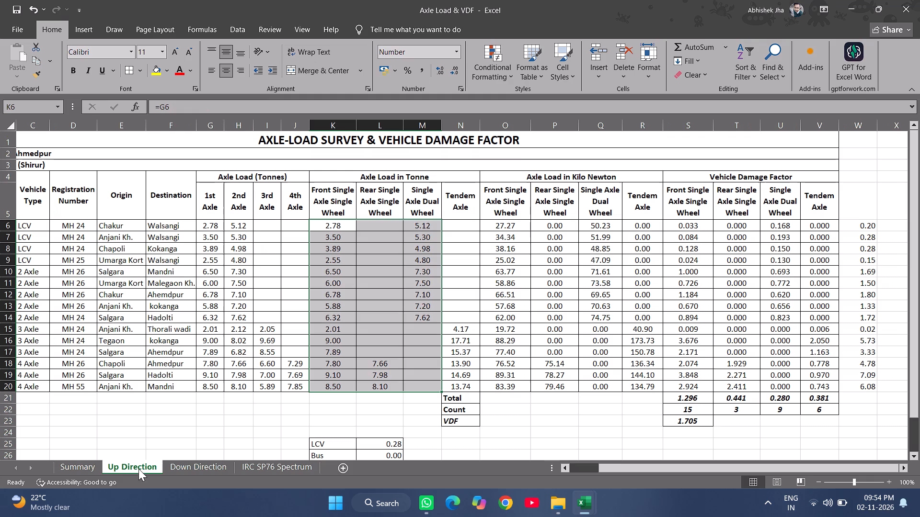
click(489, 337)
drag(464, 329, 461, 375)
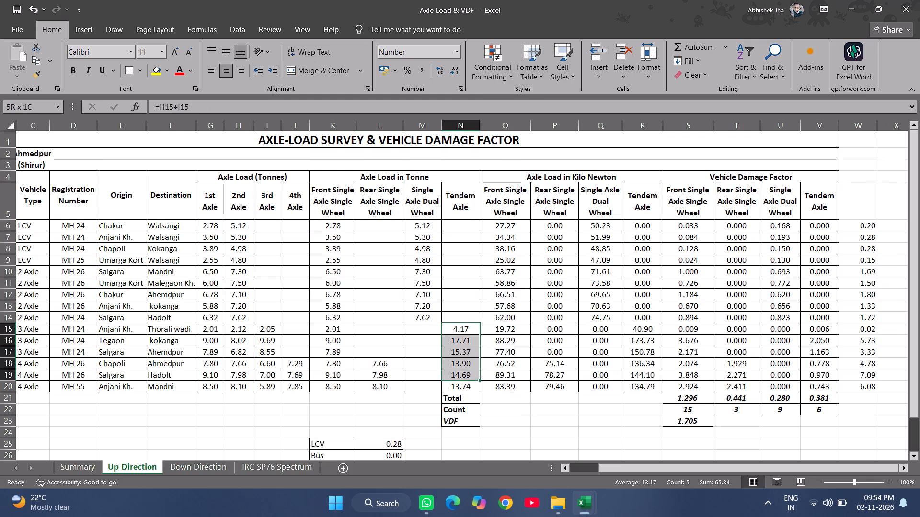
drag(461, 375, 462, 388)
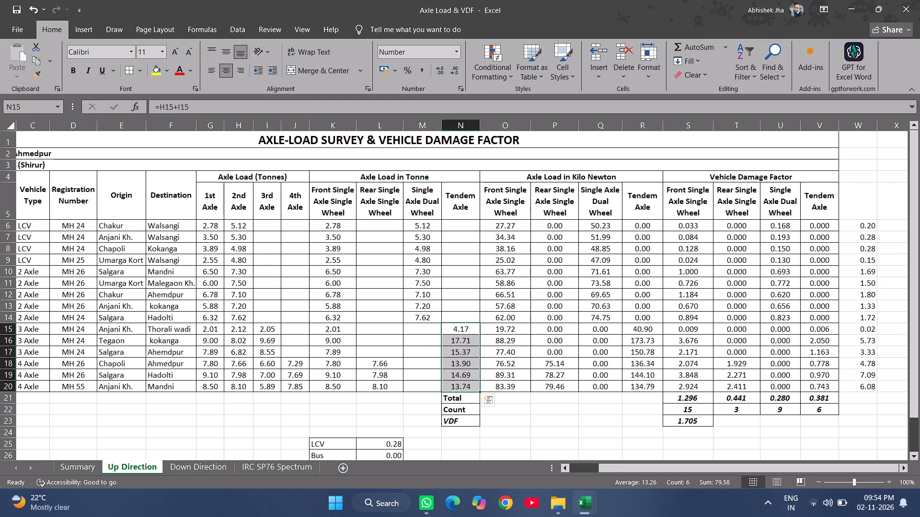
click(210, 469)
click(471, 359)
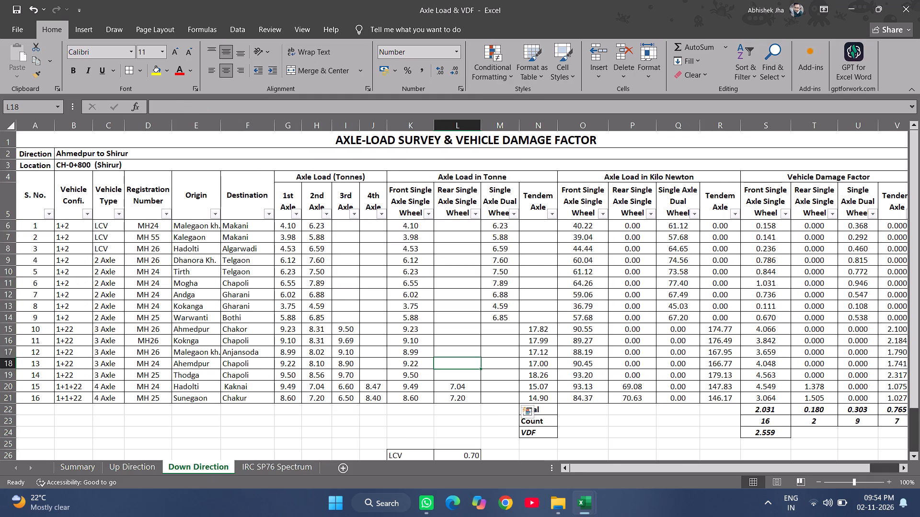
drag(550, 329, 552, 395)
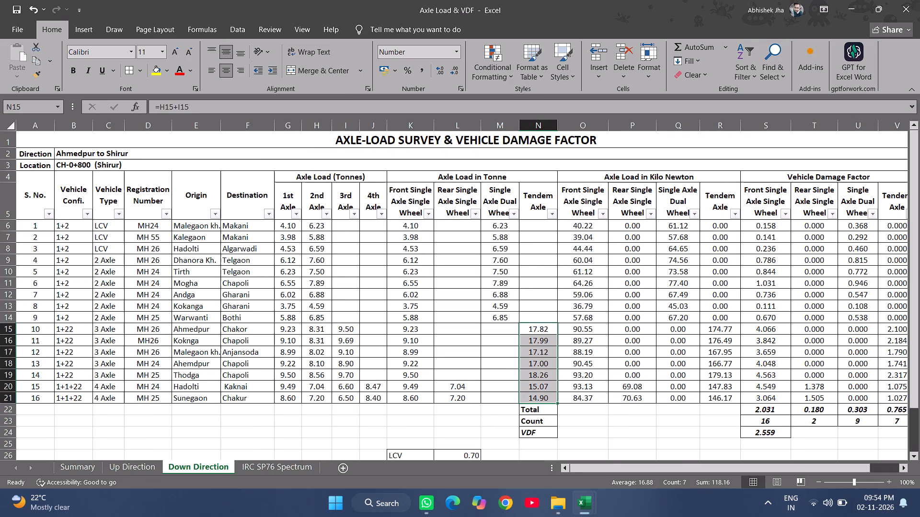
click(254, 468)
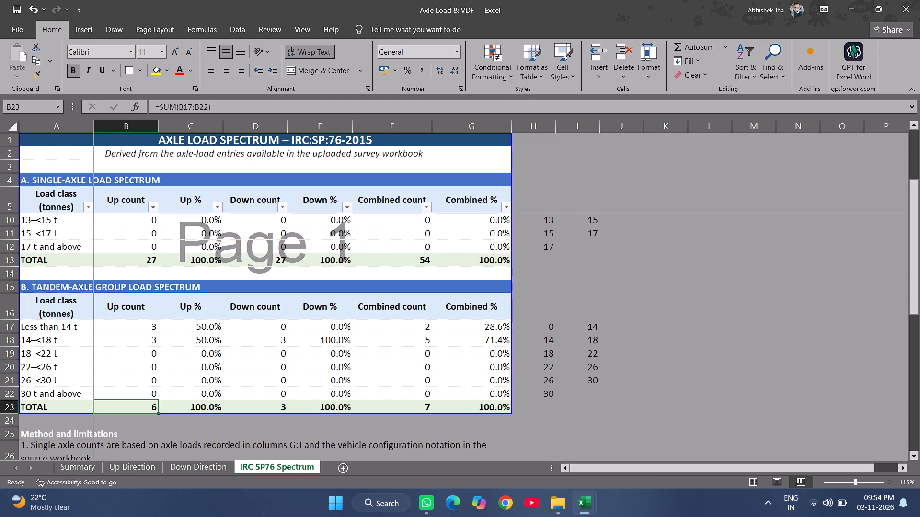
Copy the tandem-axle Up count formulas in B17:B22 into the Down count cells D17:D22.
click(155, 329)
triple_click(150, 327)
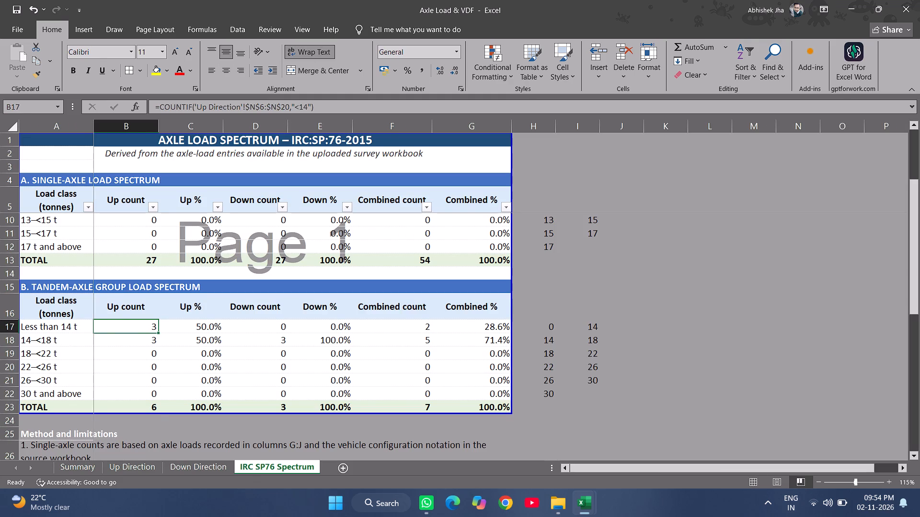
key(Escape)
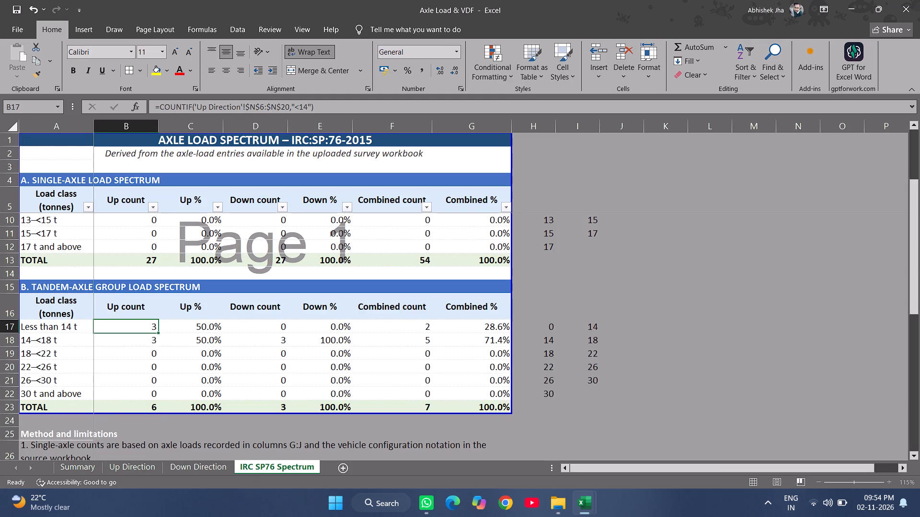
key(shift+Down)
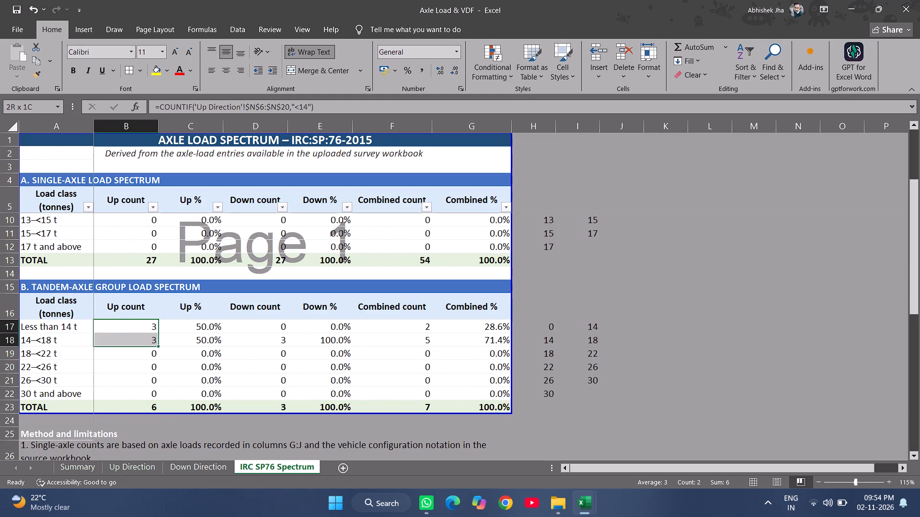
key(shift+Down)
key(shift+Down)
key(shift+Down)
key(shift+Down)
key(ctrl+c)
key(Right)
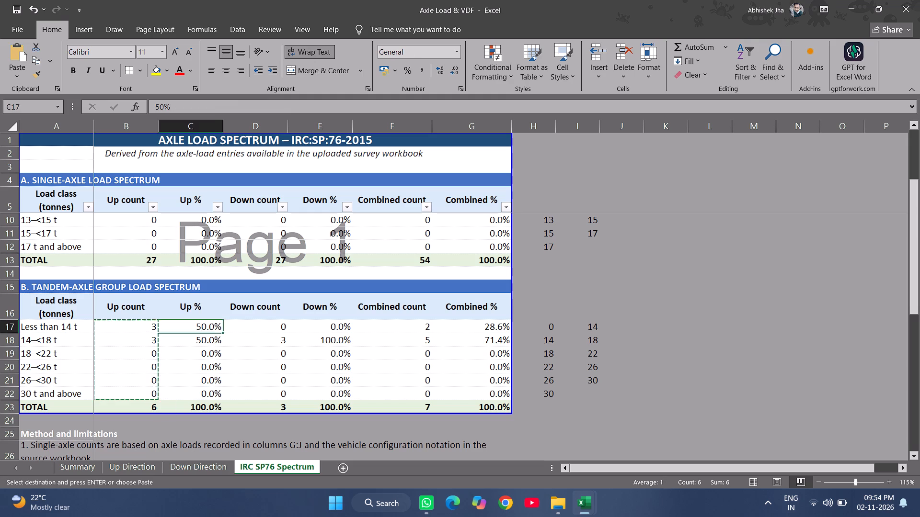
key(Right)
key(Right)
key(Left)
key(ctrl+v)
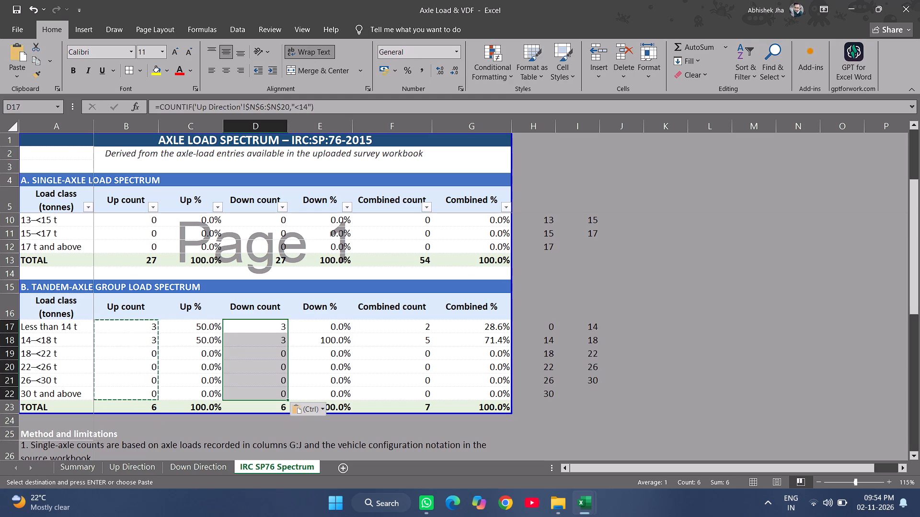
key(Escape)
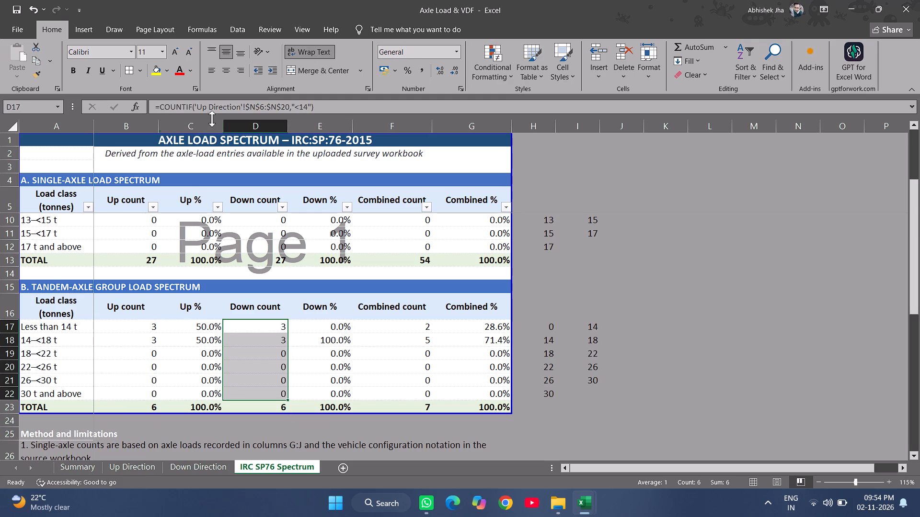
Change the tandem-axle Down count formula for less than 14 t in D17 to =COUNTIF('Down Direction'!$N$6:$N$21,"<14").
click(204, 107)
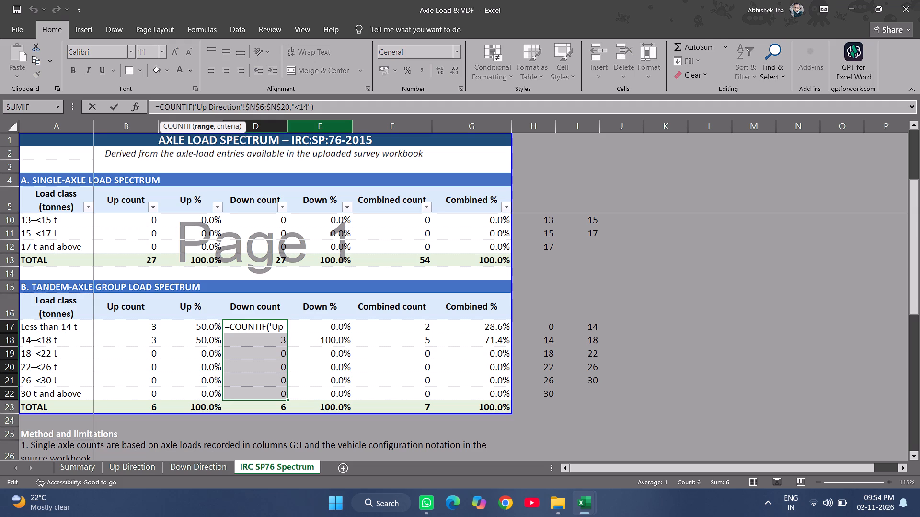
key(Right)
key(BackSpace)
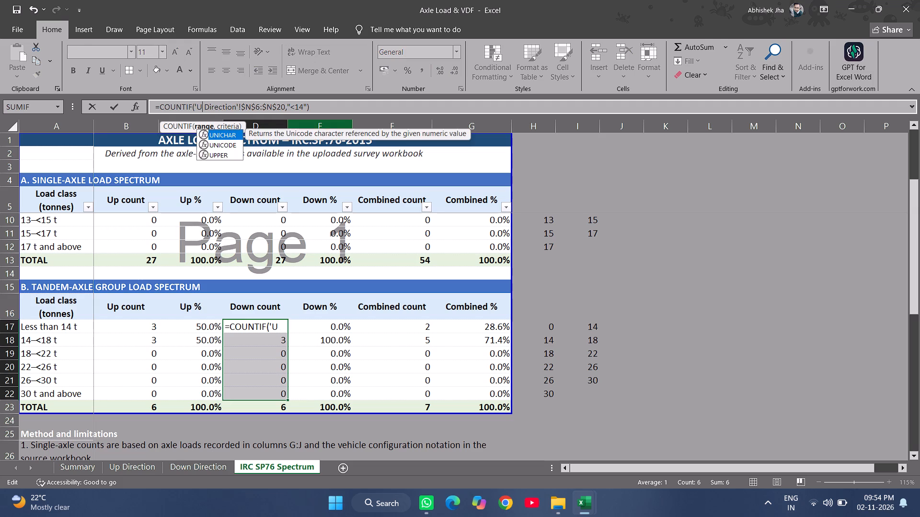
key(BackSpace)
text(Down)
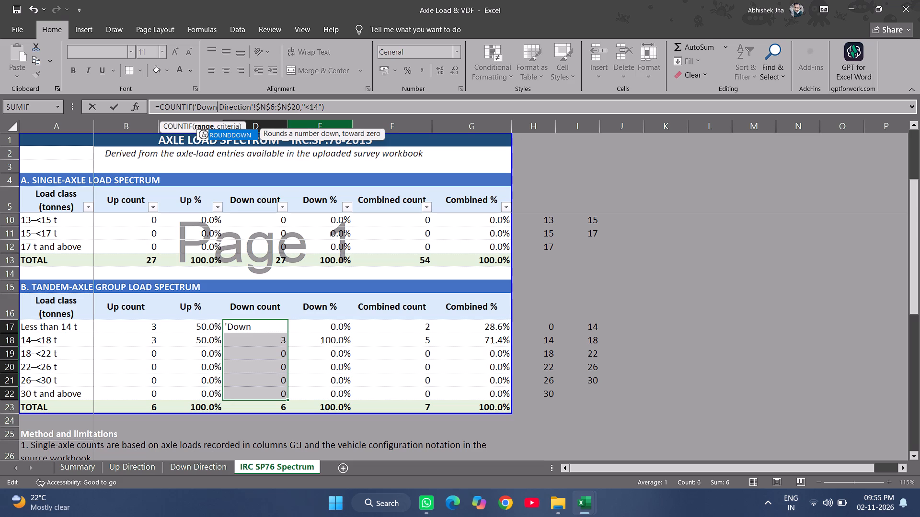
key(Down)
key(Right)
key(Right)
key(Right)
key(Right)
key(Right)
key(Right)
key(Right)
key(Right)
key(Right)
key(Right)
key(Right)
key(Right)
key(Right)
key(Right)
key(Right)
key(Right)
key(Right)
key(Right)
key(Right)
key(Right)
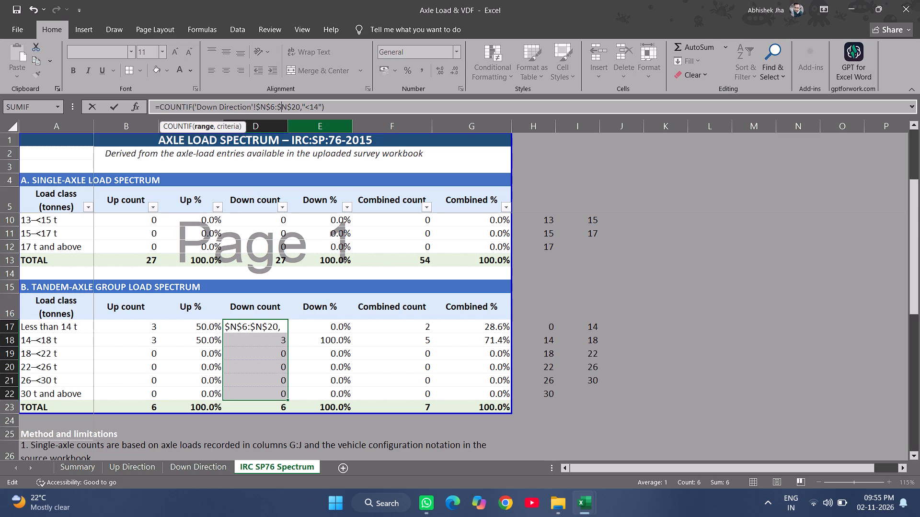
key(Right)
key(BackSpace)
key(1)
key(Return)
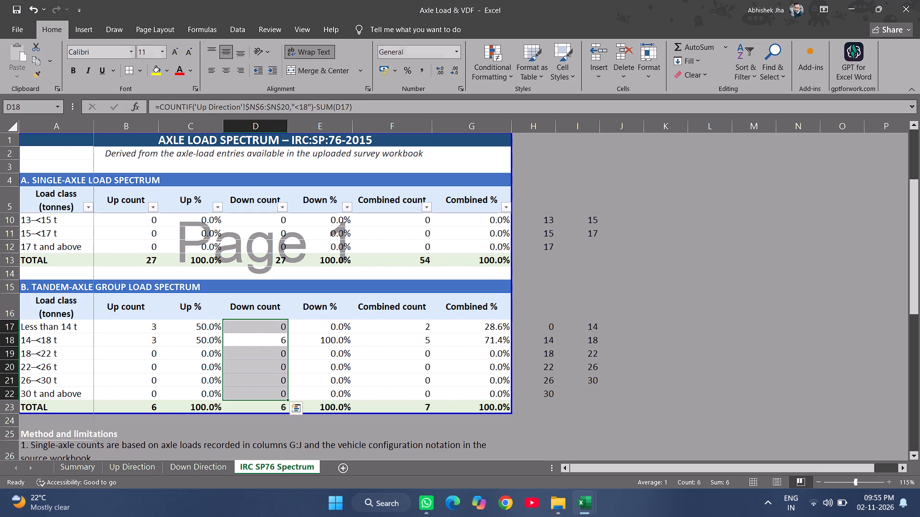
Replace "Up" with "Down" throughout the tandem-axle Down count formulas in D17:D22.
click(345, 368)
click(280, 343)
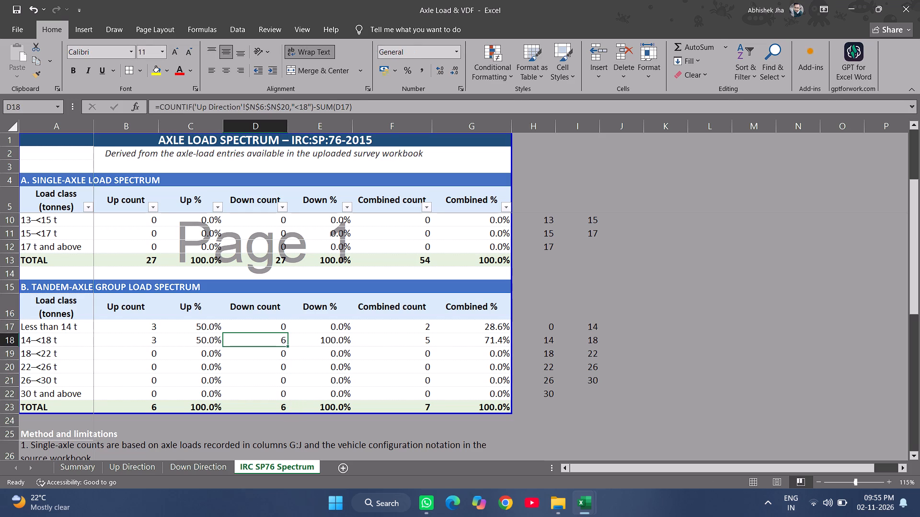
click(288, 107)
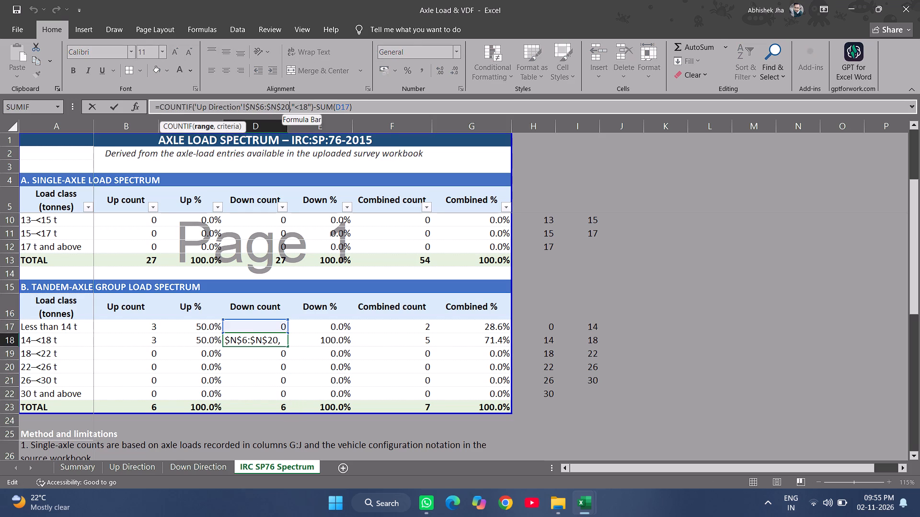
key(Escape)
drag(276, 328, 271, 377)
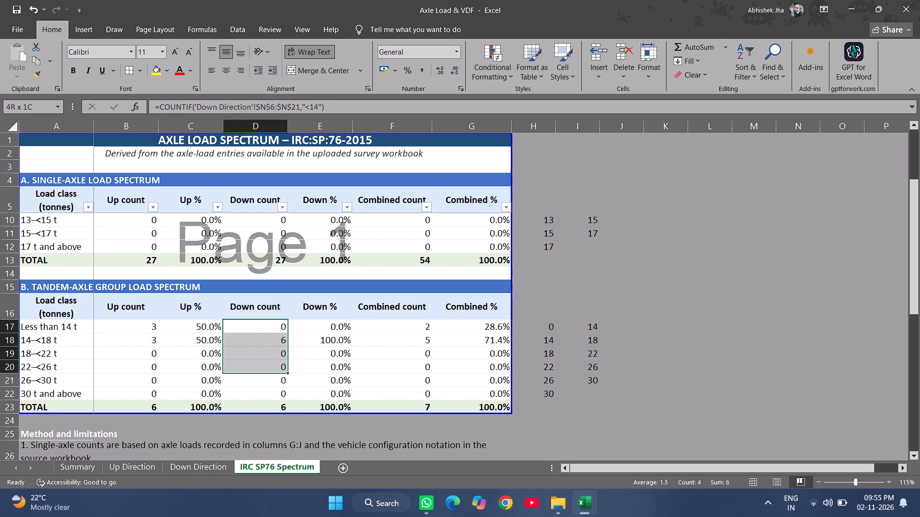
drag(271, 377, 270, 389)
key(ctrl+h)
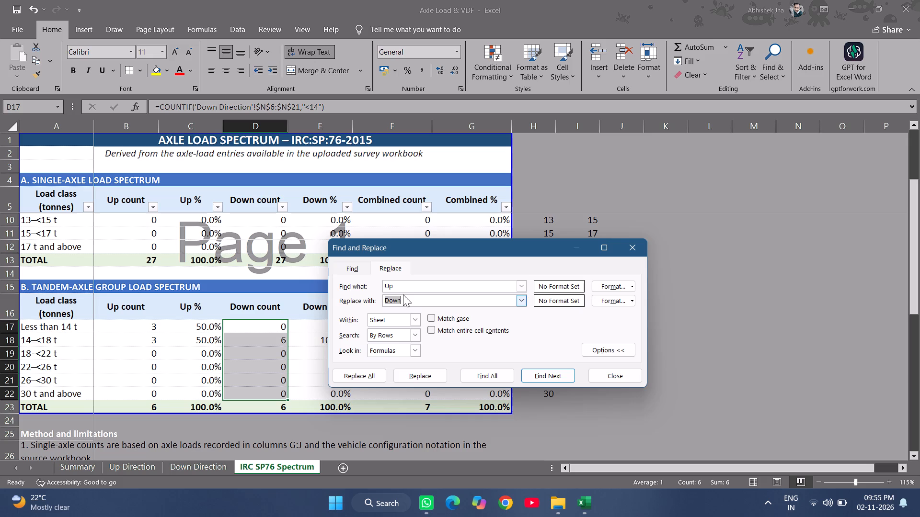
click(367, 373)
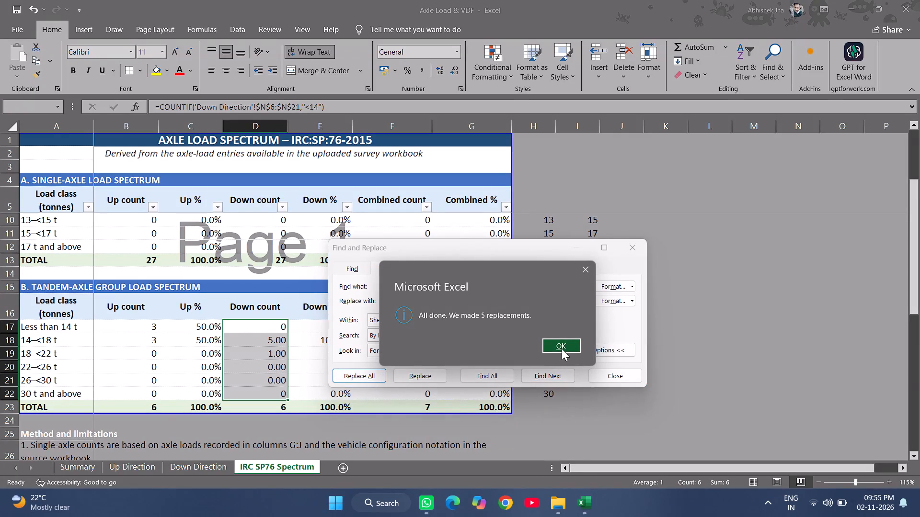
click(561, 340)
click(618, 378)
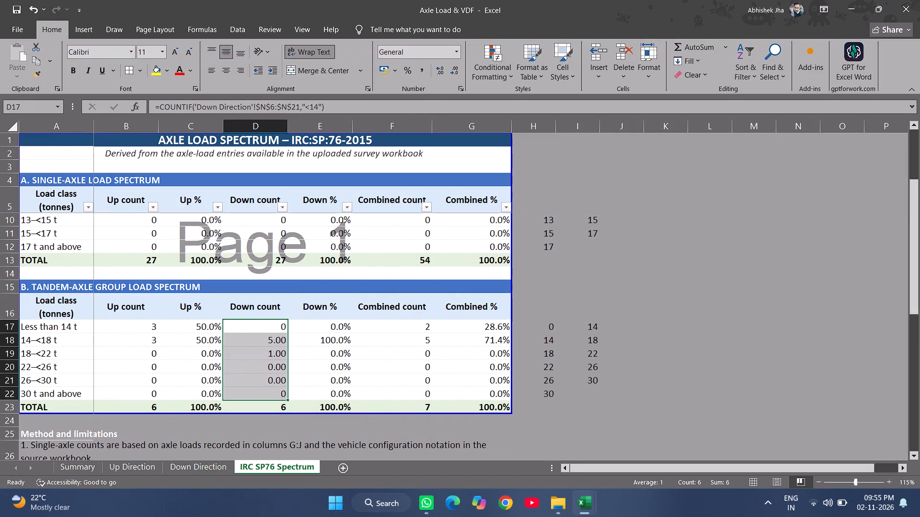
Format the tandem-axle Down counts in D17:D22 as numbers with no decimal places.
triple_click(455, 67)
click(454, 67)
click(430, 71)
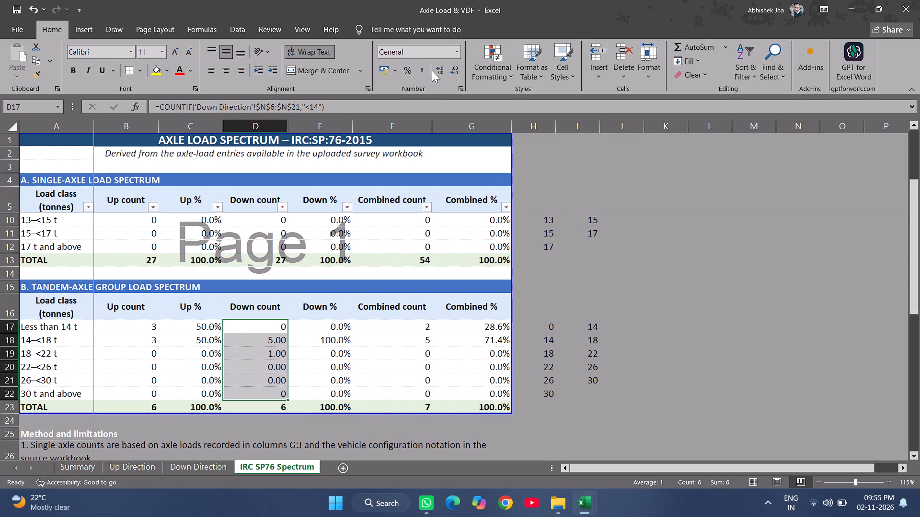
double_click(436, 68)
double_click(446, 67)
click(440, 71)
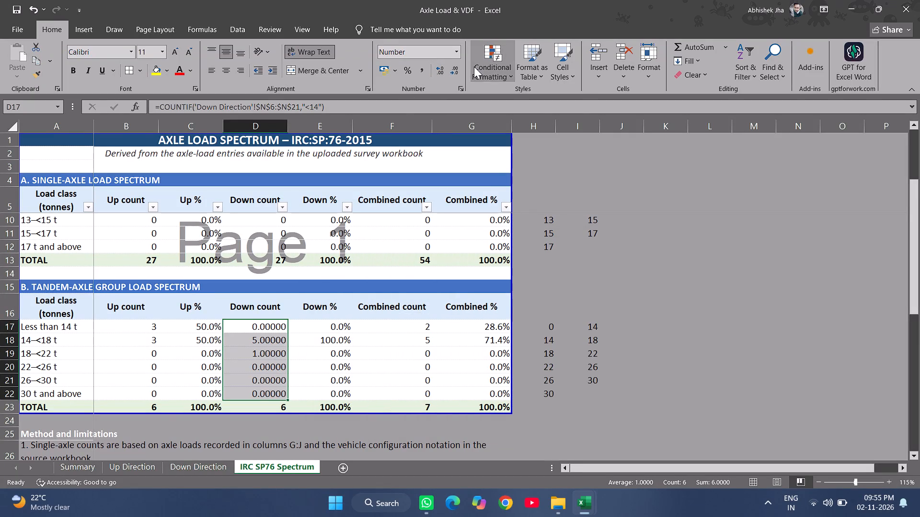
triple_click(474, 67)
click(466, 67)
triple_click(454, 70)
triple_click(454, 70)
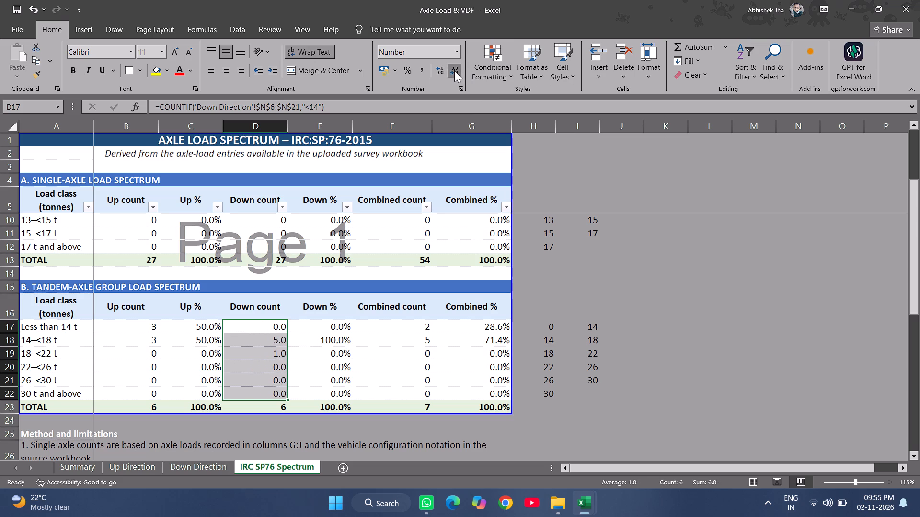
click(454, 70)
click(322, 360)
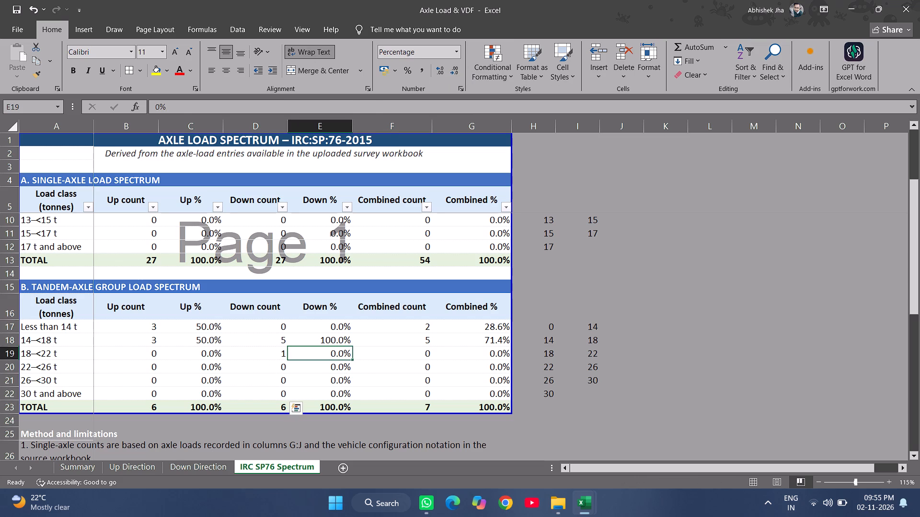
Extend the COUNTIF range in the 18–<22 t Down count formula in D19 to 'Down Direction'!$N$6:$N$21.
click(282, 354)
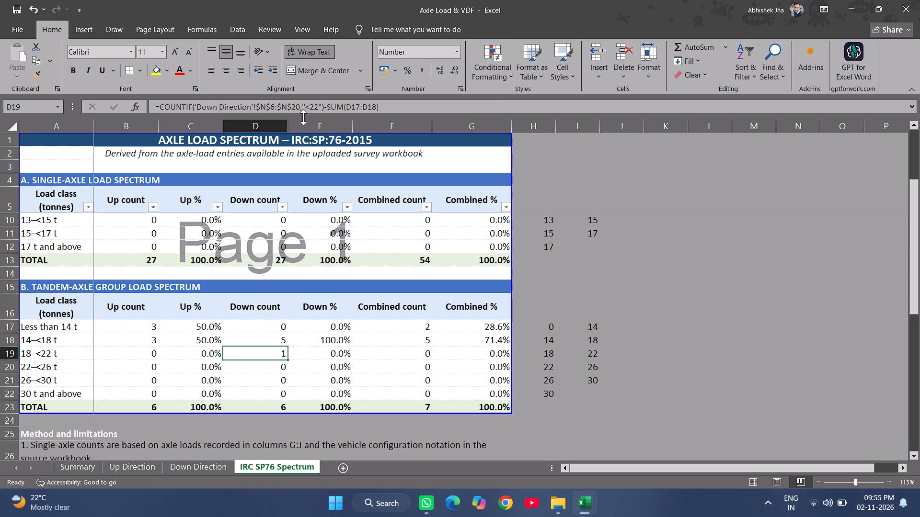
click(300, 109)
key(BackSpace)
key(1)
key(Return)
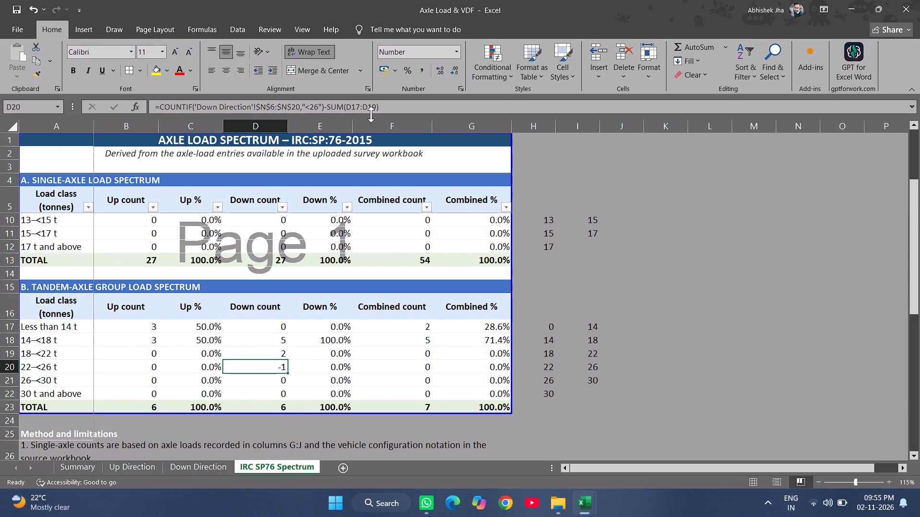
Extend the COUNTIF range in the 22–<26 t Down count formula in D20 to 'Down Direction'!$N$6:$N$21.
key(F2)
key(Left)
key(Up)
key(Up)
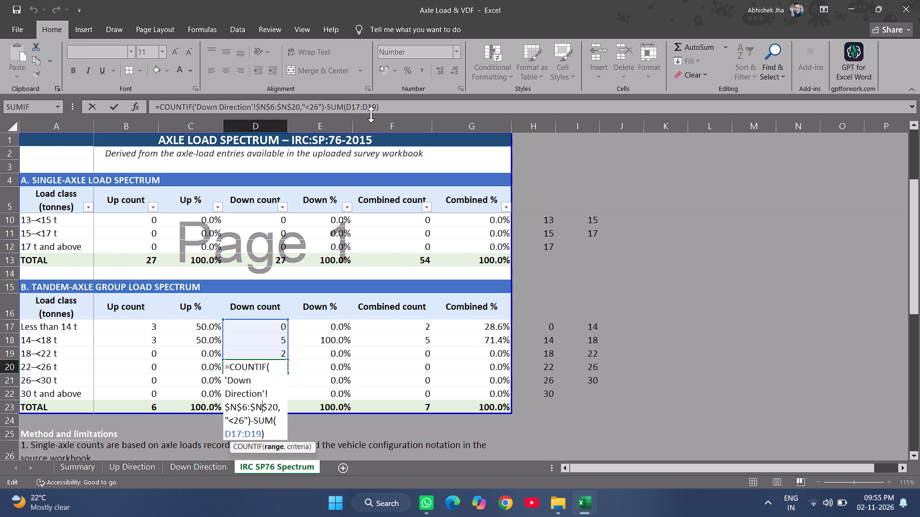
key(Right)
key(Right)
key(Right)
key(BackSpace)
key(1)
key(Return)
Extend the COUNTIF range in the 26–<30 t Down count formula in D21 to 'Down Direction'!$N$6:$N$21.
key(F2)
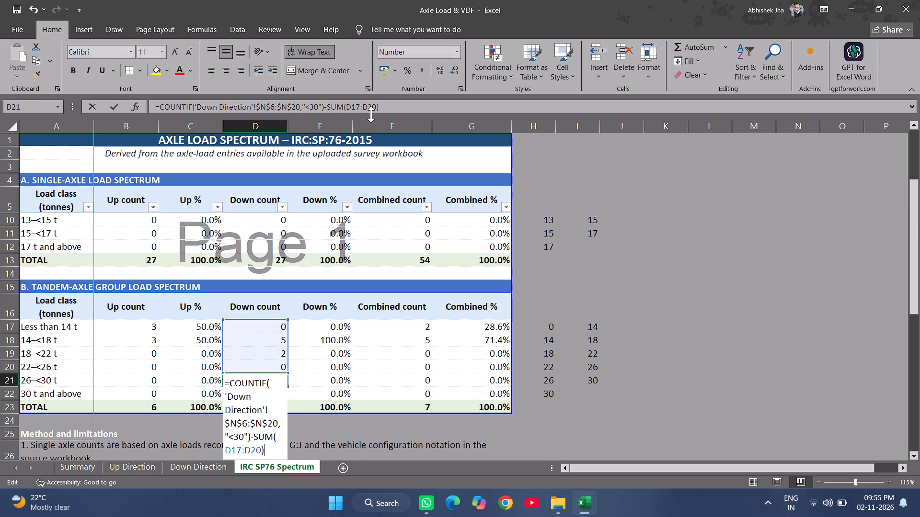
key(Left)
key(Up)
key(Up)
key(Right)
key(Right)
key(Right)
key(BackSpace)
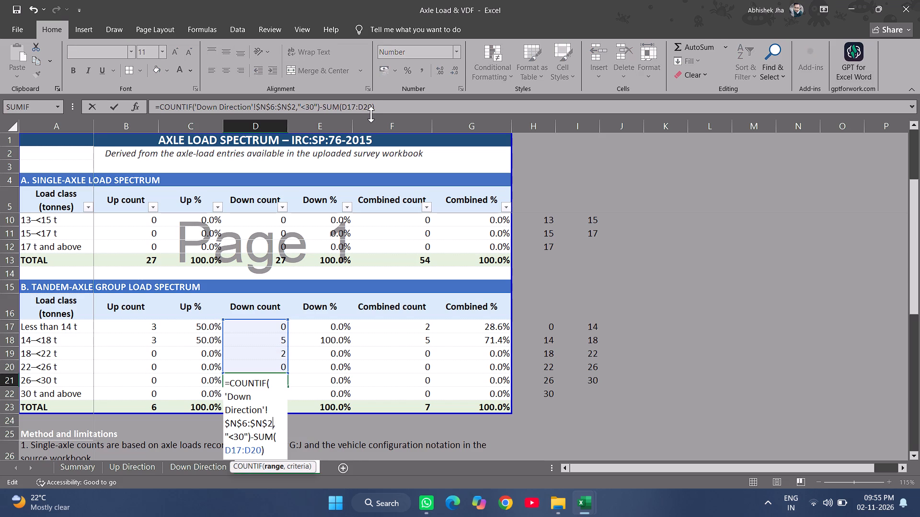
key(1)
key(Return)
Extend the COUNTIF range in the 30 t and above Down count formula in D22 to 'Down Direction'!$N$6:$N$21.
key(F2)
key(Up)
key(Right)
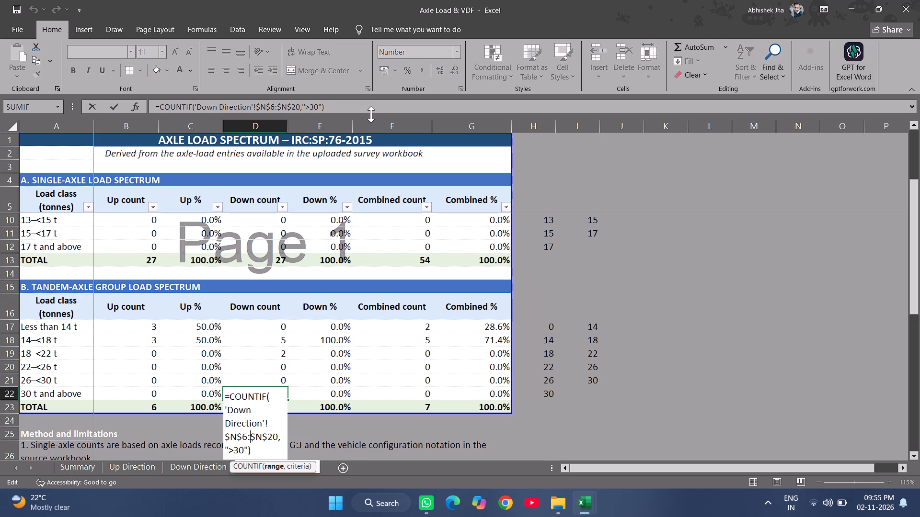
key(Right)
key(Right)
key(Right)
key(Right)
key(BackSpace)
key(1)
key(Return)
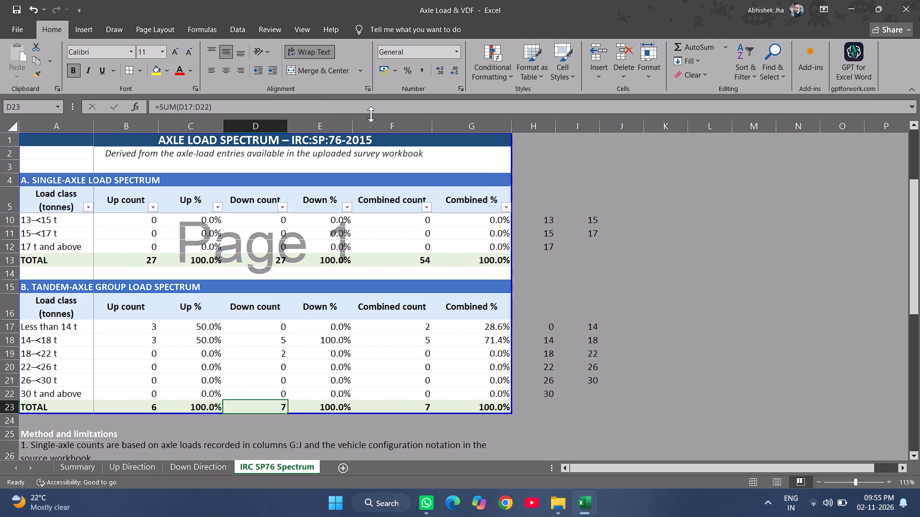
key(F2)
key(Escape)
Replace the hard-coded tandem-axle Up % for less than 14 t in C17 with =B17/$B$23.
scroll(363, 416, up, 1)
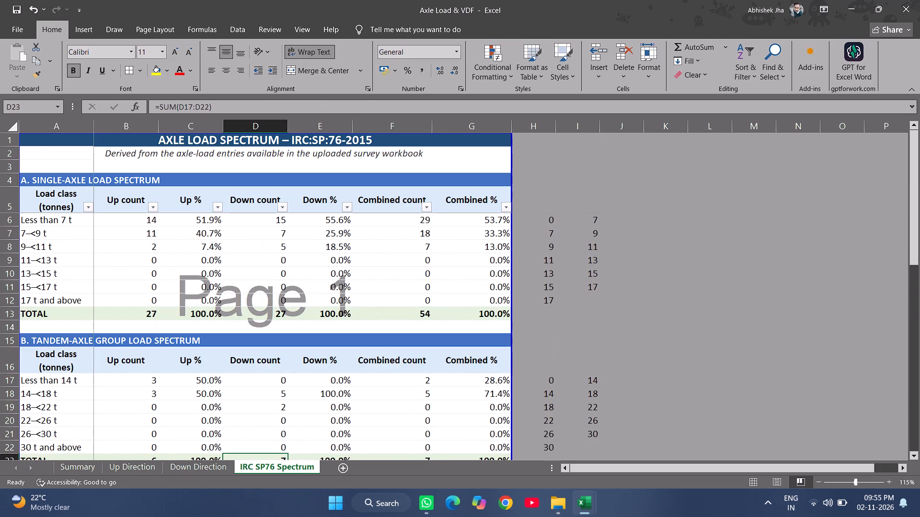
scroll(249, 396, down, 1)
double_click(202, 327)
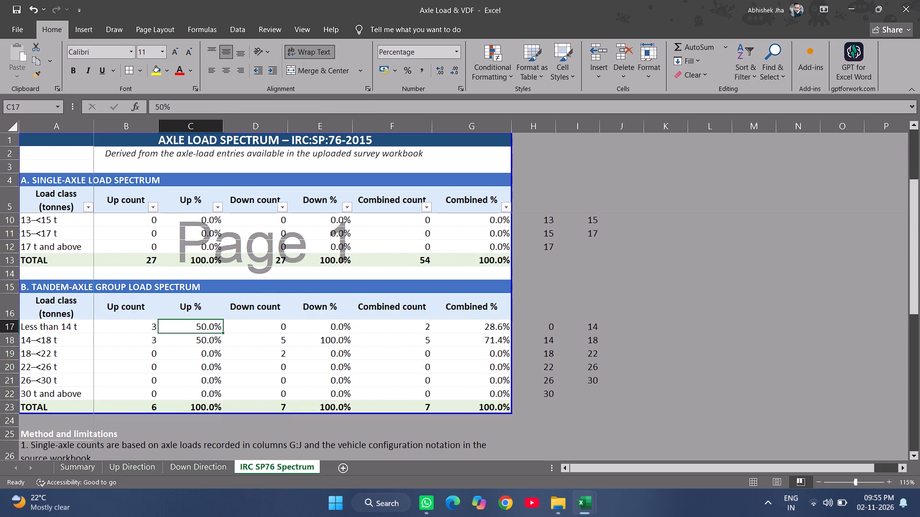
key(Escape)
double_click(204, 342)
key(Escape)
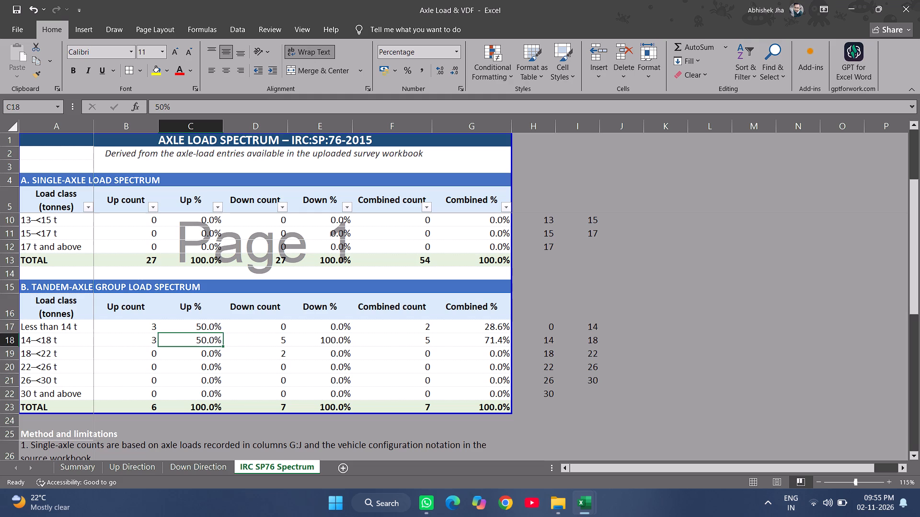
click(206, 330)
key(equal)
key(Left)
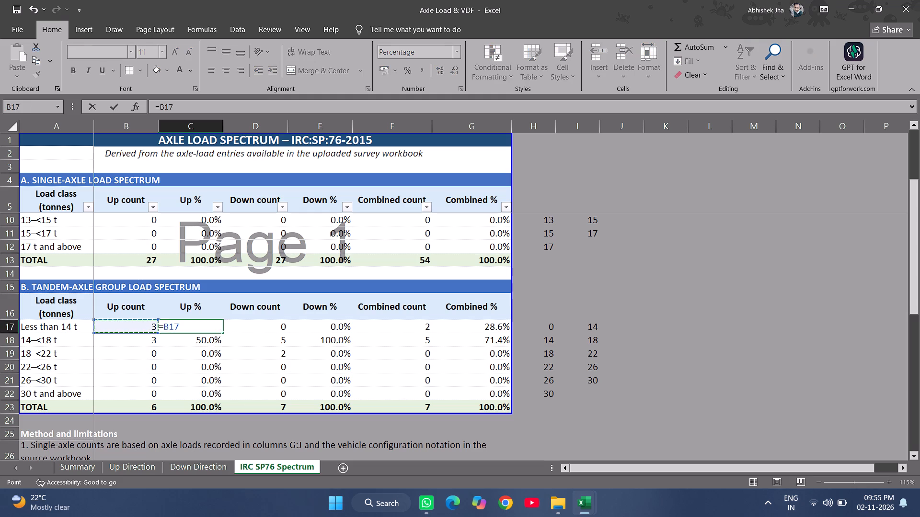
key(slash)
key(Left)
key(Down)
key(Down)
key(Down)
key(Down)
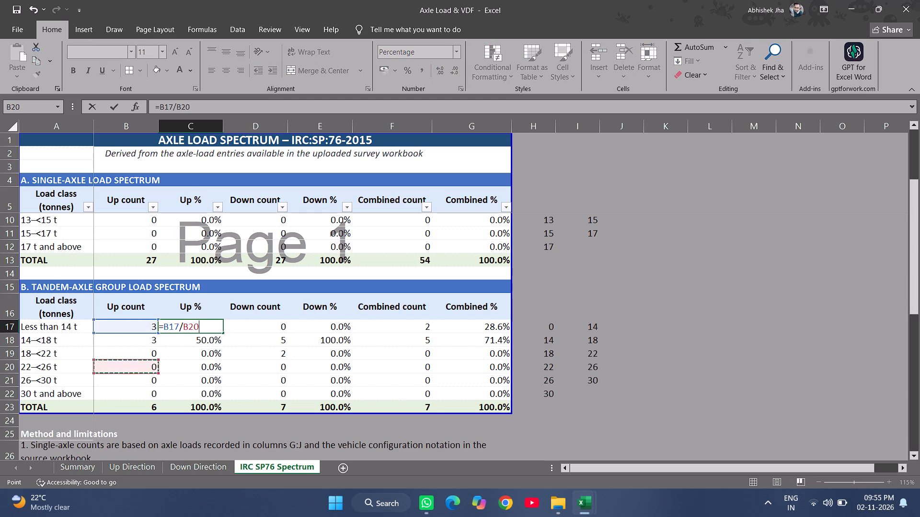
key(Down)
key(Down)
key(F4)
key(Return)
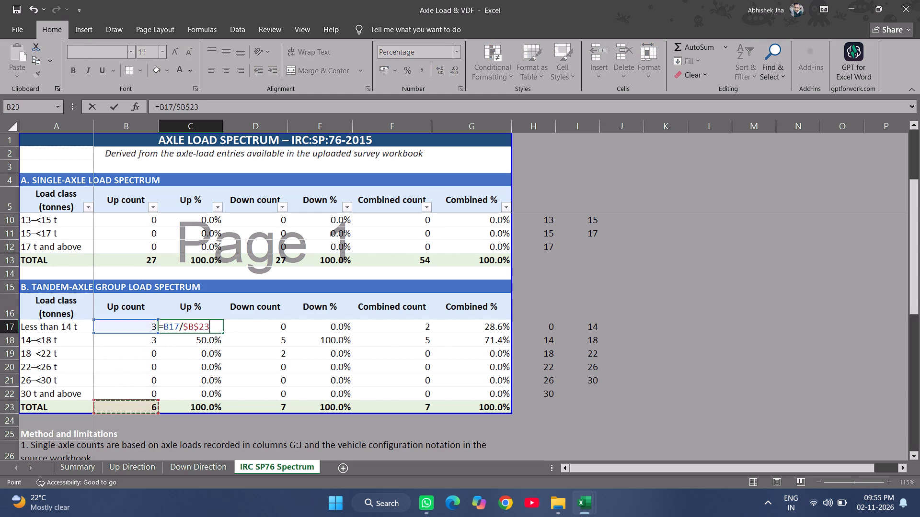
Fill the tandem-axle Up % formula from C17 down through C22.
key(ctrl+d)
key(Down)
key(ctrl+d)
key(shift+Down)
key(shift+Down)
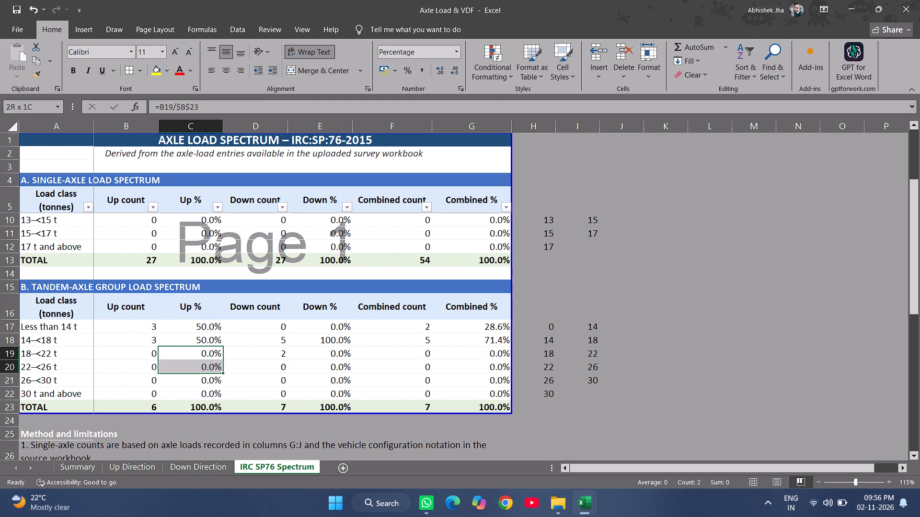
key(shift+Down)
key(shift+Down)
key(shift+Up)
key(ctrl+d)
Replace the hard-coded tandem-axle Down % for less than 14 t in E17 with =D17/$D$23.
key(Up)
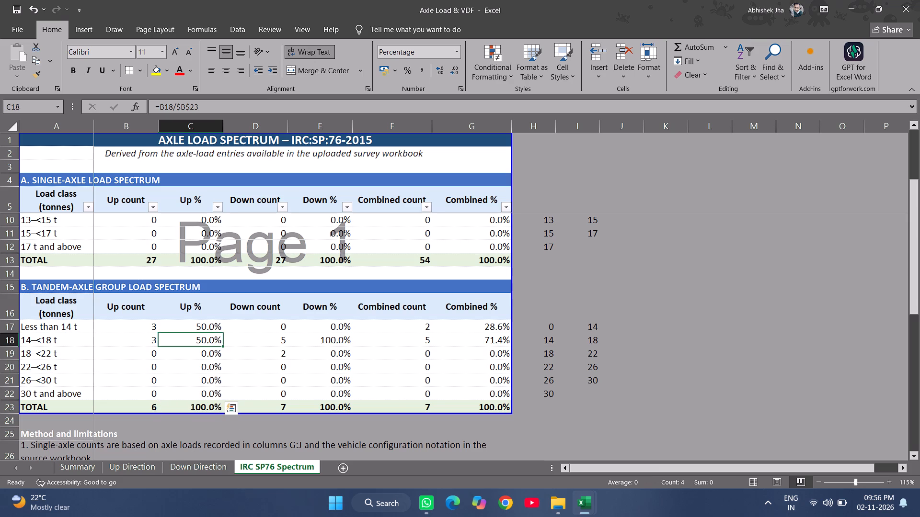
key(Right)
key(Right)
key(Right)
key(Up)
key(Left)
key(equal)
key(Left)
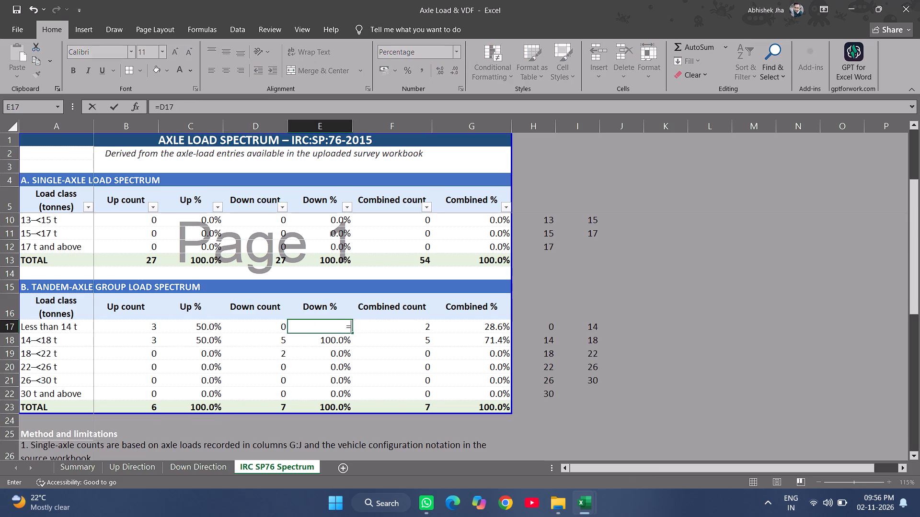
key(slash)
key(Left)
key(Down)
key(Down)
key(Down)
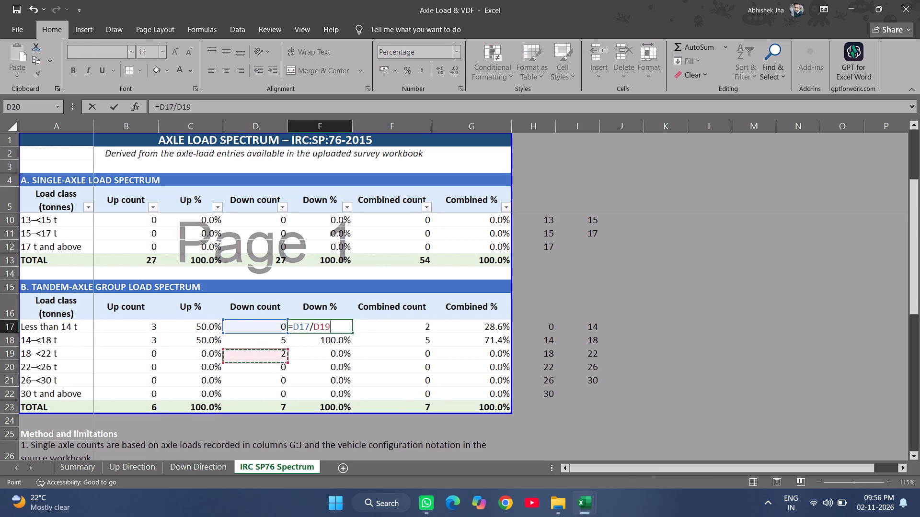
key(Down)
key(Down)
key(Down)
key(F4)
key(Return)
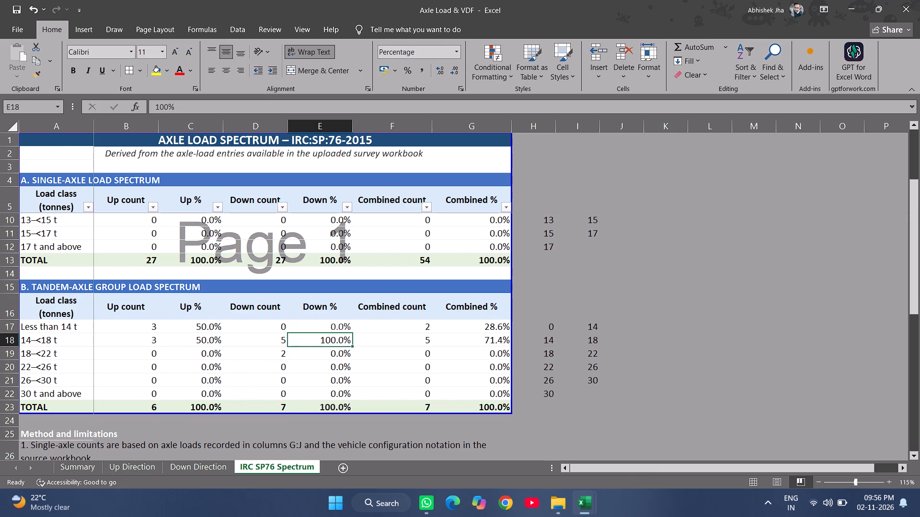
Fill the tandem-axle Down % formula from E17 down through E22.
key(ctrl+d)
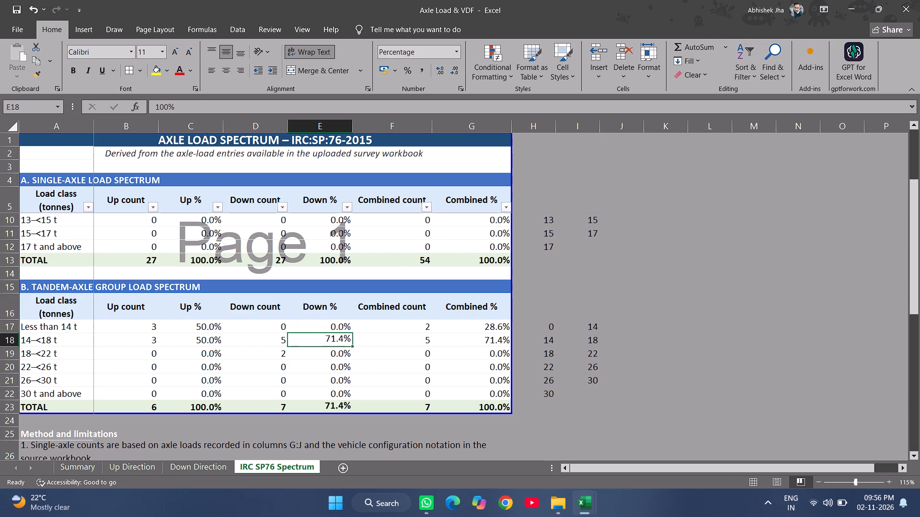
key(shift+Down)
key(shift+Down)
key(shift+Down)
key(shift+Down)
key(ctrl+d)
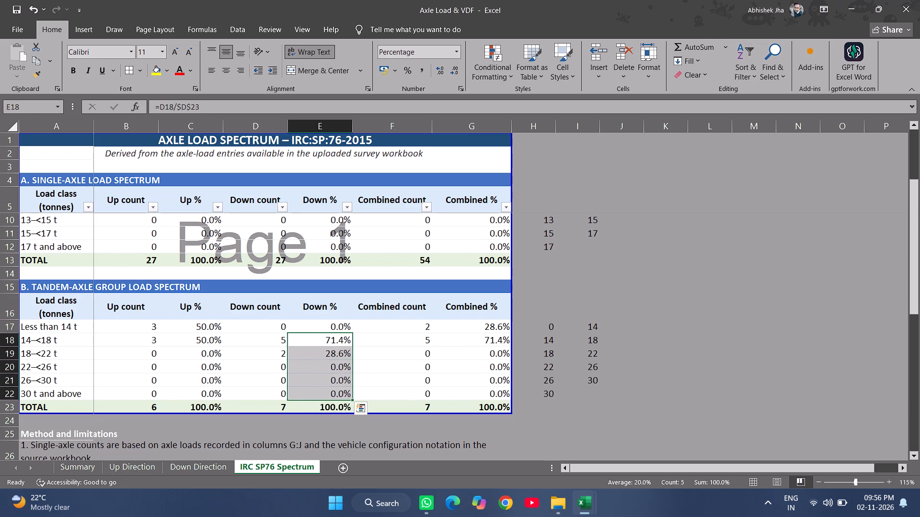
Replace the hard-coded tandem-axle Combined count for less than 14 t in F17 with =B17+D17.
click(415, 327)
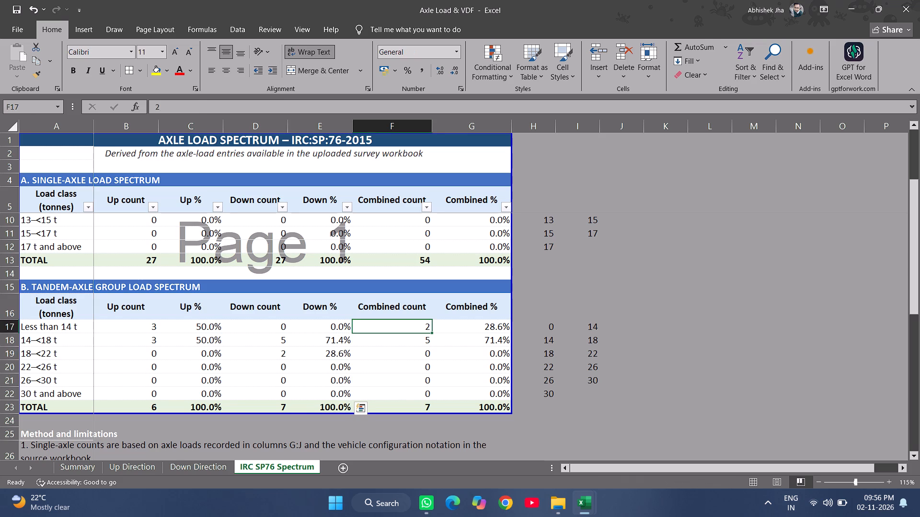
key(equal)
key(Left)
key(Left)
key(Left)
key(Left)
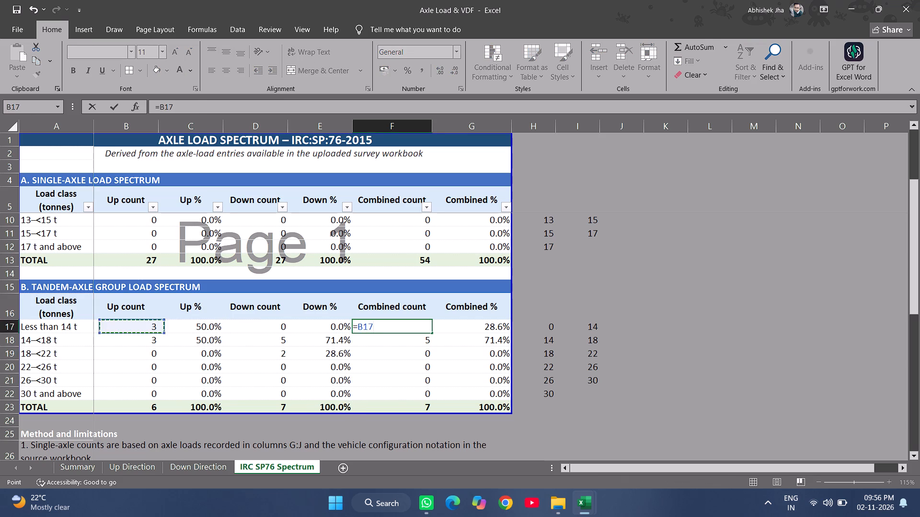
key(shift+plus)
key(Left)
key(Left)
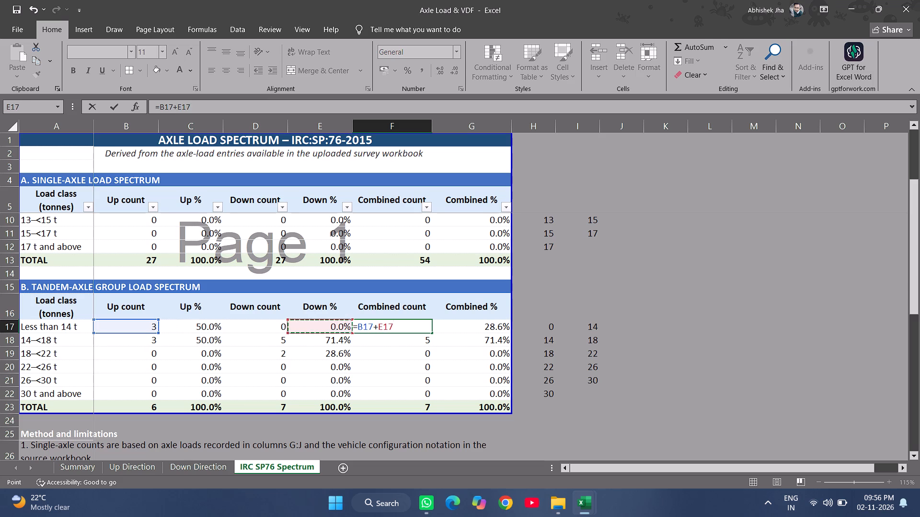
key(Return)
click(429, 317)
click(420, 325)
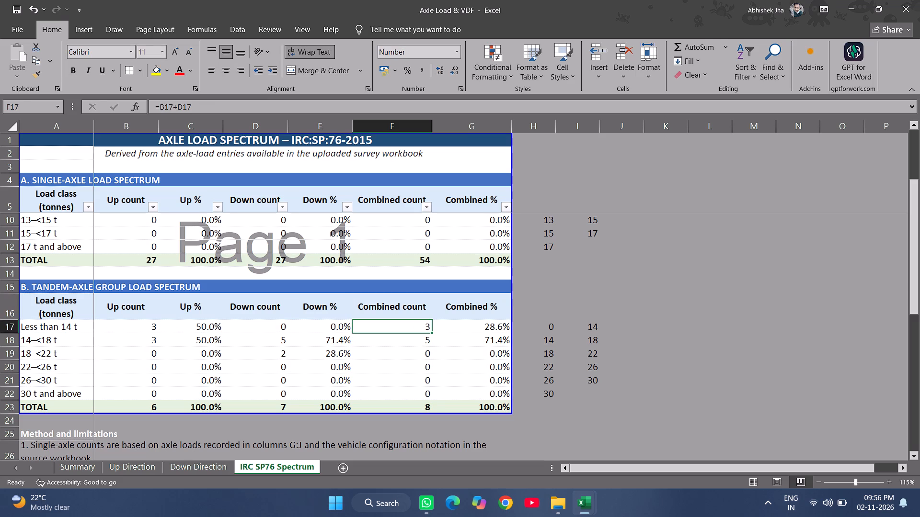
Fill the tandem-axle Combined count formula from F17 down through F22.
drag(431, 334, 431, 400)
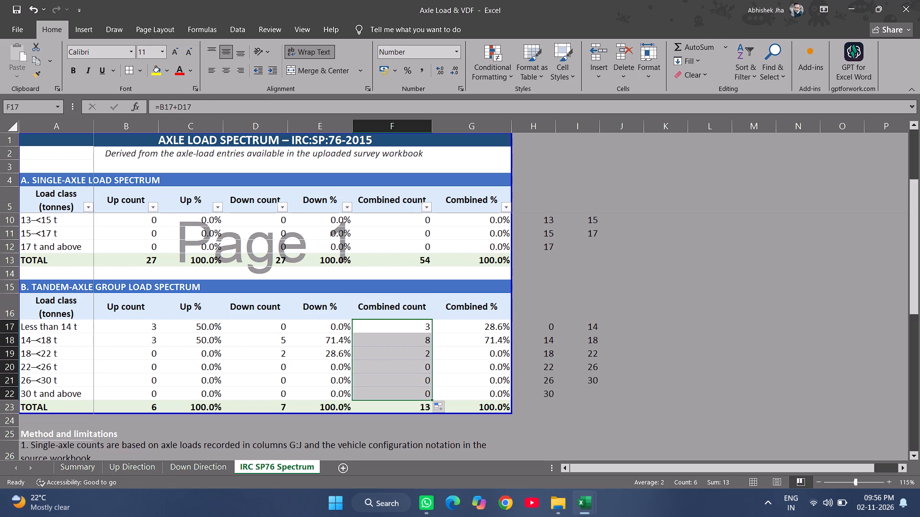
Replace the hard-coded tandem-axle Combined % for less than 14 t in G17 with =F17/$F$23.
drag(494, 327, 498, 327)
key(equal)
key(Left)
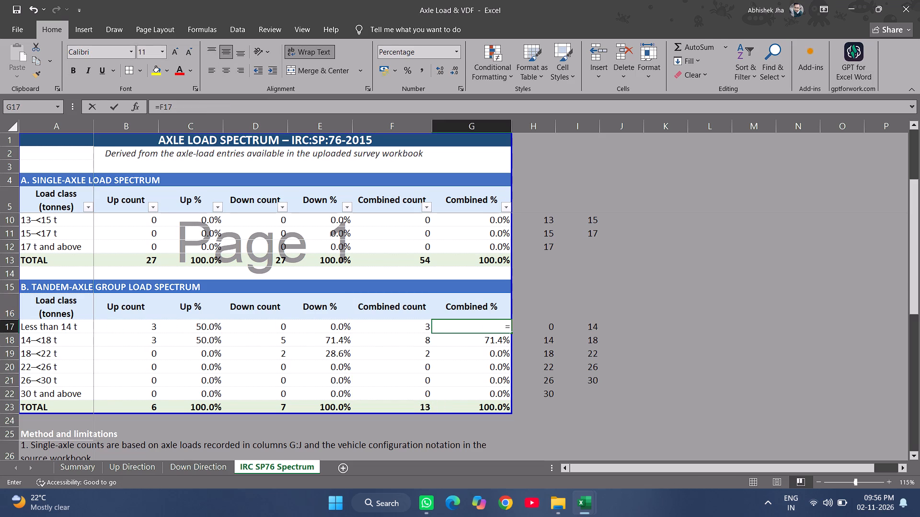
key(slash)
key(Left)
key(Down)
key(Down)
key(Down)
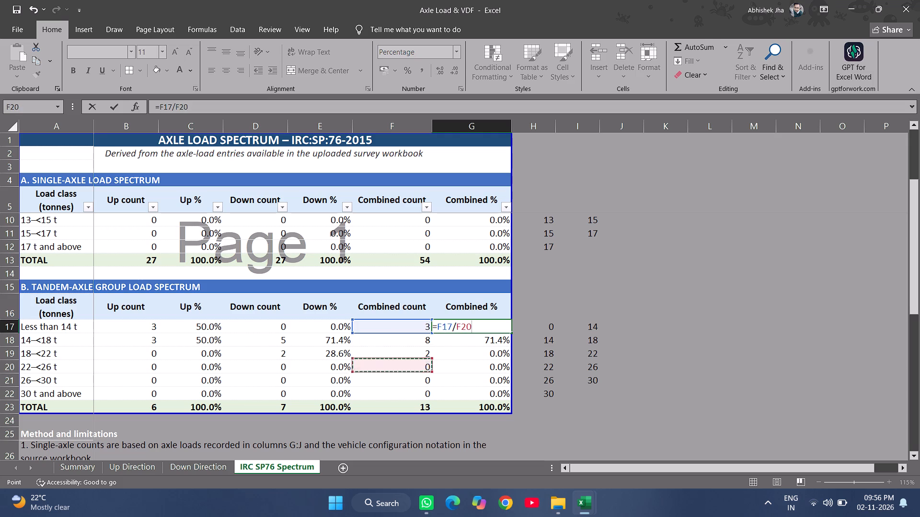
key(Down)
key(Down)
key(Down)
key(F4)
key(Return)
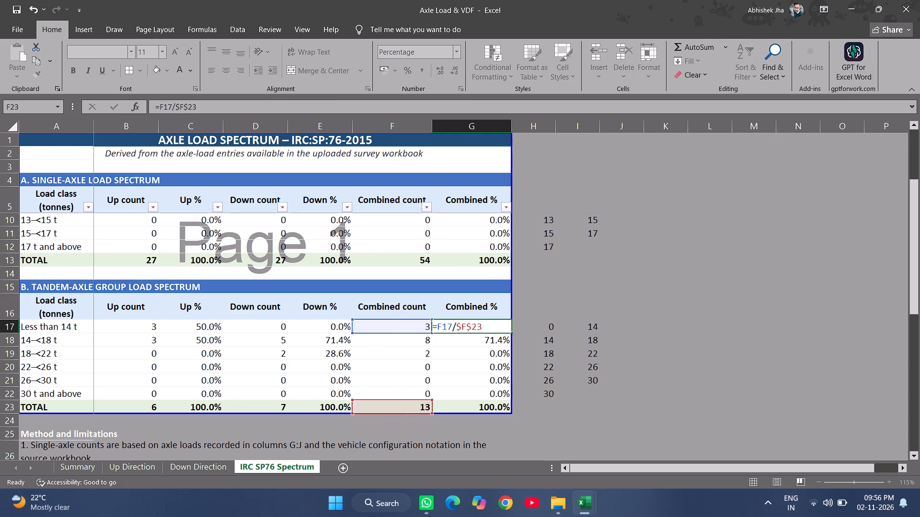
Fill the tandem-axle Combined % formula from G17 down through G22 and save the workbook.
key(Up)
key(shift+Down)
key(shift+Down)
key(shift+Down)
key(shift+Down)
key(shift+Down)
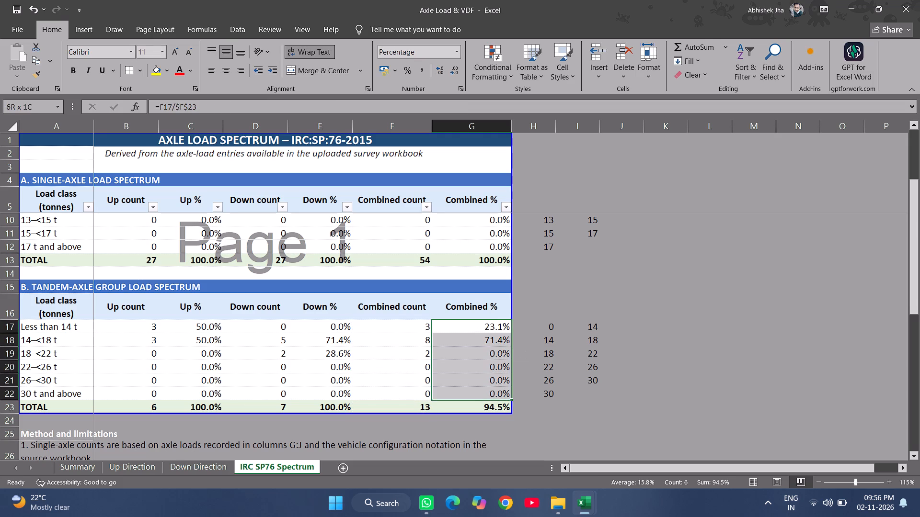
key(ctrl+d)
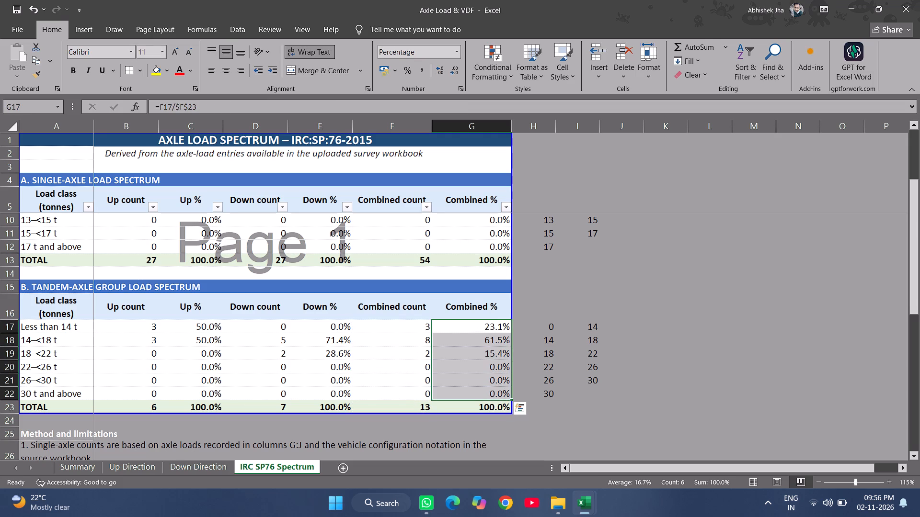
key(ctrl+s)
Clear the helper class-limit values in columns H and I beside the spectrum tables and save the workbook.
drag(535, 130, 590, 130)
key(Delete)
scroll(448, 349, up, 8)
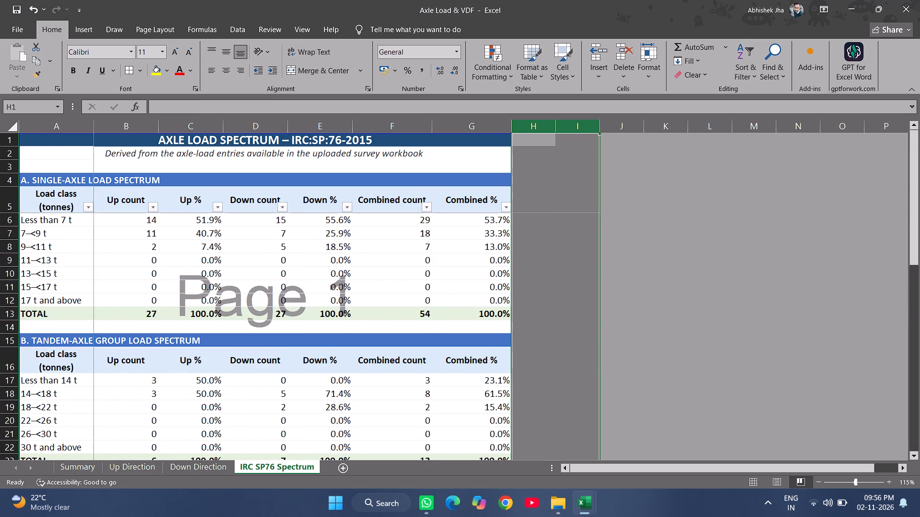
scroll(438, 350, up, 4)
click(141, 270)
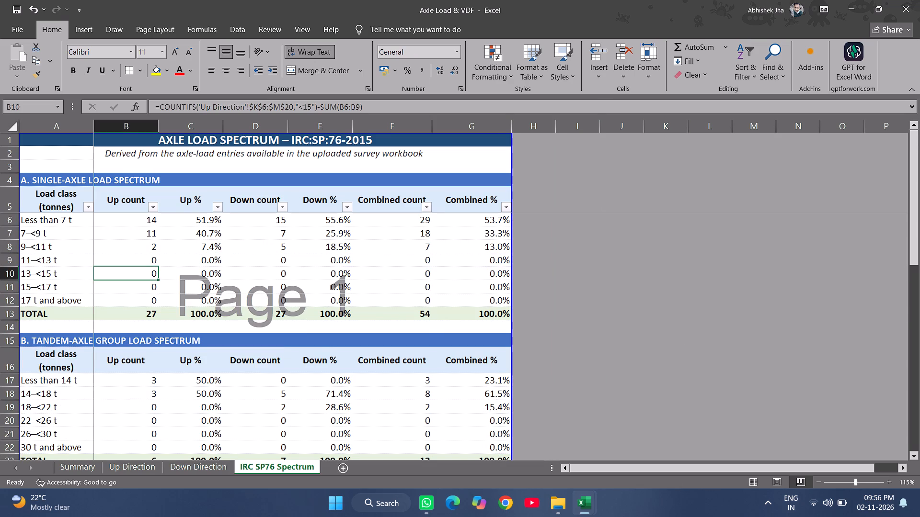
key(ctrl+s)
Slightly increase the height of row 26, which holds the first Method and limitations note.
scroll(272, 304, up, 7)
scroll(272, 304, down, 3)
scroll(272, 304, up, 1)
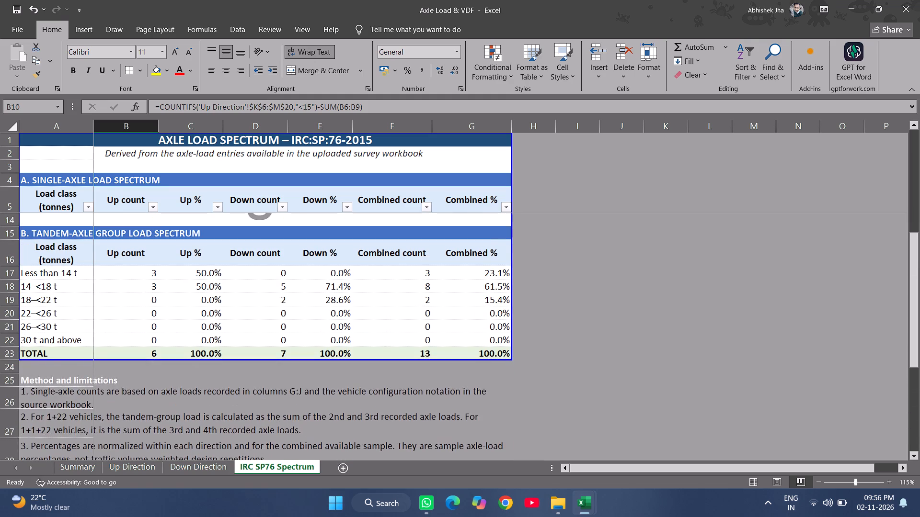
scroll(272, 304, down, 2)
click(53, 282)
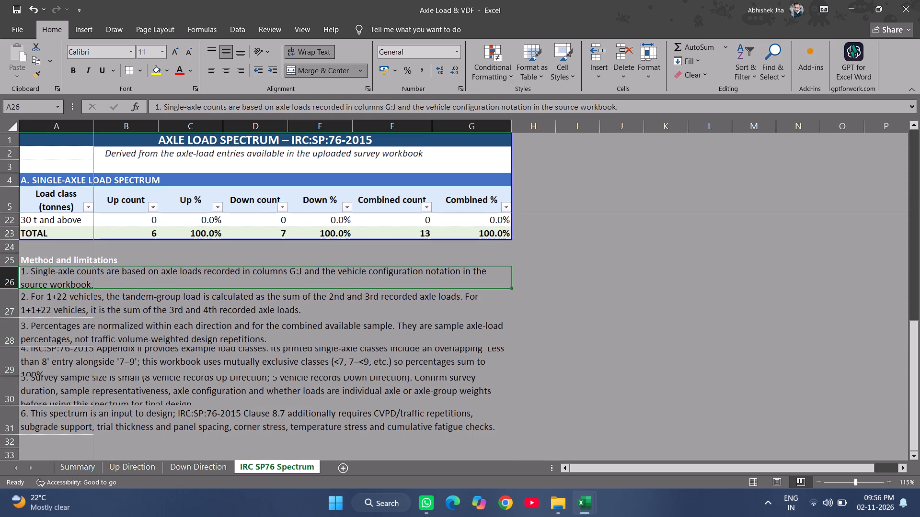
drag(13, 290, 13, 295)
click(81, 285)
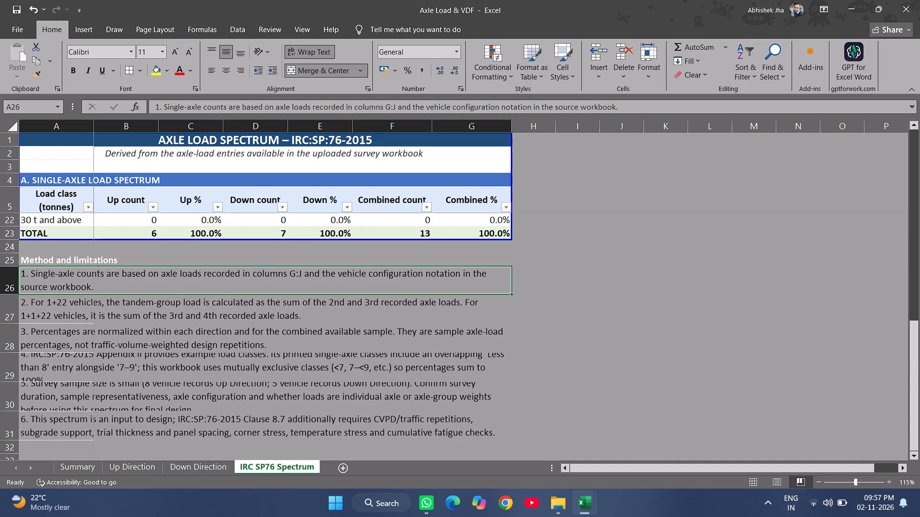
Adjust the spectrum tables' column widths: widen A to D, narrow E to about 11.56, slightly widen F and narrow G.
scroll(253, 317, up, 11)
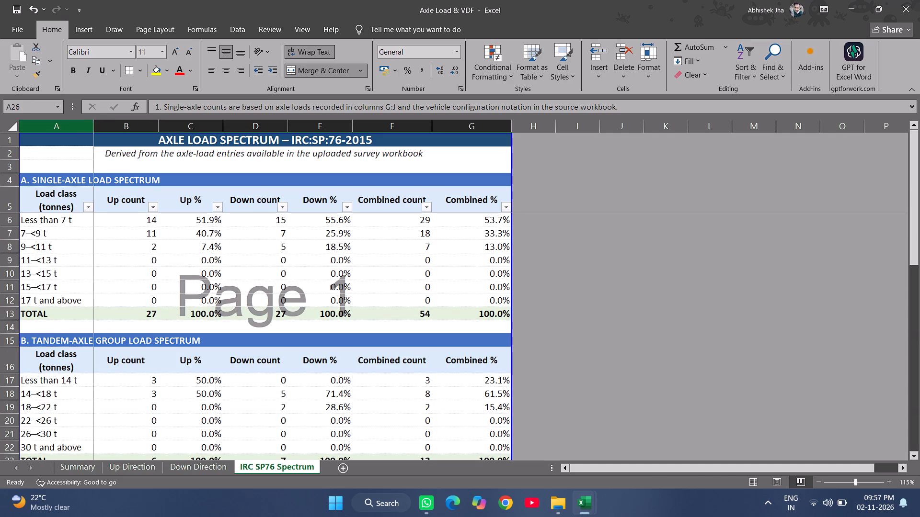
click(96, 121)
drag(91, 128, 100, 128)
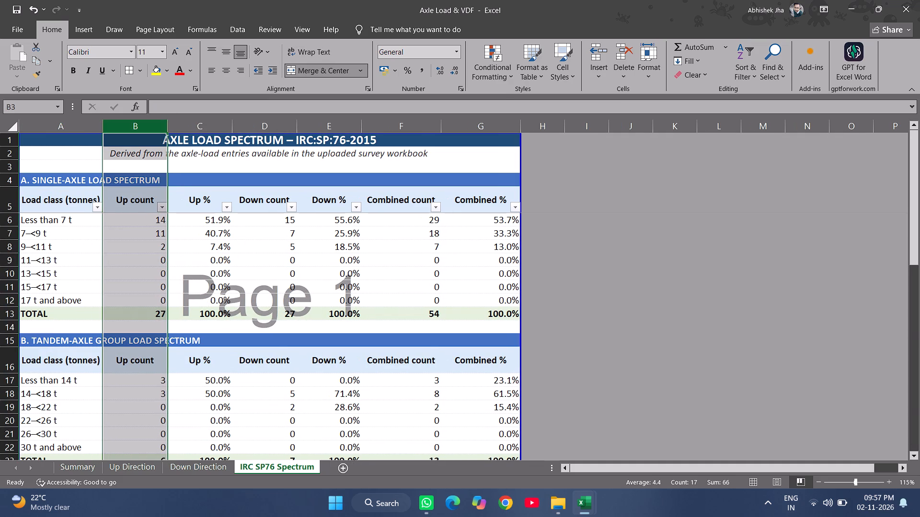
drag(163, 130, 175, 130)
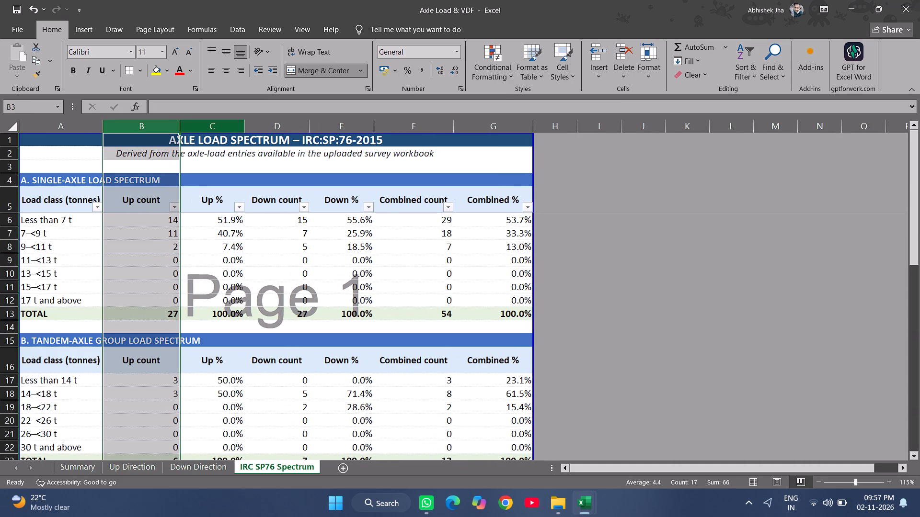
drag(241, 126, 248, 127)
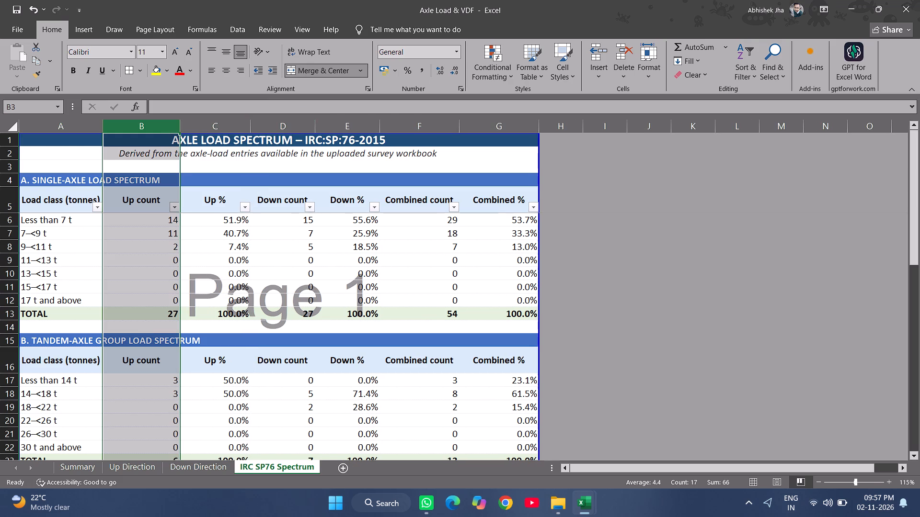
click(310, 126)
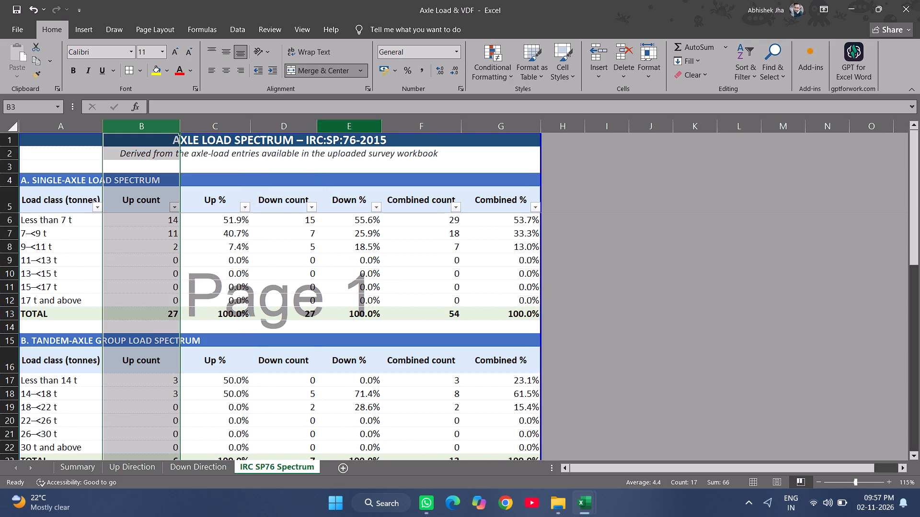
click(386, 123)
click(382, 124)
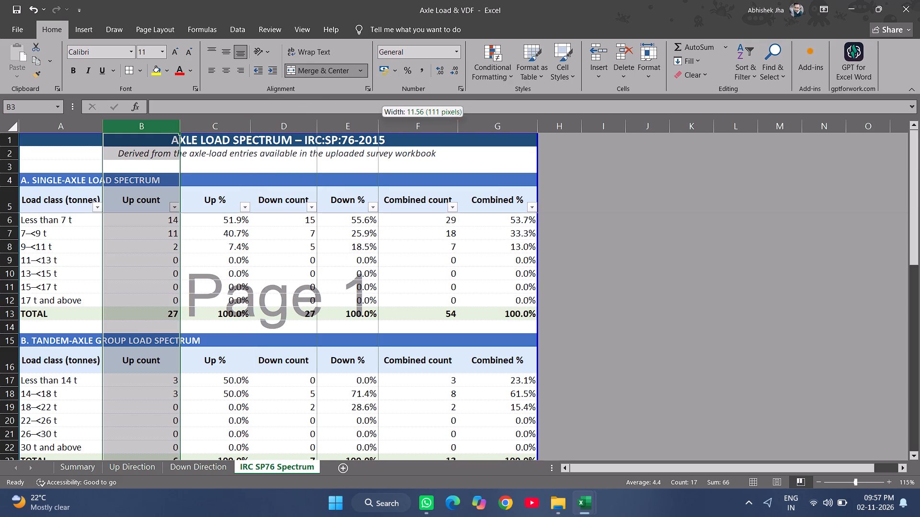
click(459, 127)
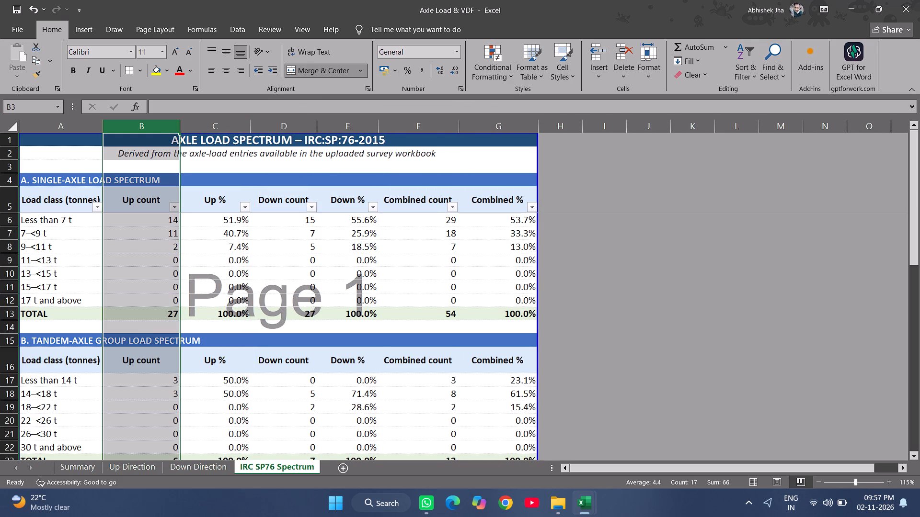
drag(543, 128, 531, 132)
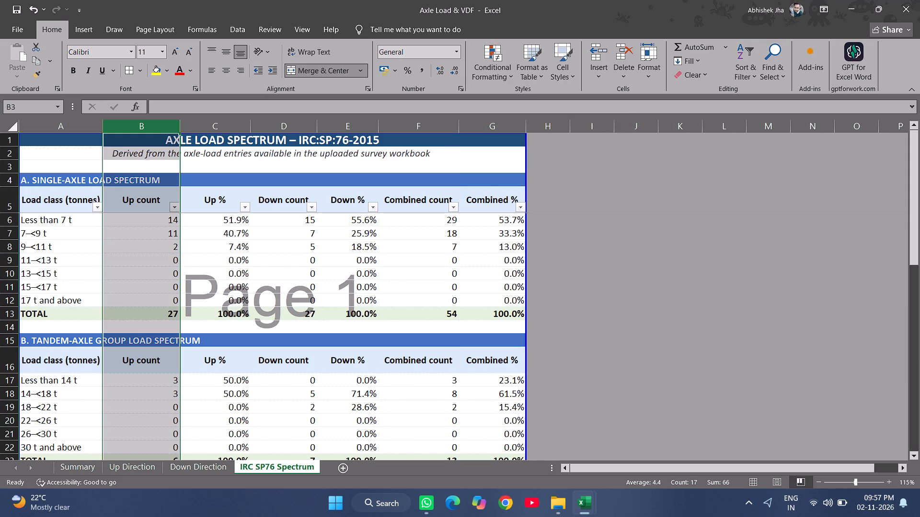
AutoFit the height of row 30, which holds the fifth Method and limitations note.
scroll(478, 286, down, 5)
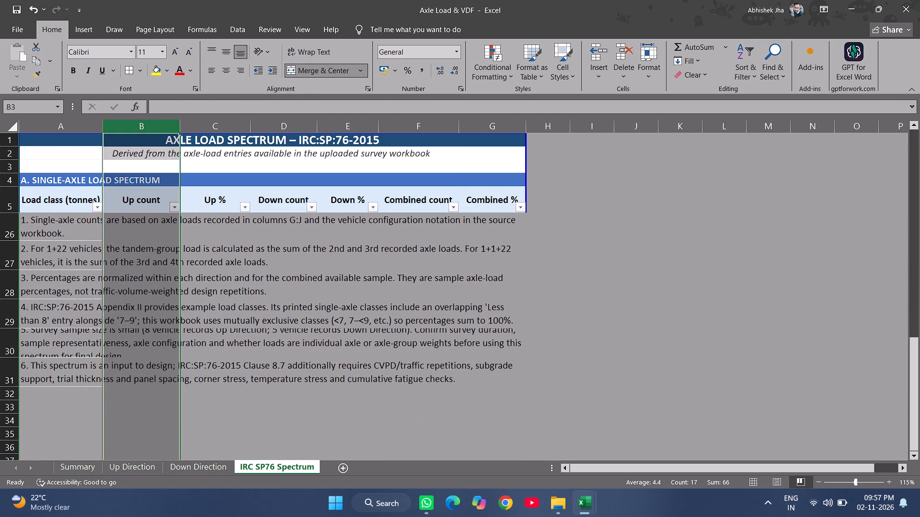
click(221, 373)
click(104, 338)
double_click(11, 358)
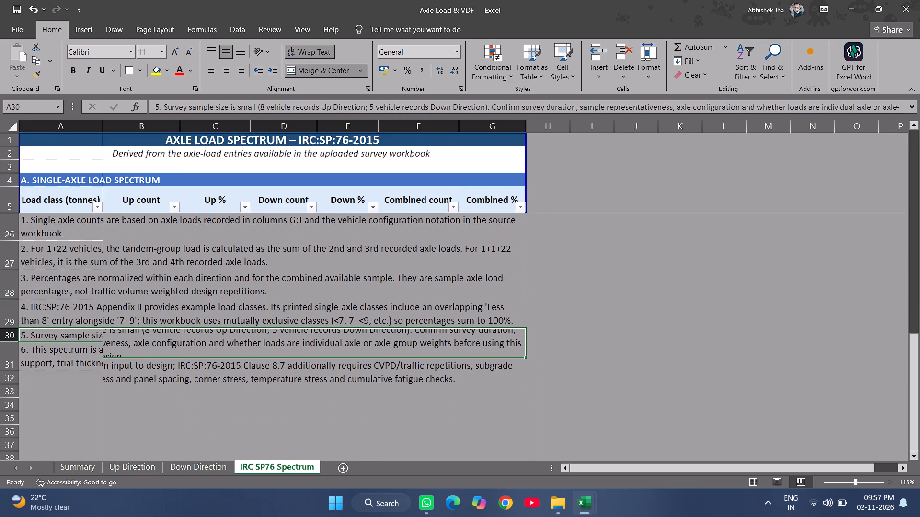
Give the Method and limitations note rows 26 to 31 one uniform height that fits their two-line text.
drag(10, 231, 4, 357)
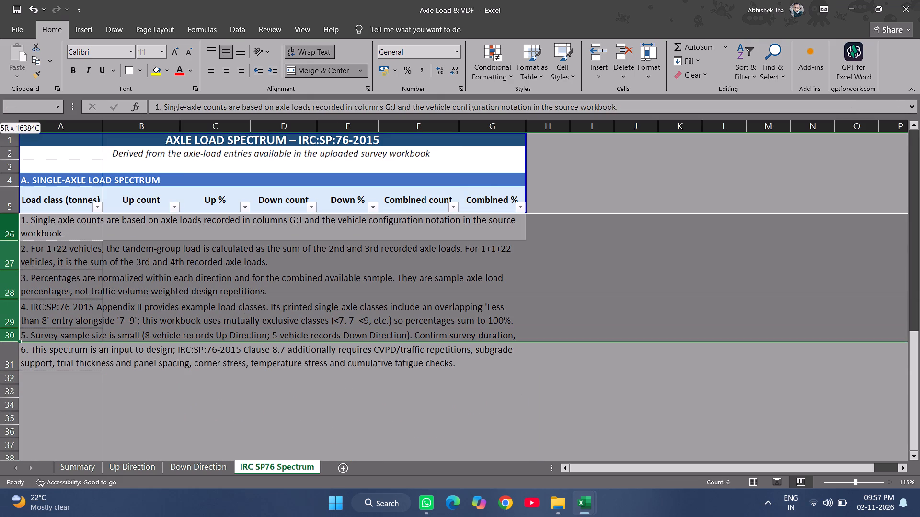
drag(4, 357, 5, 350)
double_click(16, 243)
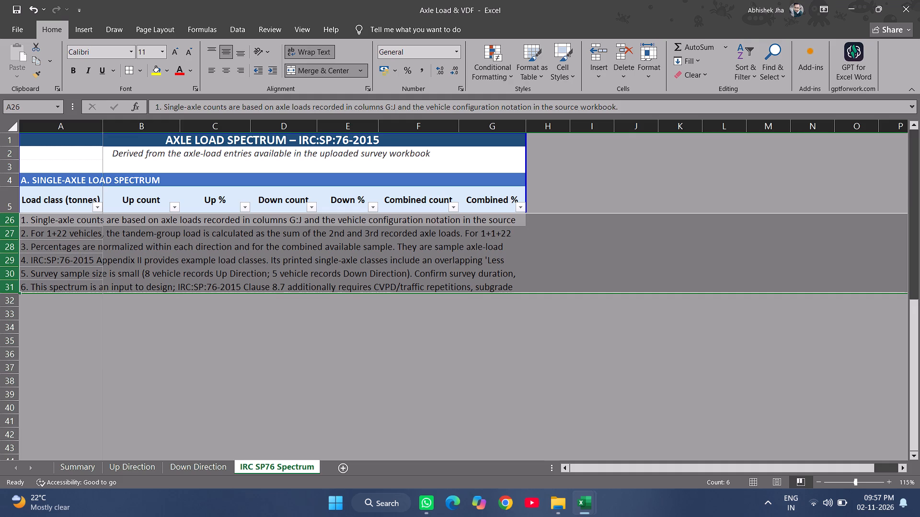
drag(17, 225, 15, 261)
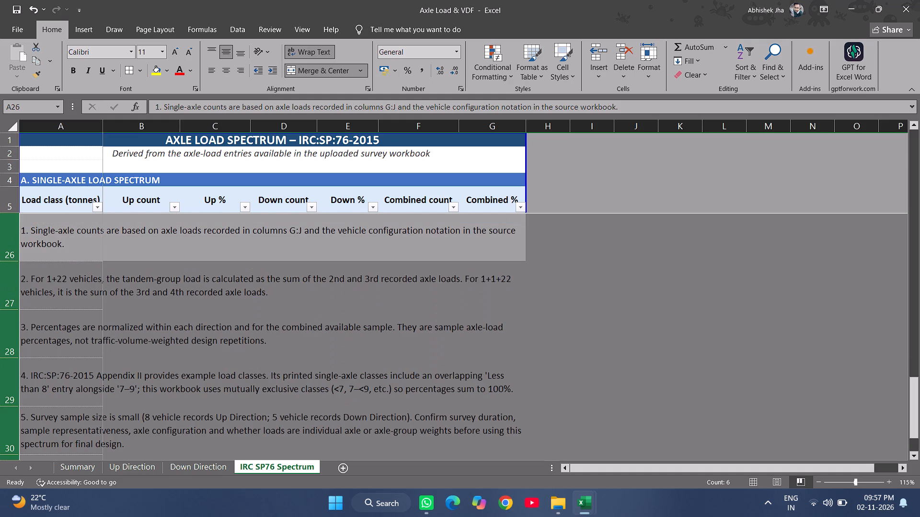
drag(15, 262, 18, 256)
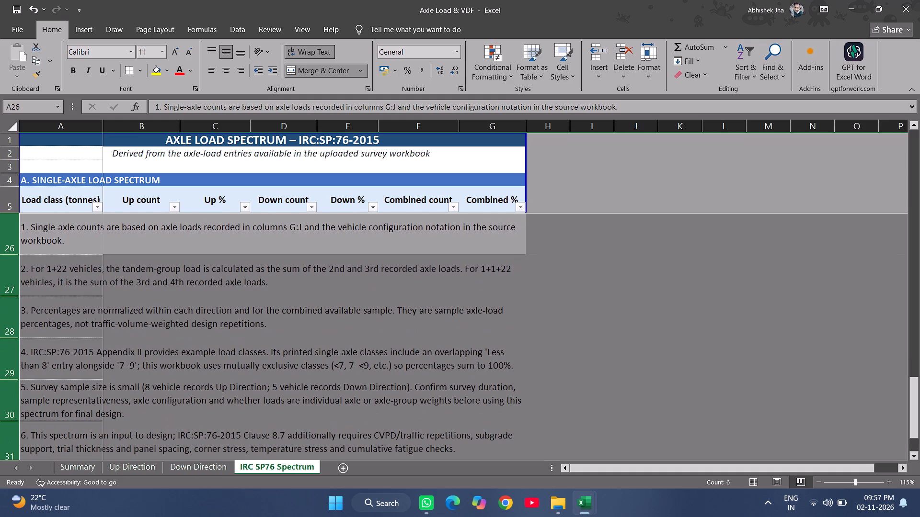
drag(18, 256, 23, 249)
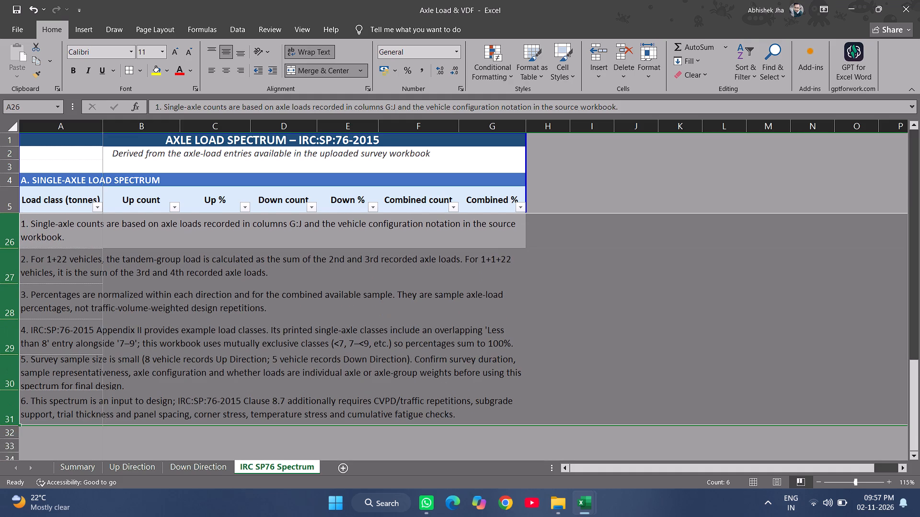
Increase the height of row 30 so all three lines of the fifth note fit.
click(60, 258)
click(34, 380)
drag(4, 388, 4, 402)
click(47, 413)
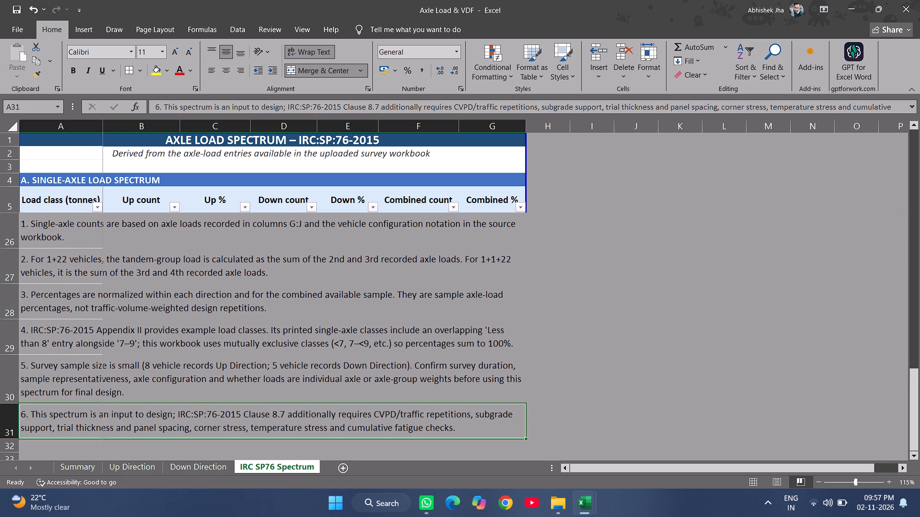
click(78, 362)
click(76, 350)
click(88, 278)
click(102, 236)
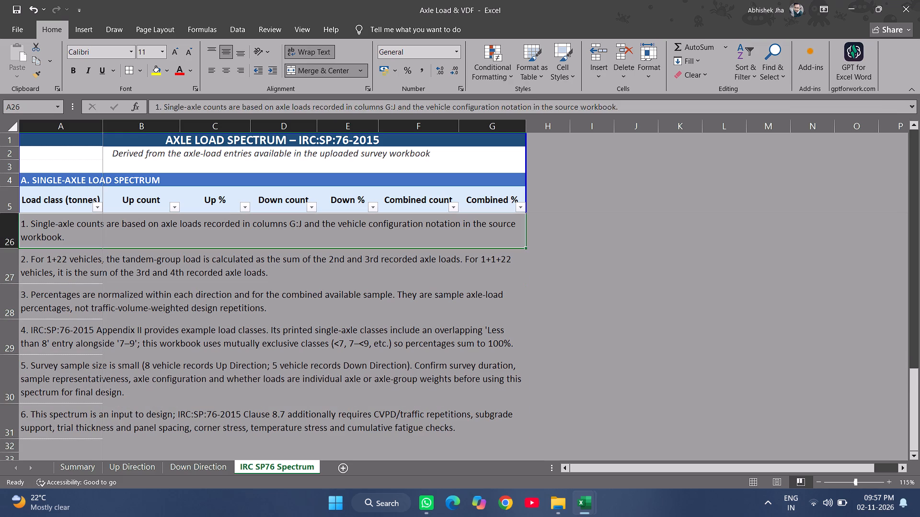
Check the axle-load and VDF data on the Down Direction sheet and save the workbook.
scroll(175, 290, up, 15)
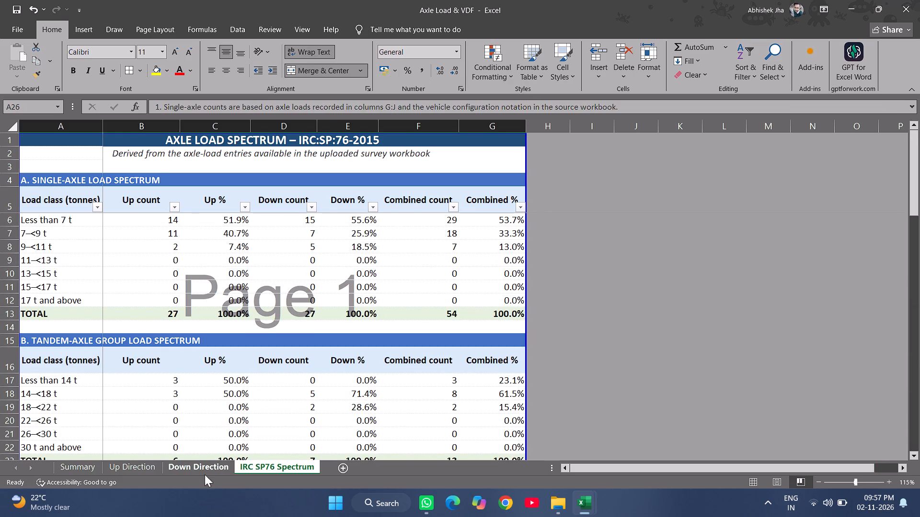
click(205, 461)
scroll(205, 340, down, 3)
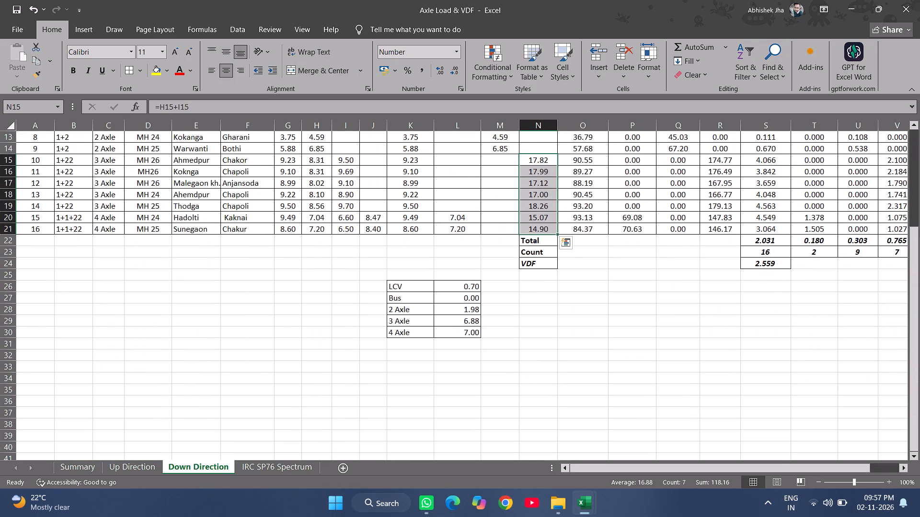
scroll(235, 356, up, 2)
click(424, 341)
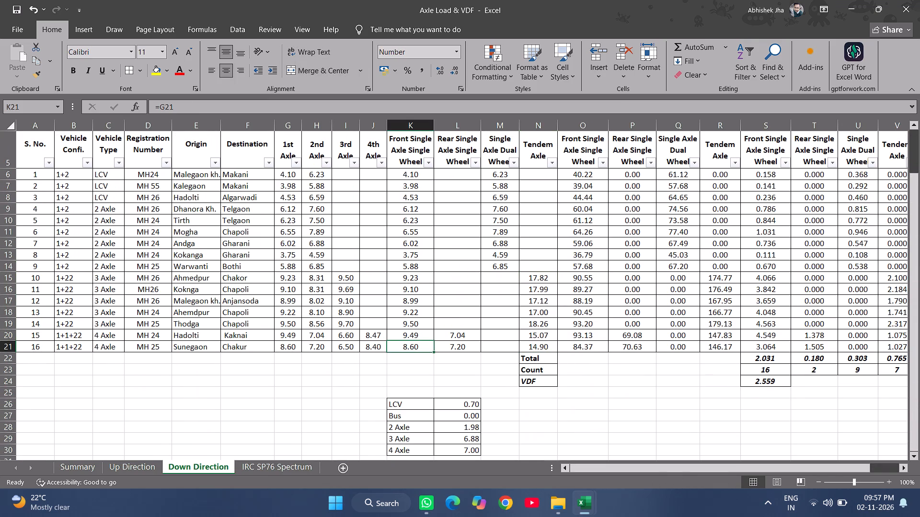
key(ctrl+s)
Switch to the Up Direction sheet and examine its axle-load and vehicle damage factor table.
click(139, 469)
scroll(313, 312, up, 8)
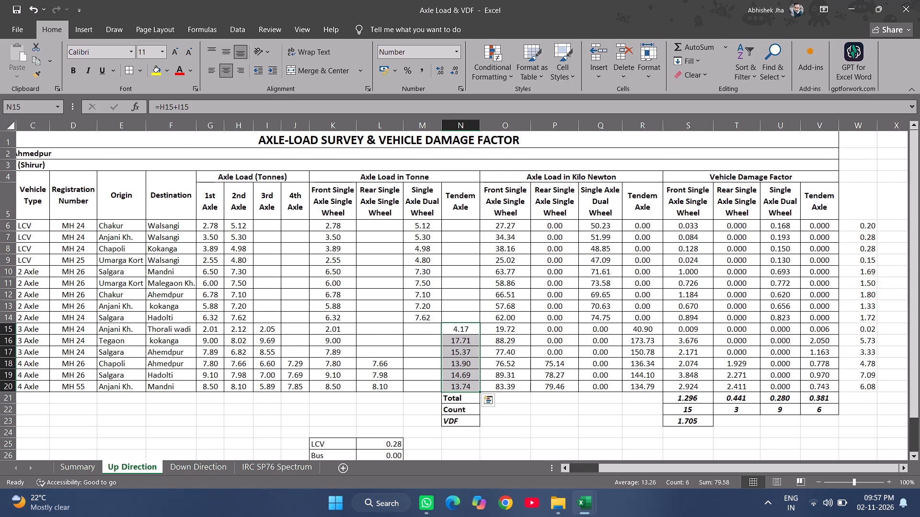
Review the Up Direction and Summary sheets, and the load spectrum tables on the IRC SP76 Spectrum sheet.
scroll(310, 315, down, 1)
scroll(310, 315, up, 5)
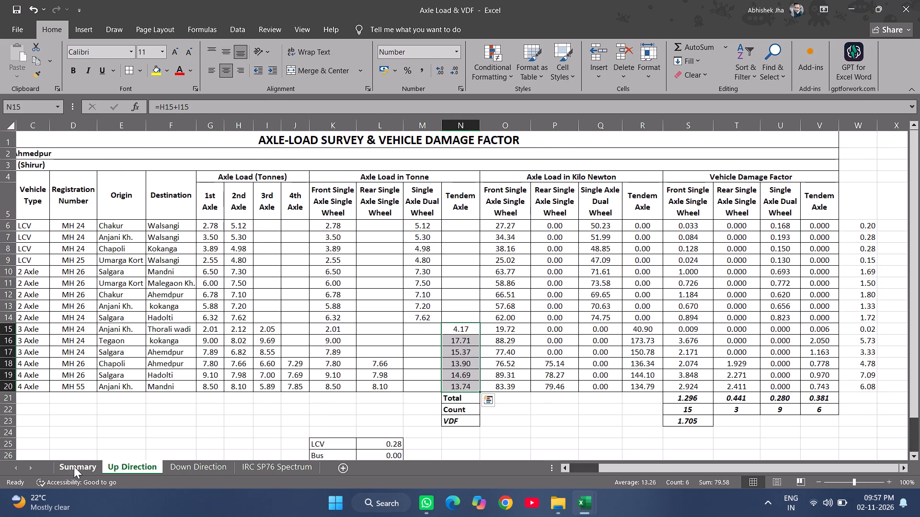
click(73, 468)
scroll(264, 330, up, 5)
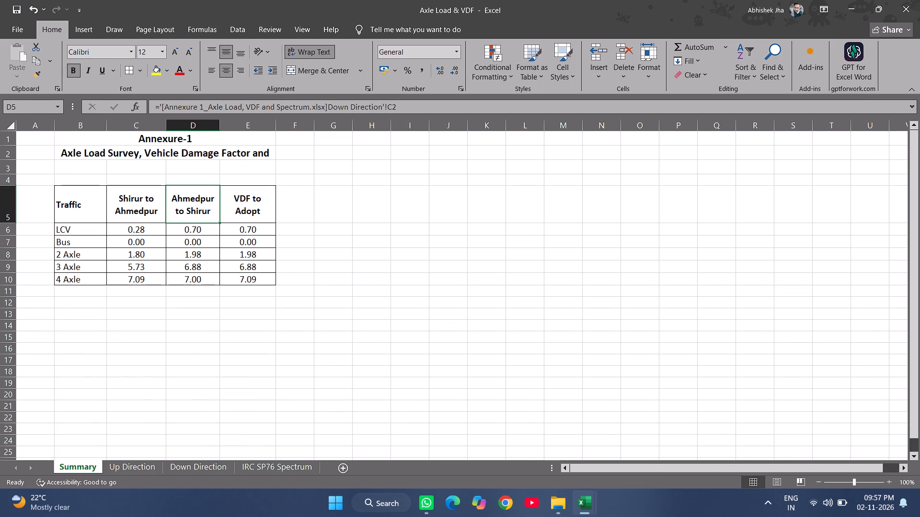
scroll(205, 254, up, 6)
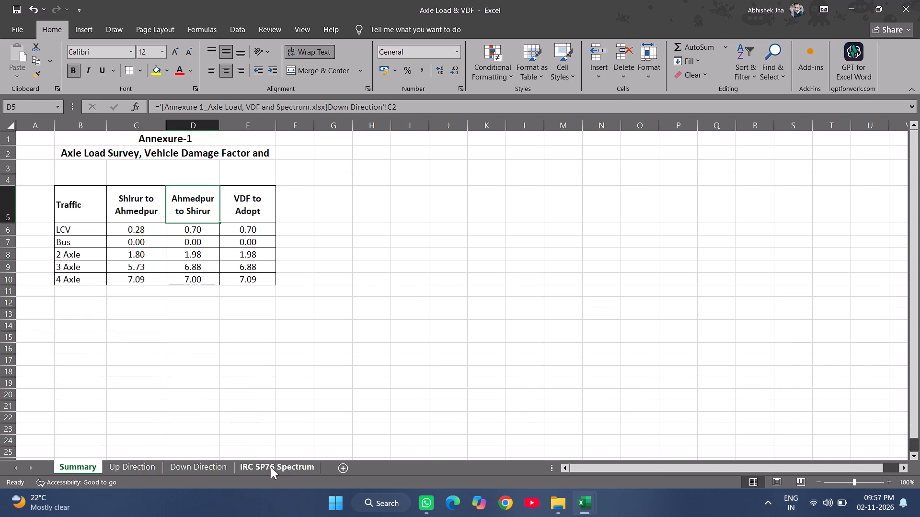
click(271, 467)
scroll(397, 296, up, 7)
scroll(335, 315, down, 6)
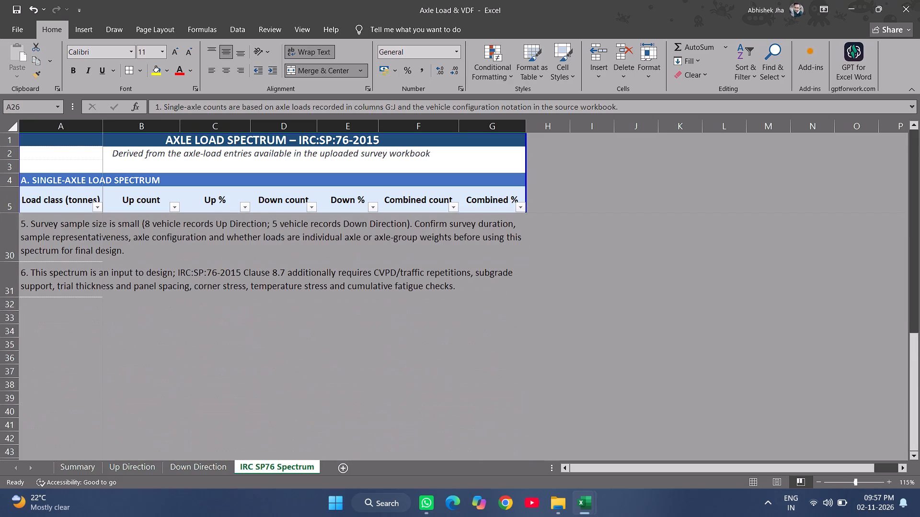
scroll(333, 321, up, 4)
scroll(333, 321, down, 1)
scroll(333, 321, up, 9)
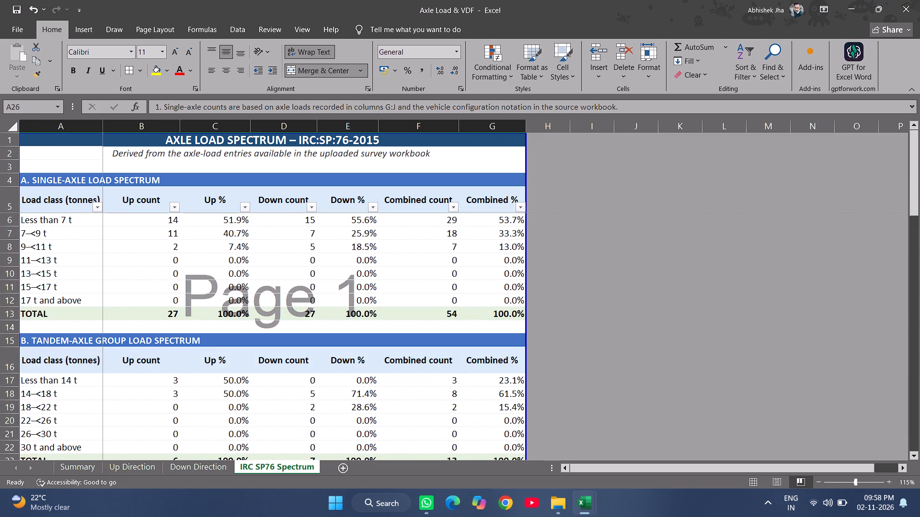
Switch to the Annexure 1_Axle Load, VDF and Spectrum workbook and close it, saving its changes.
key(alt+Tab)
click(919, 0)
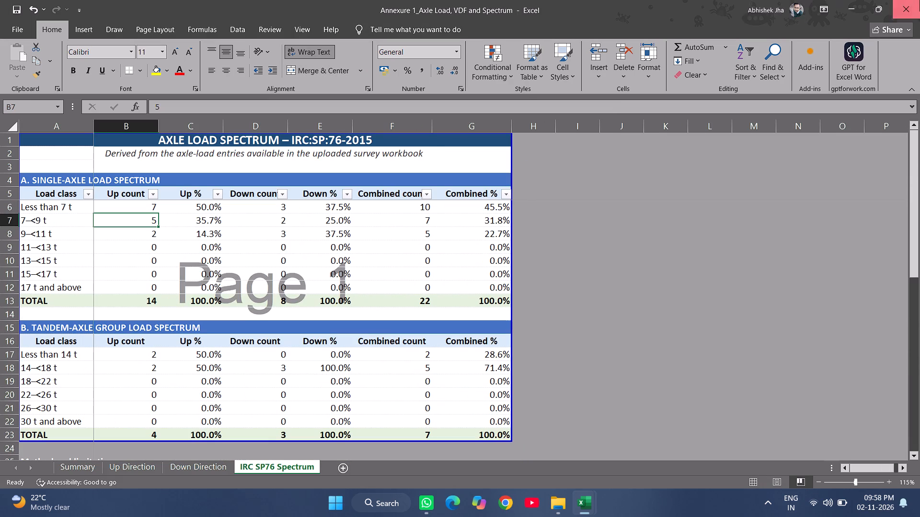
click(457, 336)
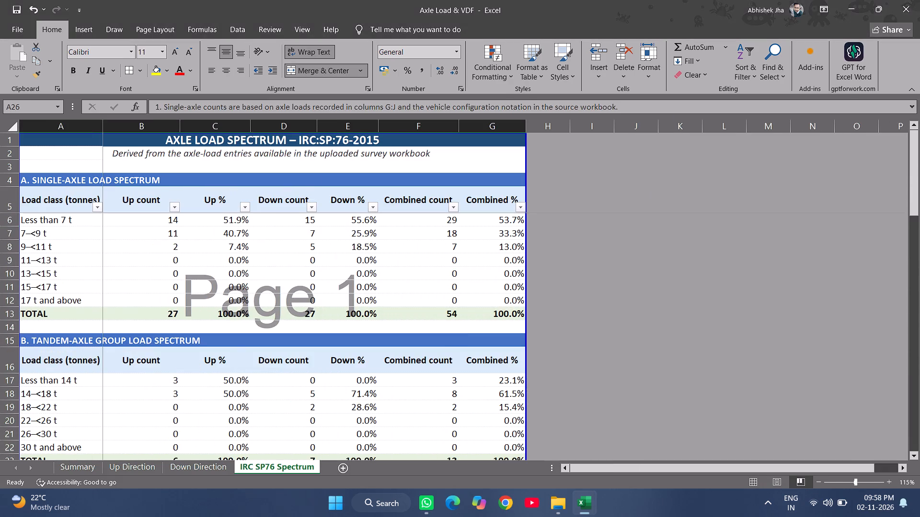
Open the Design of Whitetopping_SCCP workbook from the Shirur-Tajband project folder.
key(alt+Tab)
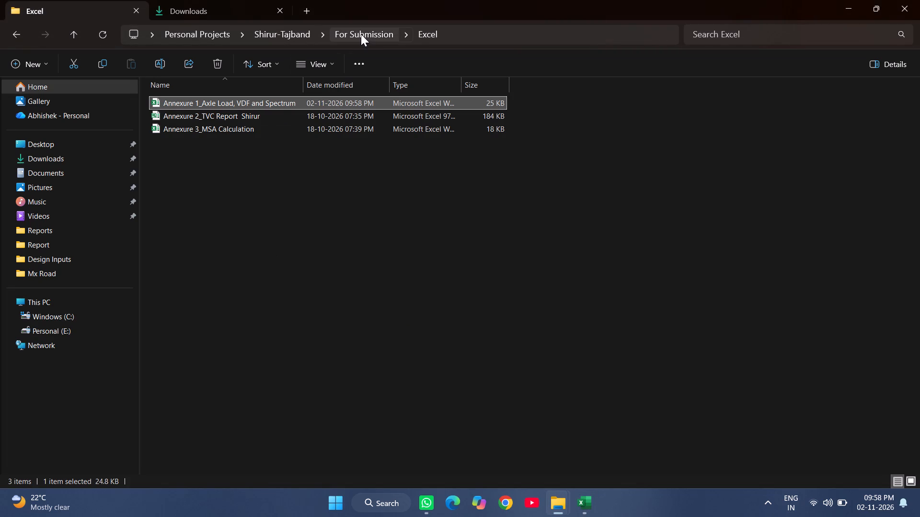
click(353, 27)
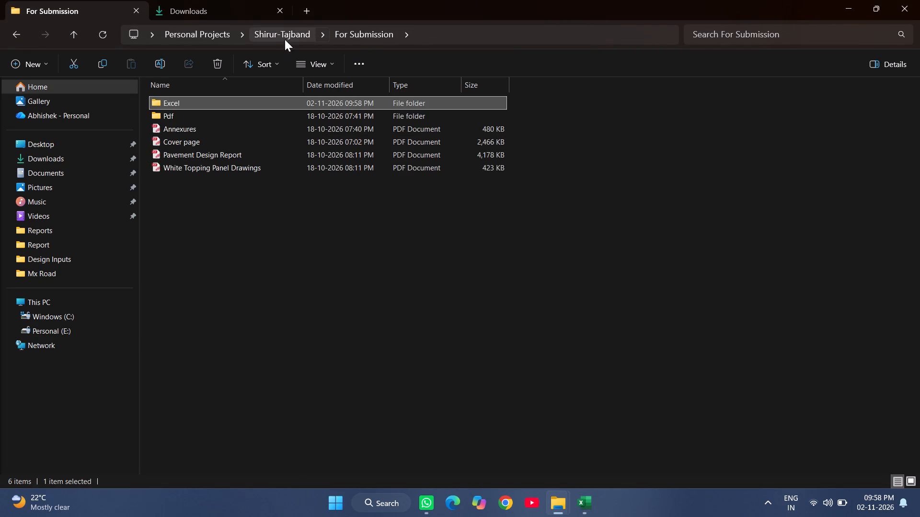
click(290, 34)
click(207, 152)
double_click(232, 153)
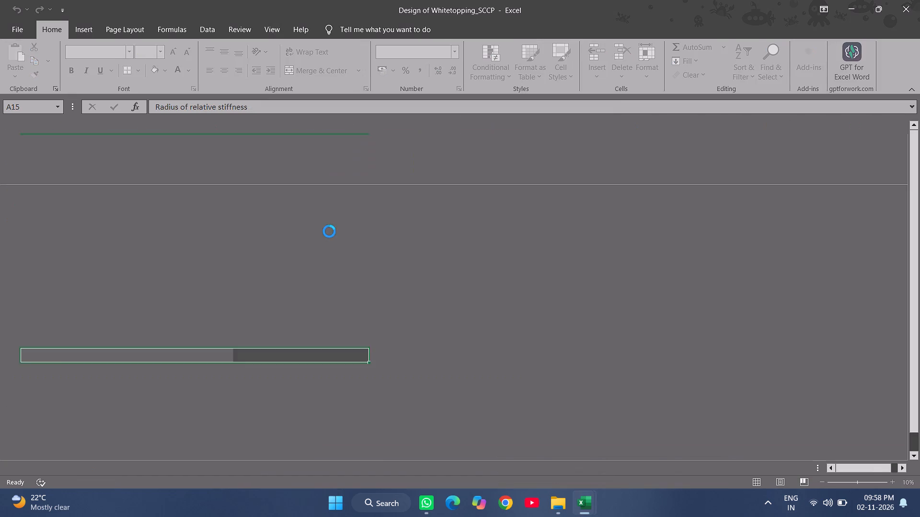
Examine the slab stress data on the Inputs and Calculation sheets and the axle stress results on the Result sheet.
scroll(250, 401, up, 5)
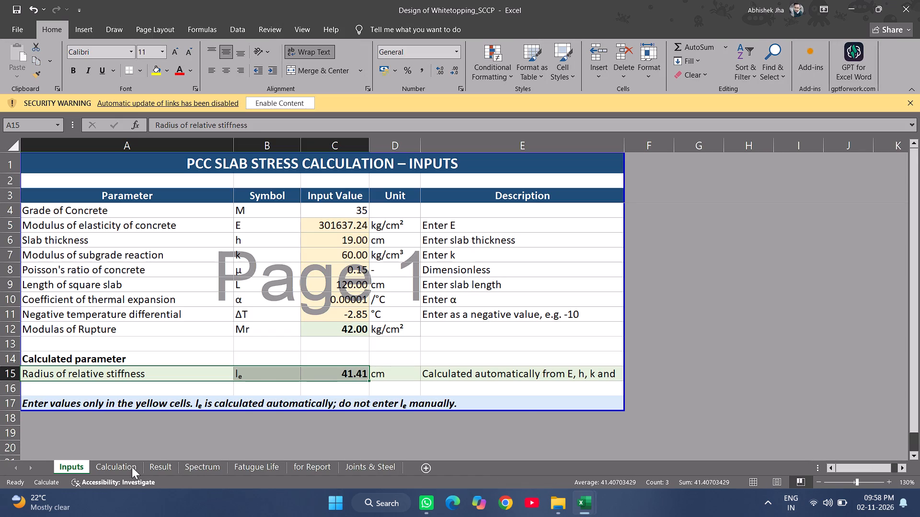
click(108, 465)
scroll(238, 394, up, 5)
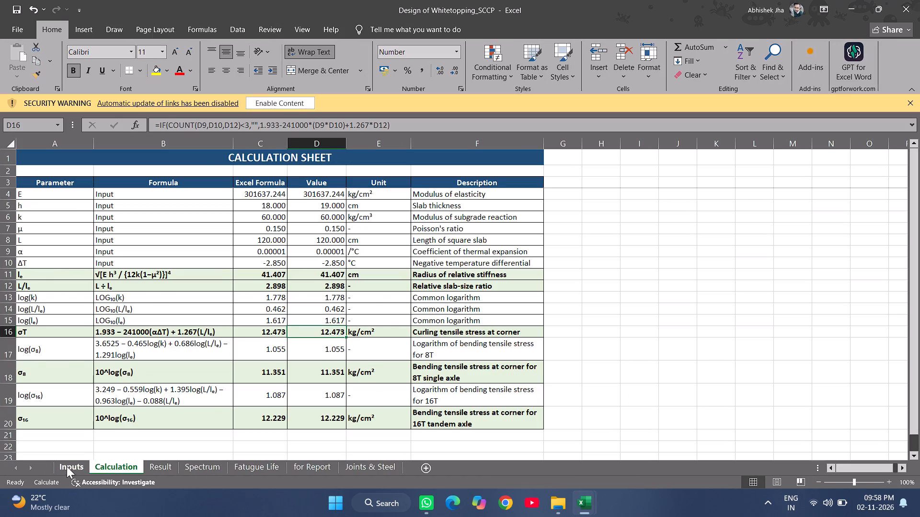
click(67, 466)
scroll(253, 396, up, 5)
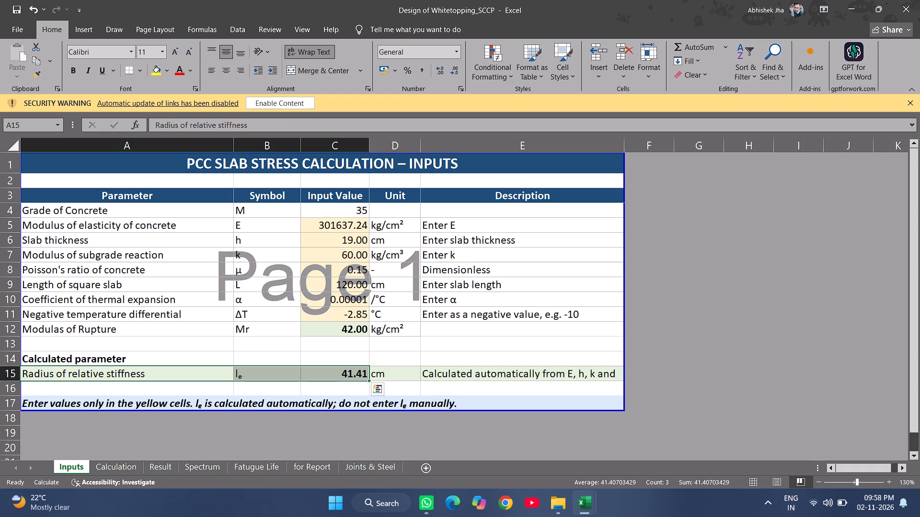
click(125, 469)
scroll(187, 386, up, 4)
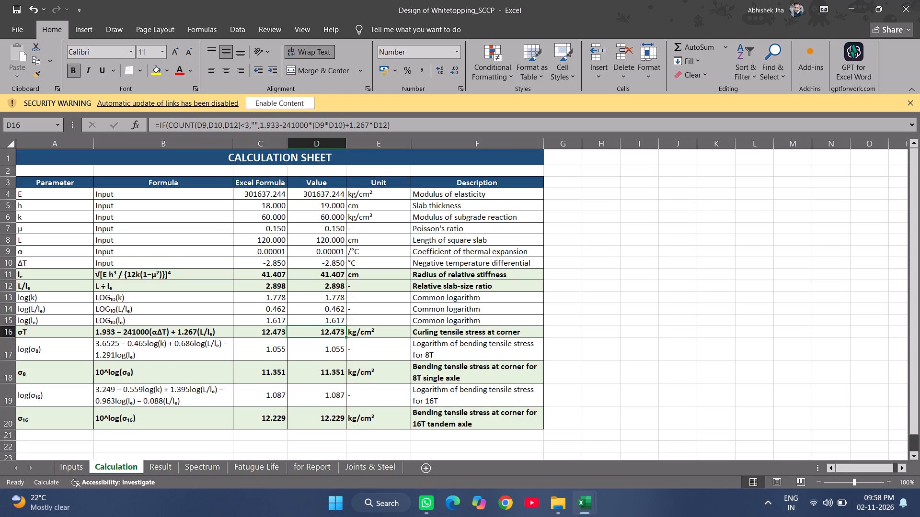
click(168, 469)
scroll(227, 417, up, 4)
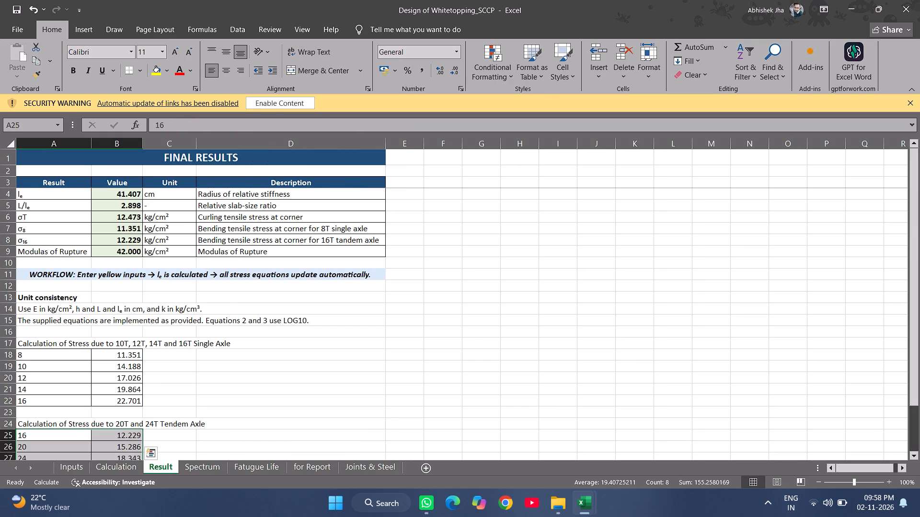
scroll(227, 417, up, 2)
click(254, 342)
scroll(235, 355, down, 1)
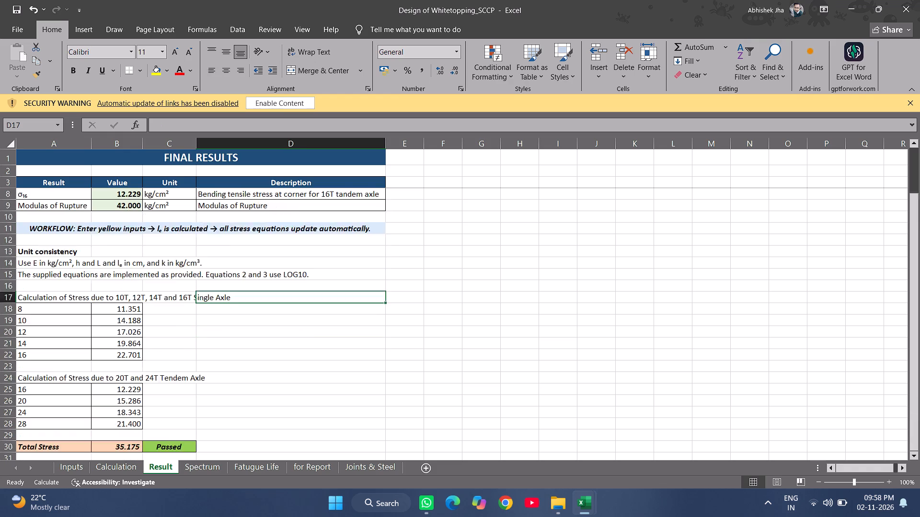
scroll(235, 355, down, 1)
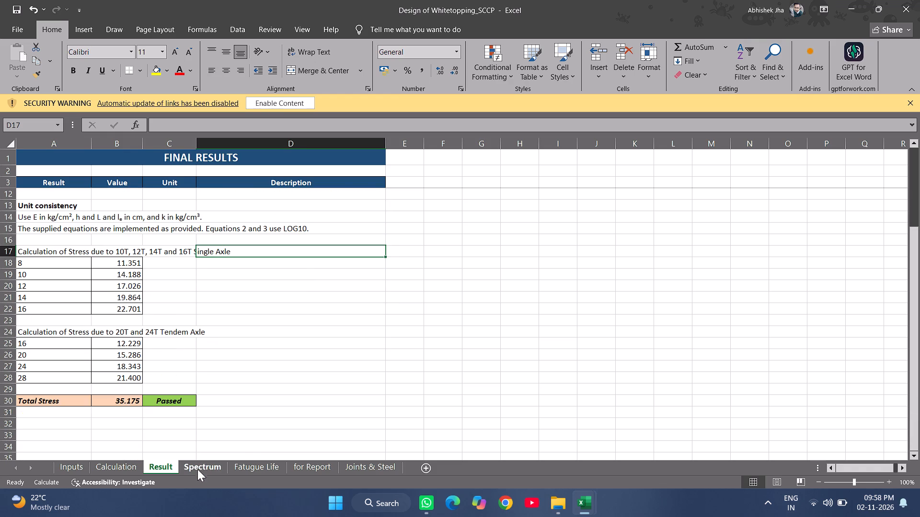
Inspect the 15-17 tonne % of Axle Loads formula on the Spectrum sheet, enable the blocked link content and open the workbook links.
click(199, 472)
scroll(289, 408, up, 4)
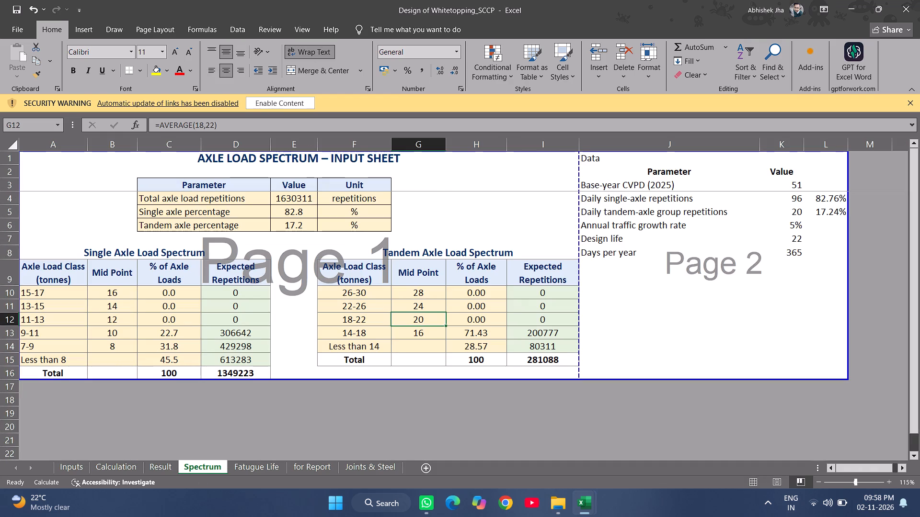
click(122, 297)
click(176, 292)
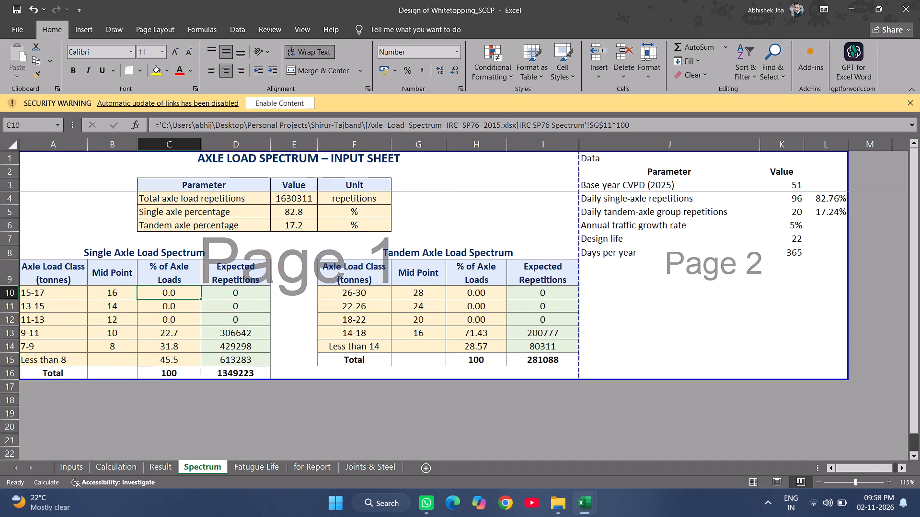
scroll(283, 331, up, 4)
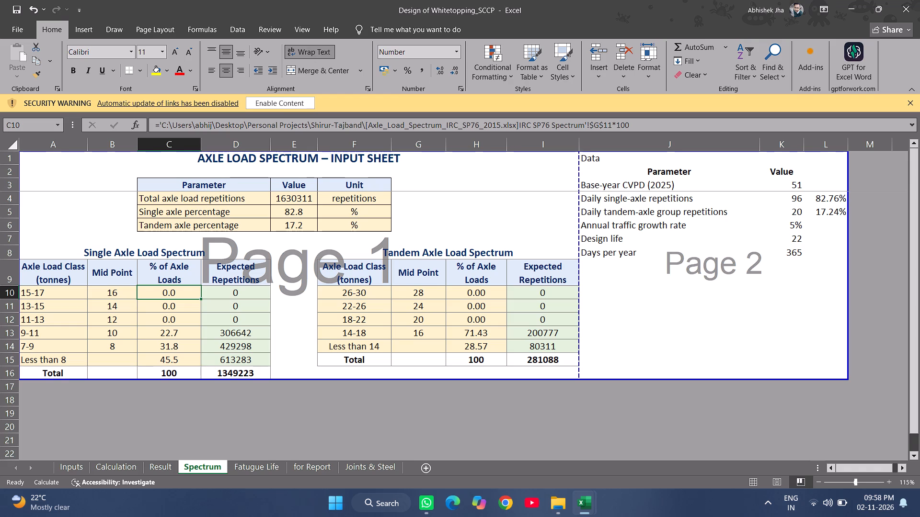
click(285, 102)
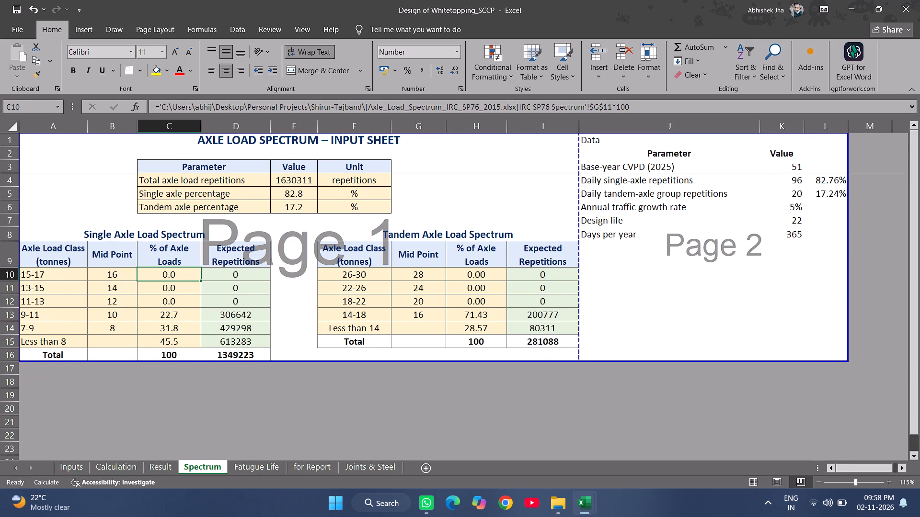
click(329, 103)
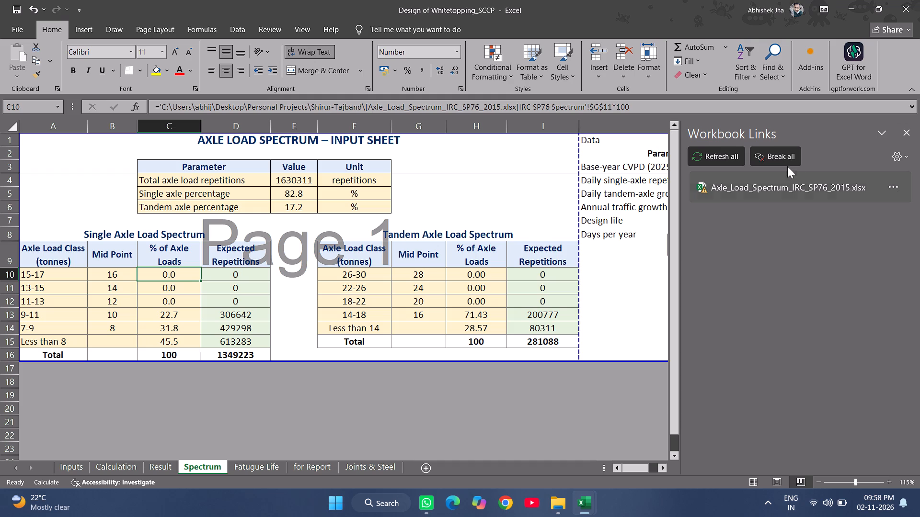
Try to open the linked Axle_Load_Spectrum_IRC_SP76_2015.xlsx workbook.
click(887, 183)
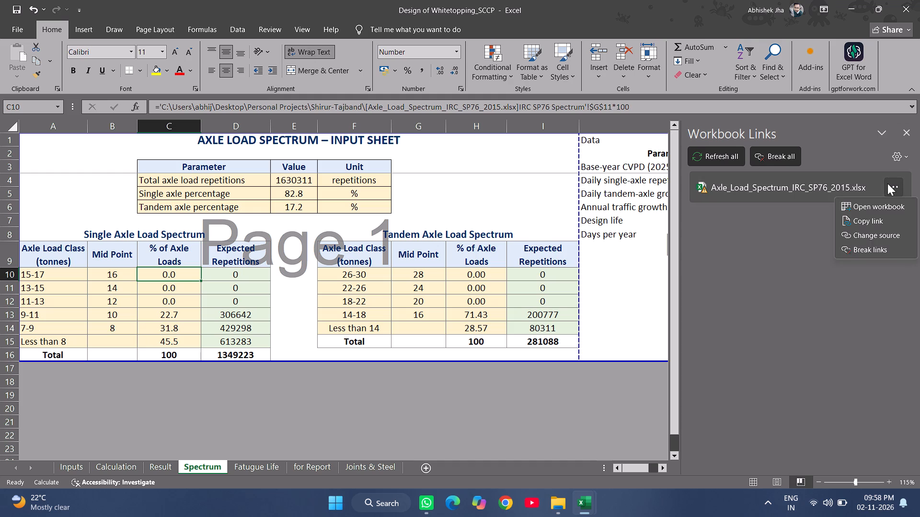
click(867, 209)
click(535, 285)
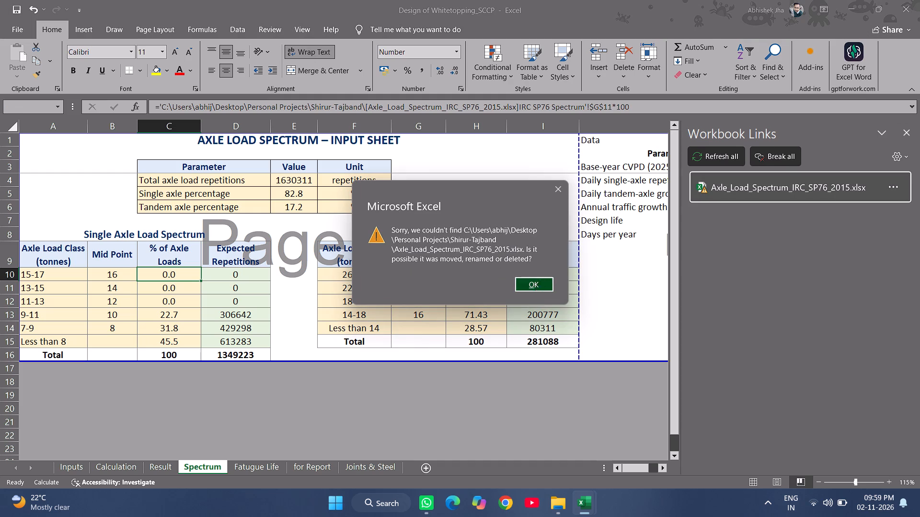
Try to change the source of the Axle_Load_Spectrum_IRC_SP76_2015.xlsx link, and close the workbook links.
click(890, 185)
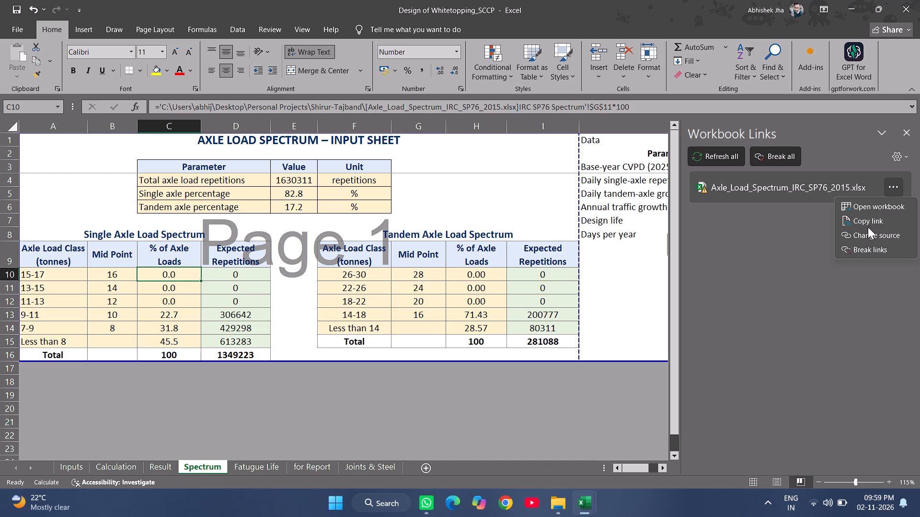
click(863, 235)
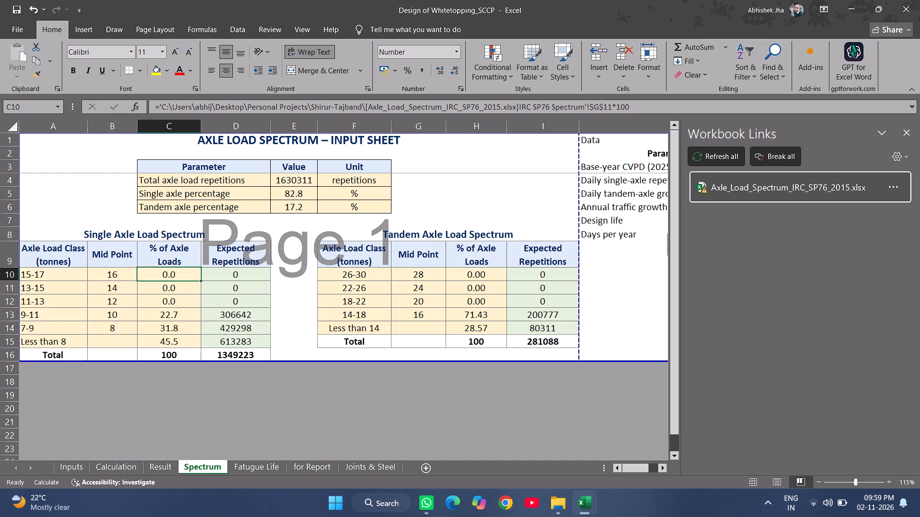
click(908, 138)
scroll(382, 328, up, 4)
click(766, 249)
Return to the Axle Load & VDF workbook and close it, saving its changes.
key(alt+Tab)
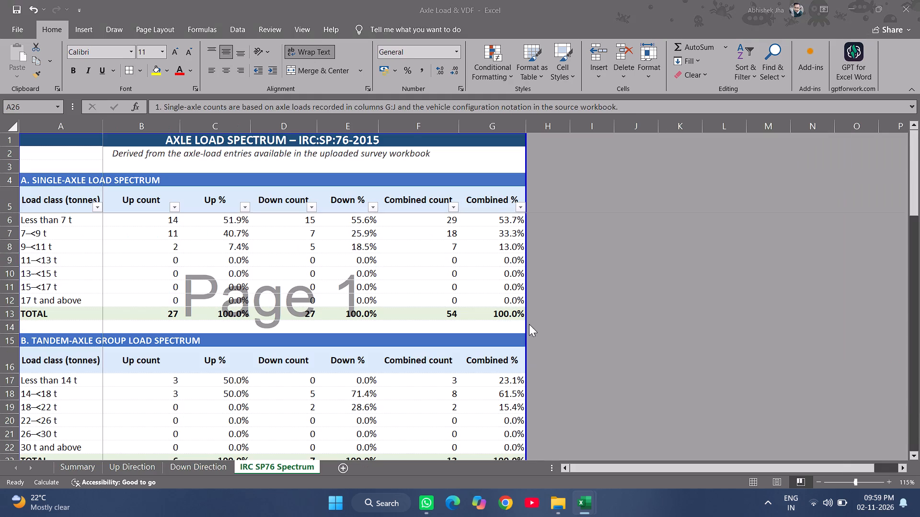
click(186, 264)
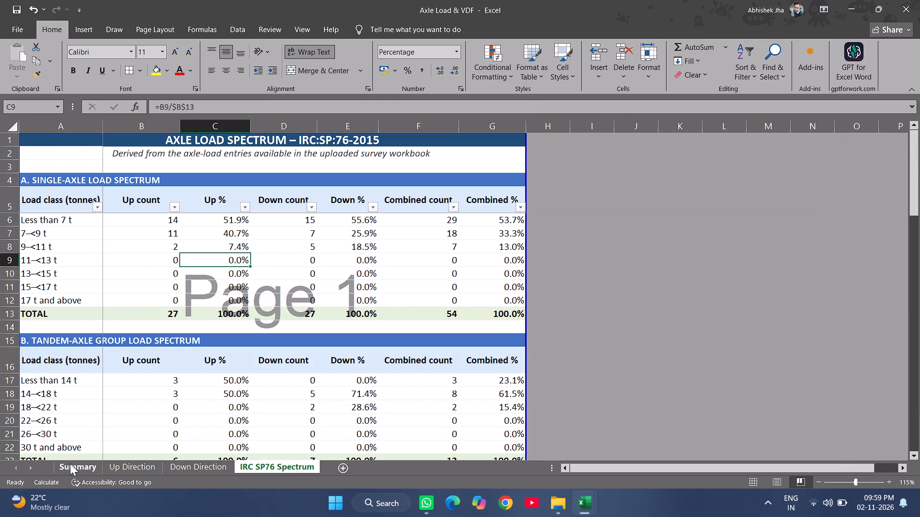
key(alt+Tab)
key(alt+Tab)
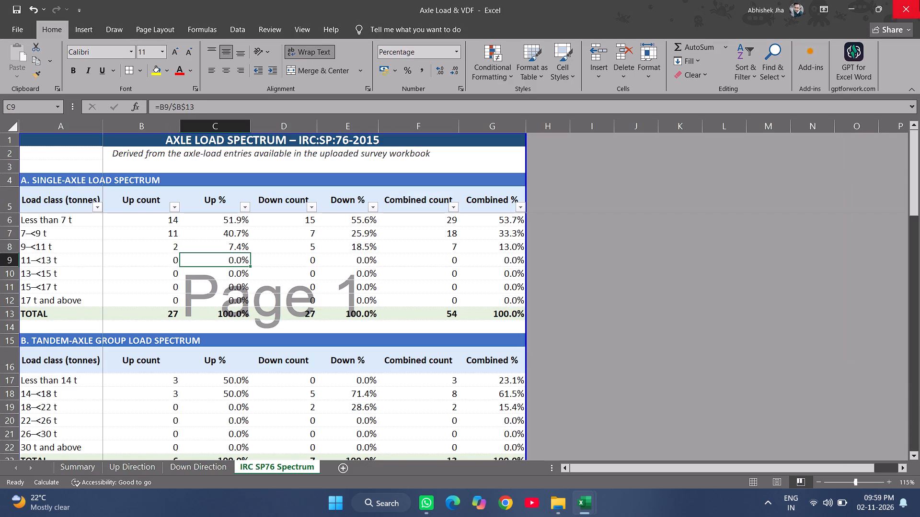
click(919, 0)
click(457, 338)
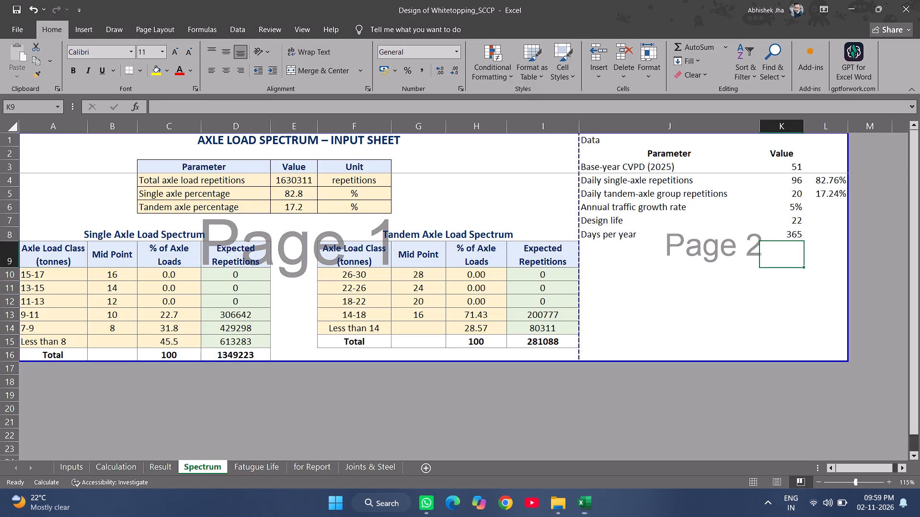
Rename the Axle Load & VDF workbook as "Annexure 1_Axle Load, VDF and Spectrum", reusing the name of the annexure in For Submission > Excel.
key(alt+Tab)
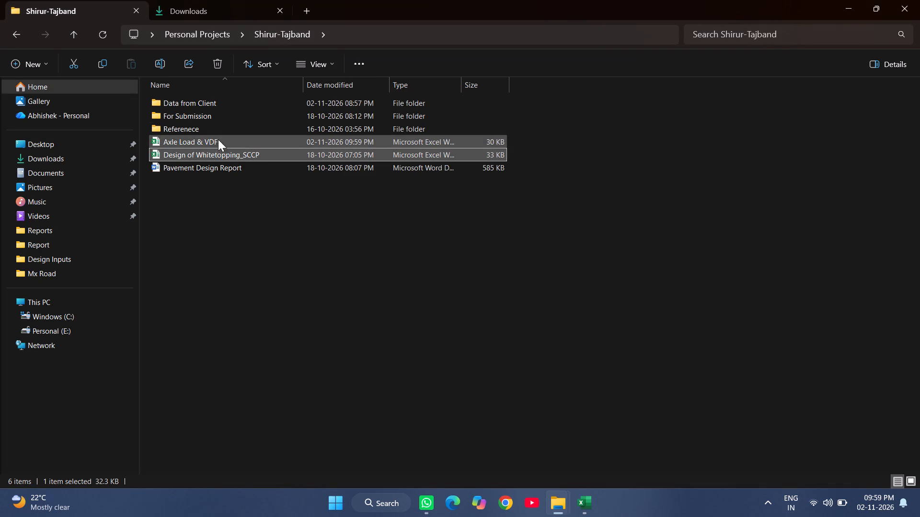
click(221, 118)
double_click(226, 116)
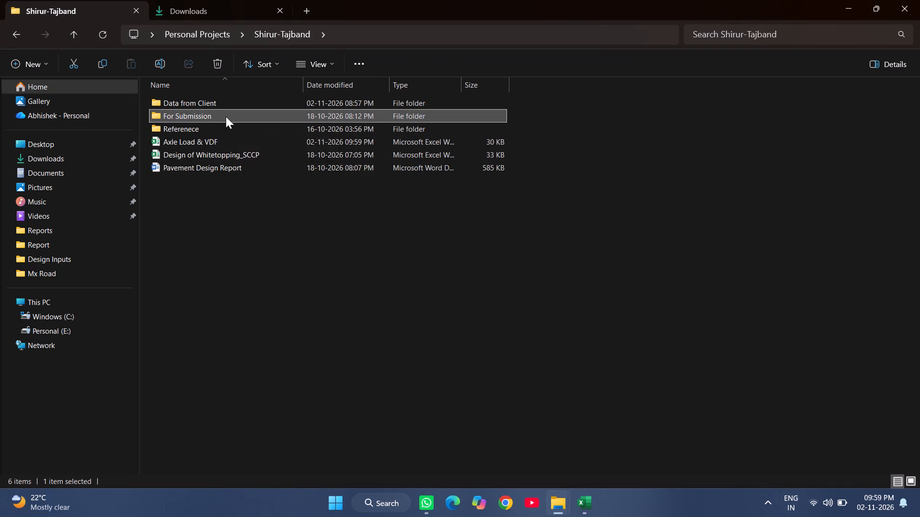
double_click(242, 104)
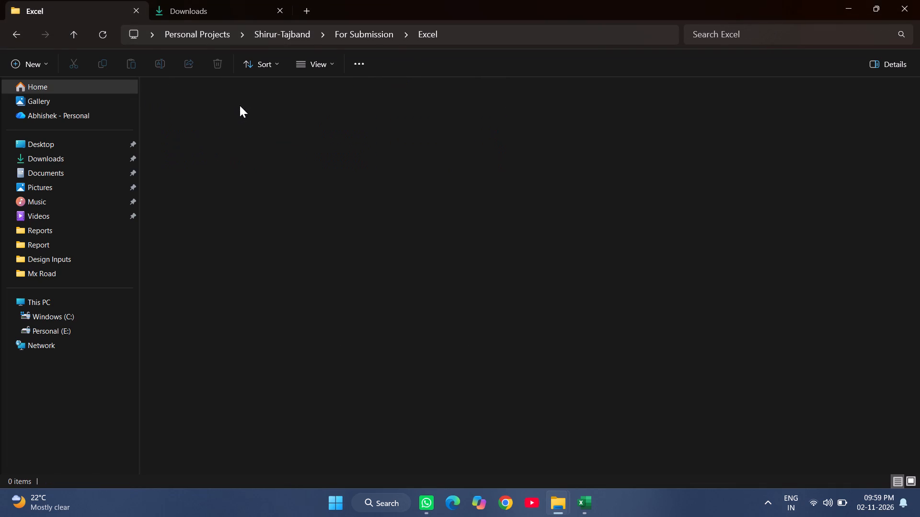
click(264, 105)
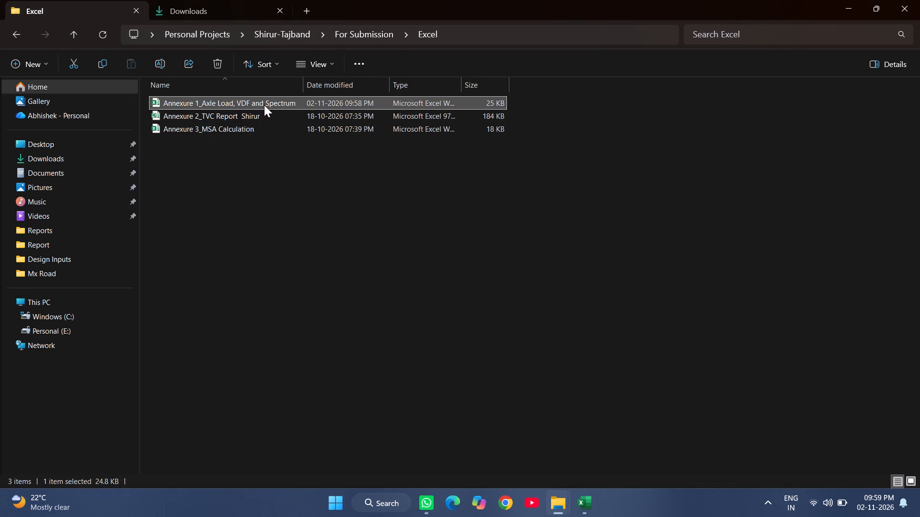
key(F2)
key(ctrl+c)
key(ctrl+c)
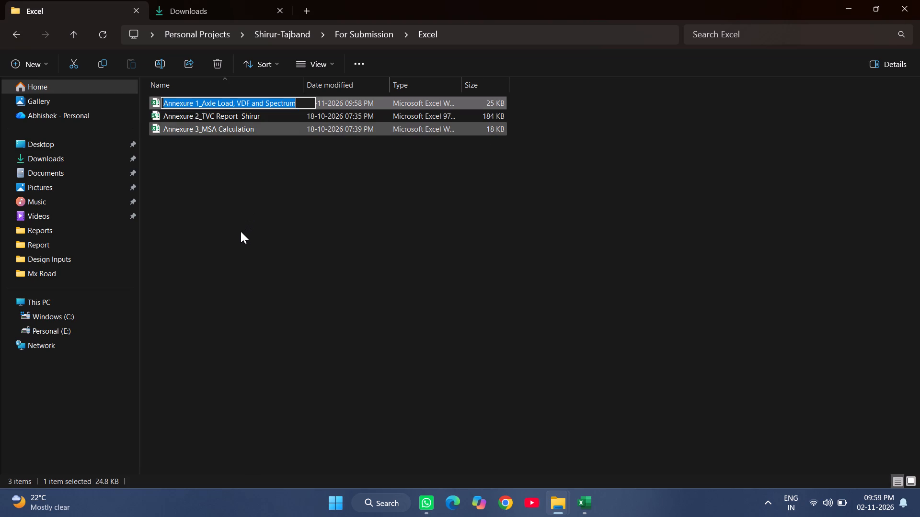
click(239, 235)
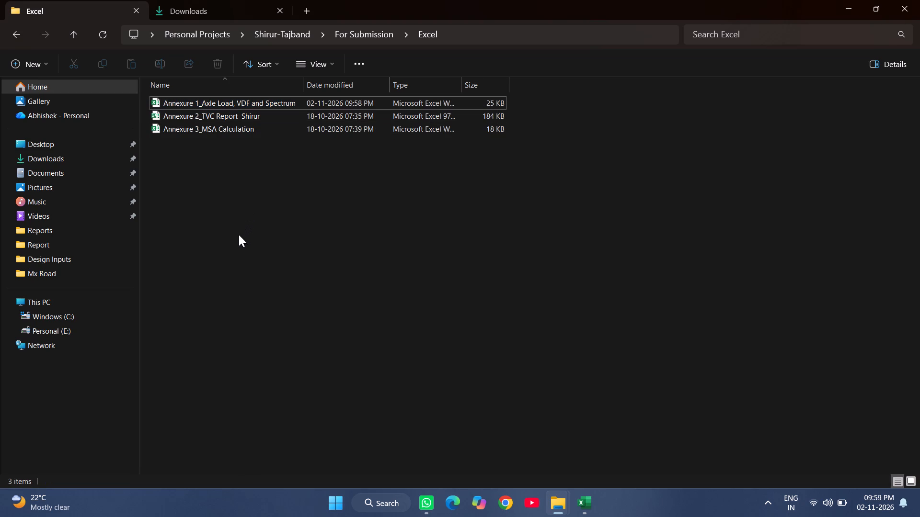
key(BackSpace)
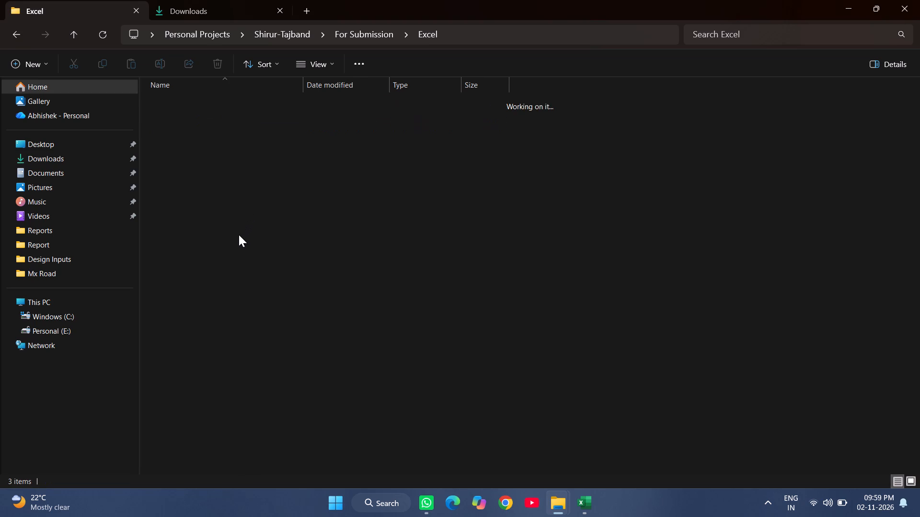
key(BackSpace)
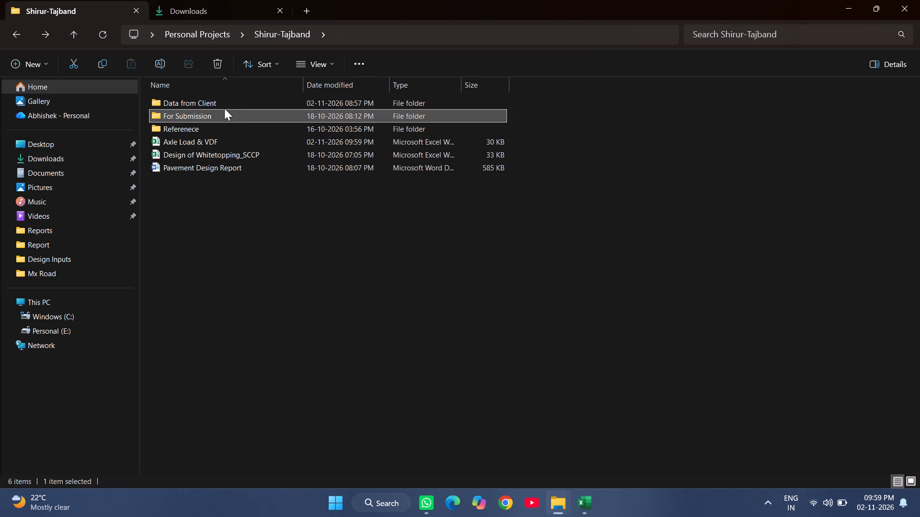
click(239, 140)
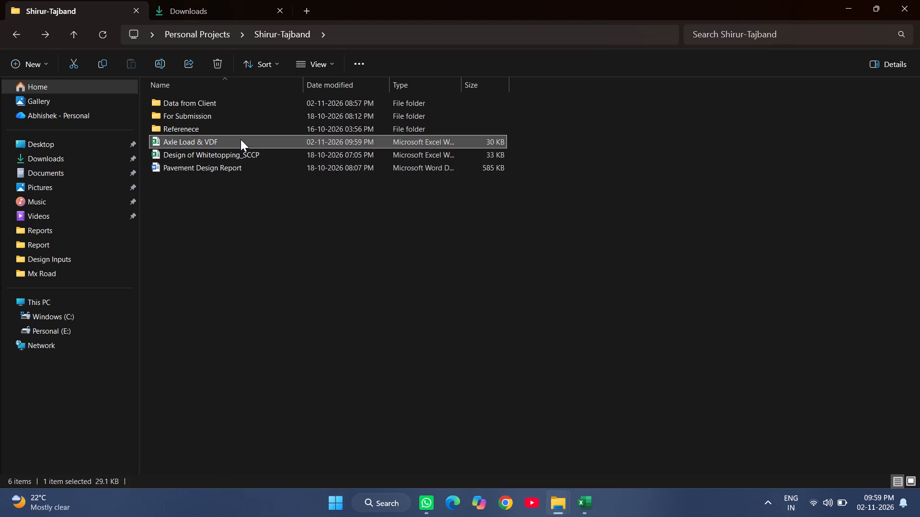
key(F2)
key(ctrl+v)
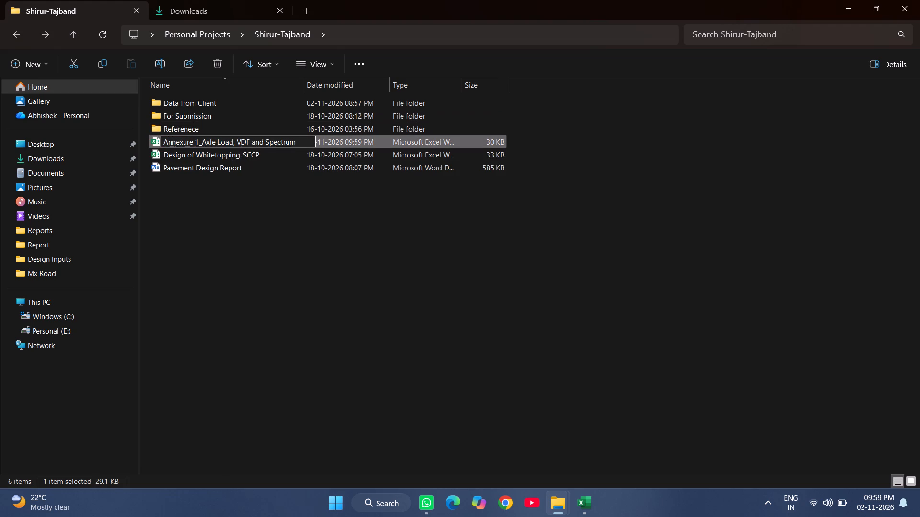
key(Return)
click(306, 206)
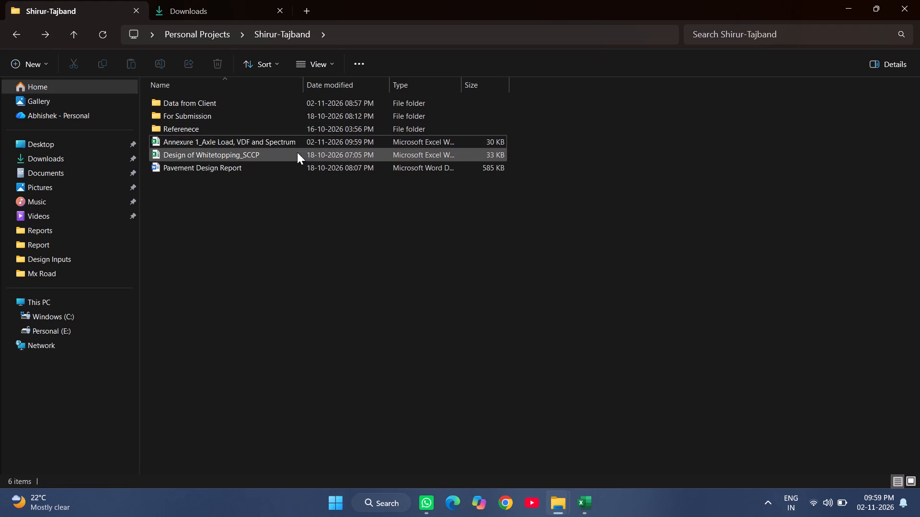
Copy the renamed Annexure 1 workbook into For Submission > Excel, replacing the existing file there.
click(291, 143)
key(ctrl+c)
key(ctrl+c)
key(ctrl+c)
key(ctrl+c)
key(ctrl+c)
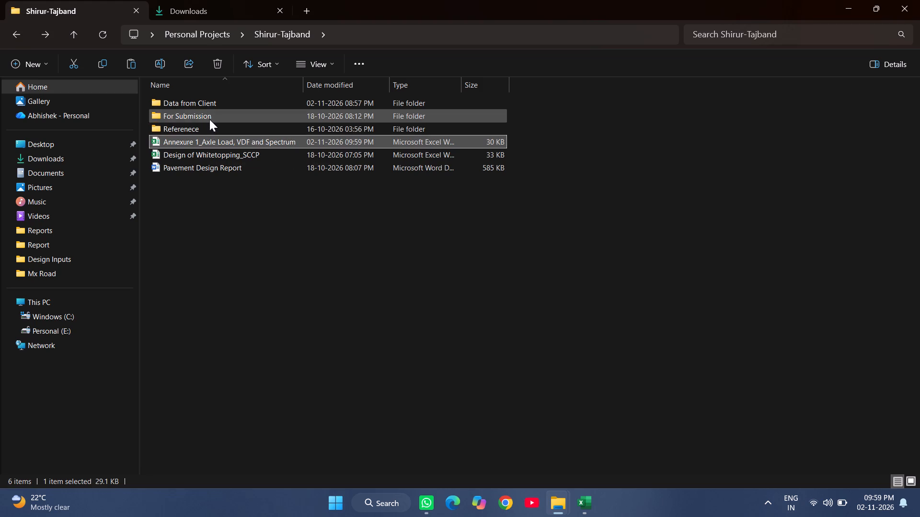
double_click(211, 118)
double_click(233, 105)
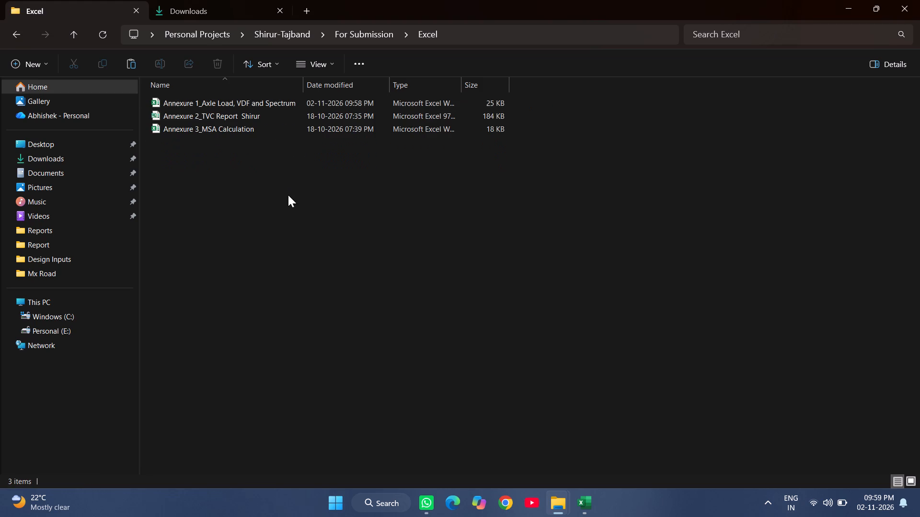
key(ctrl+v)
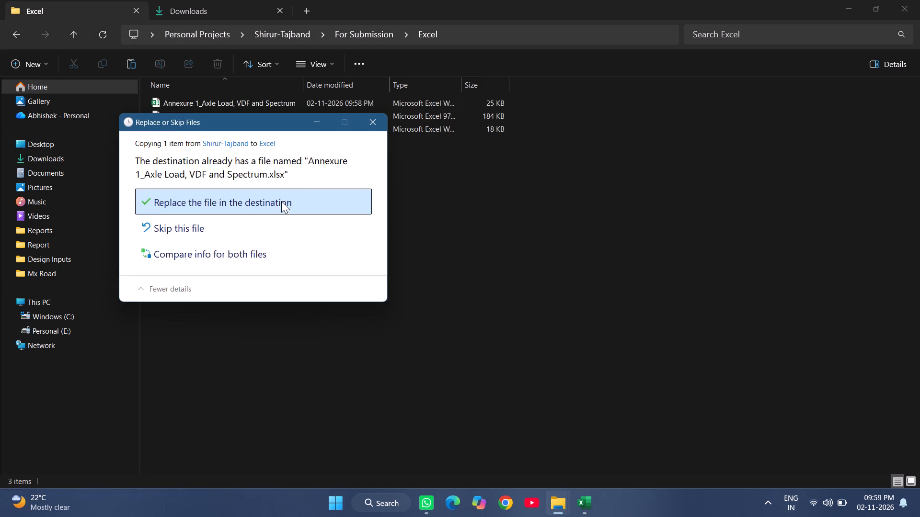
click(281, 201)
click(280, 183)
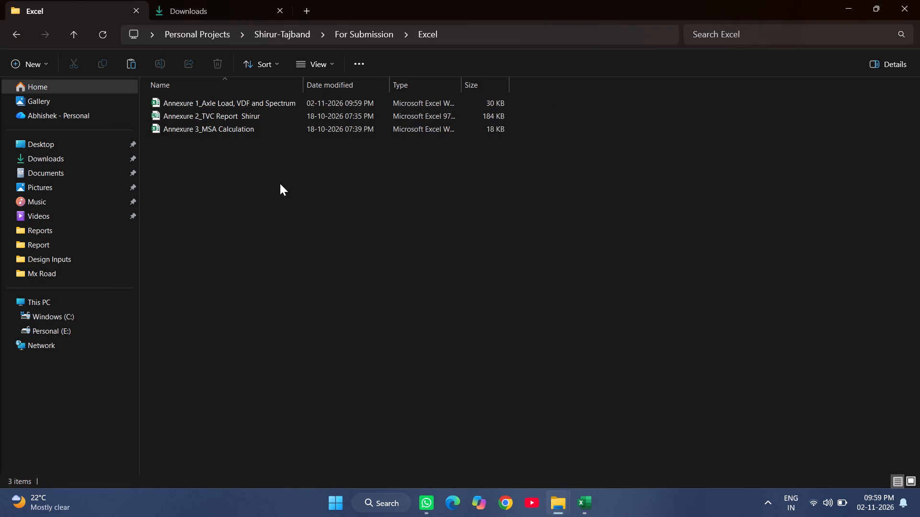
Open the TVC Report Shirur workbook from Downloads and enable editing.
click(218, 10)
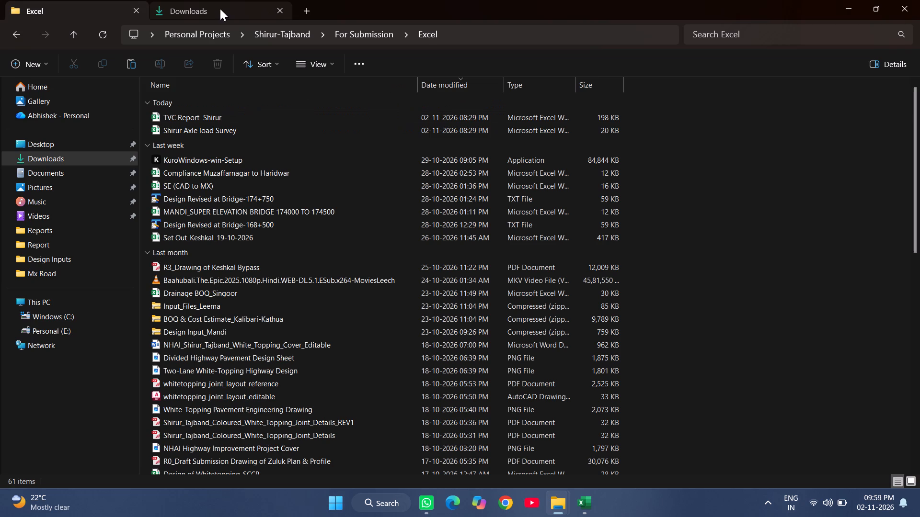
triple_click(216, 114)
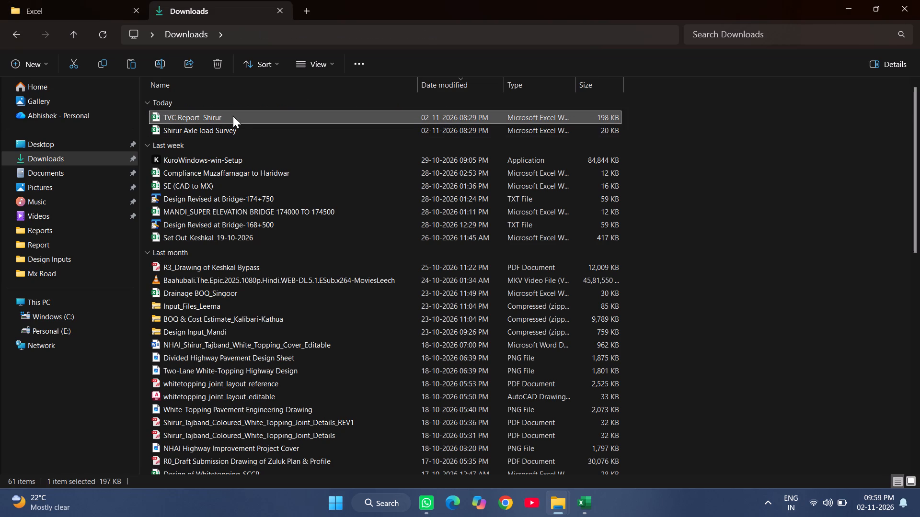
double_click(241, 118)
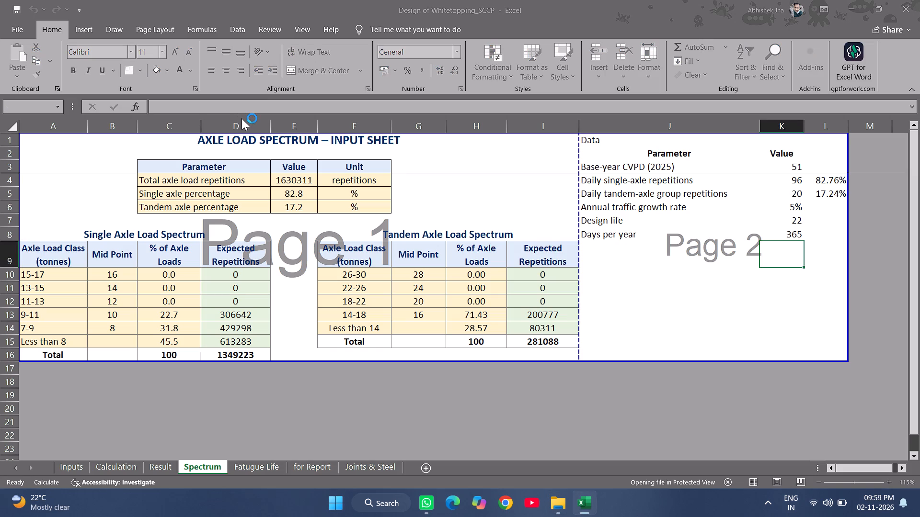
scroll(251, 248, up, 5)
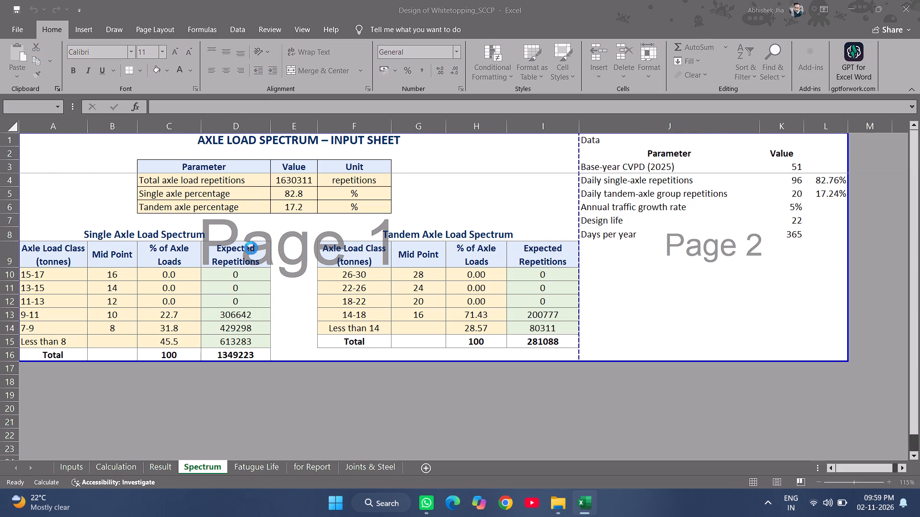
scroll(284, 285, up, 14)
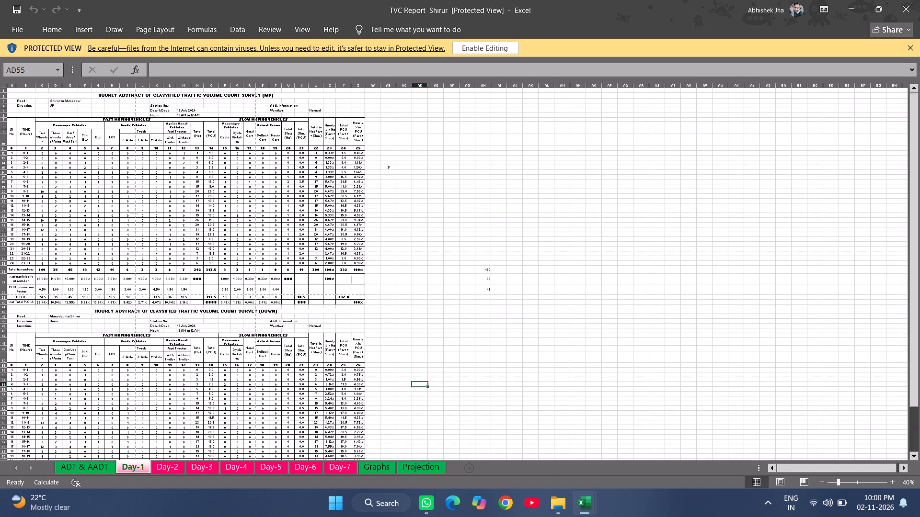
scroll(282, 286, up, 1)
click(497, 49)
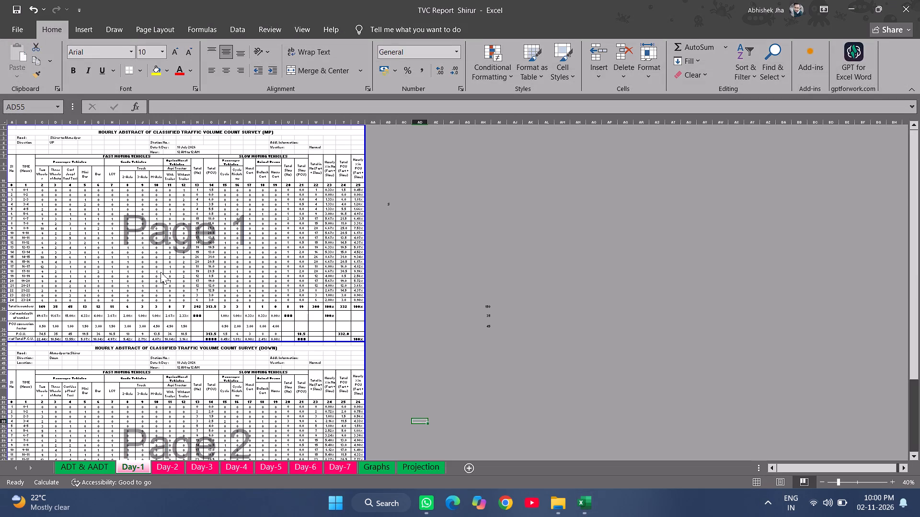
Examine the Day-1 hourly traffic counts and the average daily traffic tables on the ADT & AADT sheet.
scroll(161, 272, up, 3)
ctrl+scroll(161, 272, up, 3)
scroll(161, 272, up, 6)
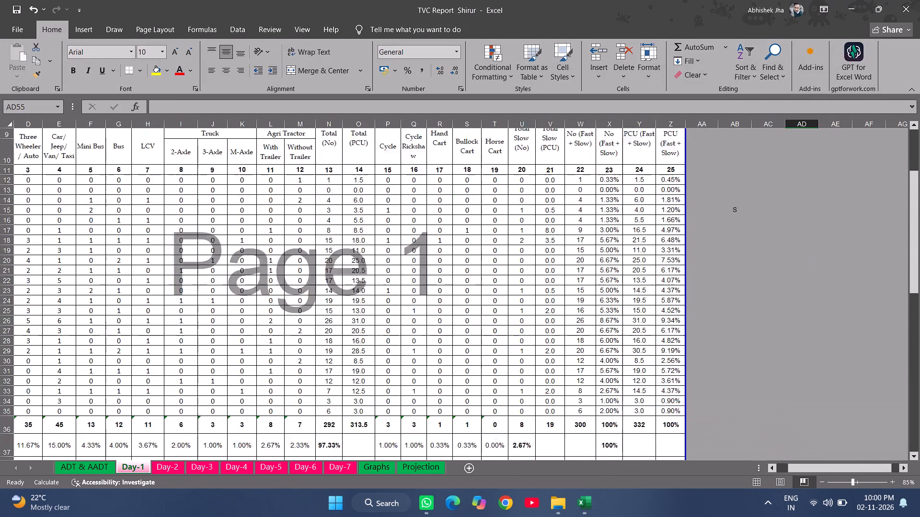
scroll(161, 272, up, 3)
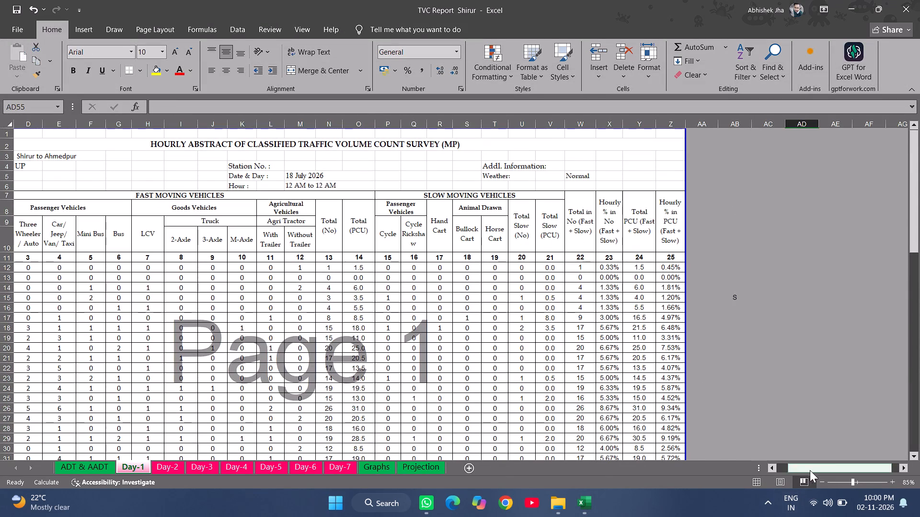
drag(812, 468, 655, 464)
ctrl+scroll(146, 348, up, 1)
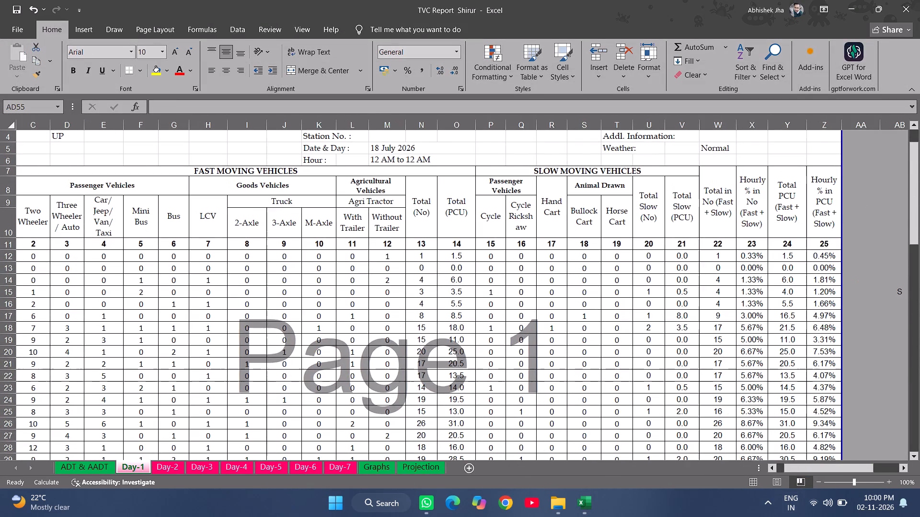
scroll(149, 347, up, 4)
click(90, 467)
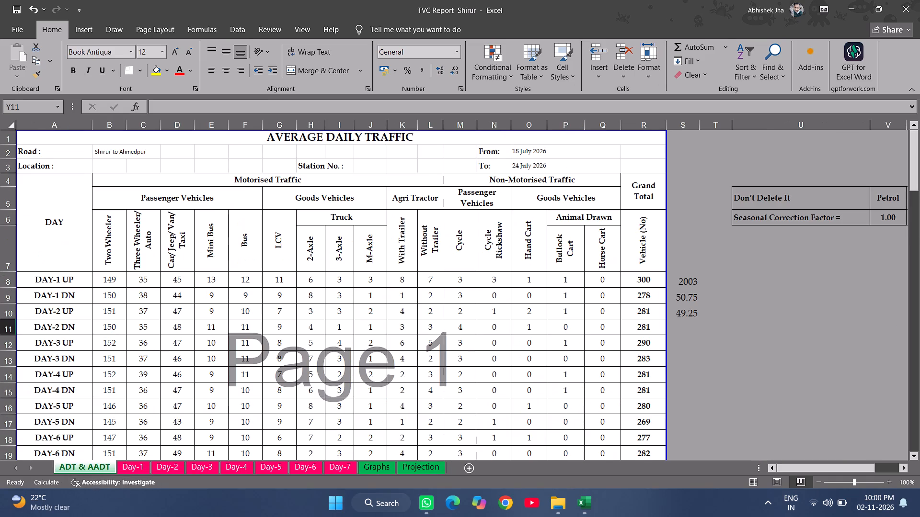
scroll(154, 334, up, 6)
scroll(154, 334, down, 3)
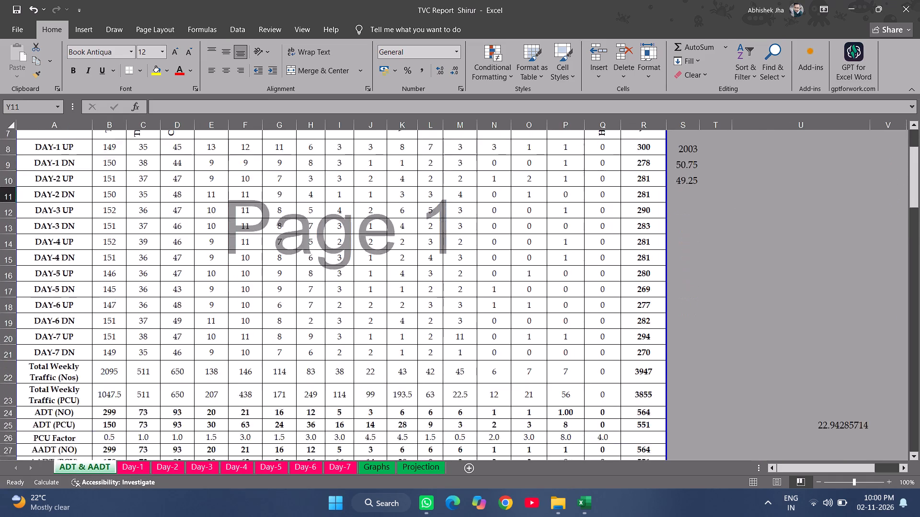
scroll(154, 334, down, 5)
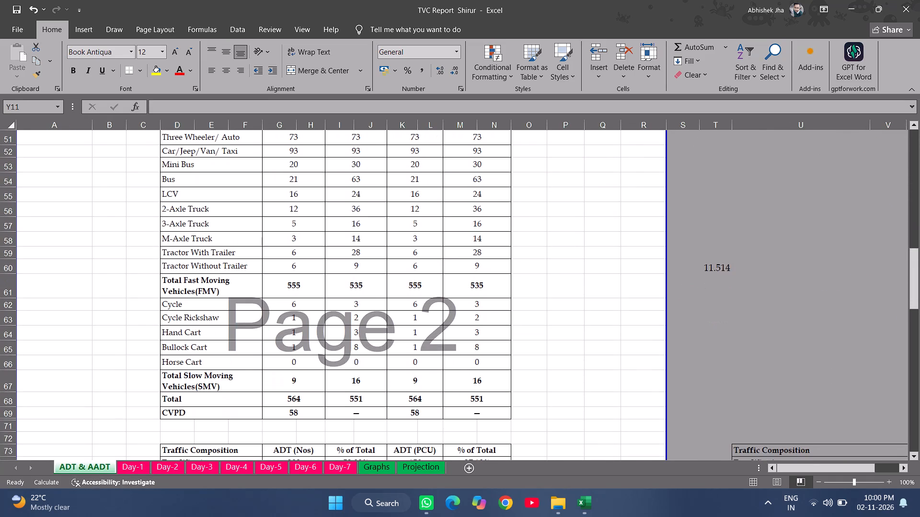
scroll(155, 332, up, 17)
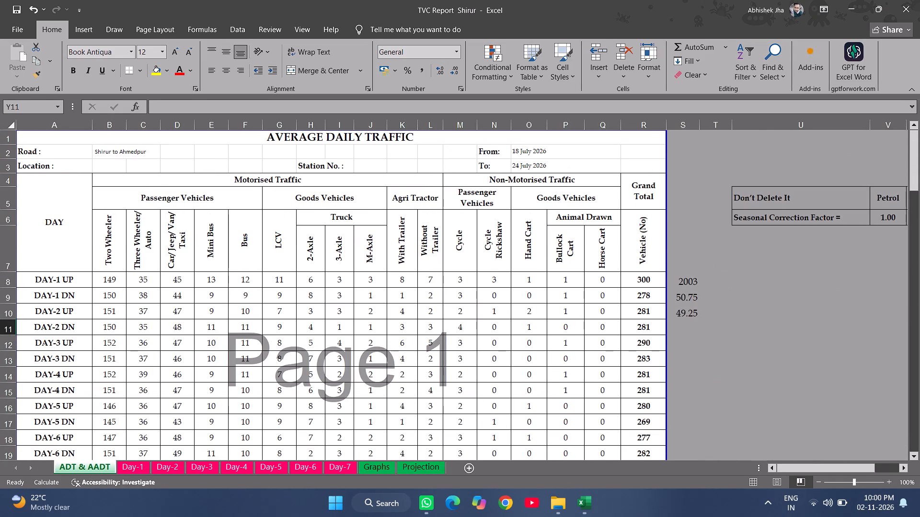